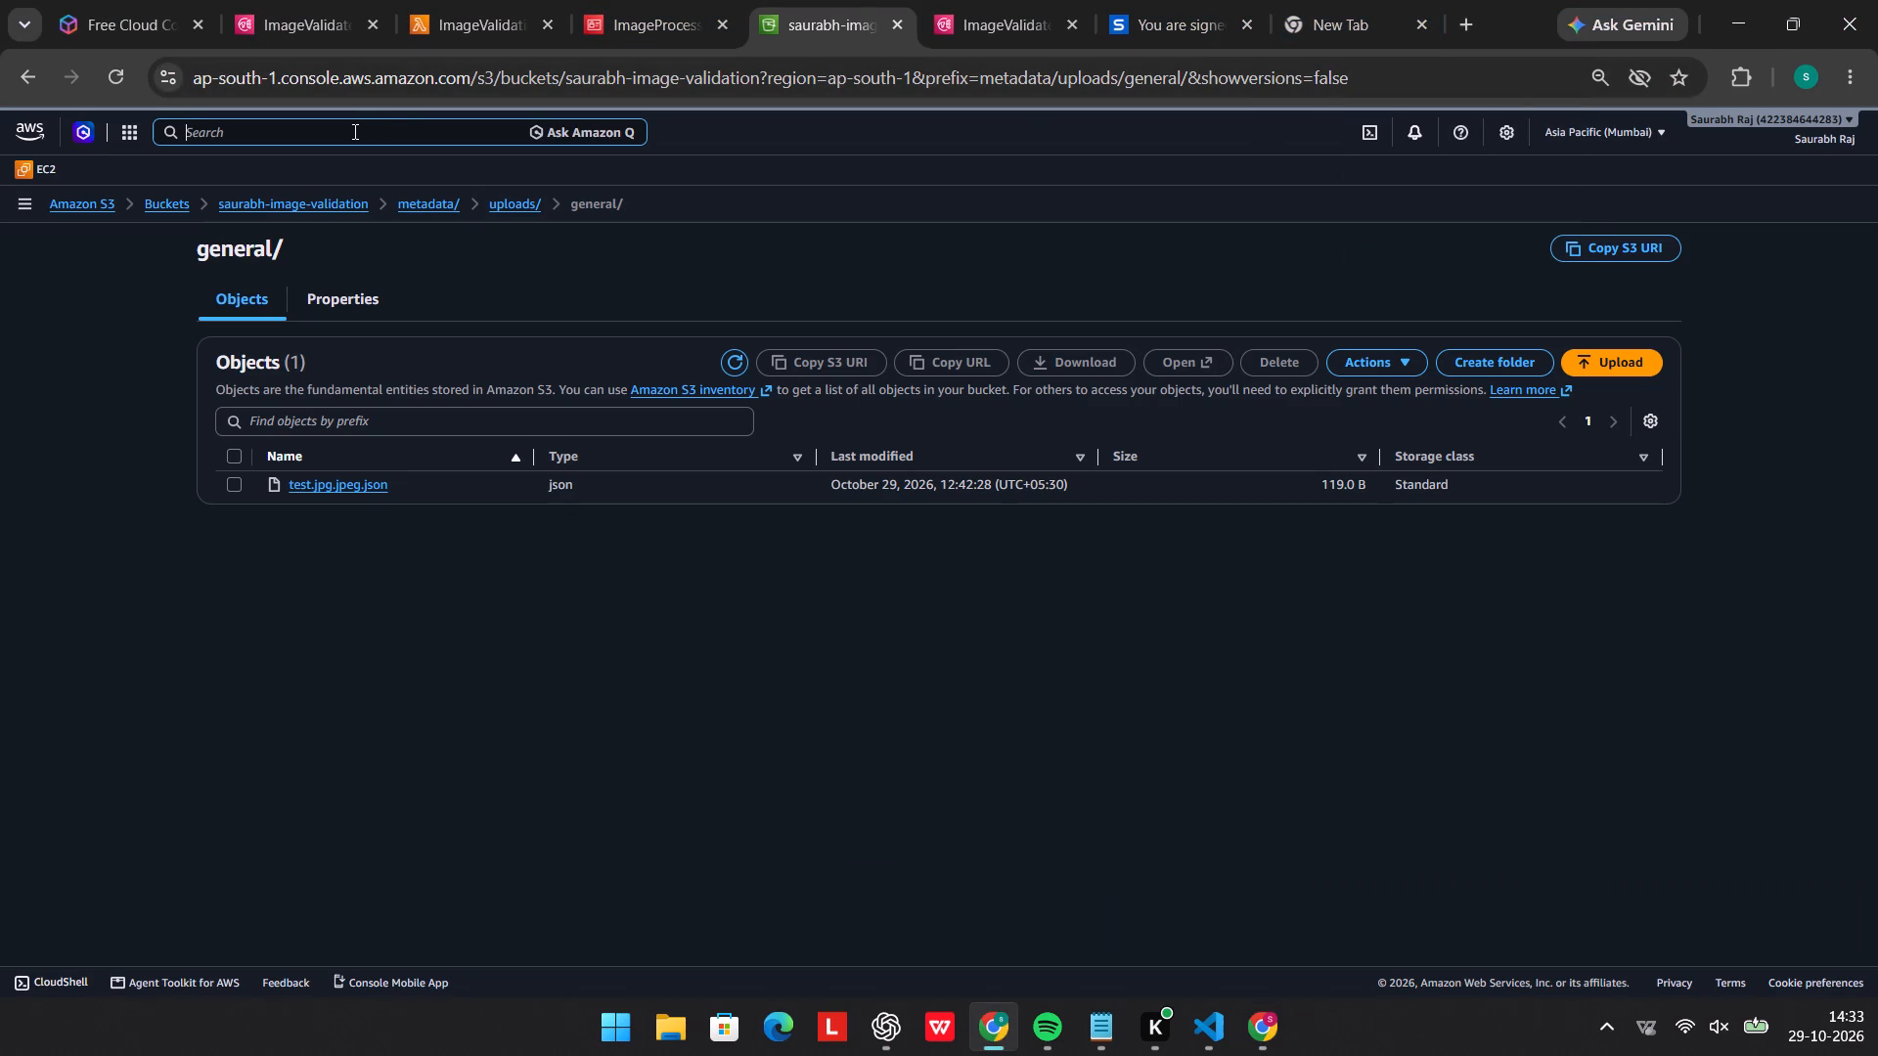
# Open the list of AWS services showing the recently visited ones.
pyautogui.click(133, 134)
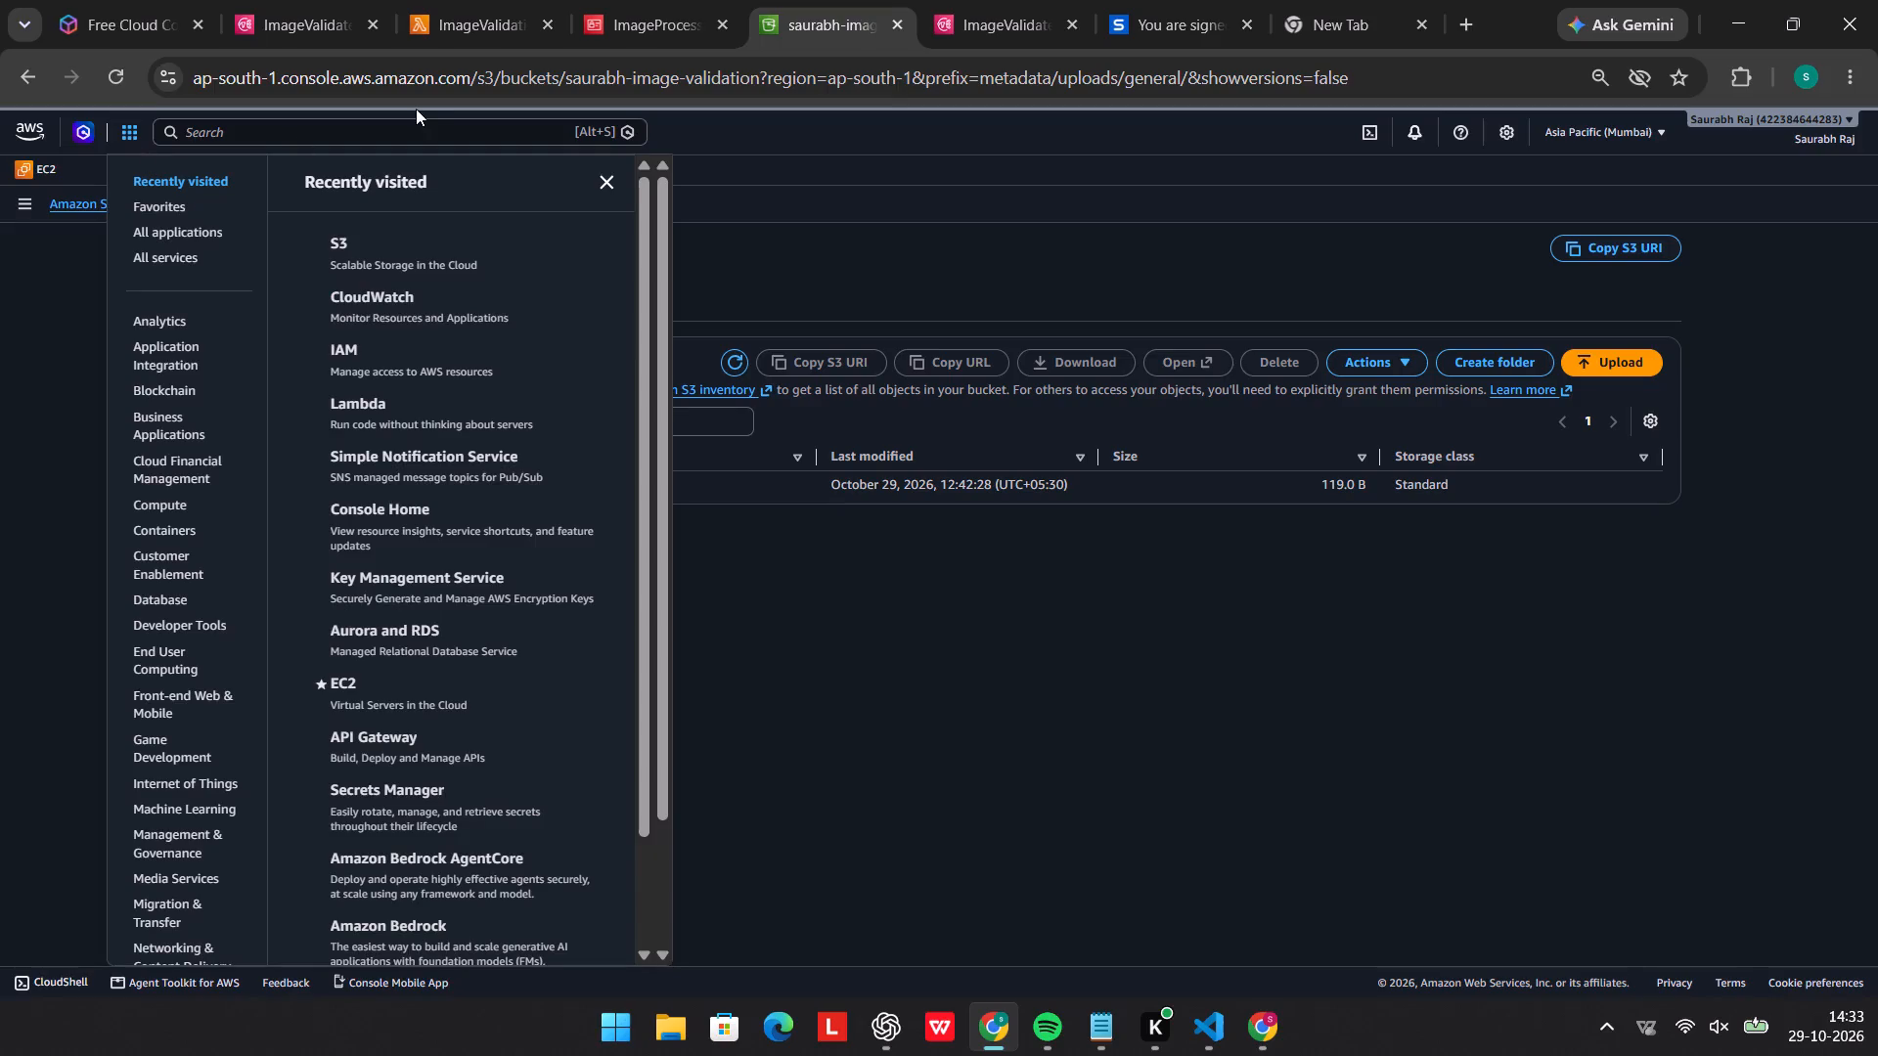
# Close the ImageProcess browser tab, keeping the S3 bucket tab open.
pyautogui.click(721, 21)
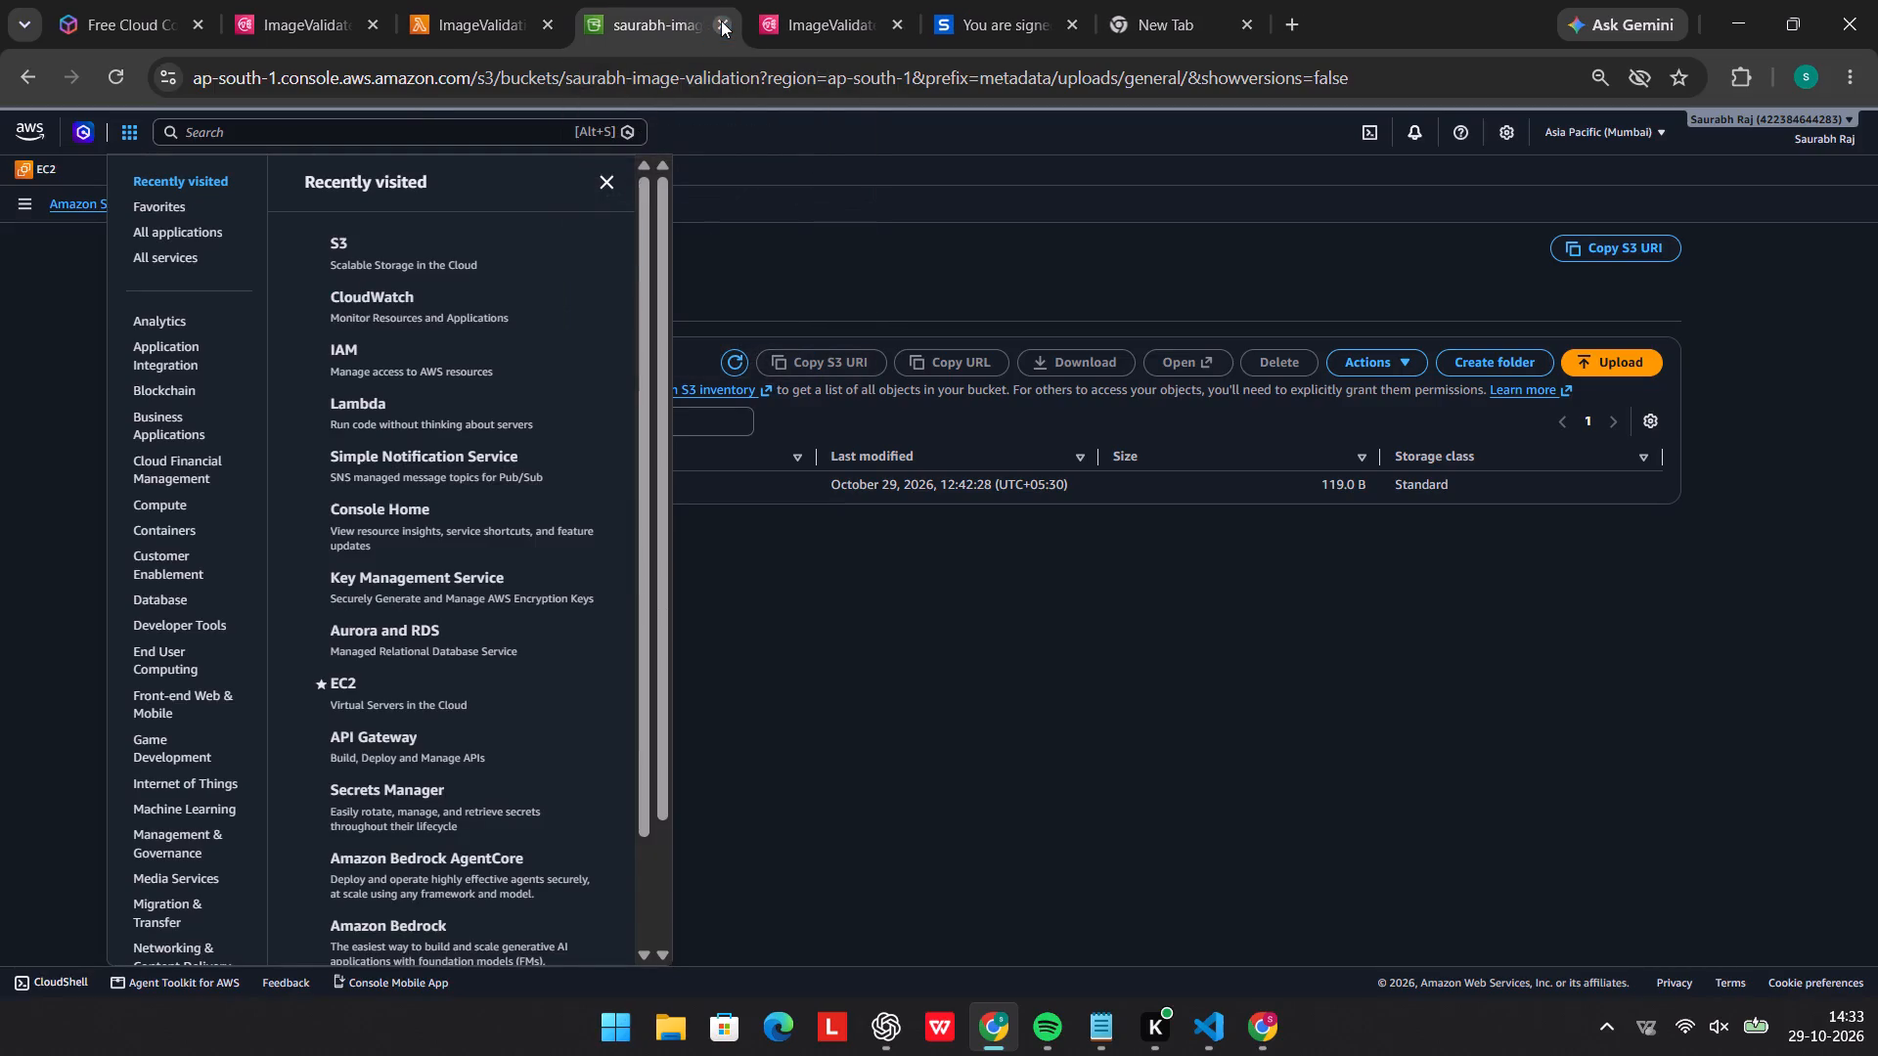
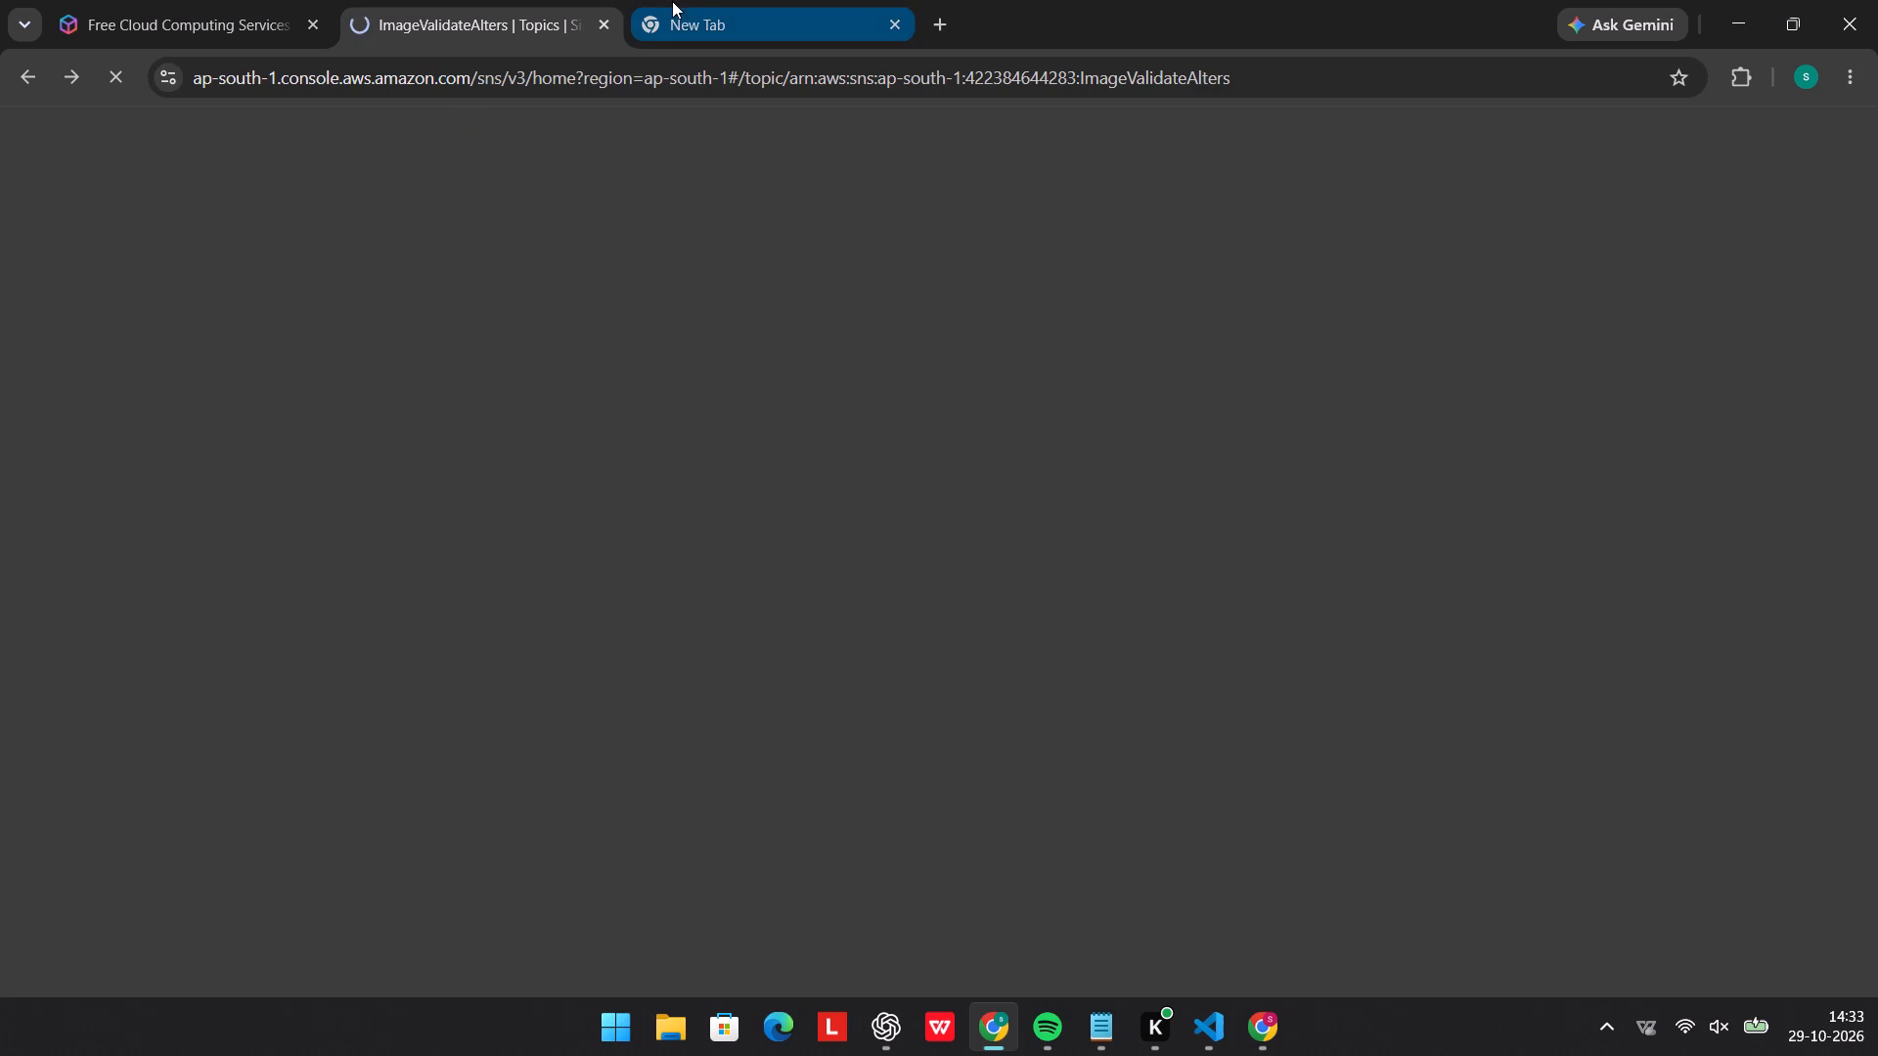
# Open the AWS console page (aws.amazon.com/console) in the empty new browser tab.
pyautogui.click(738, 0)
pyautogui.write('aws')
pyautogui.click(557, 125)
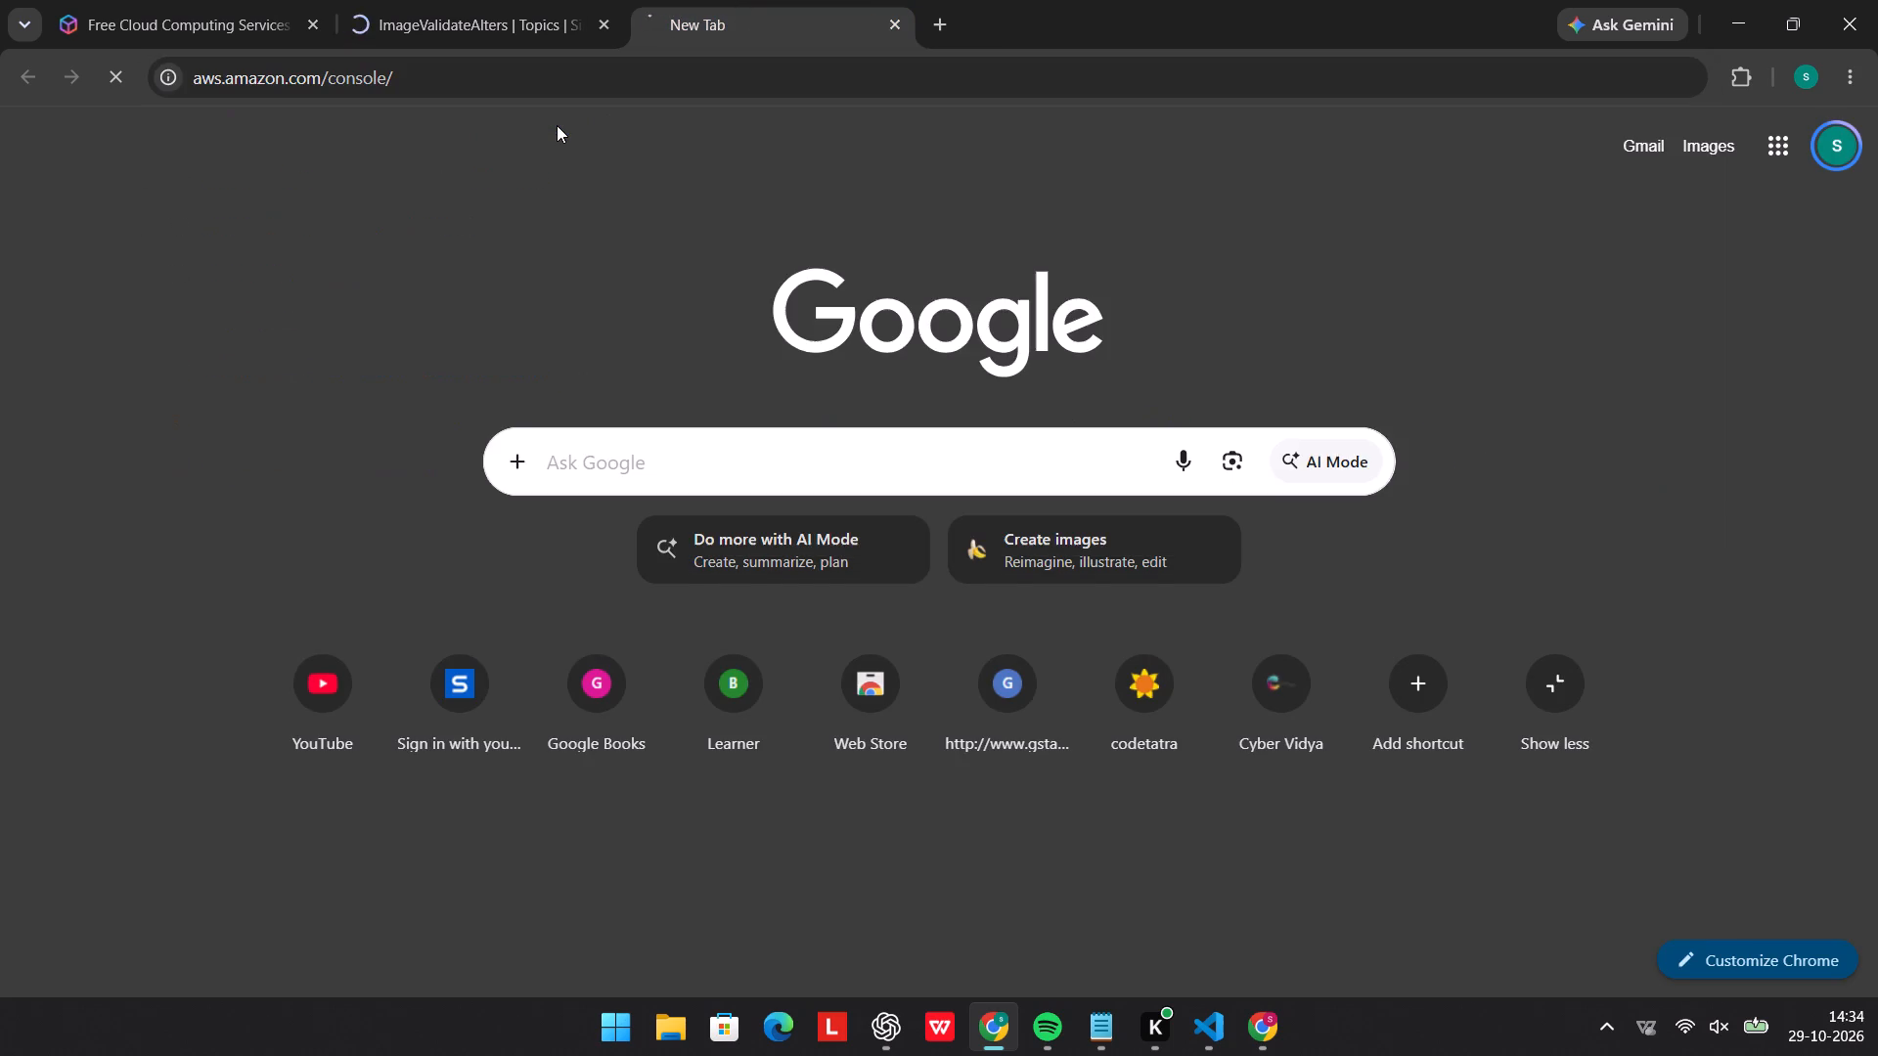
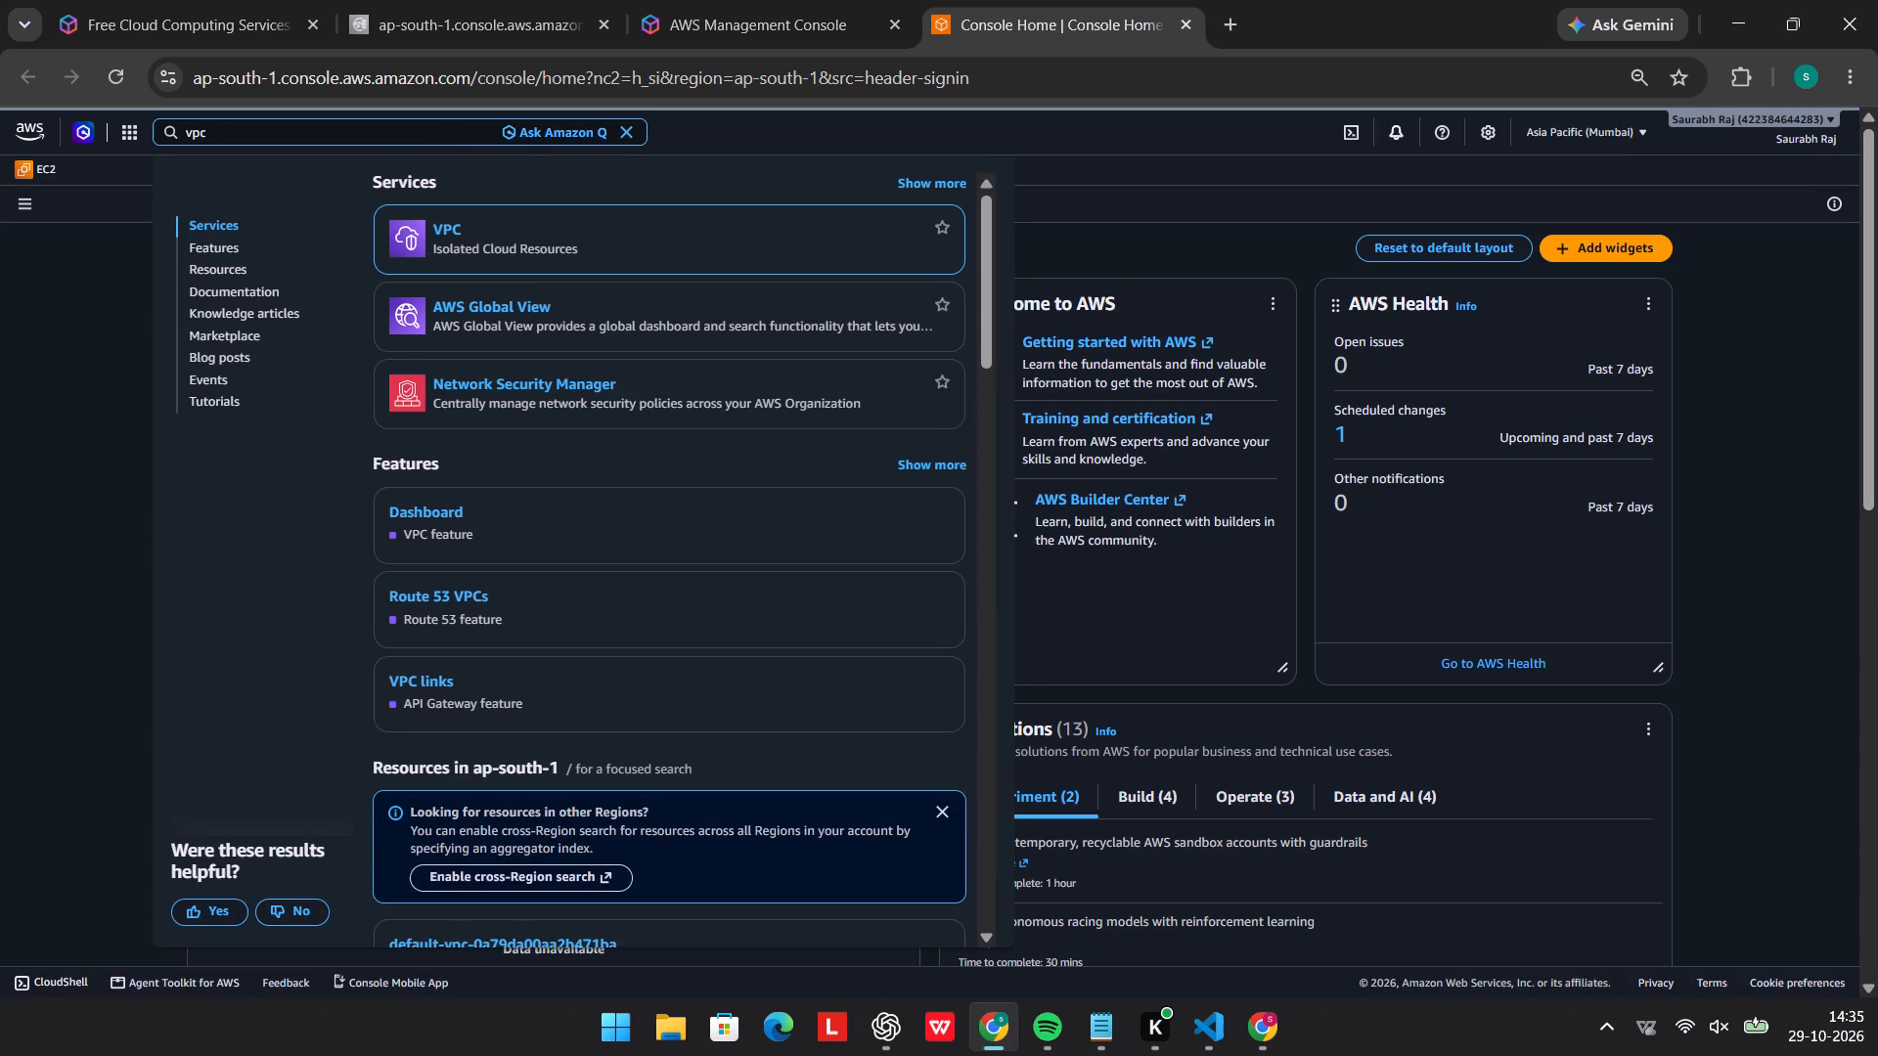
# Search the AWS console for "vpc" and open the VPC service from the Services results.
pyautogui.moveTo(440, 134); pyautogui.dragTo(604, 244)
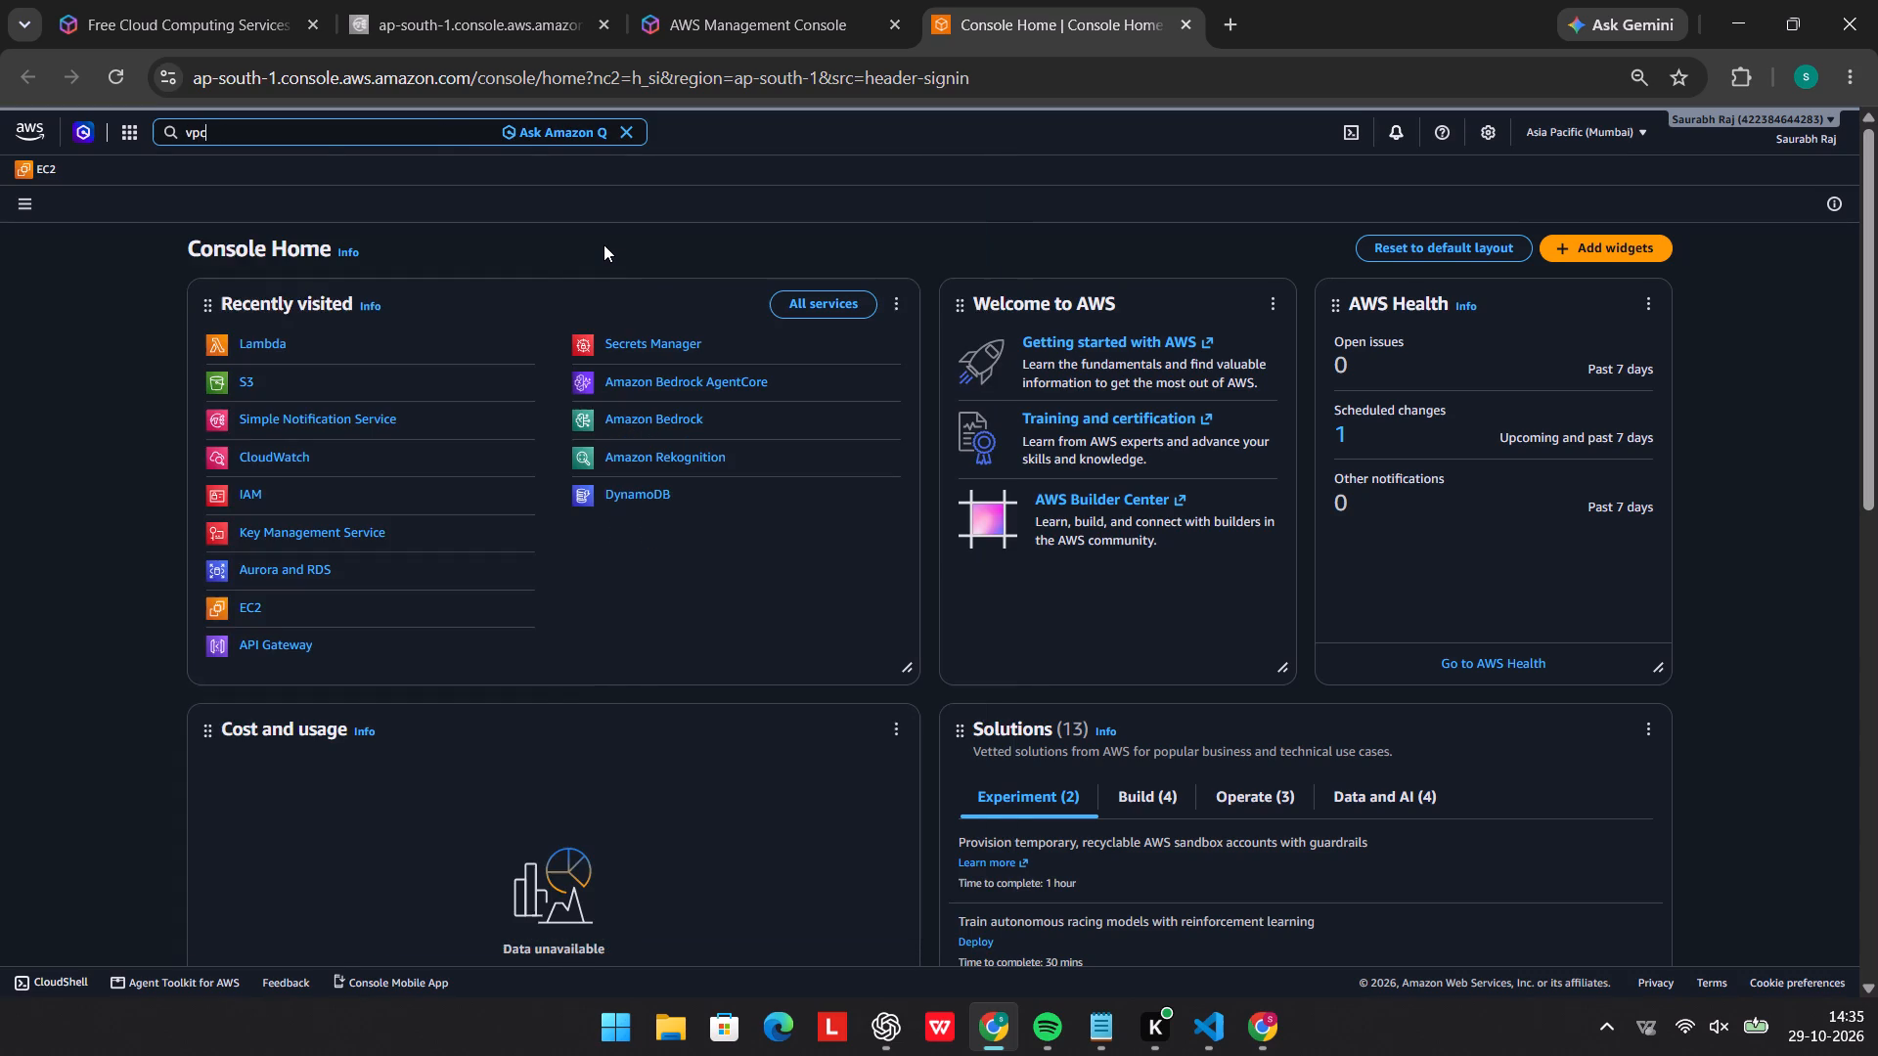
pyautogui.click(322, 144)
pyautogui.press('BackSpace')
pyautogui.press('BackSpace')
pyautogui.write('pc')
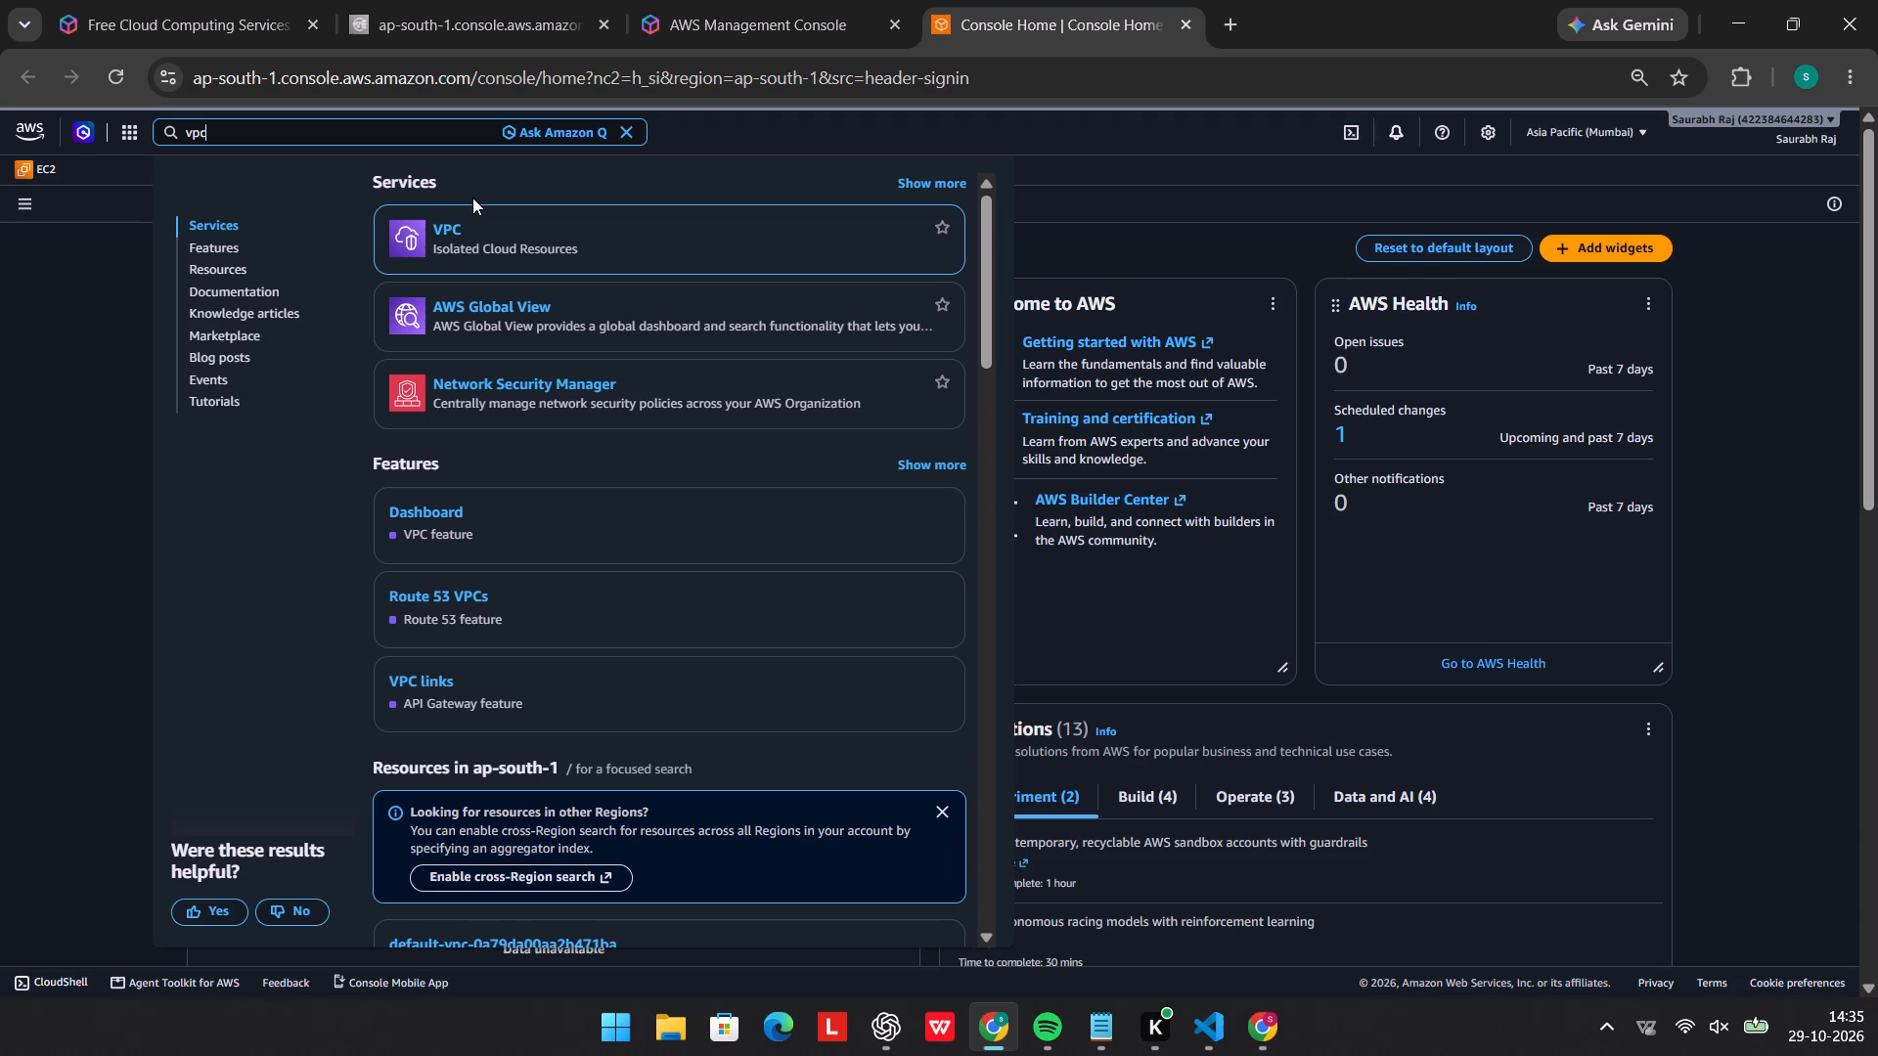
pyautogui.click(443, 219)
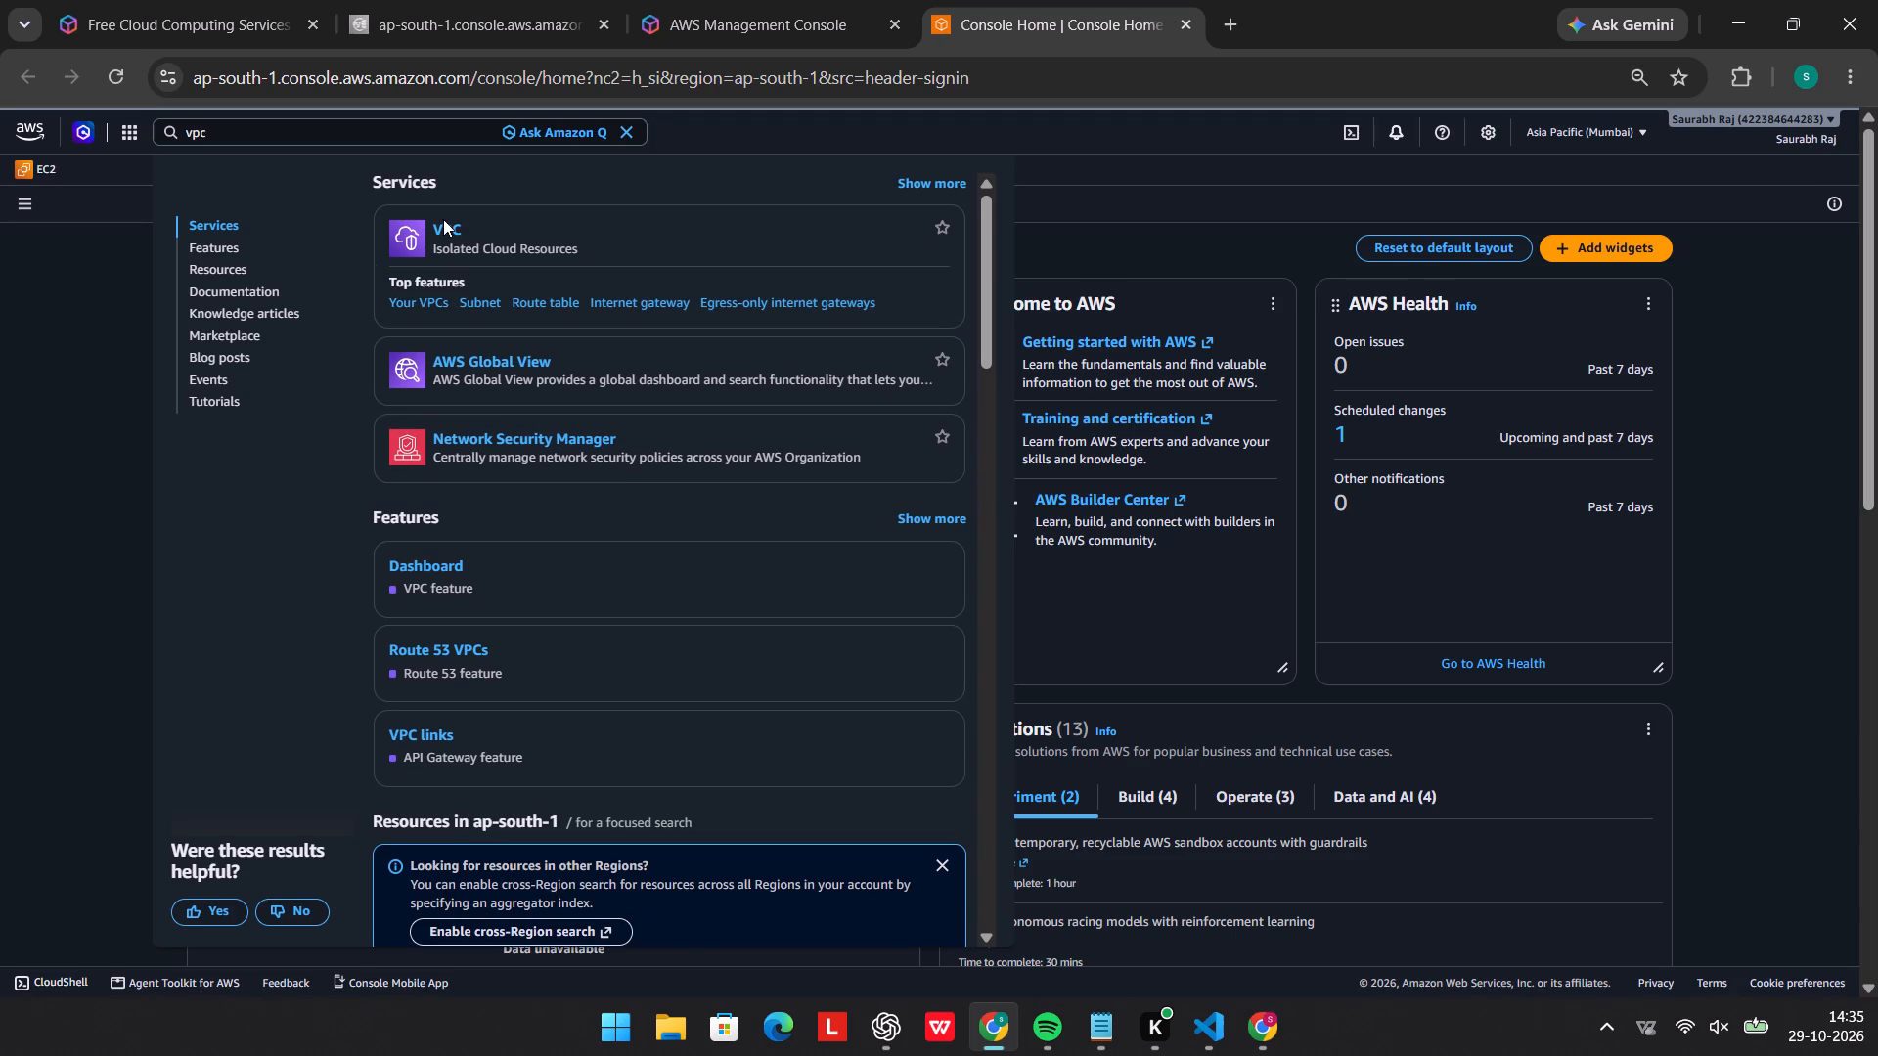
pyautogui.click(449, 235)
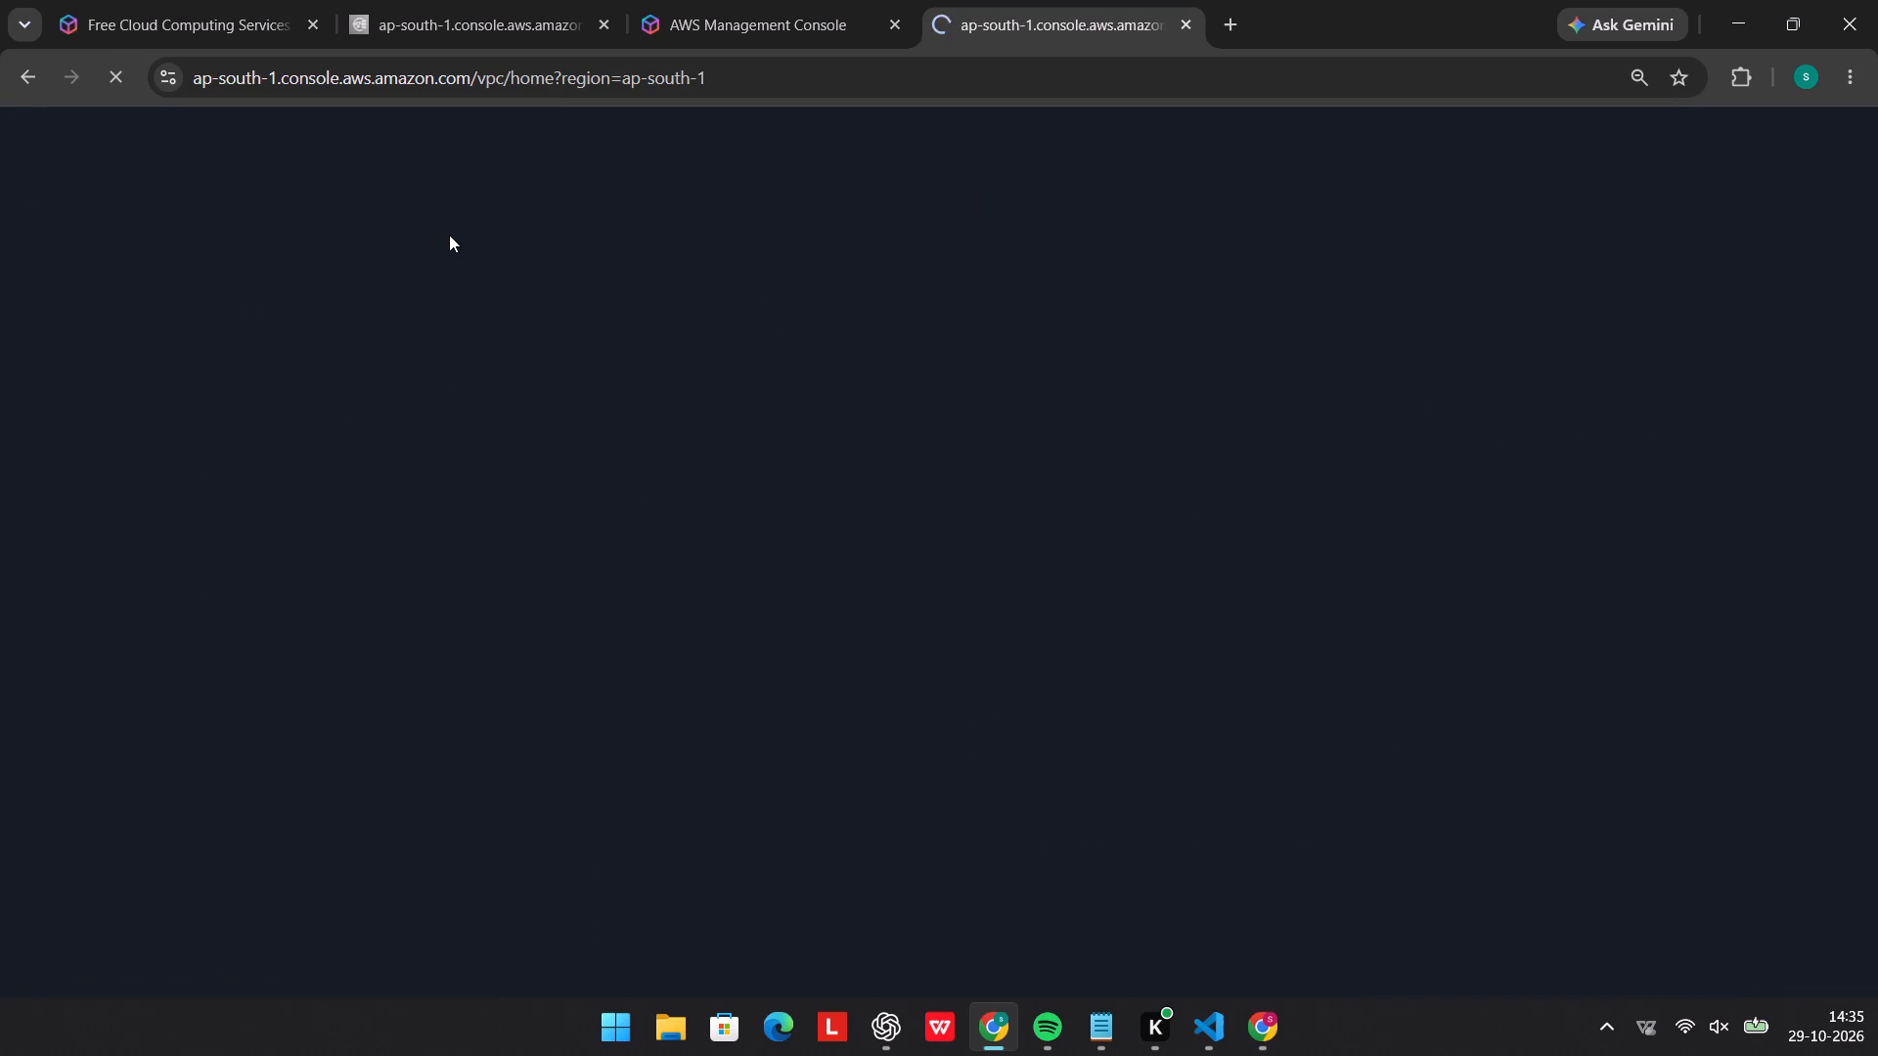
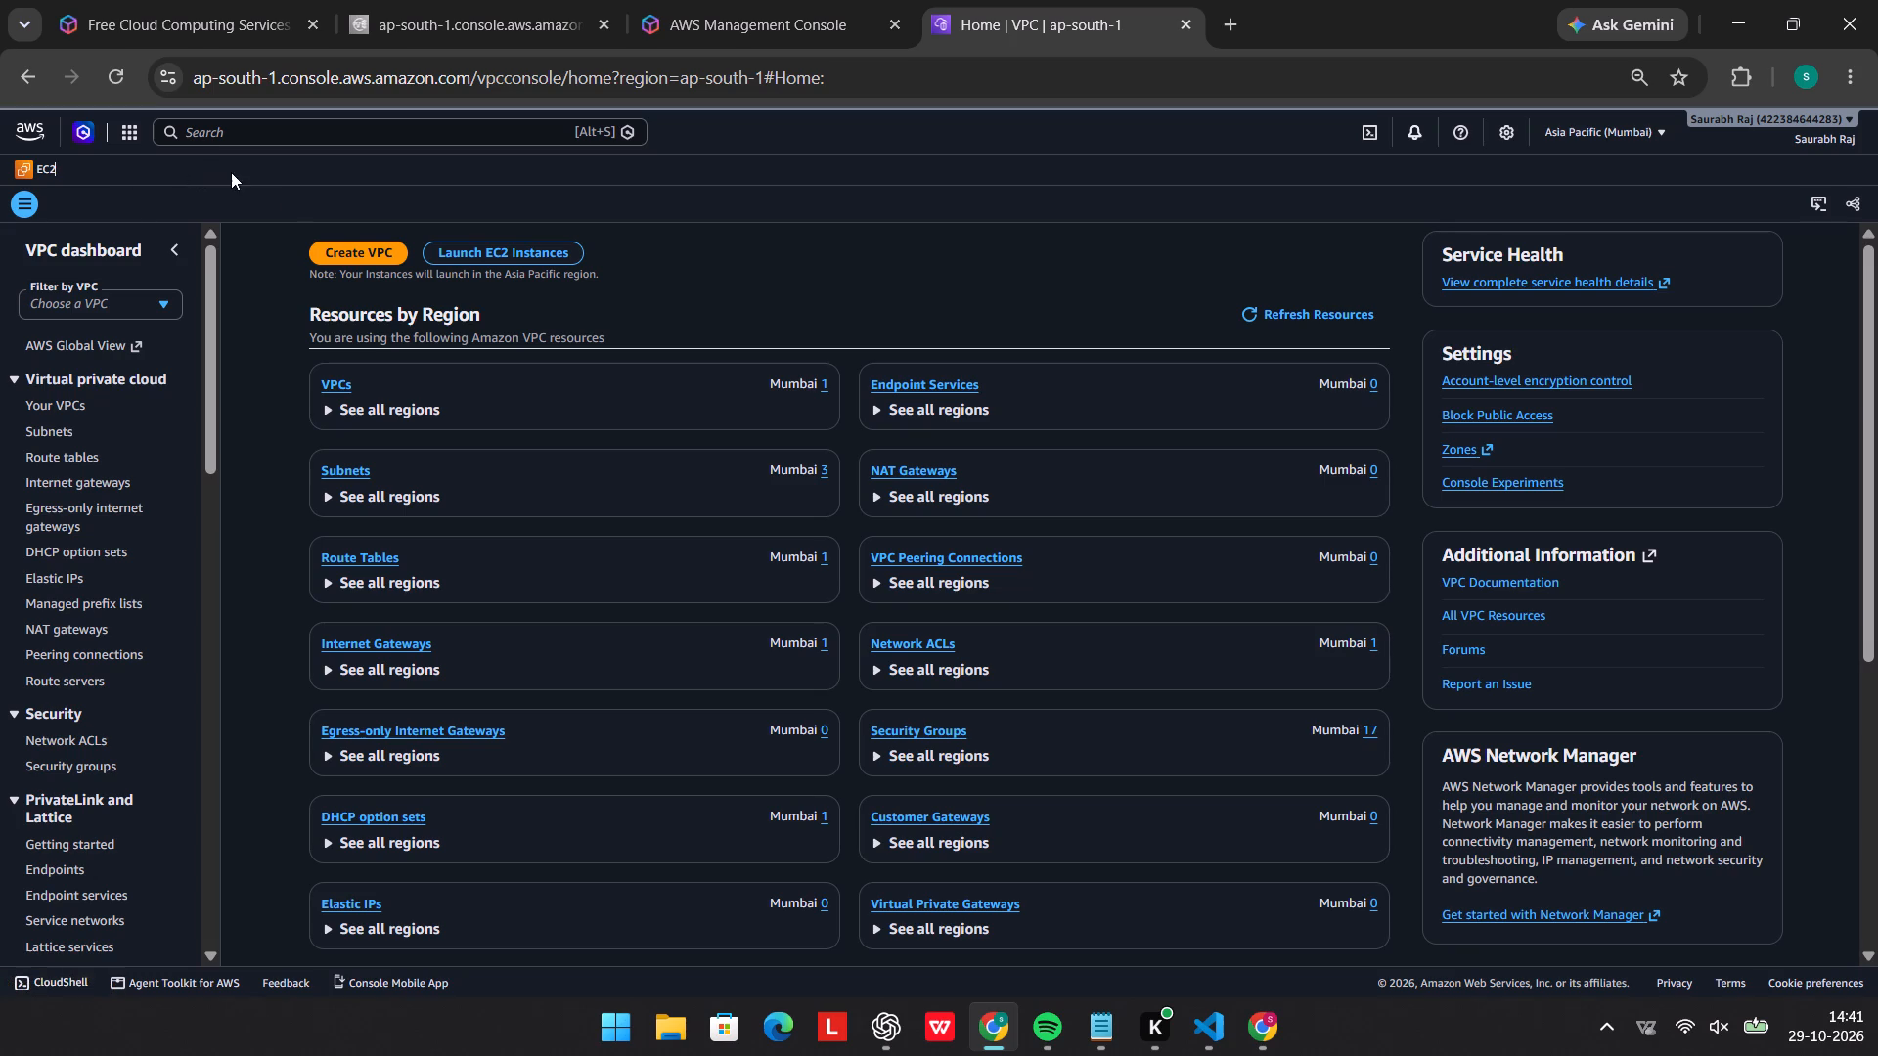
# Search the AWS console for "vpc", open the VPC service in a new browser tab, and close the previous VPC tab.
pyautogui.click(288, 141)
pyautogui.write('vpc')
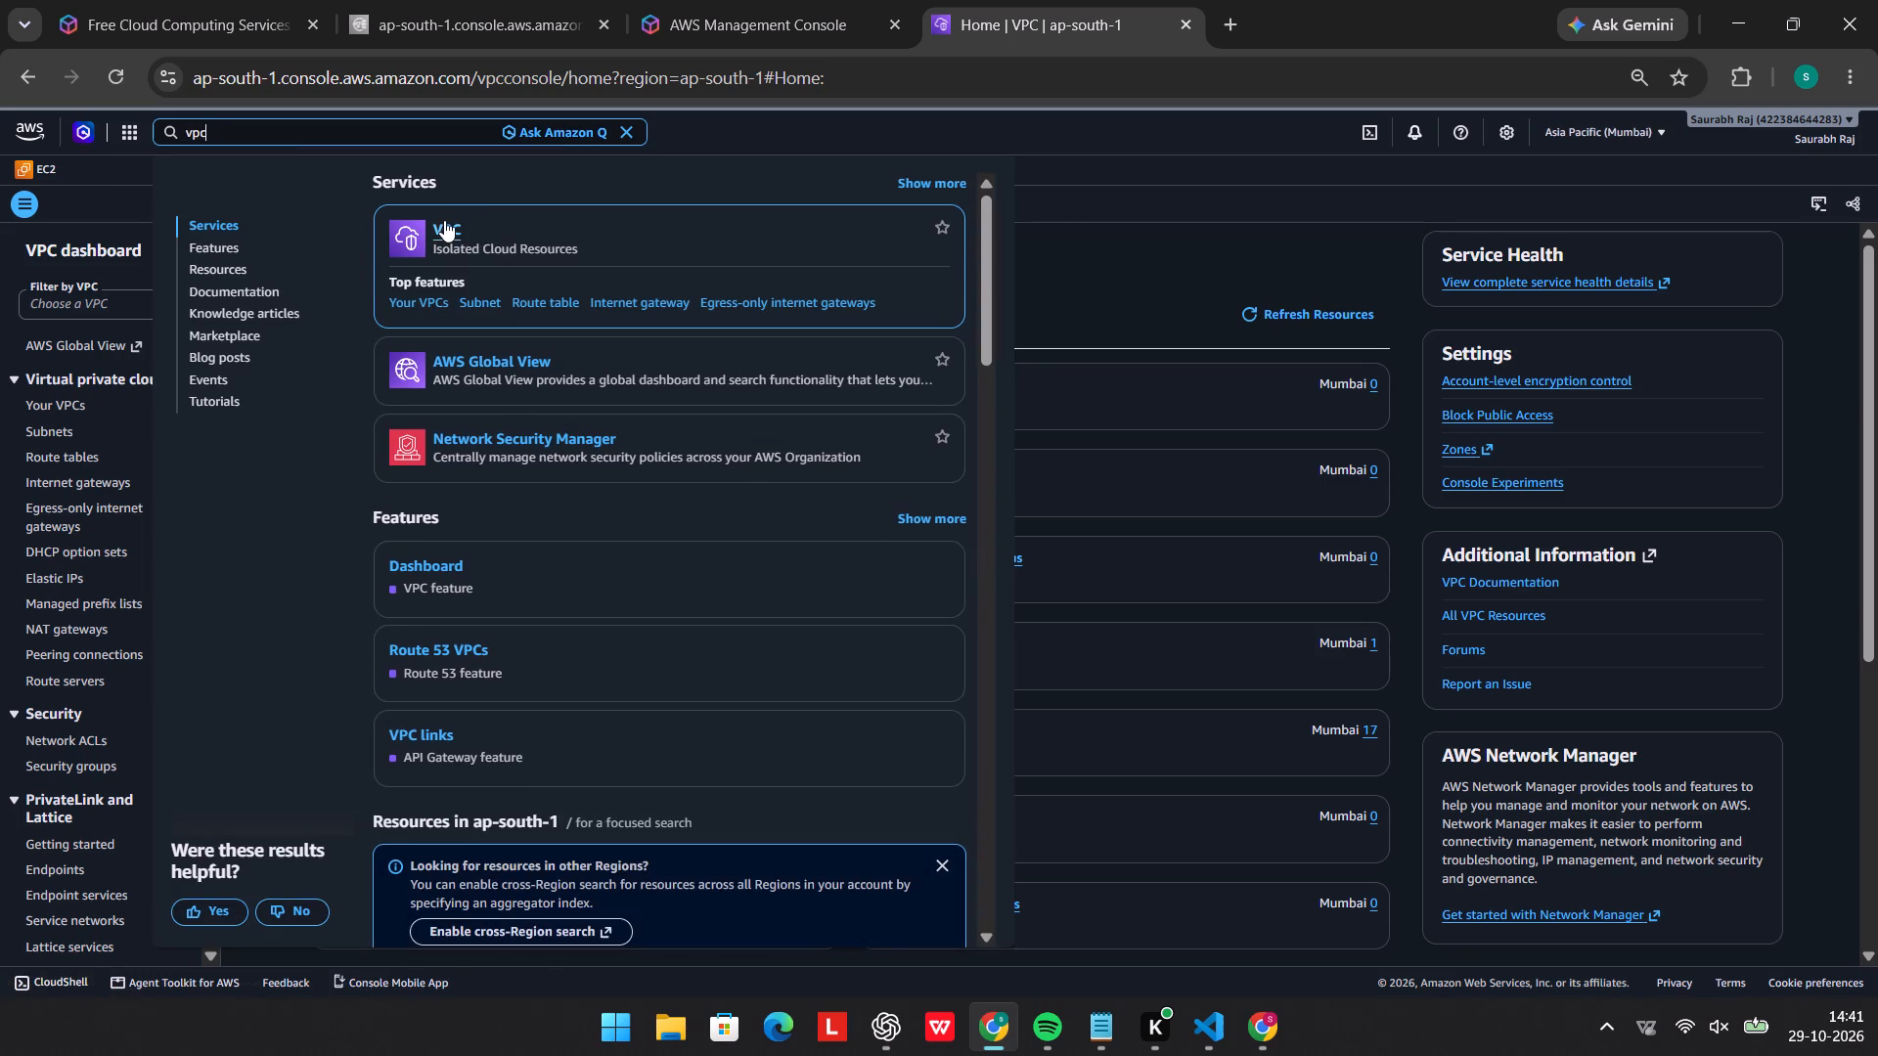
pyautogui.rightClick(444, 220)
pyautogui.click(540, 251)
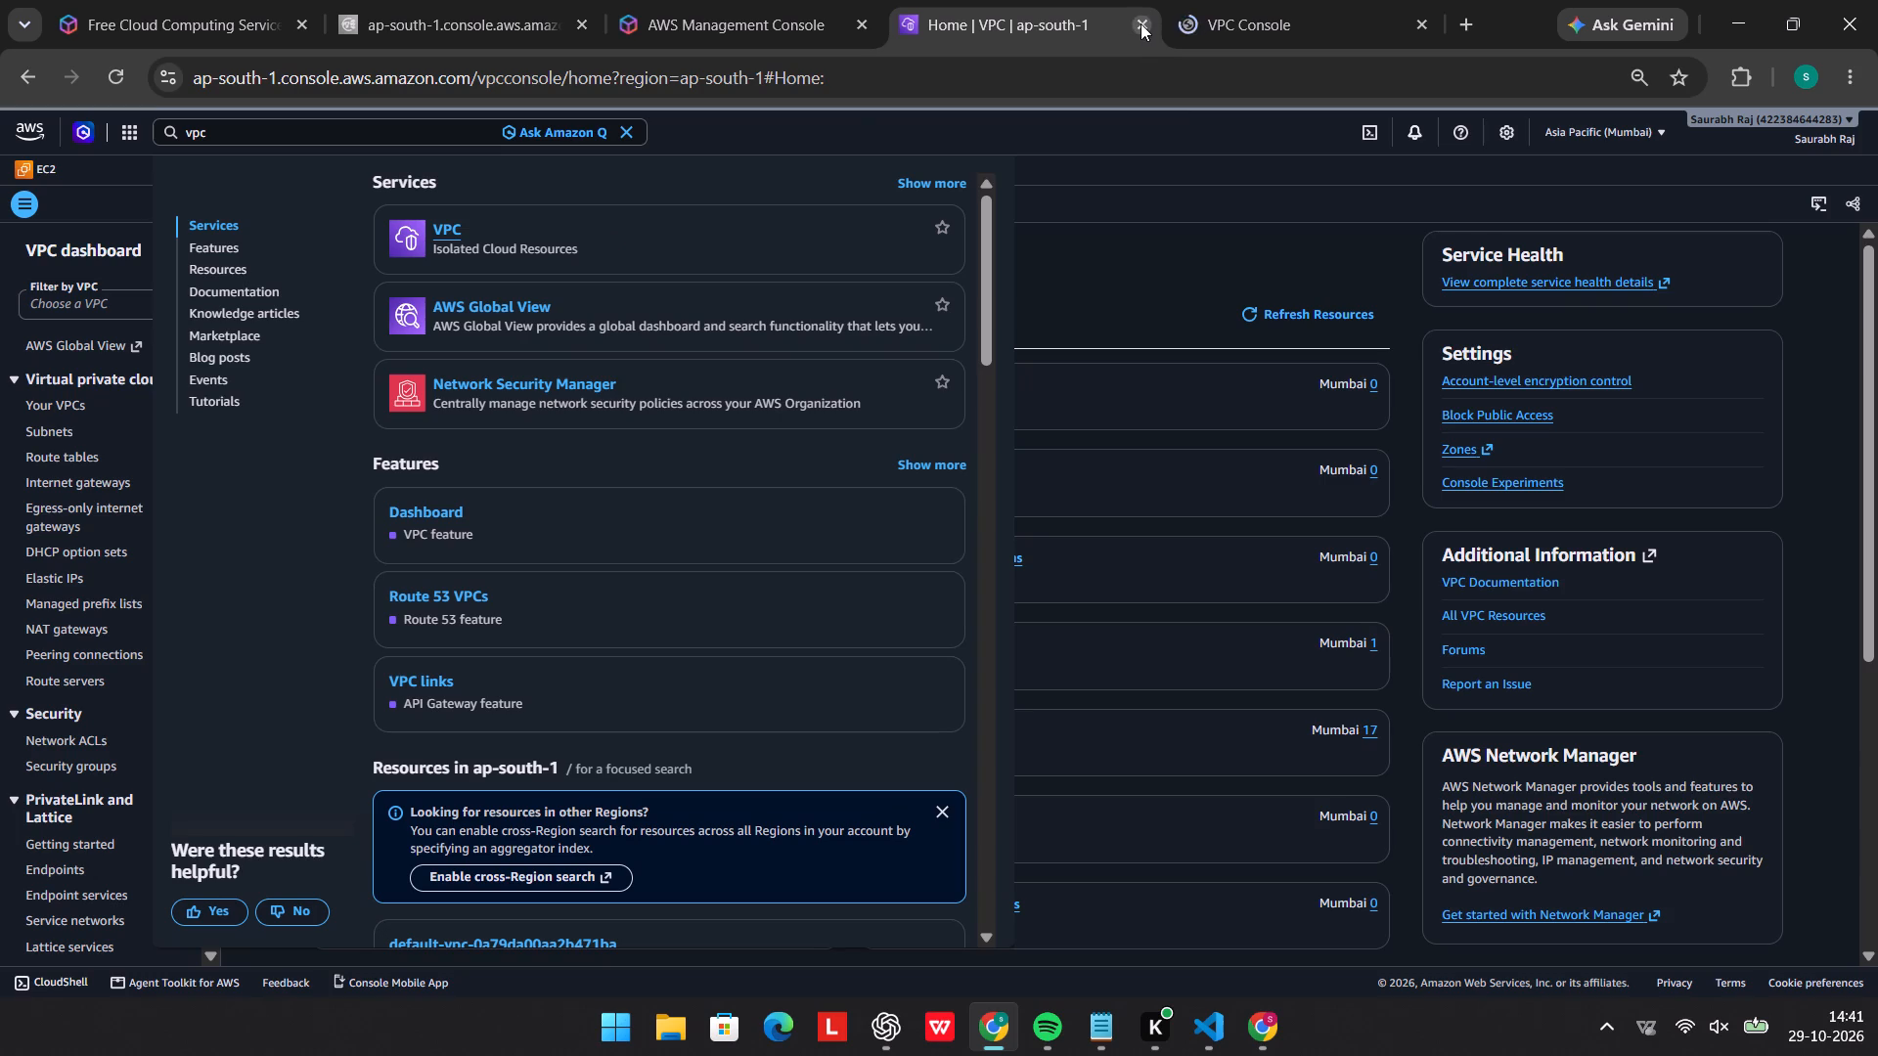
pyautogui.click(1140, 23)
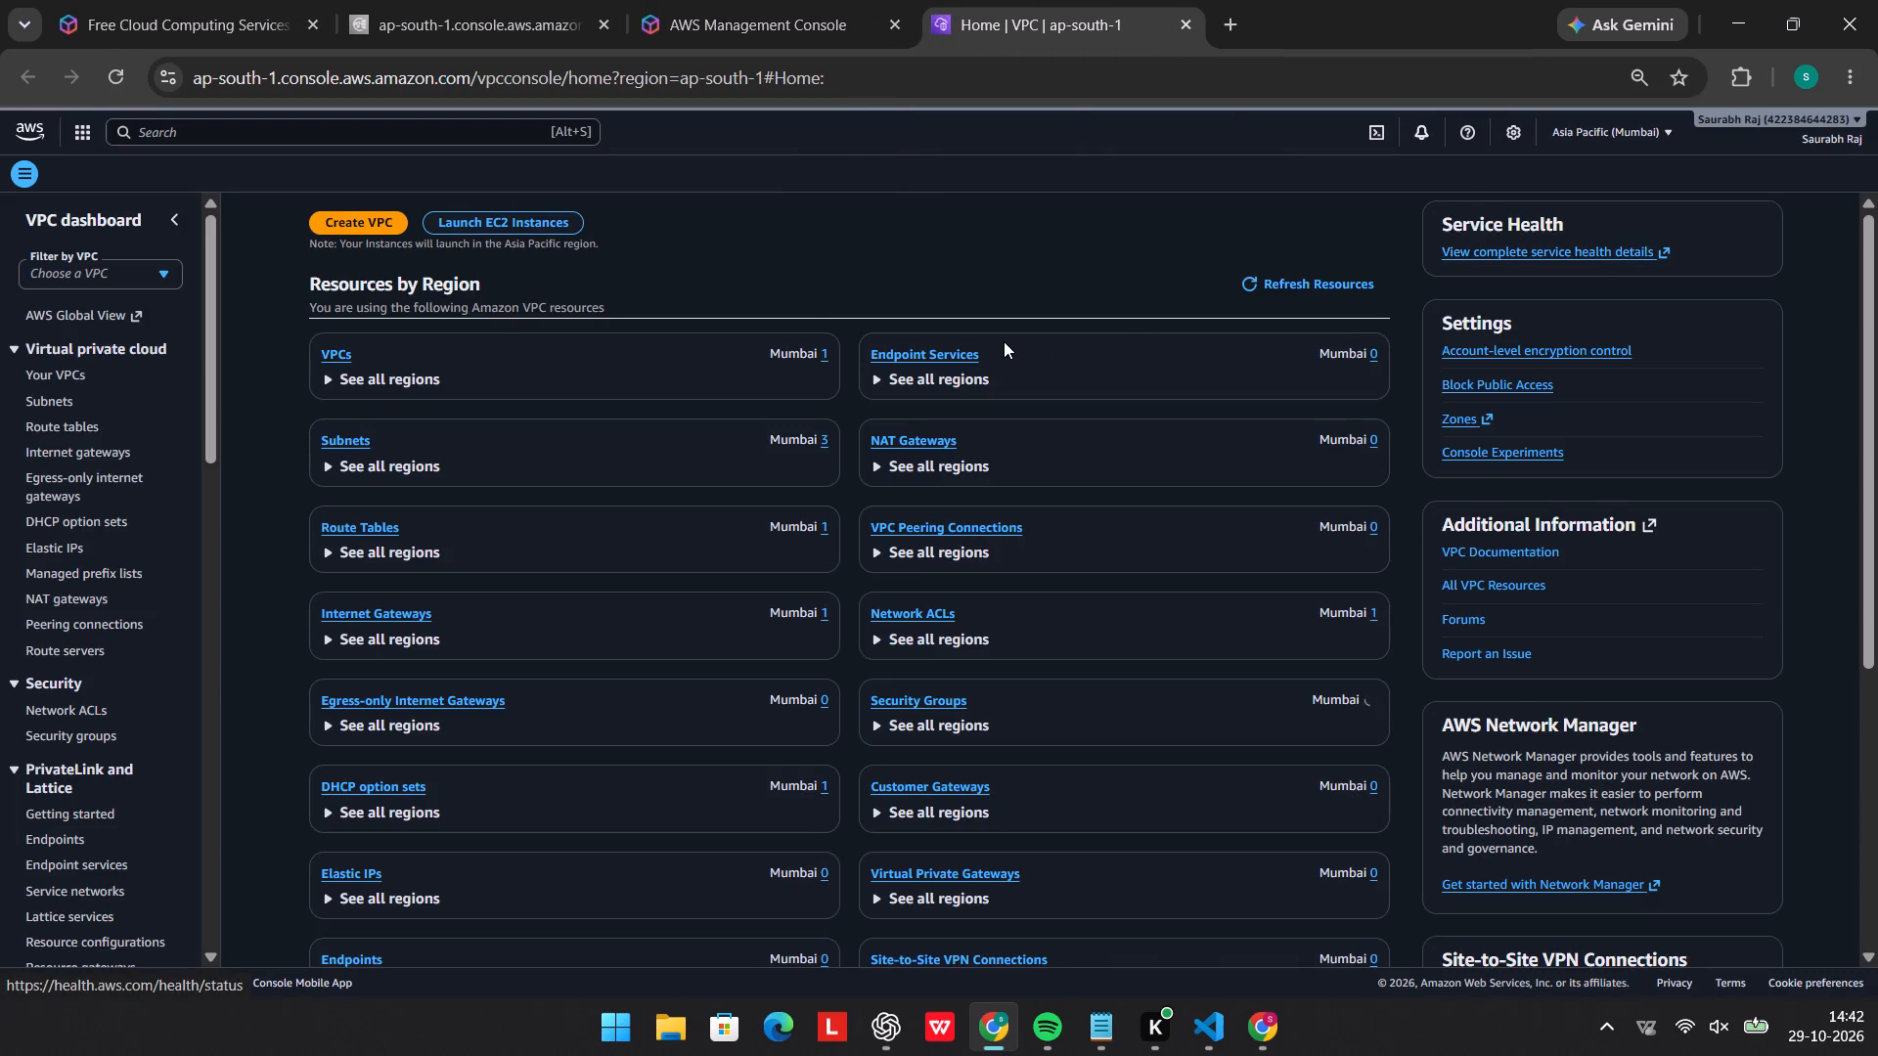
# Start creating a VPC with the VPC only option and set its name tag to it-c-custom-vpc.
pyautogui.click(357, 254)
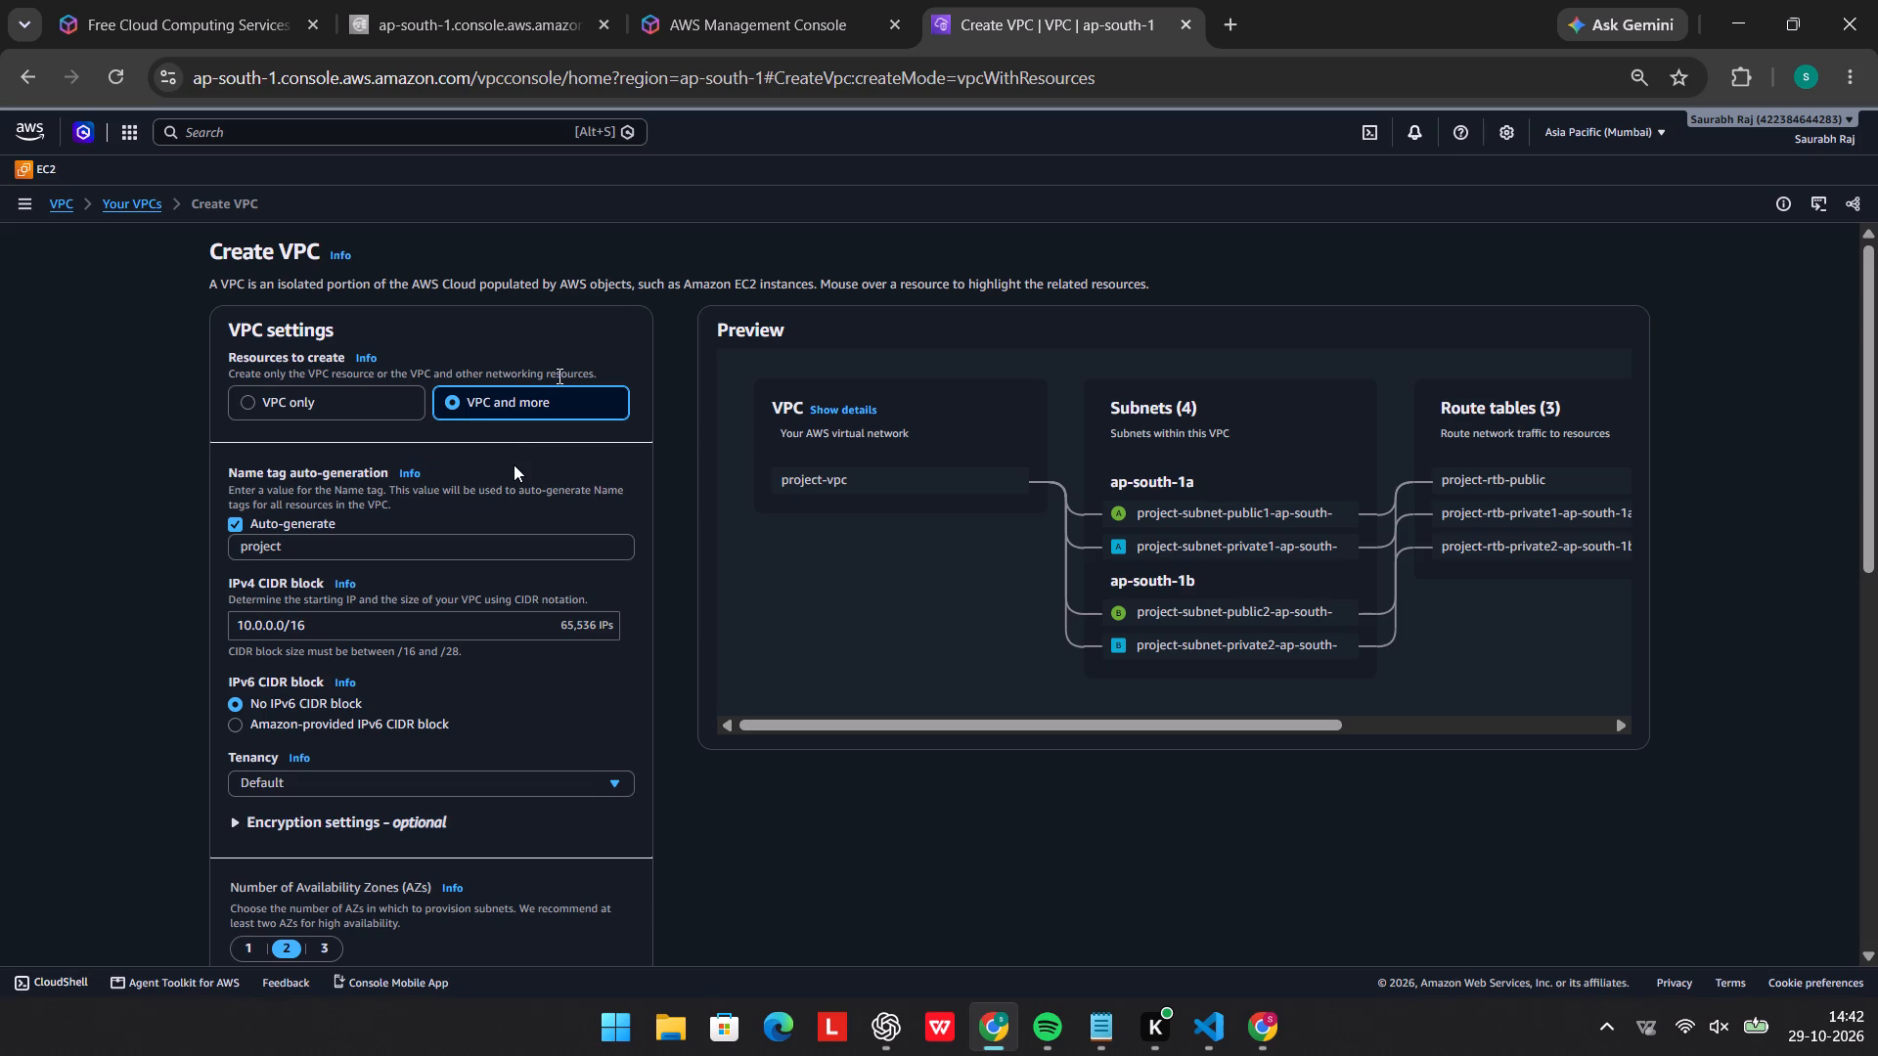
pyautogui.click(258, 399)
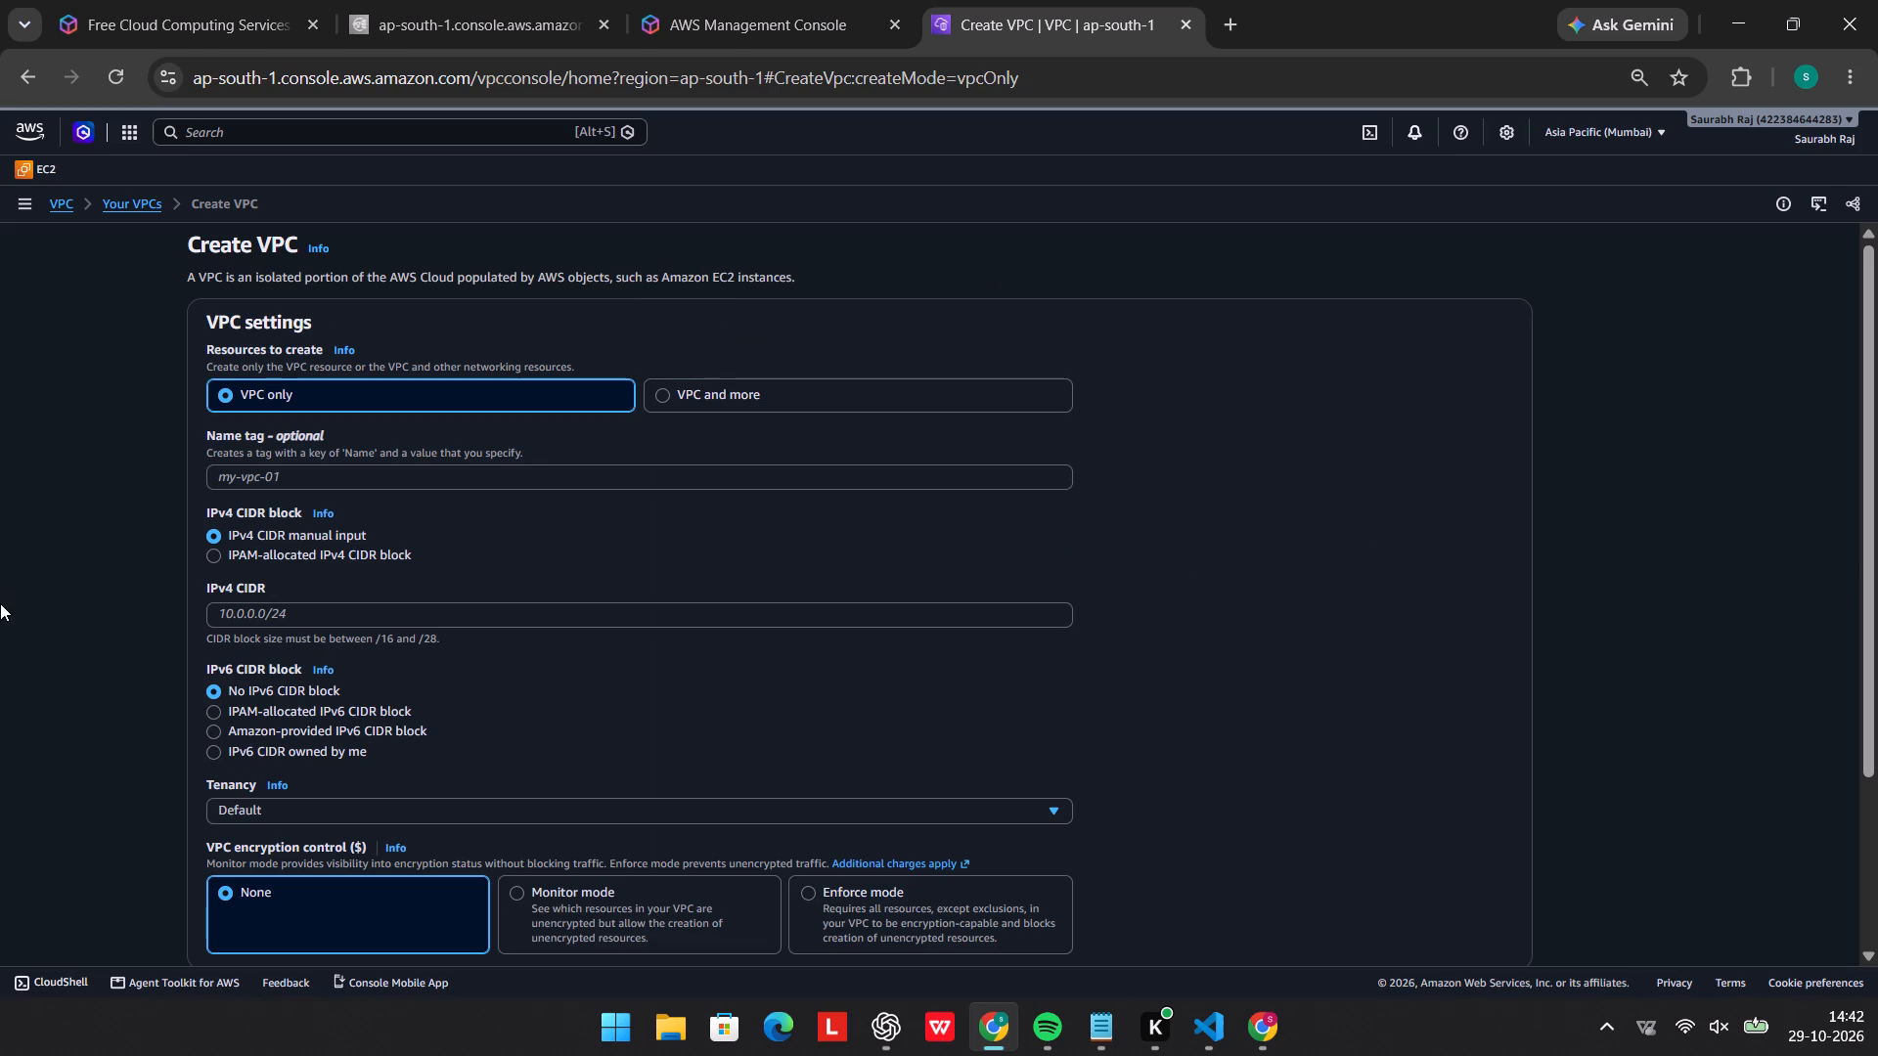
pyautogui.click(303, 484)
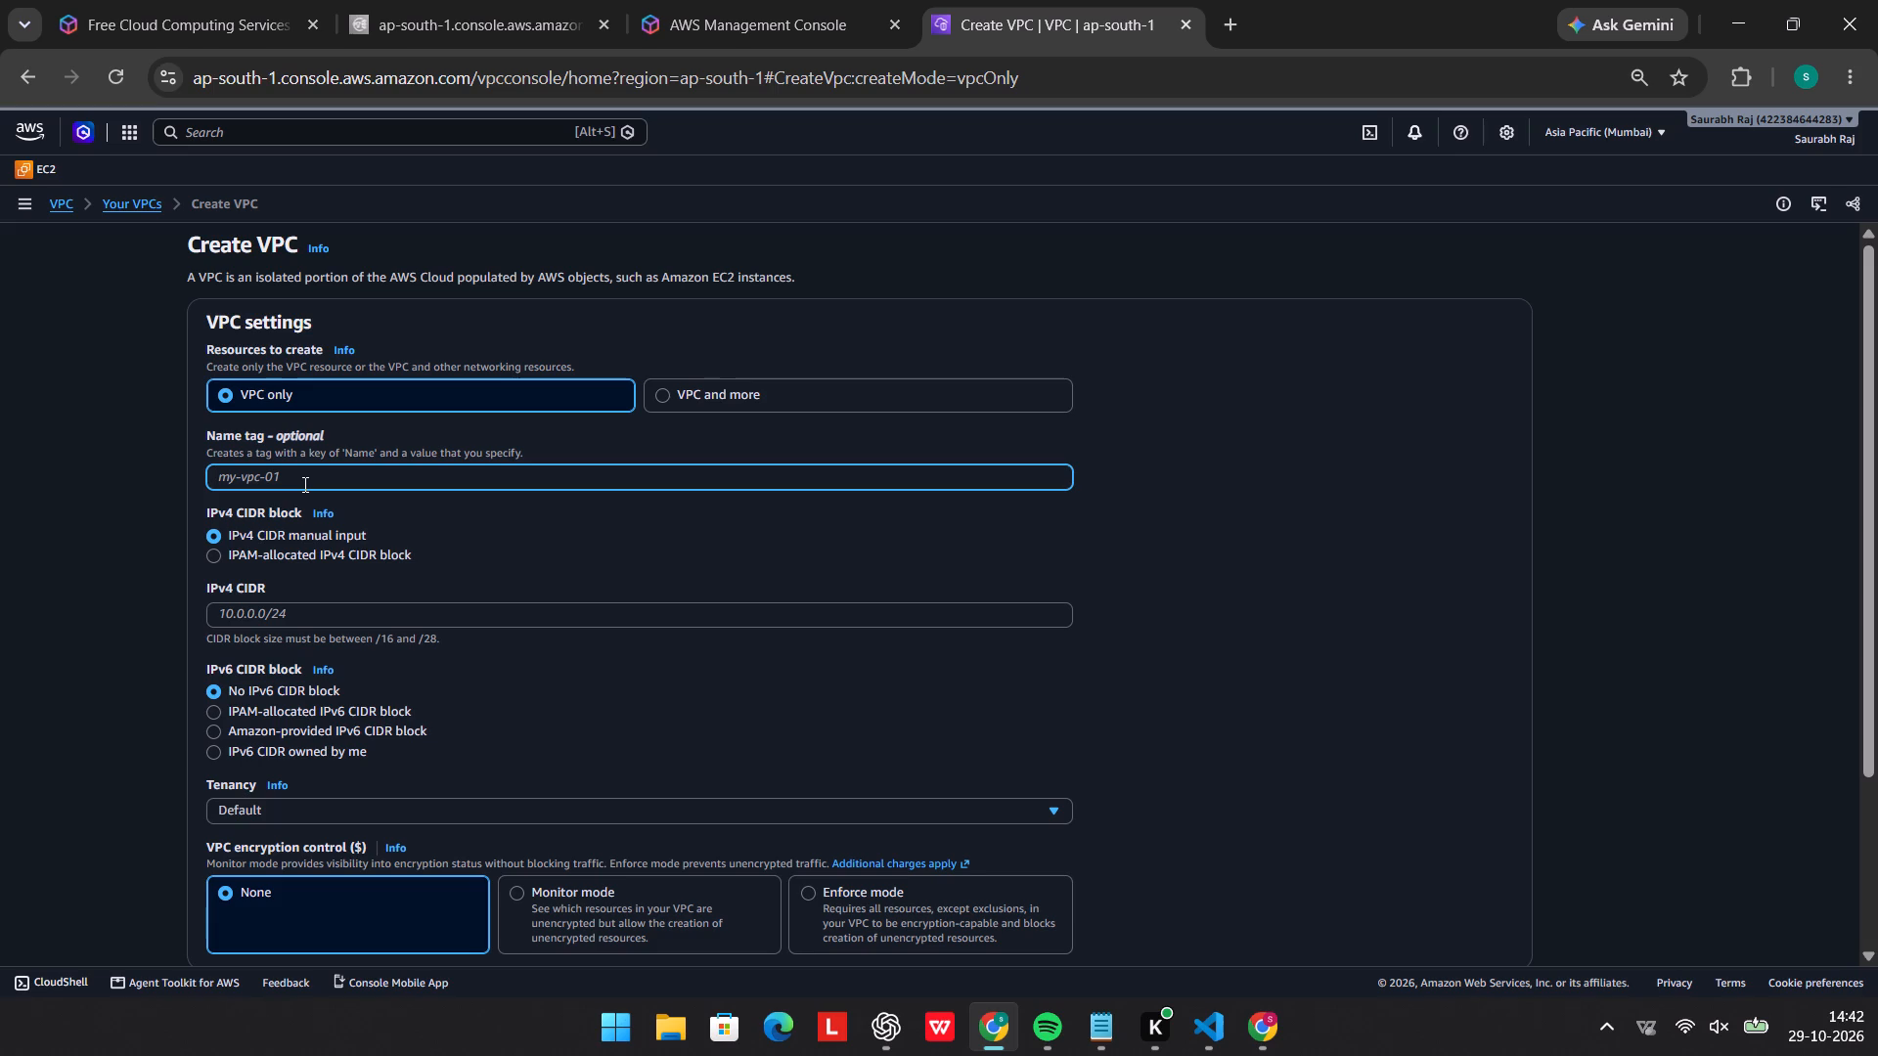
pyautogui.press('i')
pyautogui.write('t-c-custo')
pyautogui.press('m')
pyautogui.press('-')
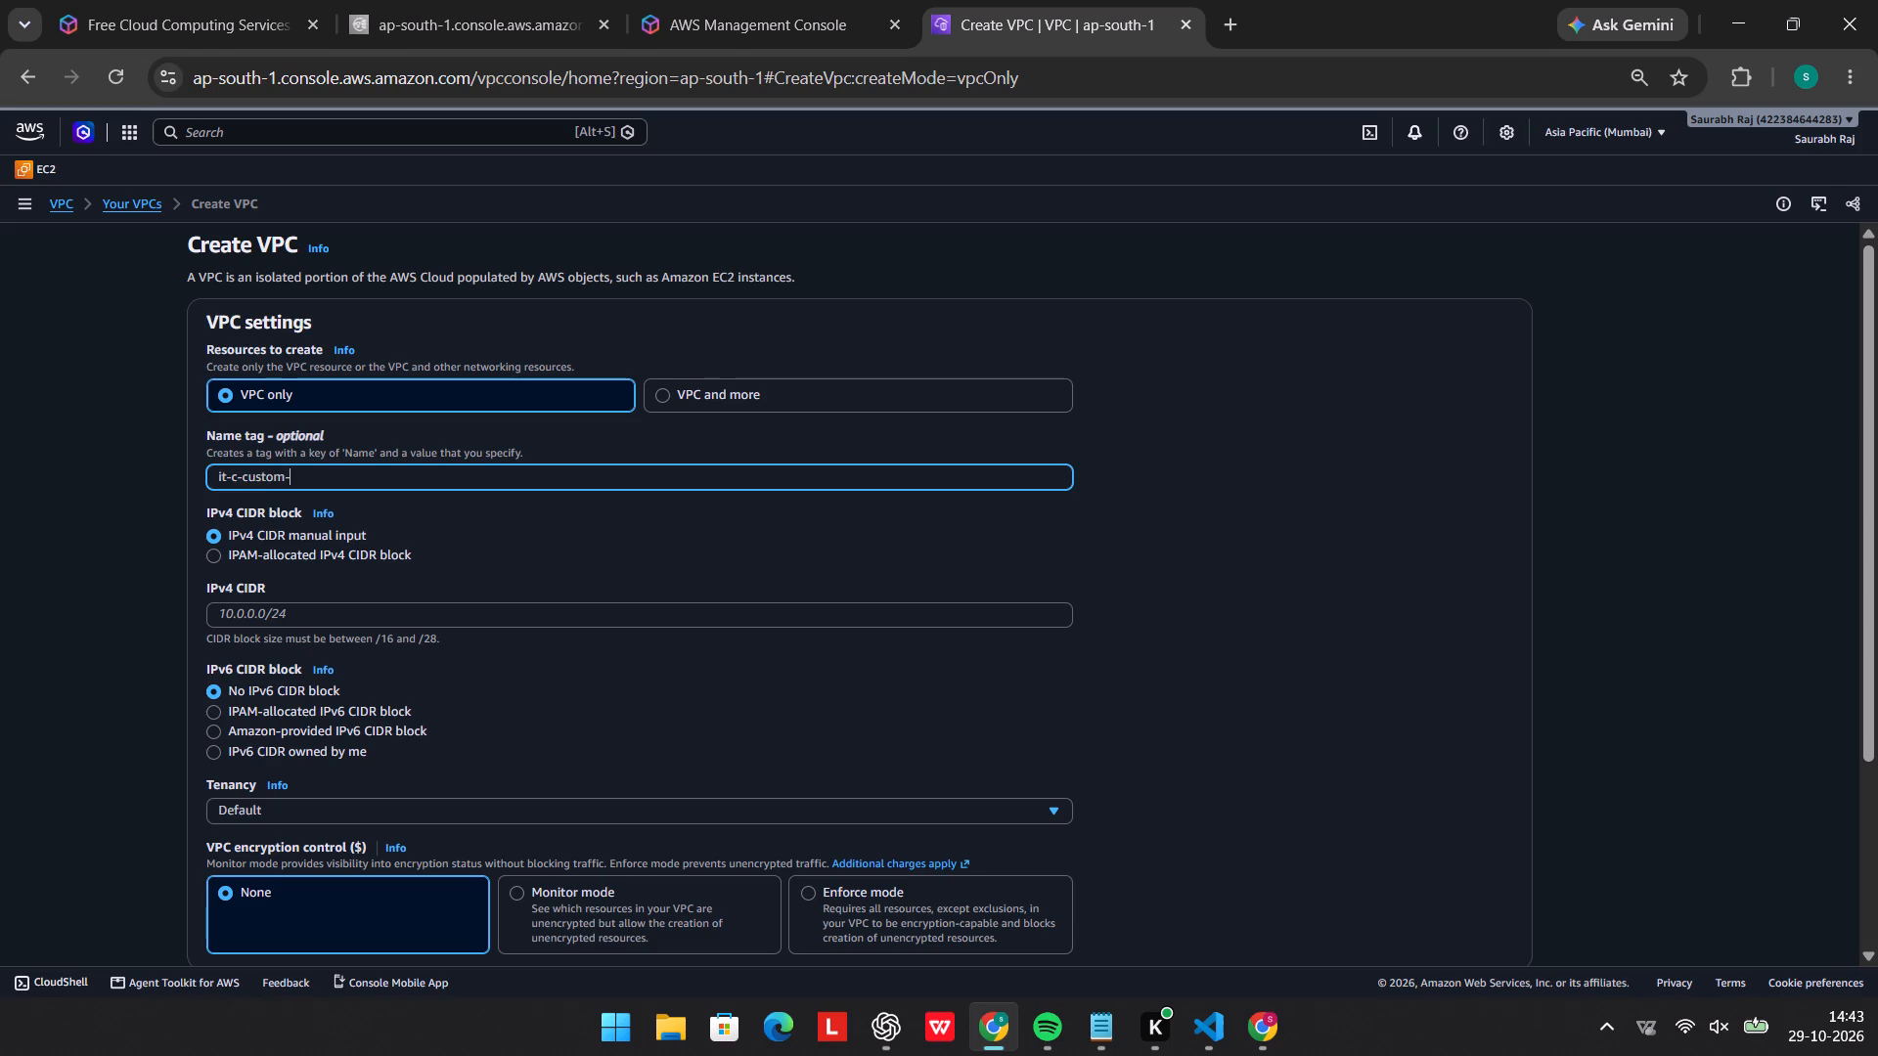
pyautogui.write('vpc')
pyautogui.click(475, 521)
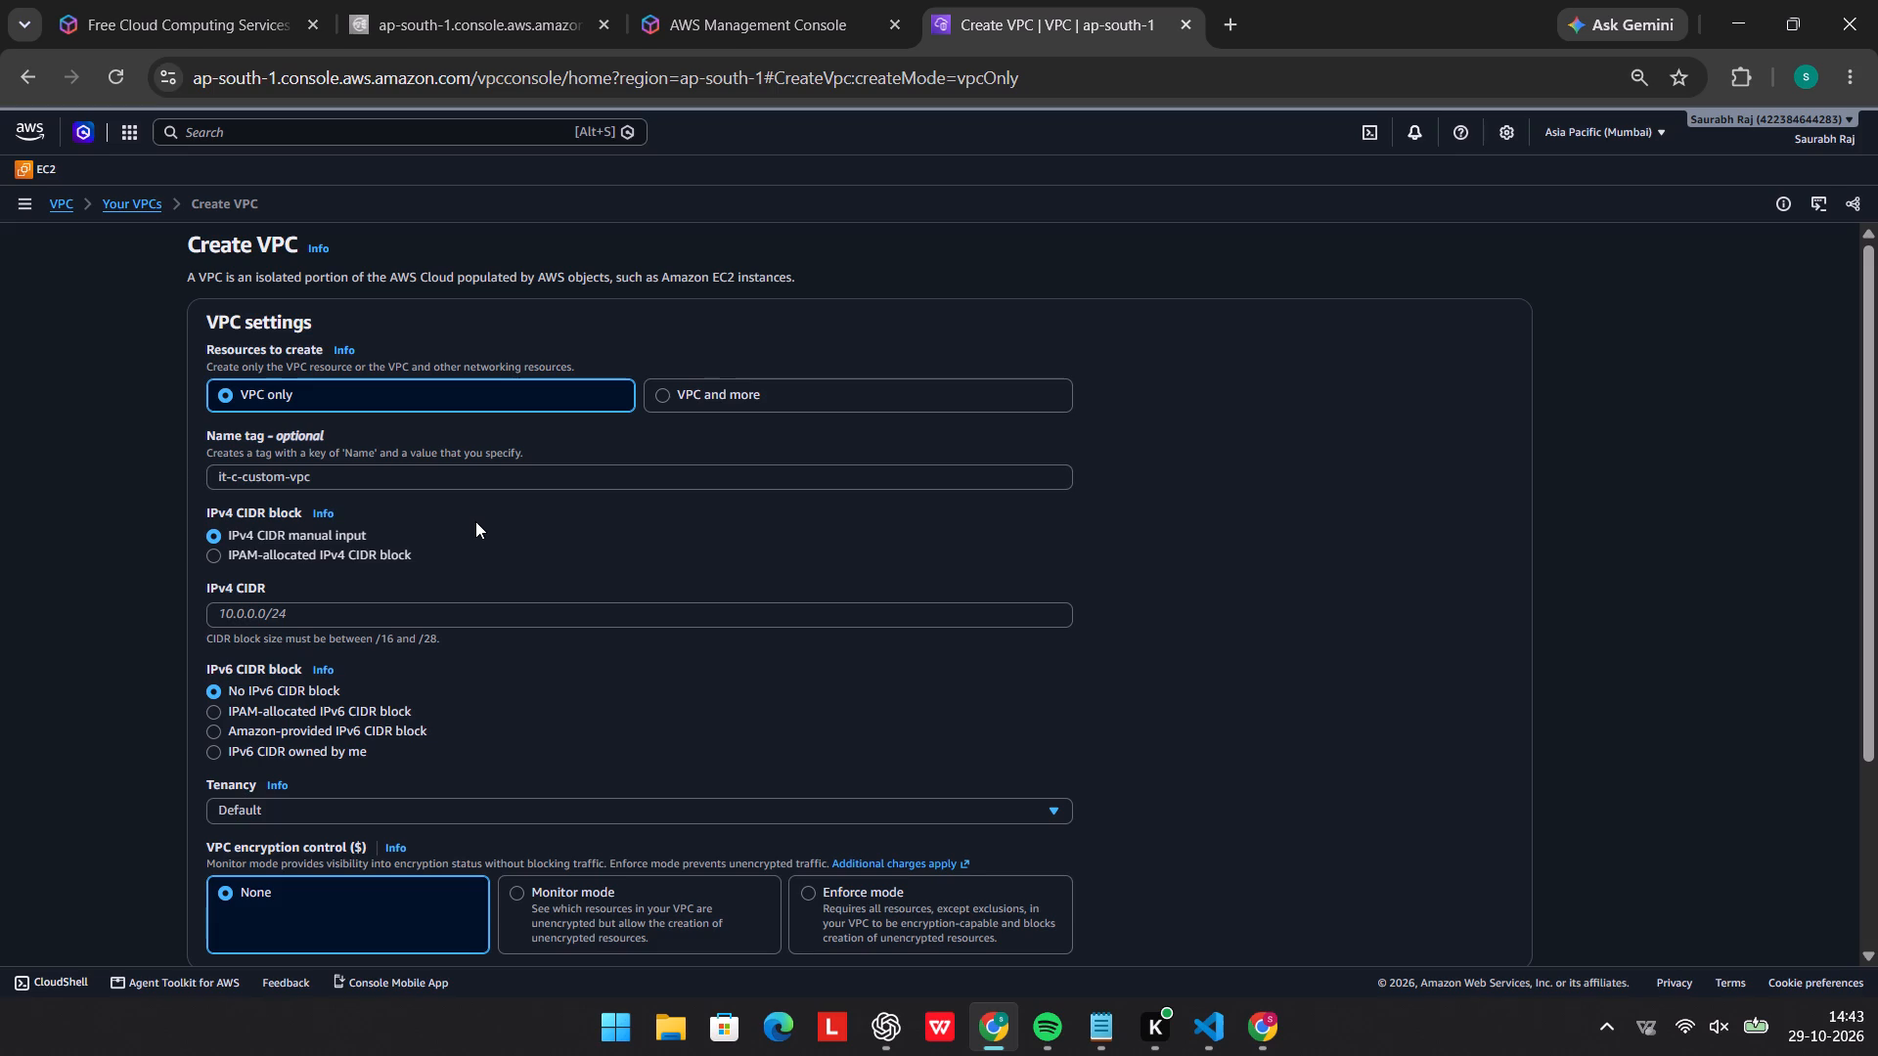
# Set the IPv4 CIDR to 10.0.0.0/24 and create the VPC.
pyautogui.click(325, 615)
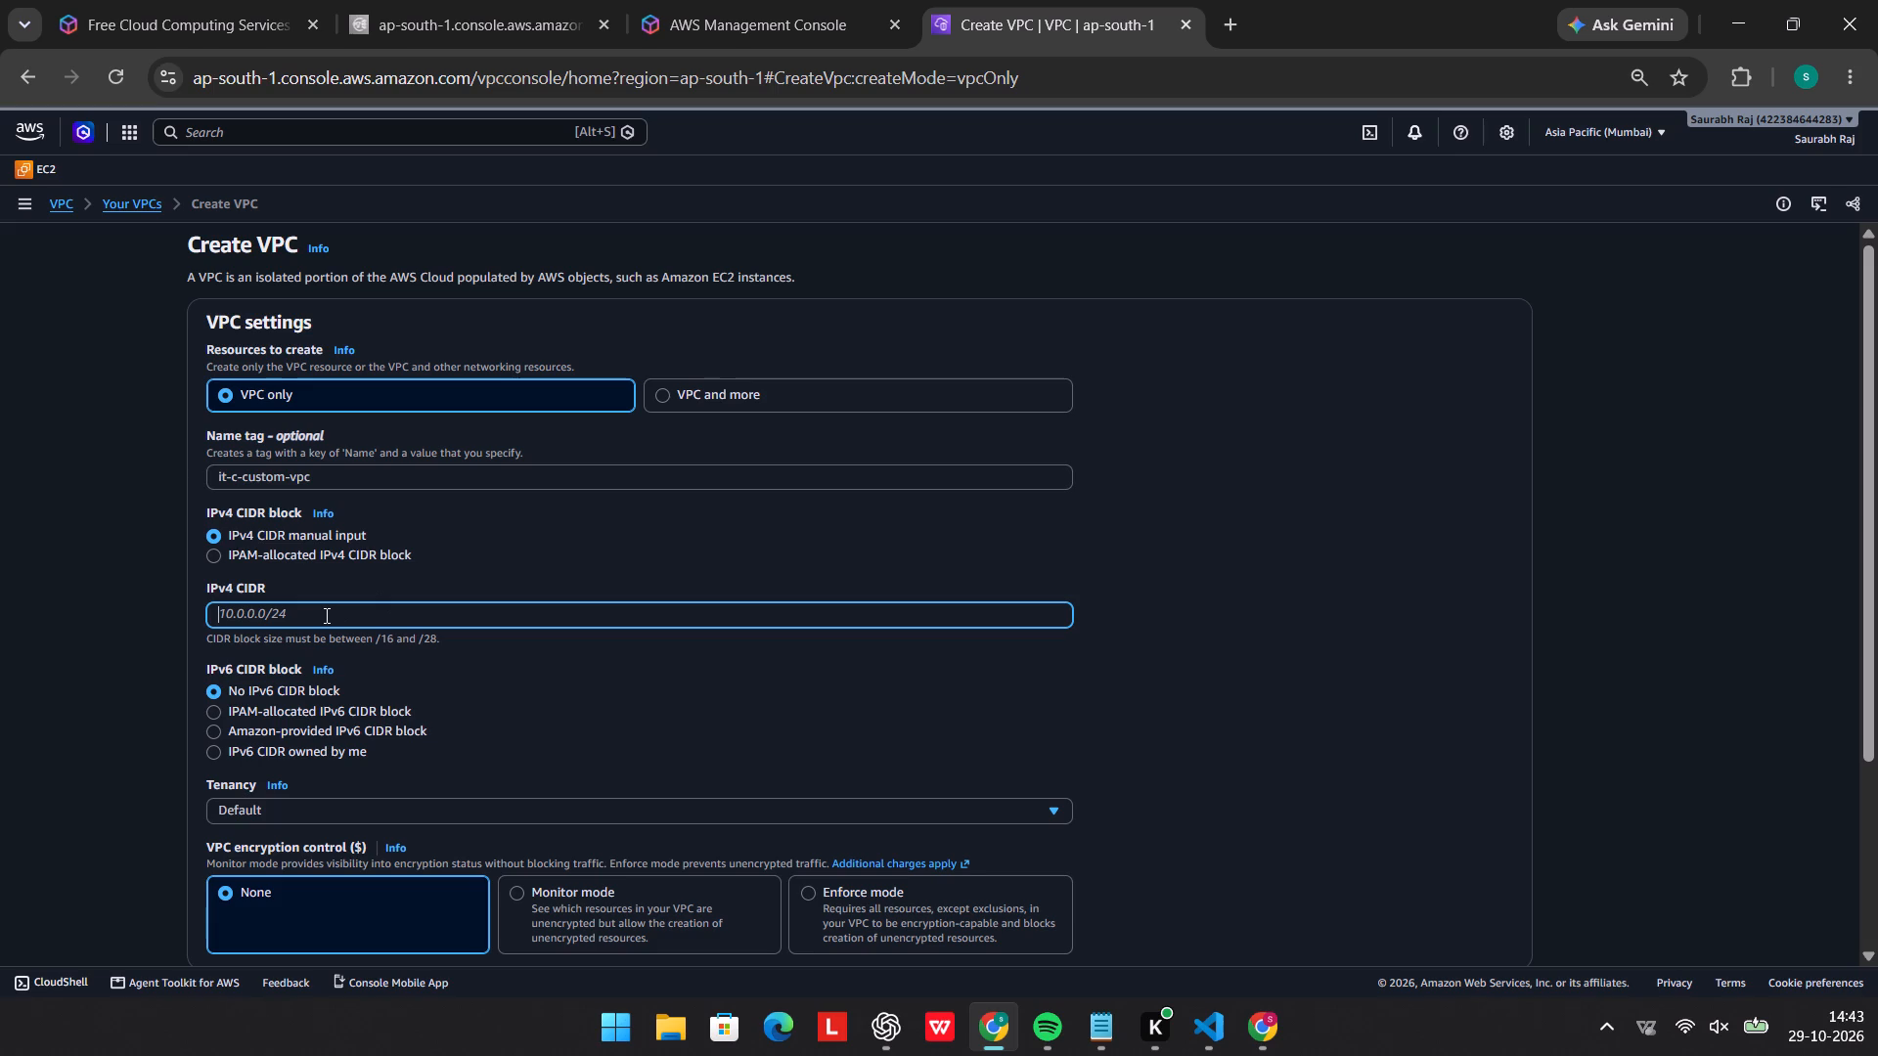
pyautogui.press('End')
pyautogui.press('Insert')
pyautogui.write('10')
pyautogui.press('.')
pyautogui.press('0')
pyautogui.write('.0.')
pyautogui.press('0')
pyautogui.press('/')
pyautogui.write('24')
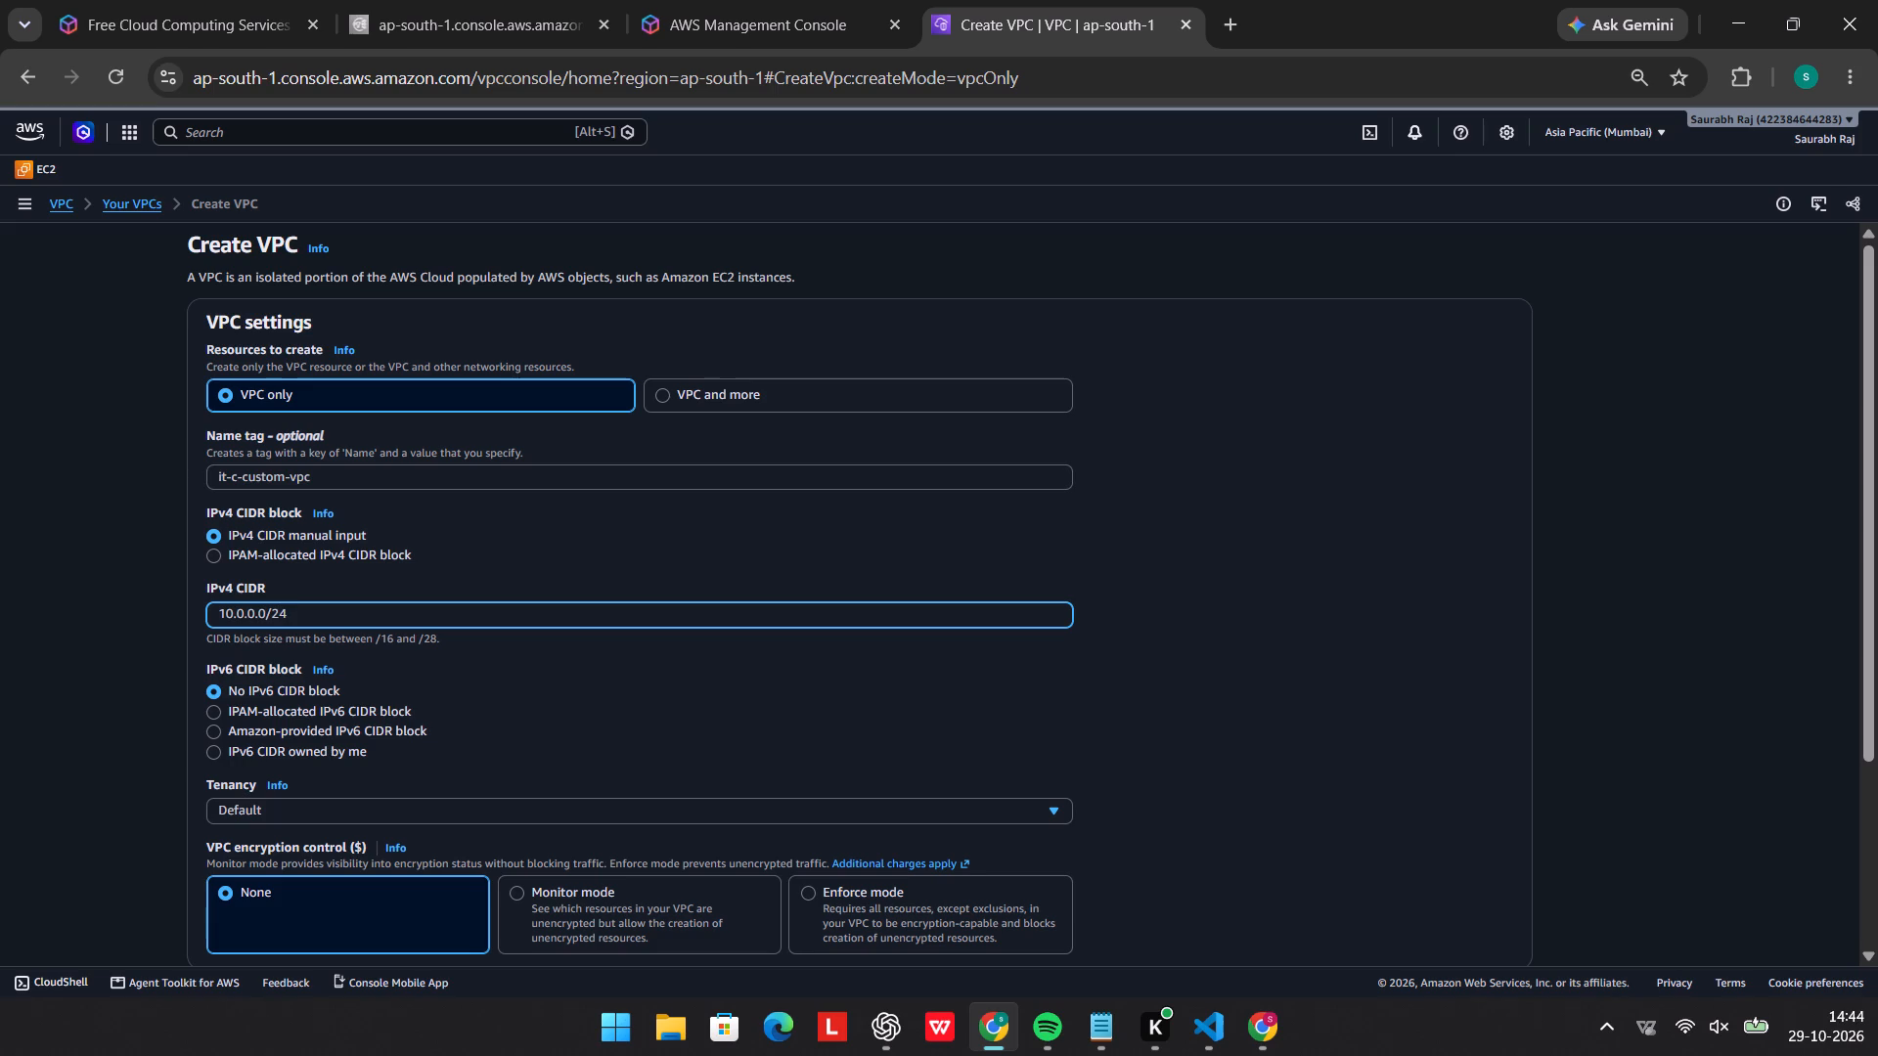
pyautogui.scroll(-2, 504, 727)
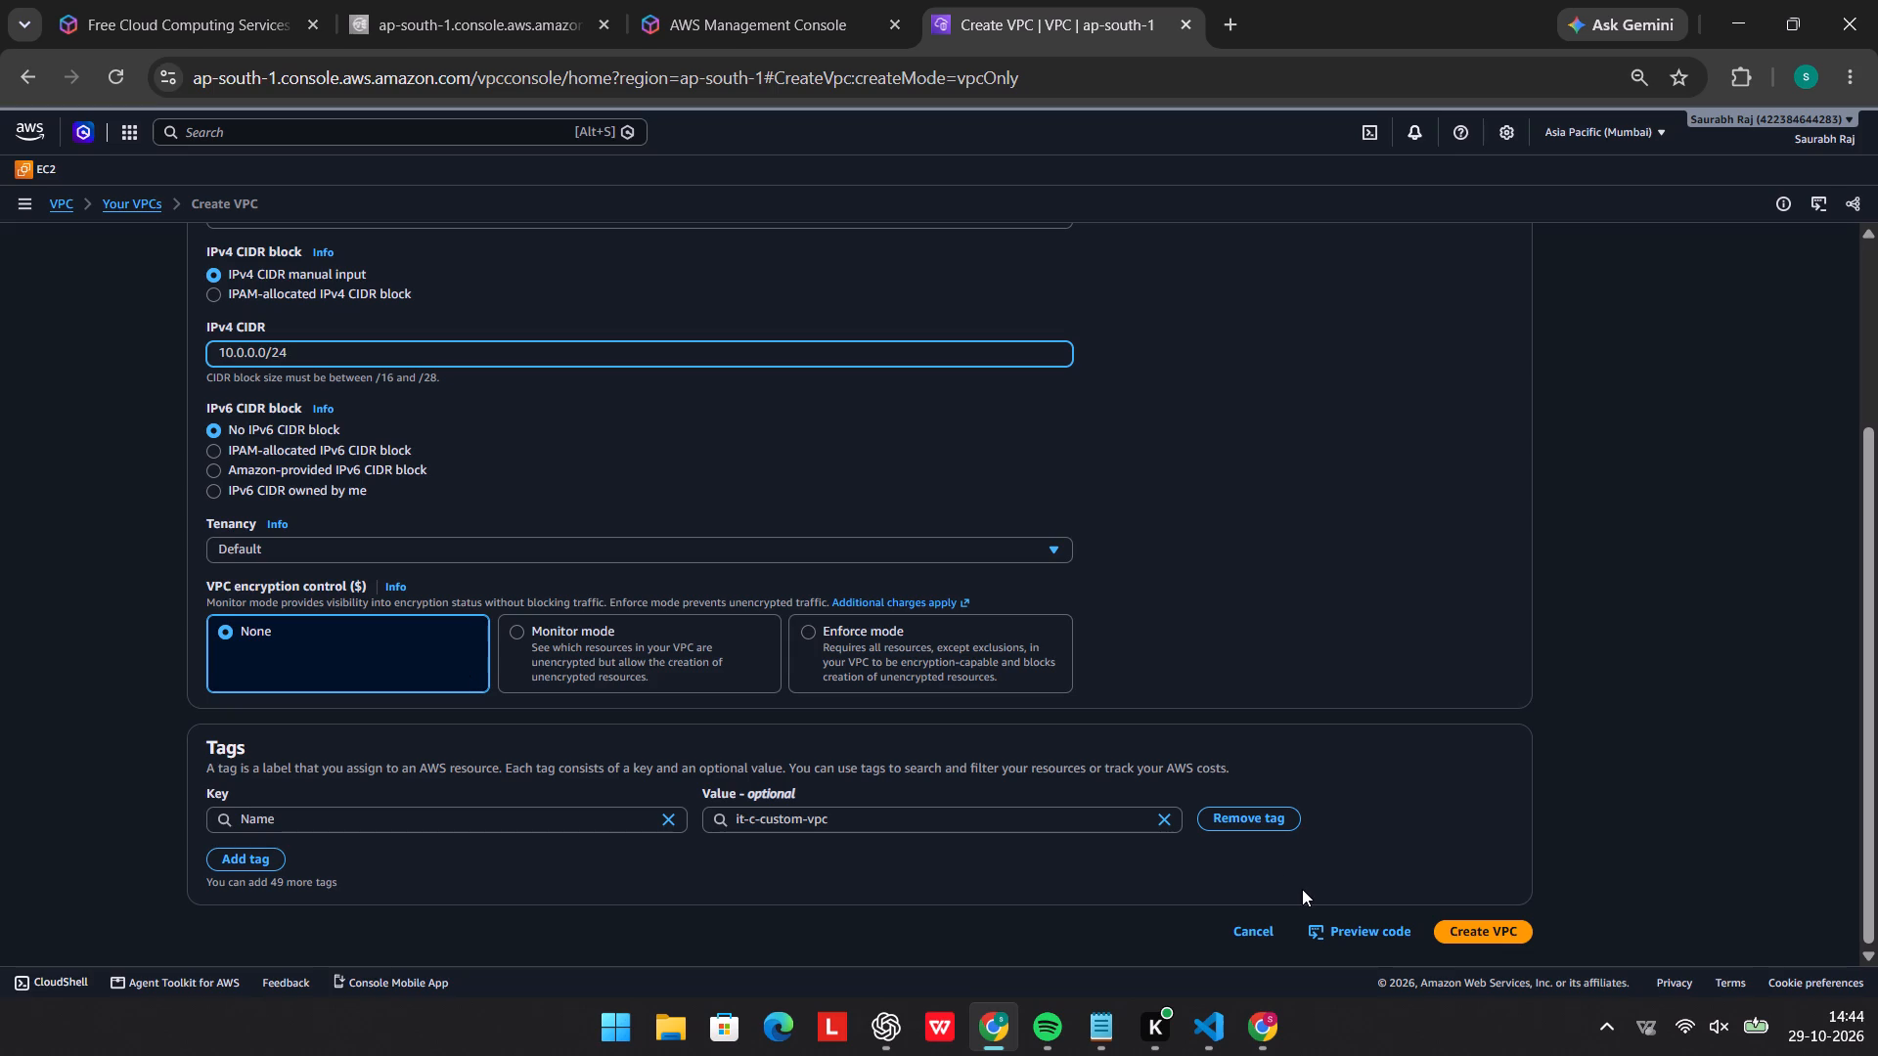
pyautogui.click(1470, 931)
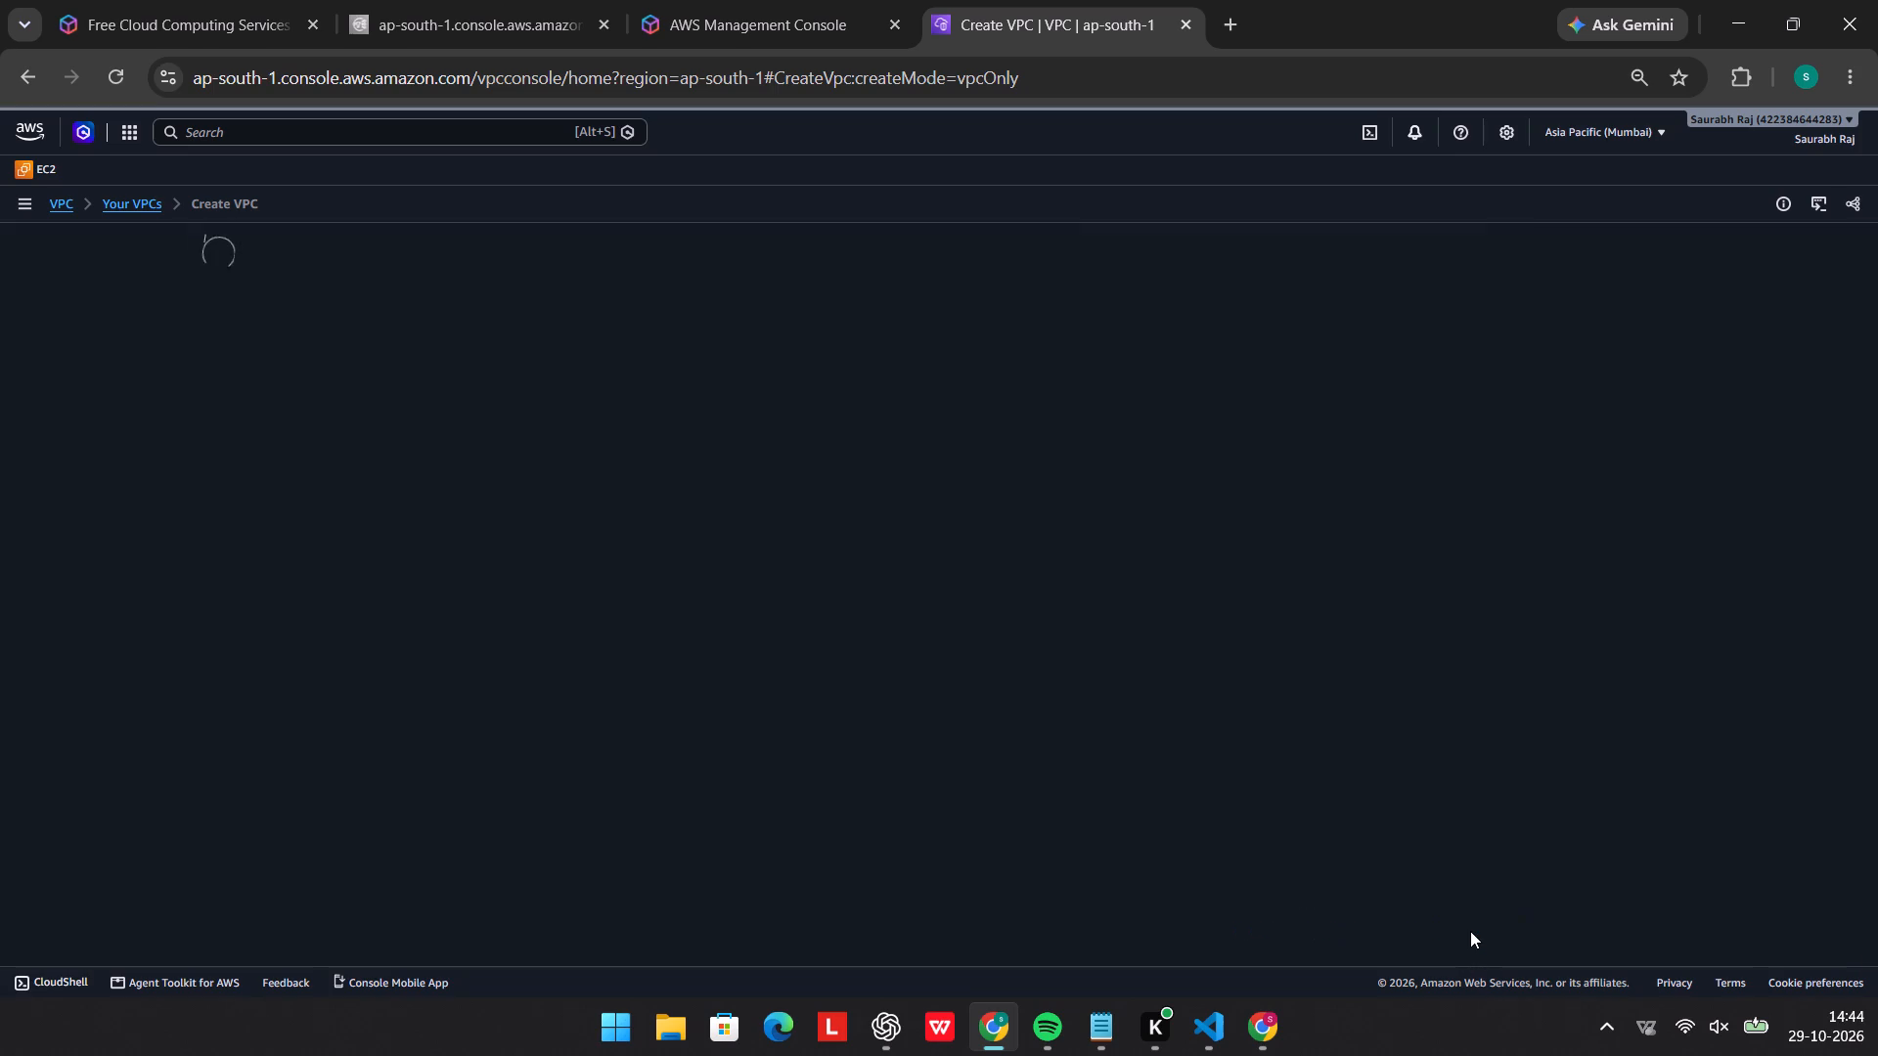
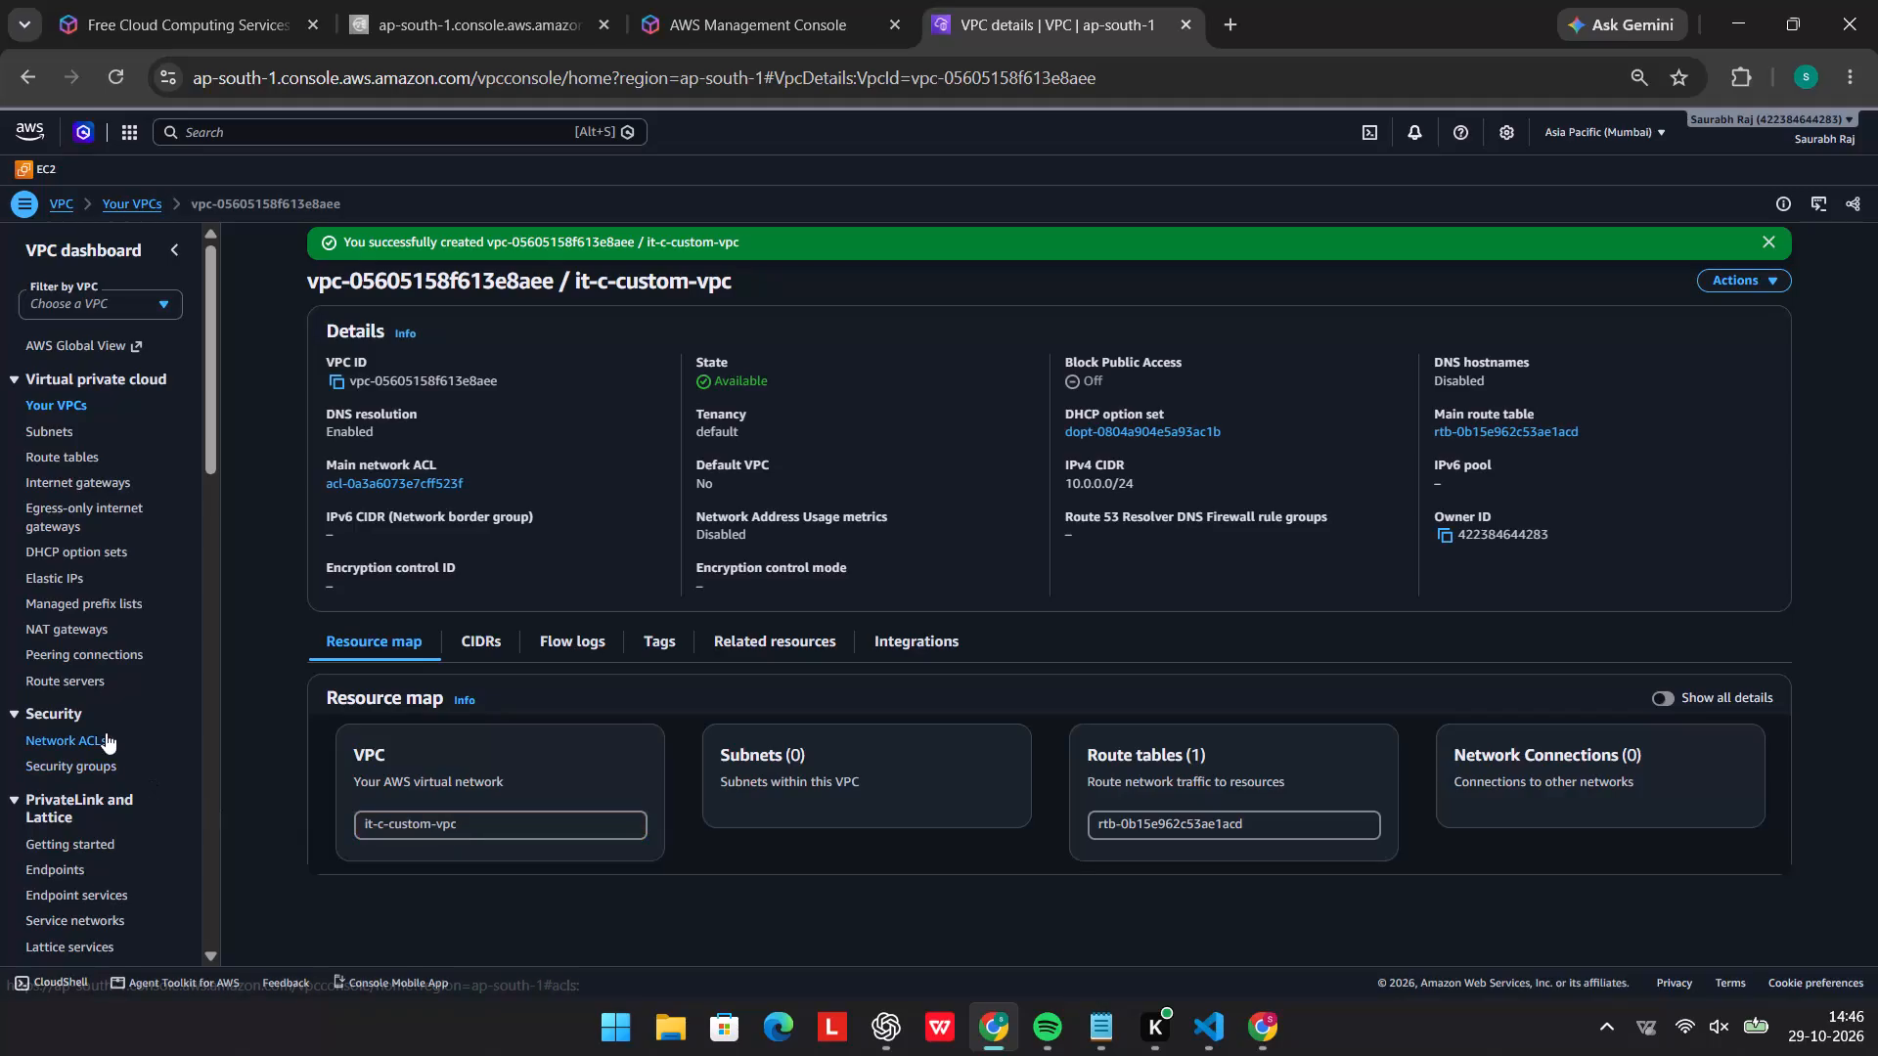
# Start creating a subnet in the it-c-custom-vpc VPC and name it it-c-public-subnet.
pyautogui.click(74, 439)
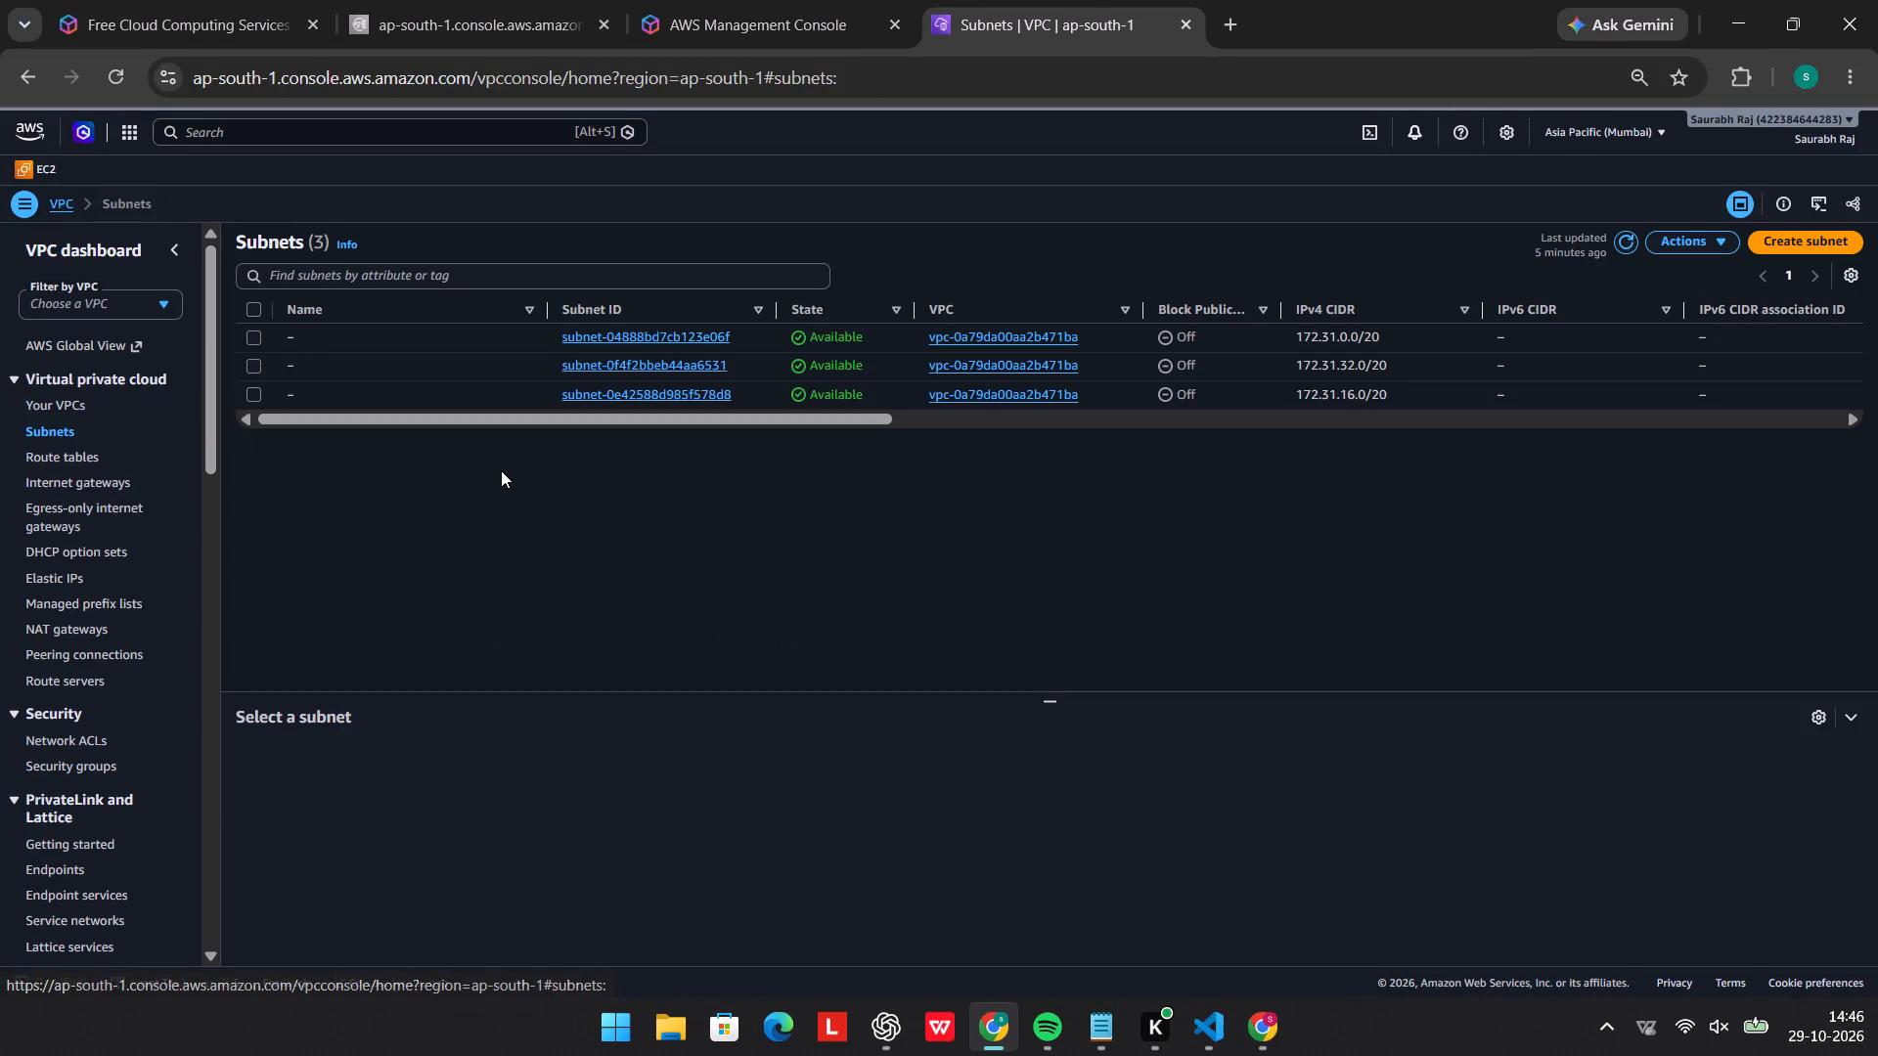
pyautogui.click(1811, 232)
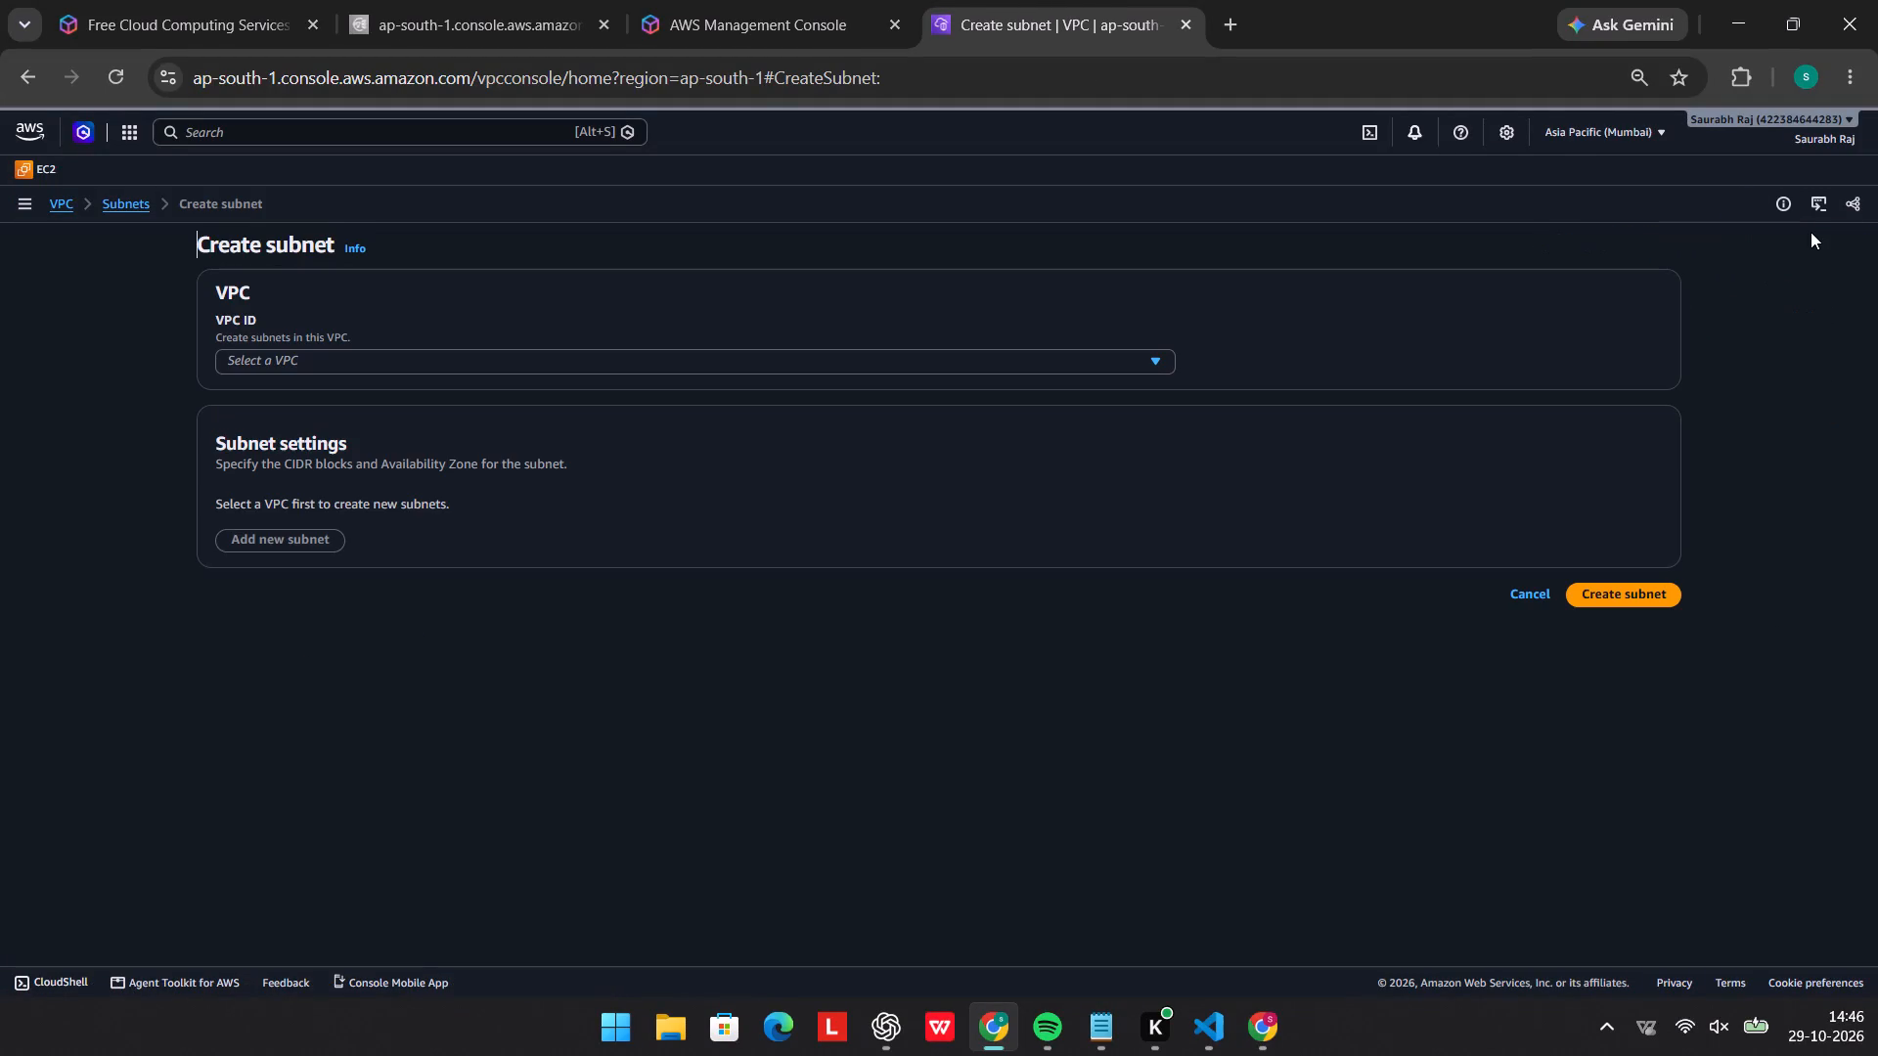
pyautogui.click(1066, 361)
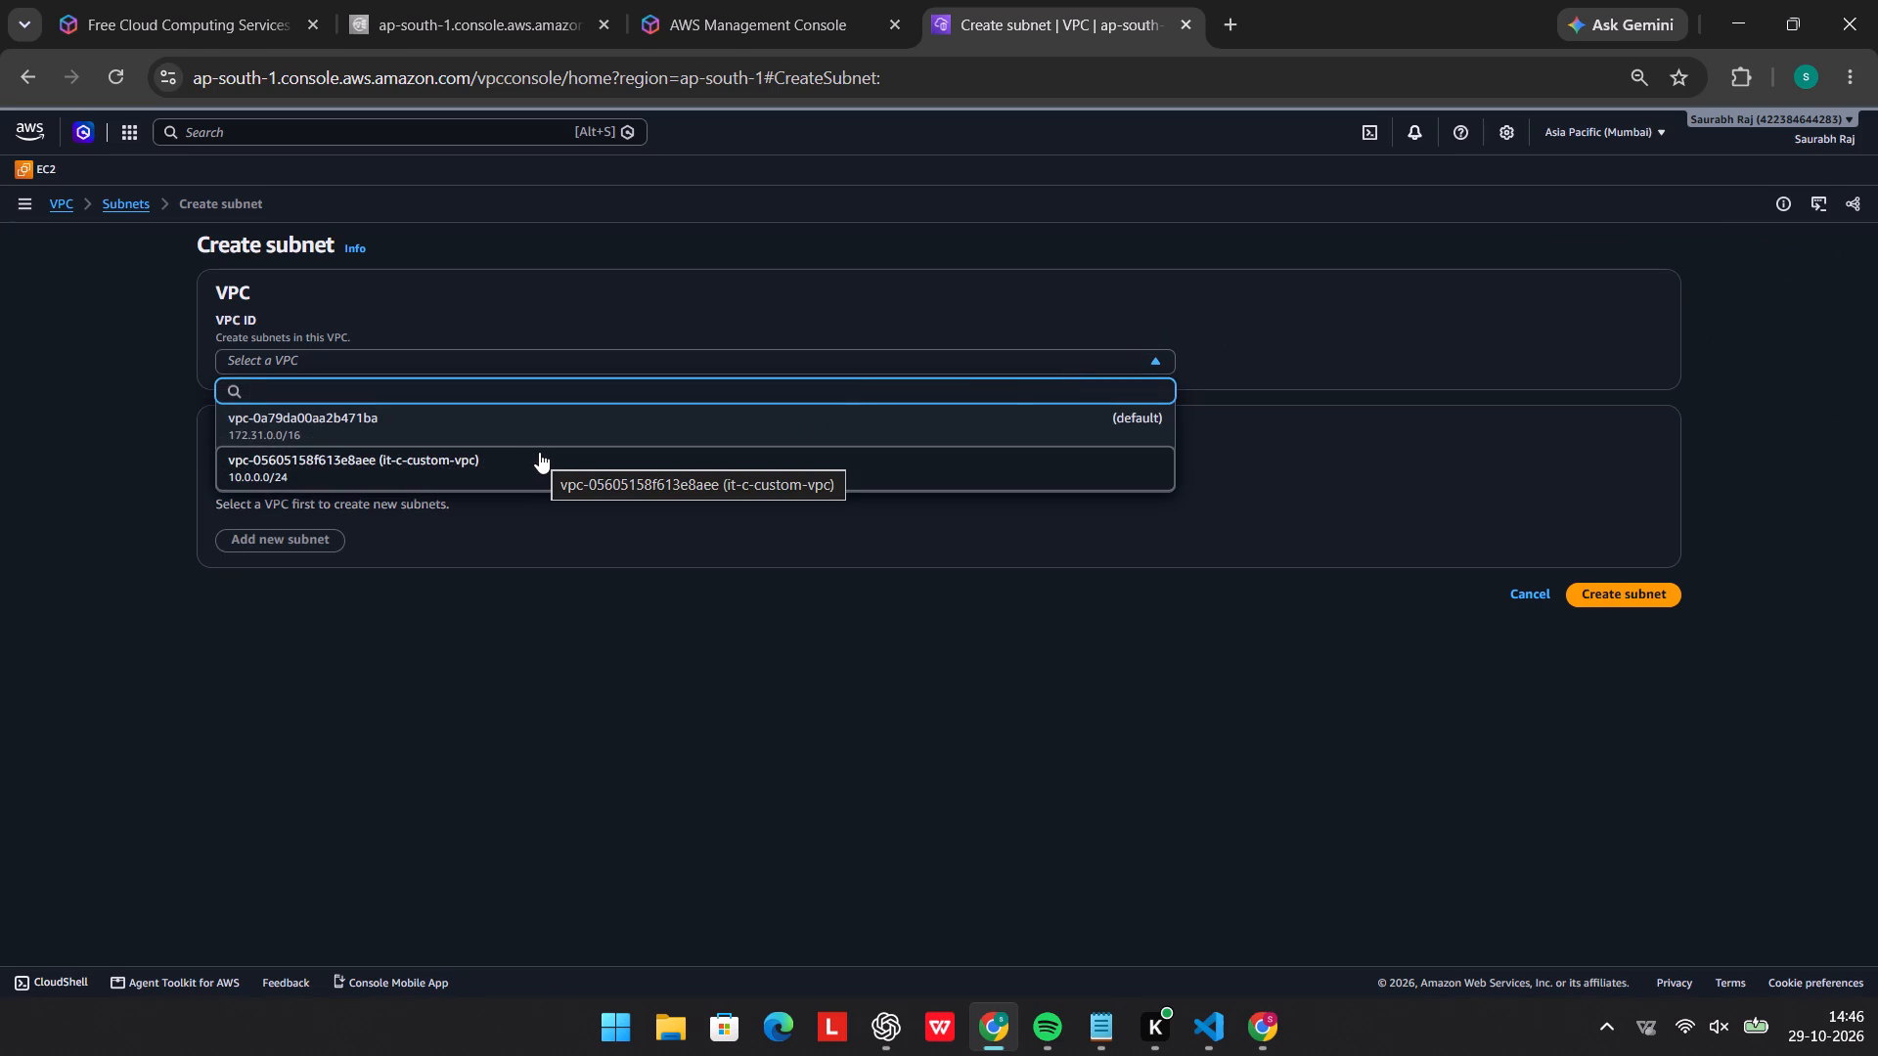
pyautogui.click(478, 462)
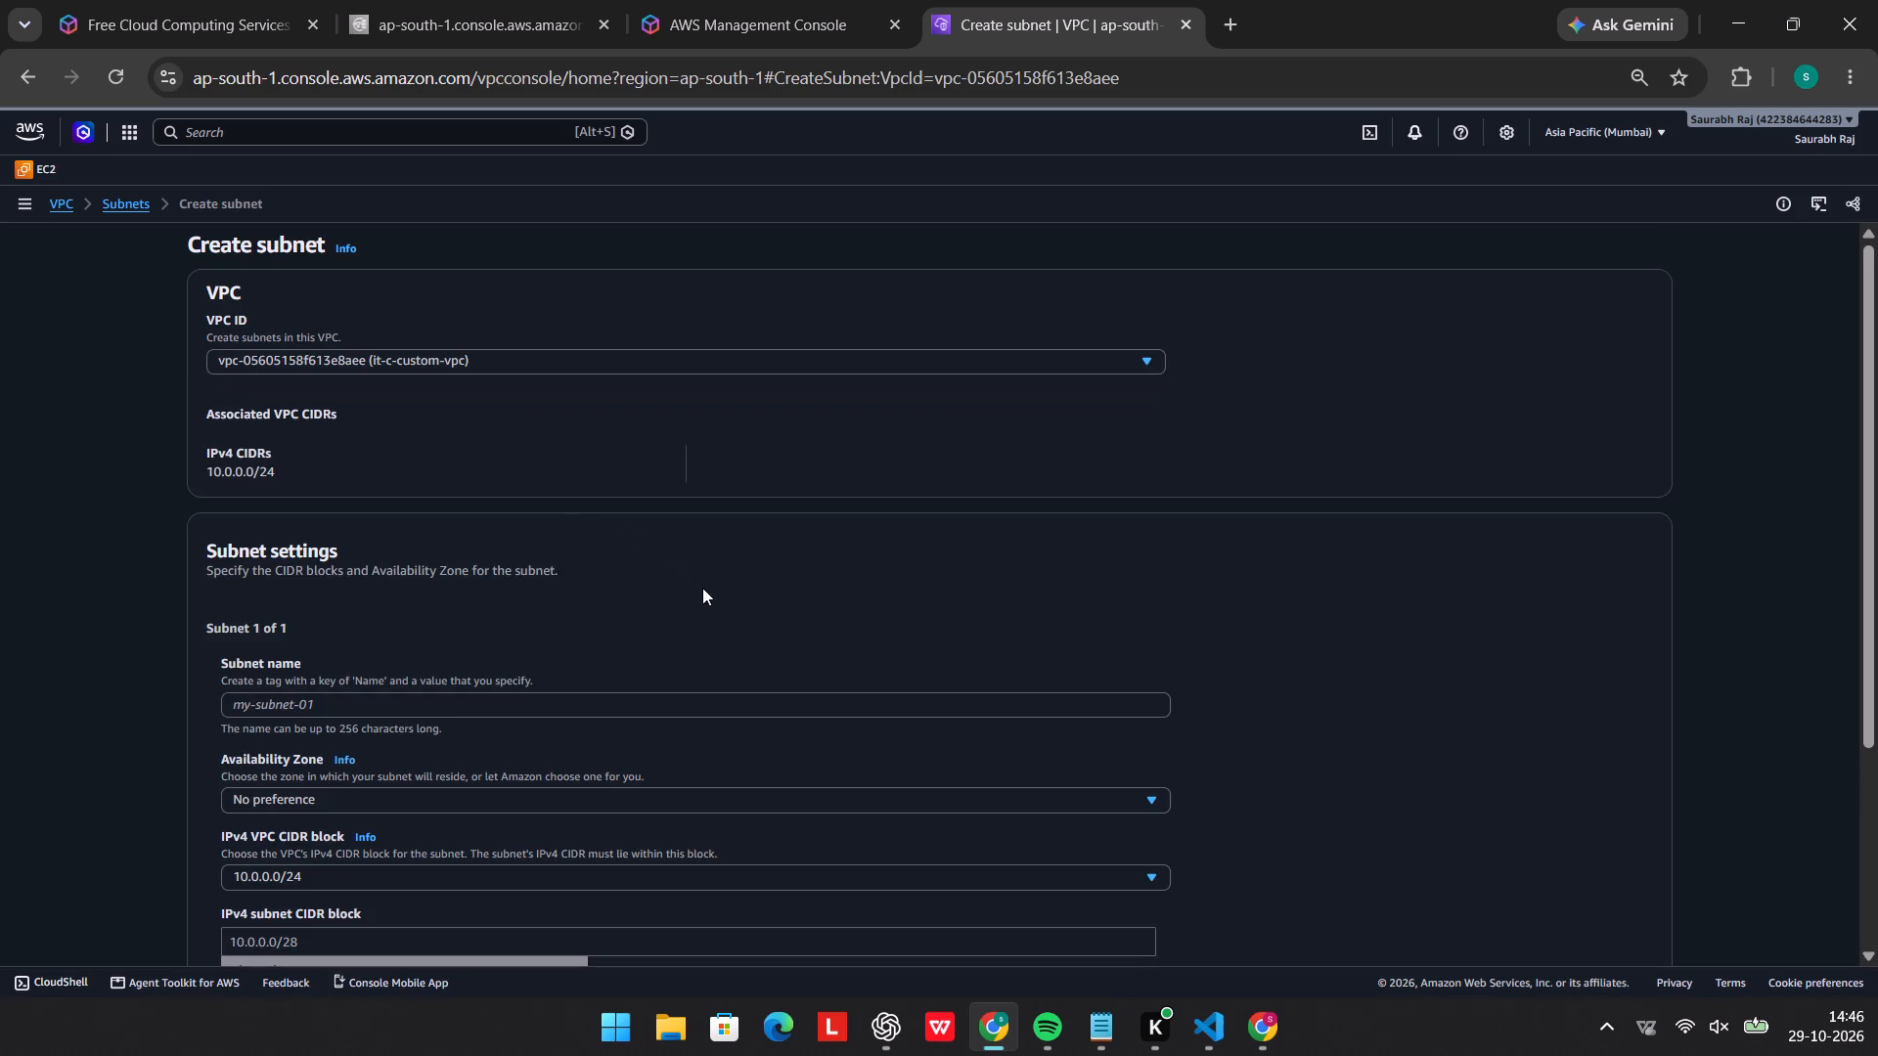
pyautogui.click(335, 703)
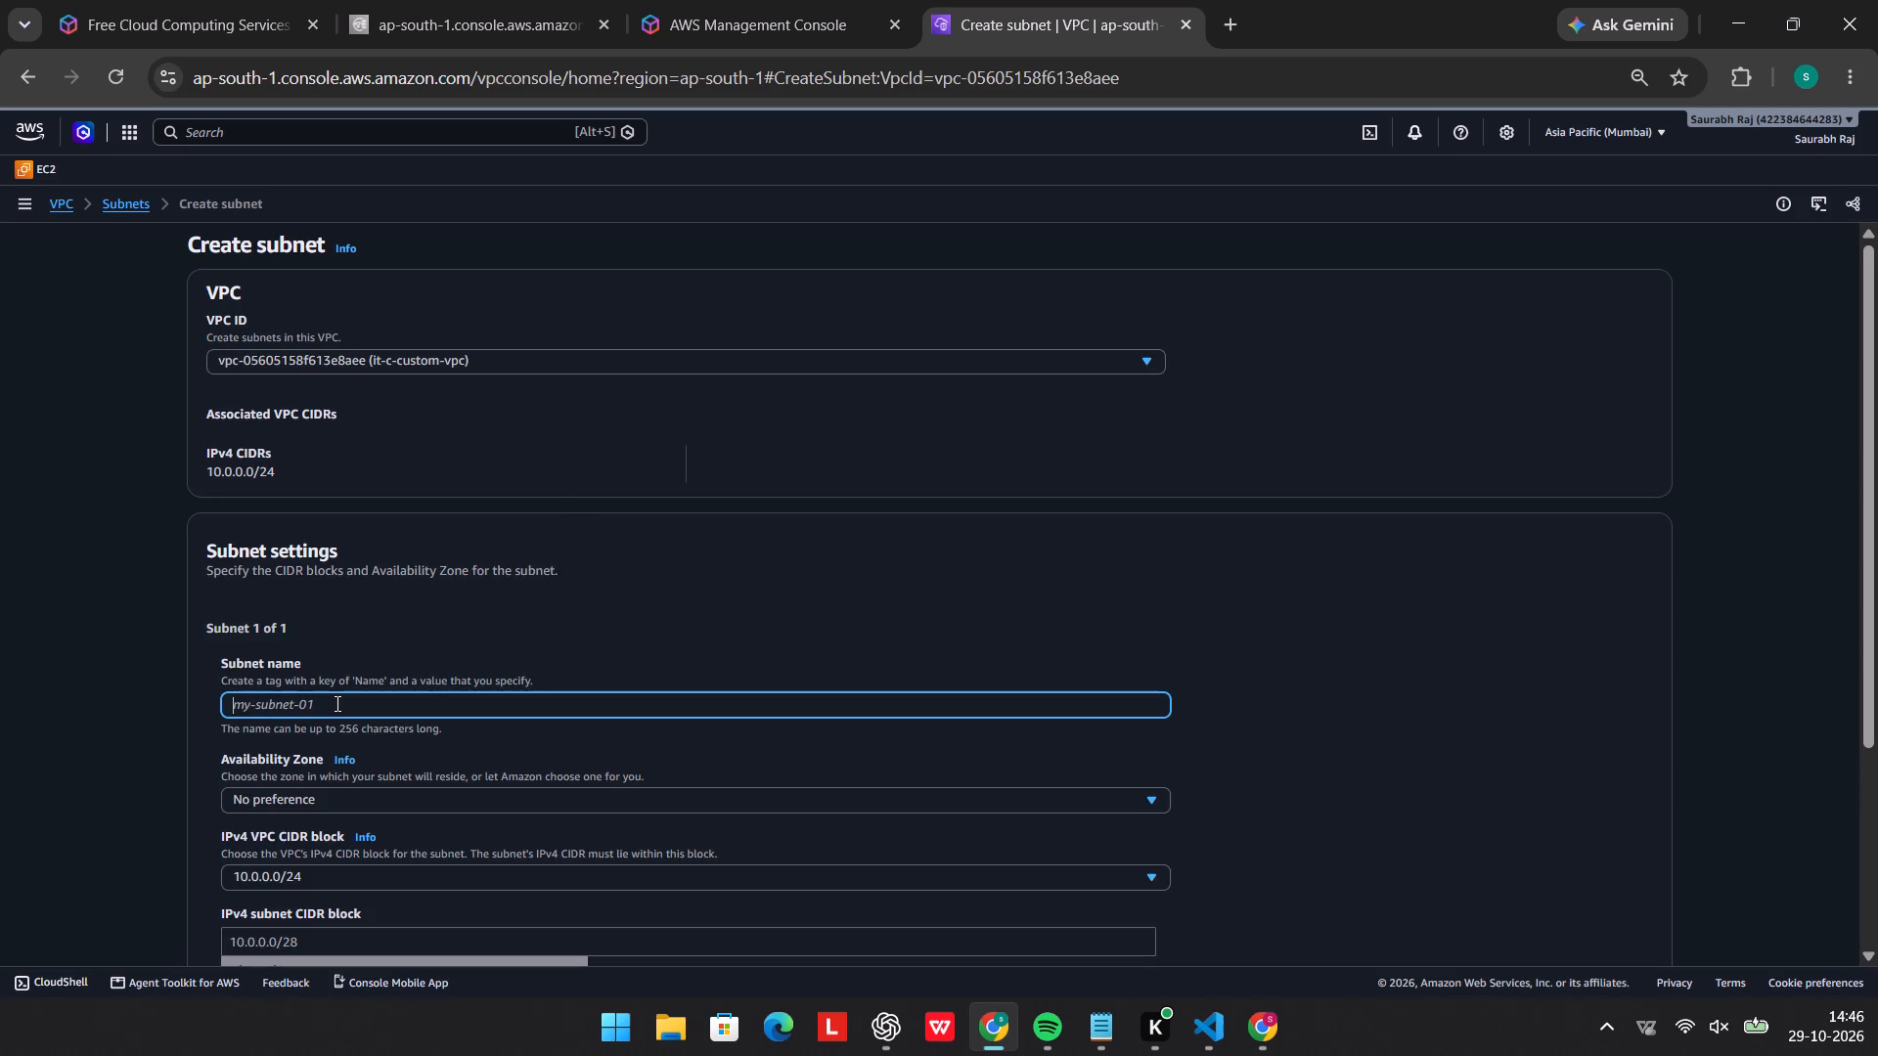
pyautogui.press('i')
pyautogui.press('t')
pyautogui.write('-c-')
pyautogui.write('pu')
pyautogui.write('blic')
pyautogui.write('-subnet')
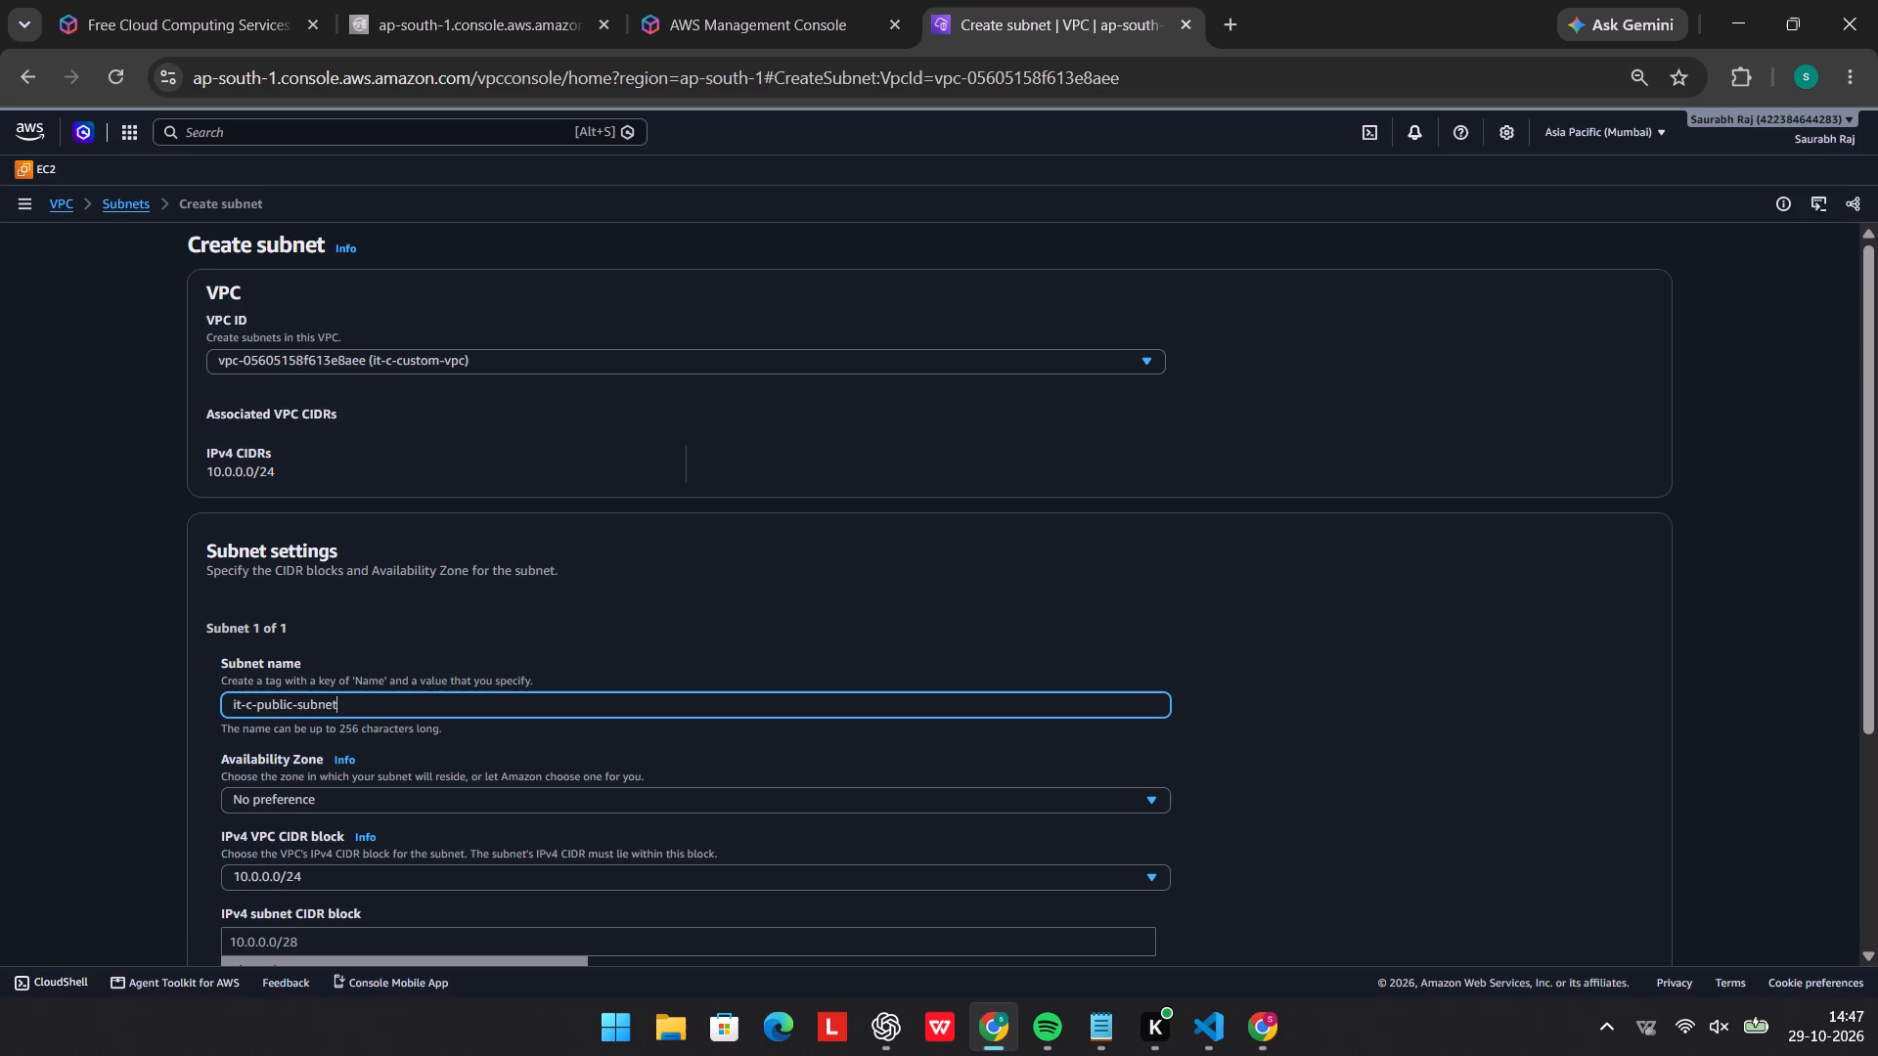
# Set the subnet's Availability Zone to Asia Pacific (Mumbai) / aps1-az1 (ap-south-1a), keeping the VPC CIDR block 10.0.0.0/24.
pyautogui.scroll(-1, 559, 682)
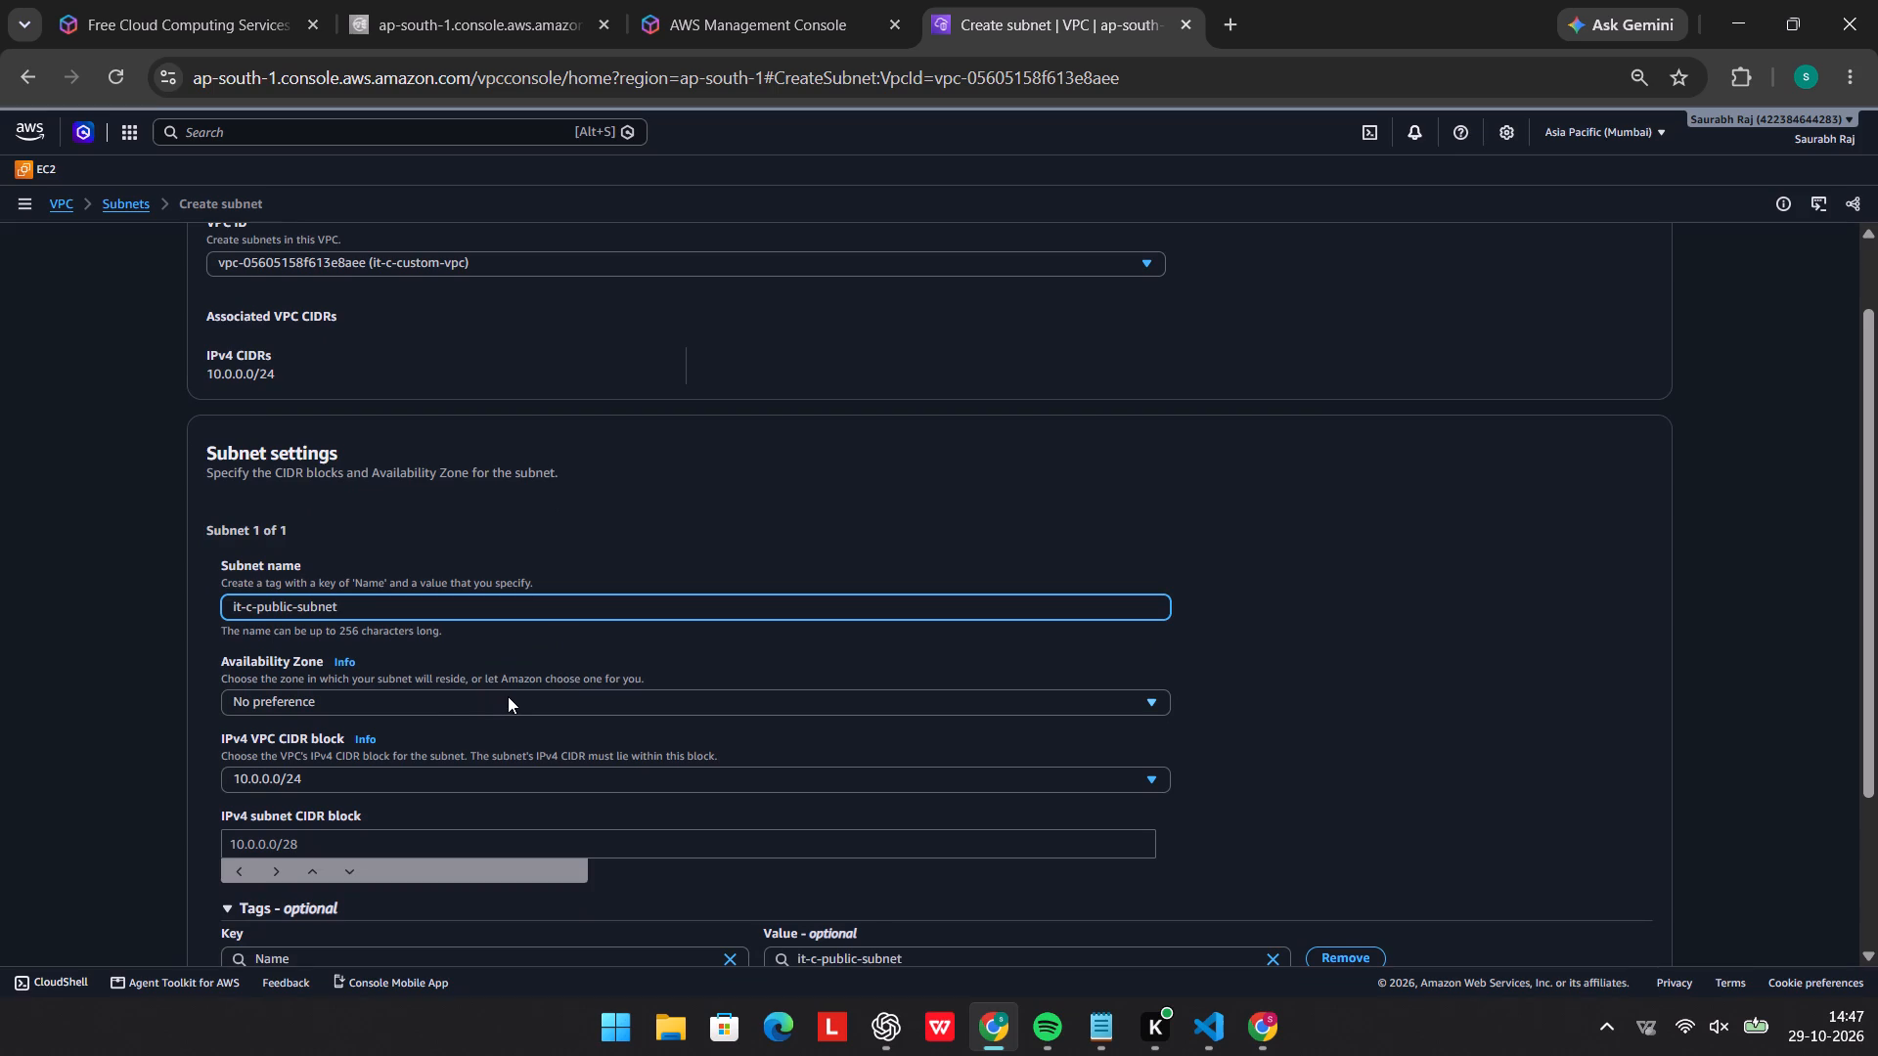
pyautogui.click(459, 689)
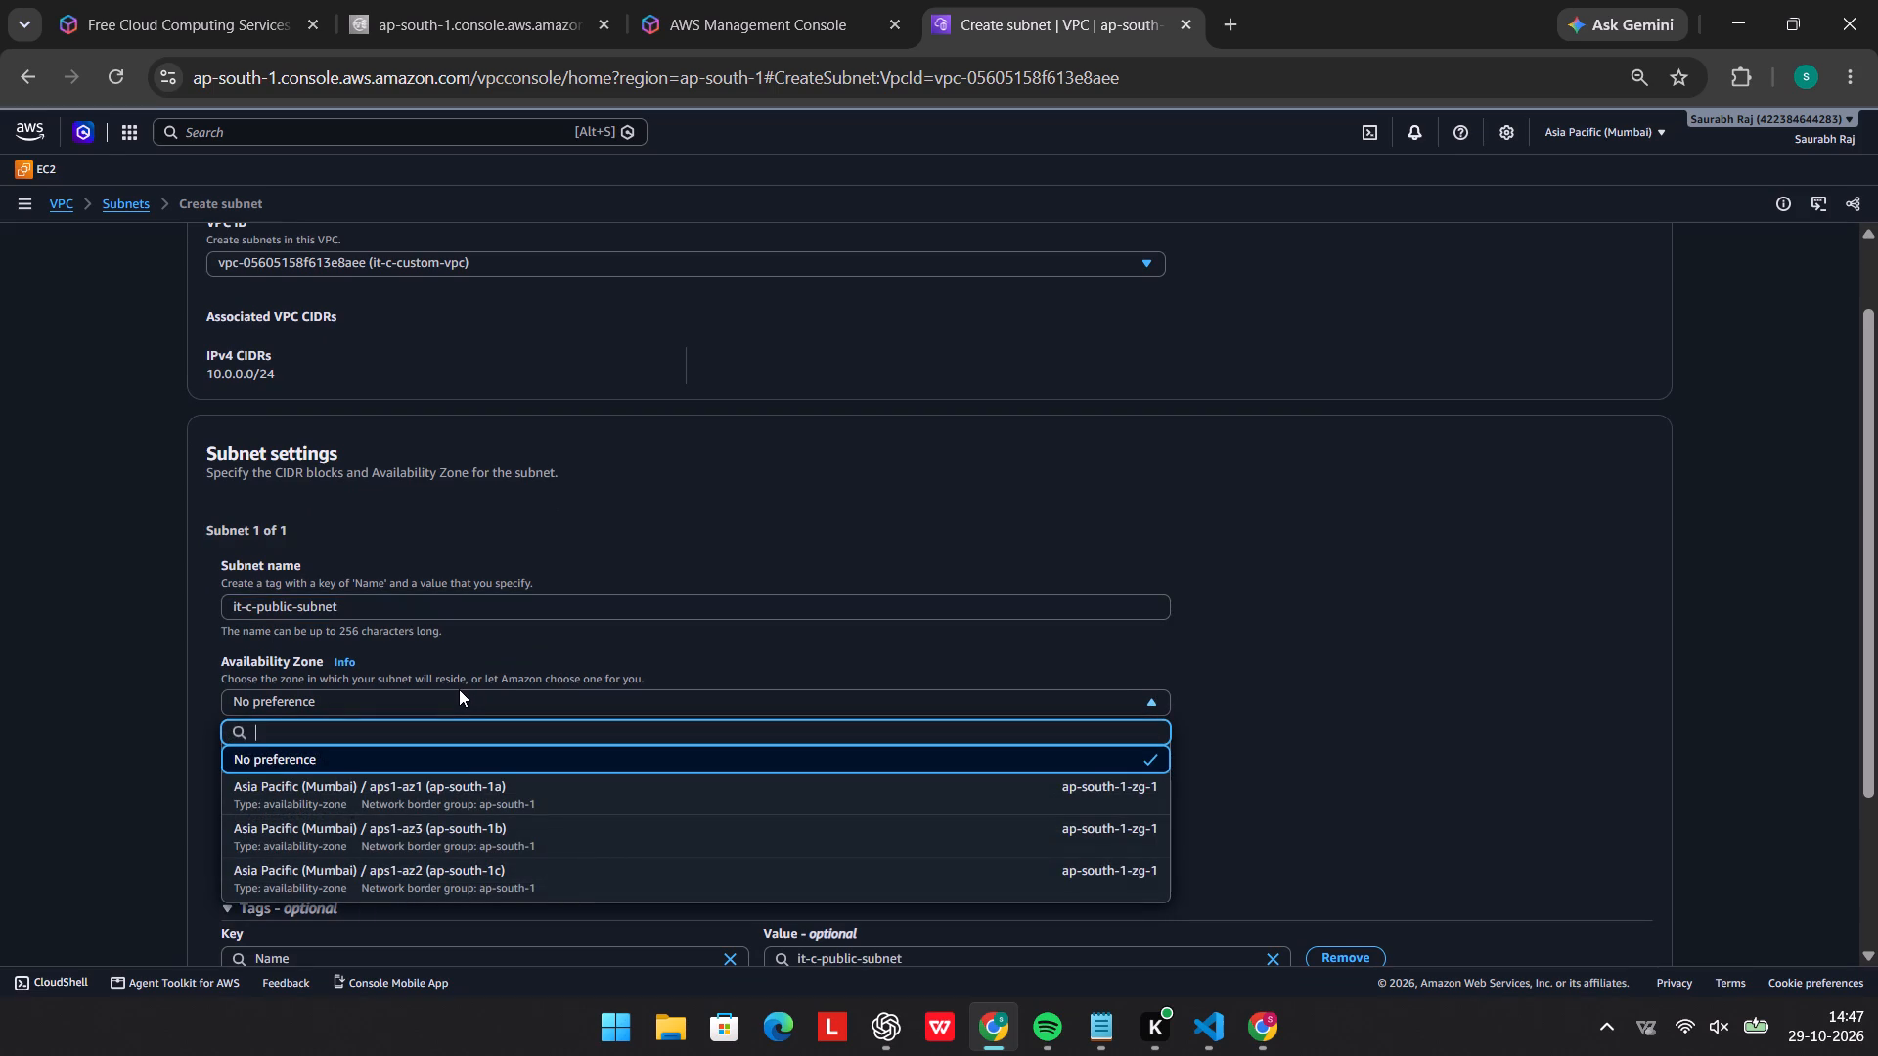
pyautogui.scroll(-1, 459, 689)
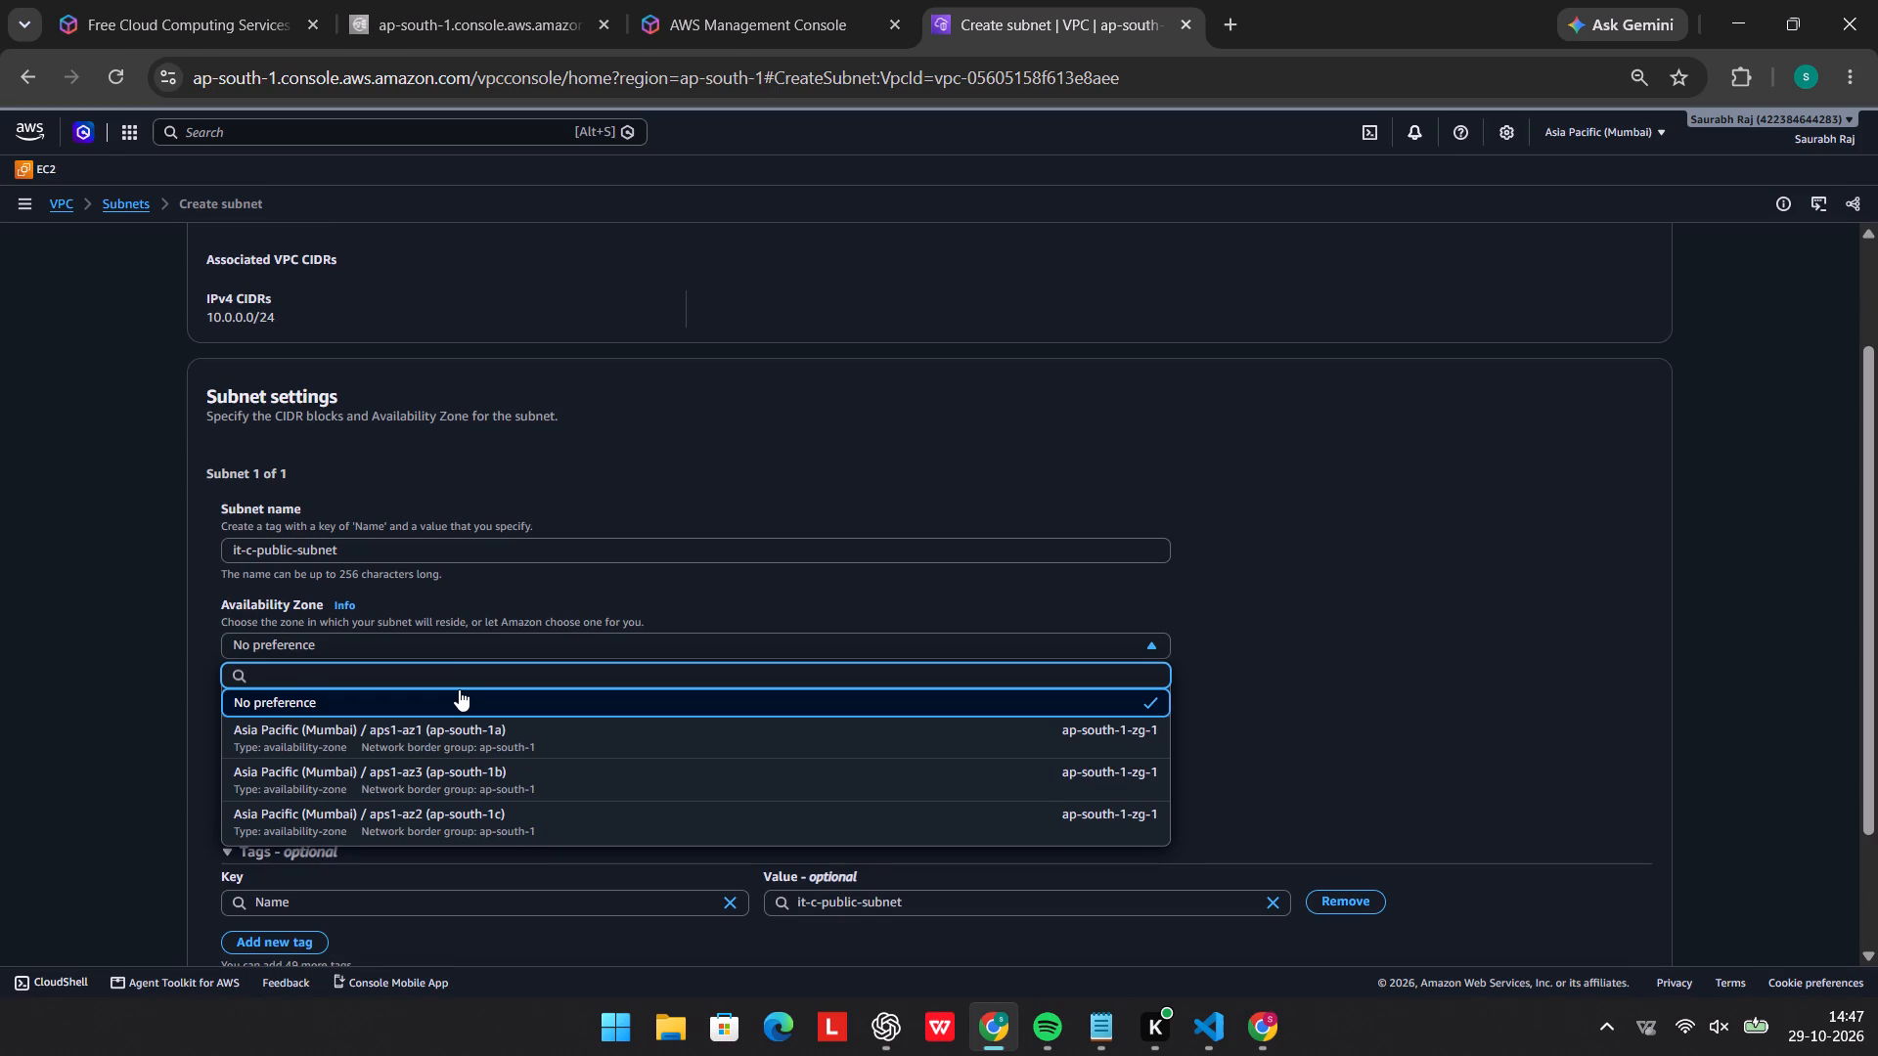
pyautogui.click(395, 734)
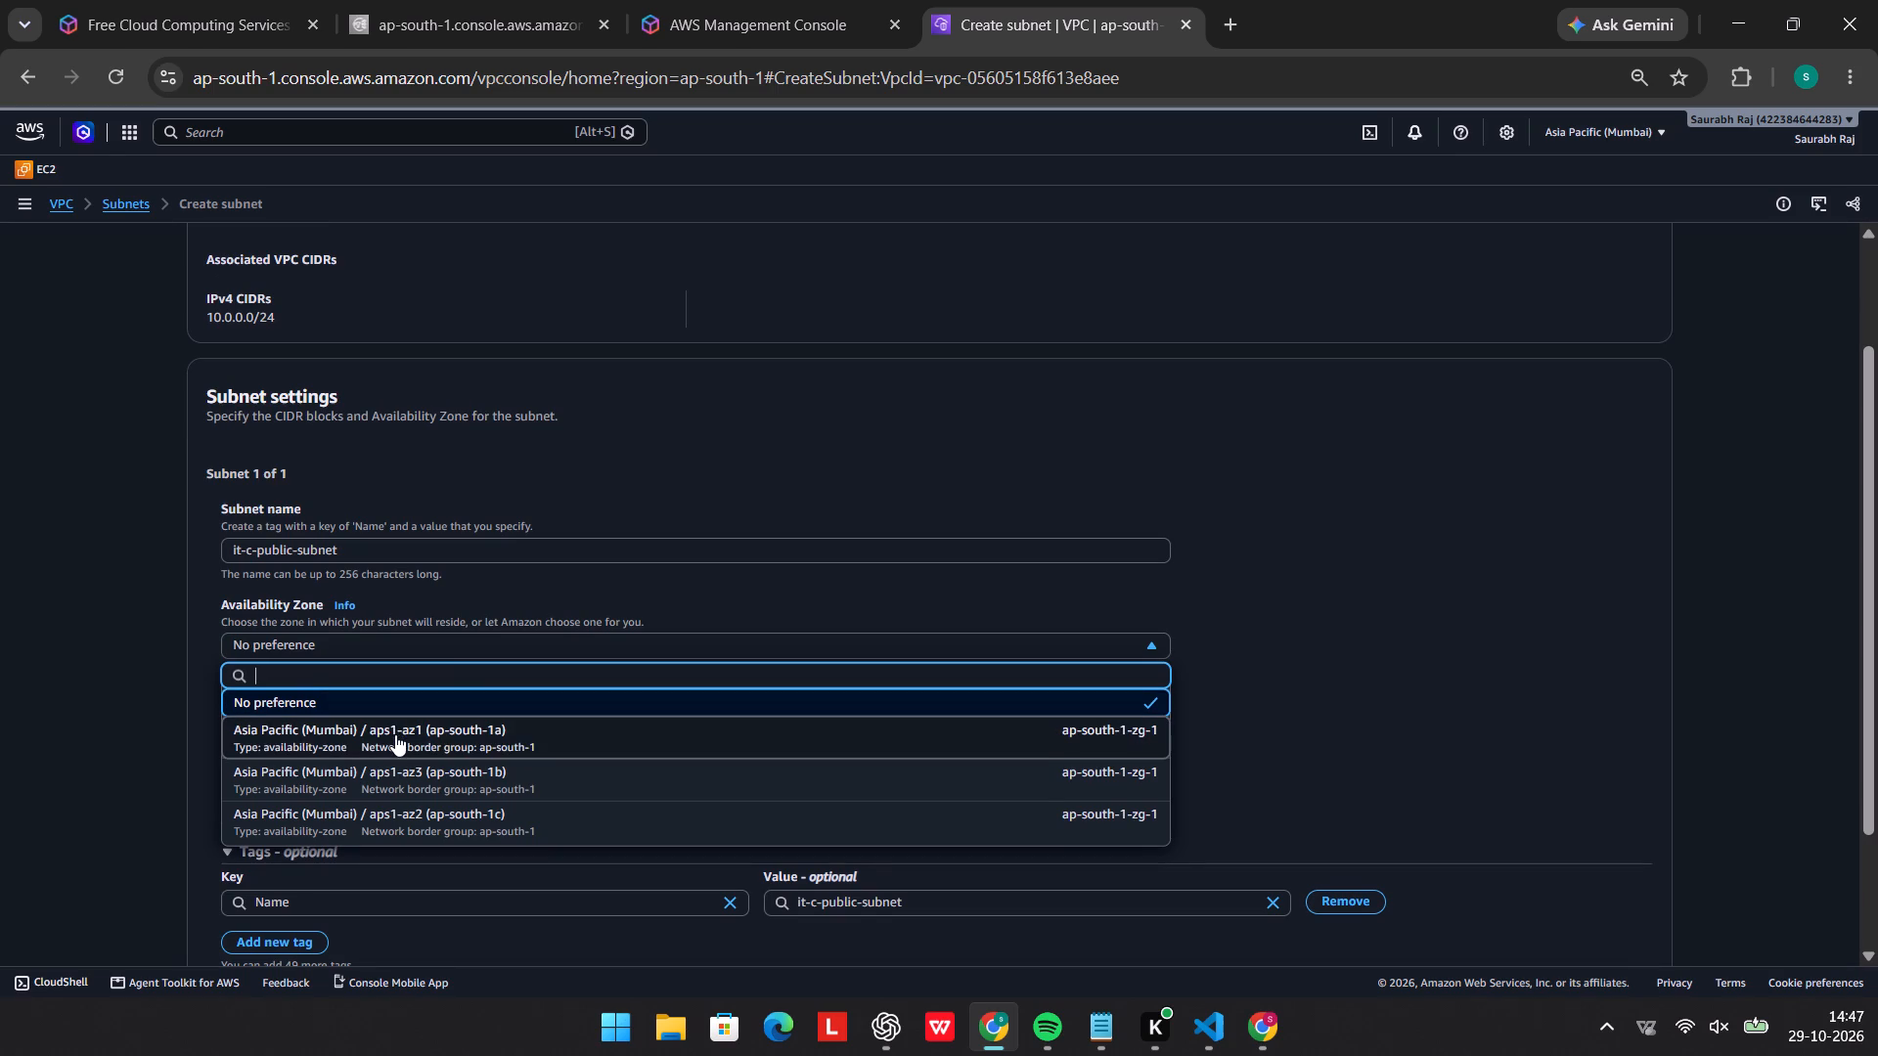
pyautogui.click(408, 714)
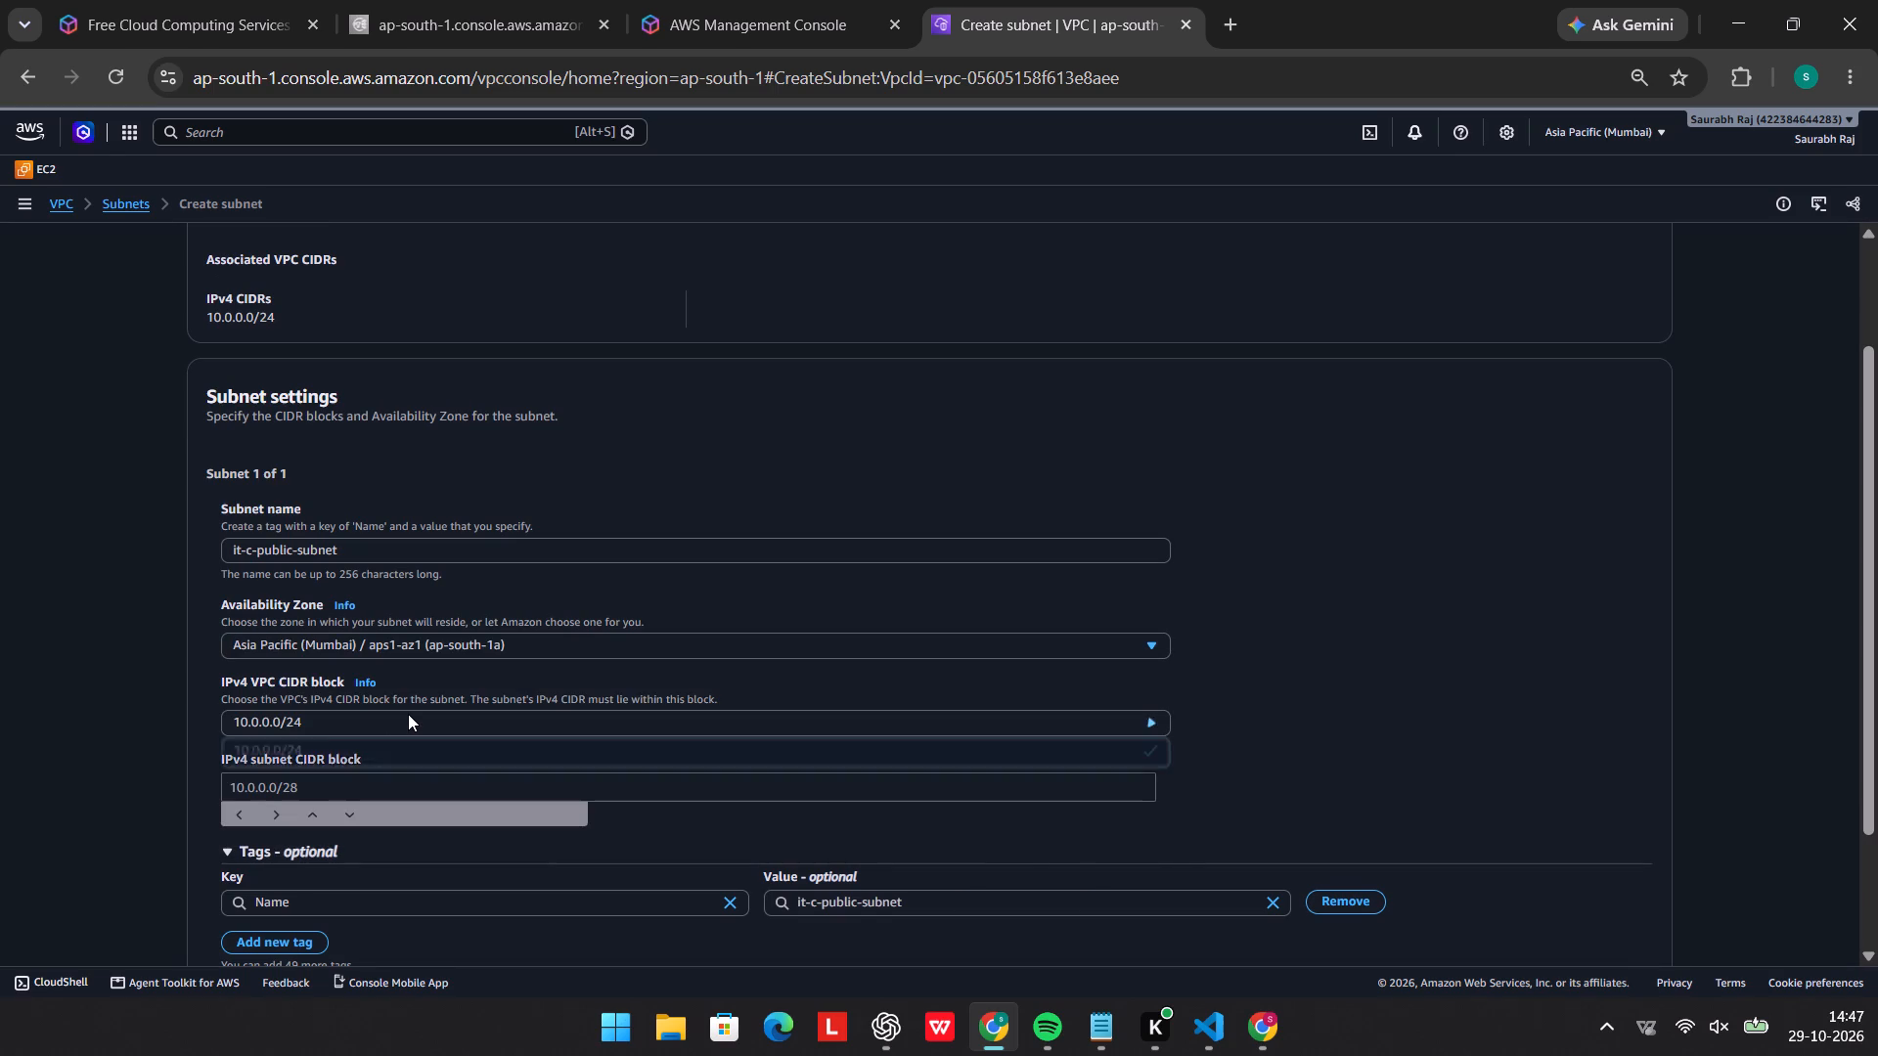
pyautogui.click(408, 714)
# Set the IPv4 subnet CIDR block of it-c-public-subnet to 10.0.0.0/28.
pyautogui.scroll(-2, 458, 714)
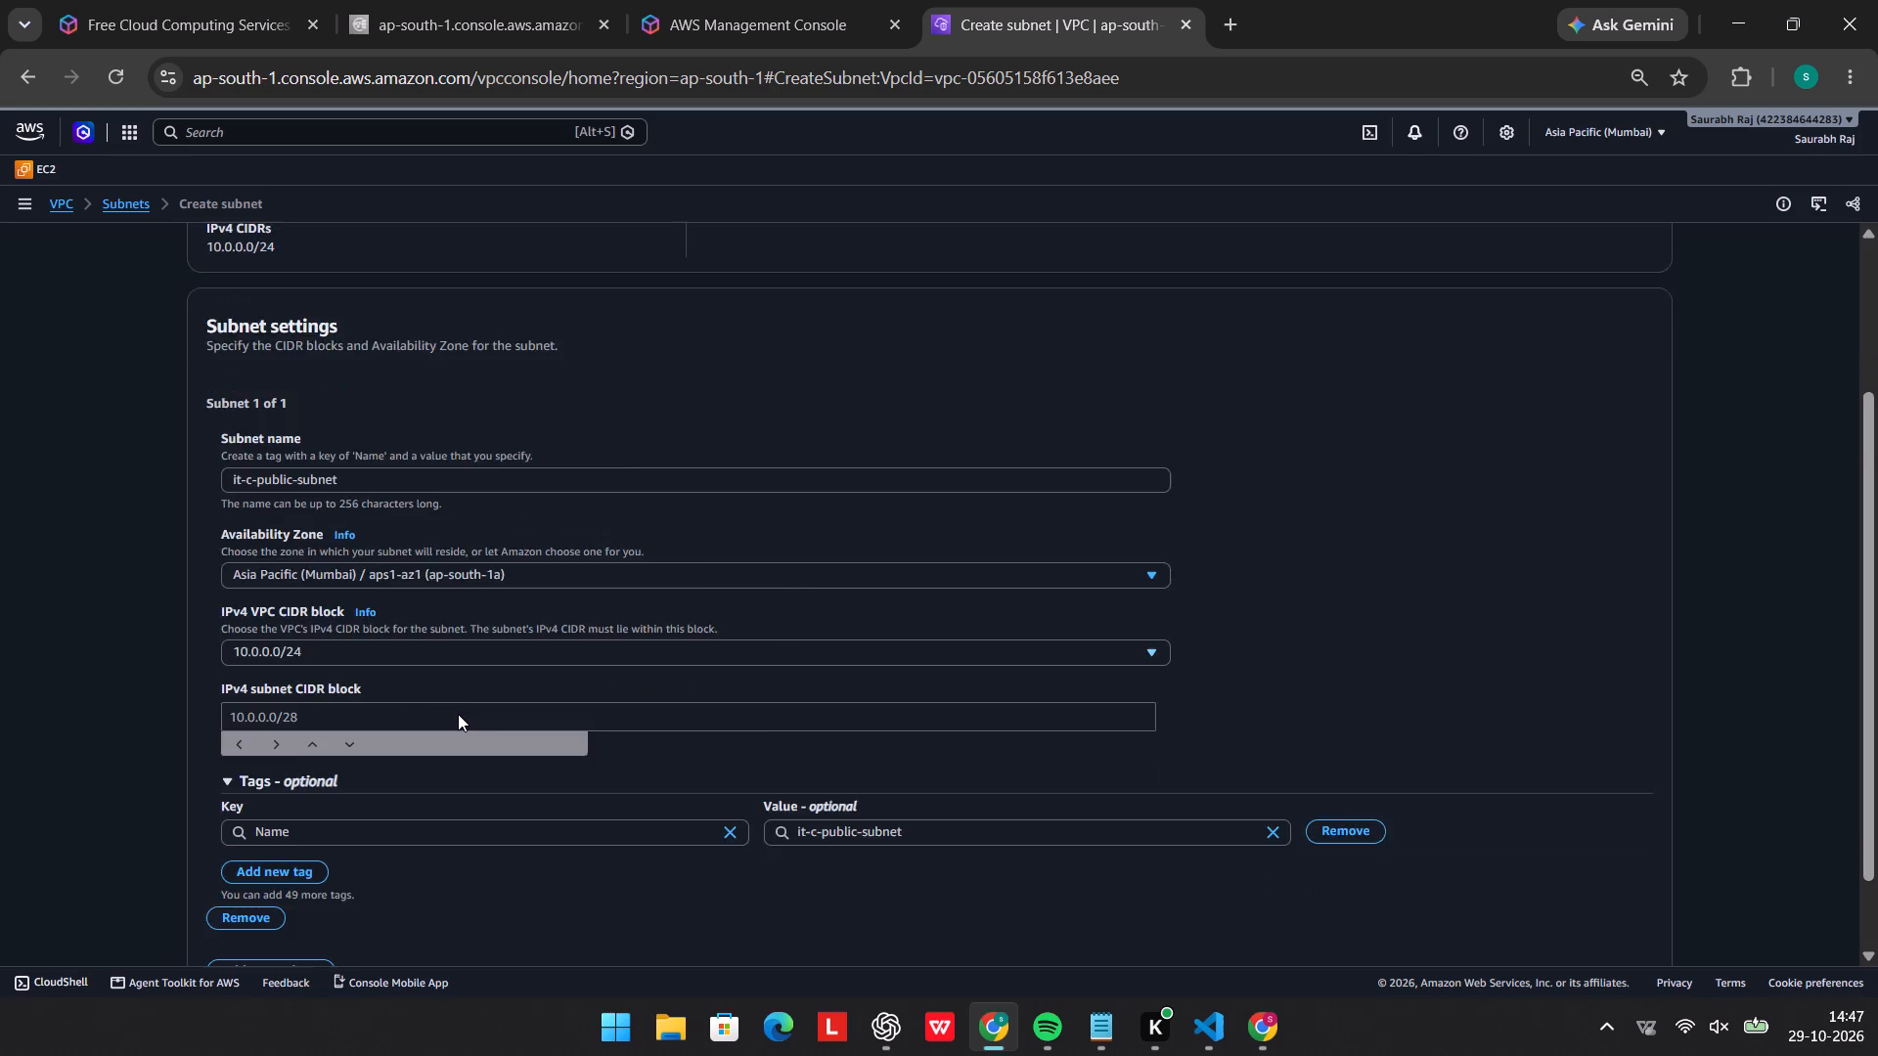
pyautogui.scroll(-1, 458, 714)
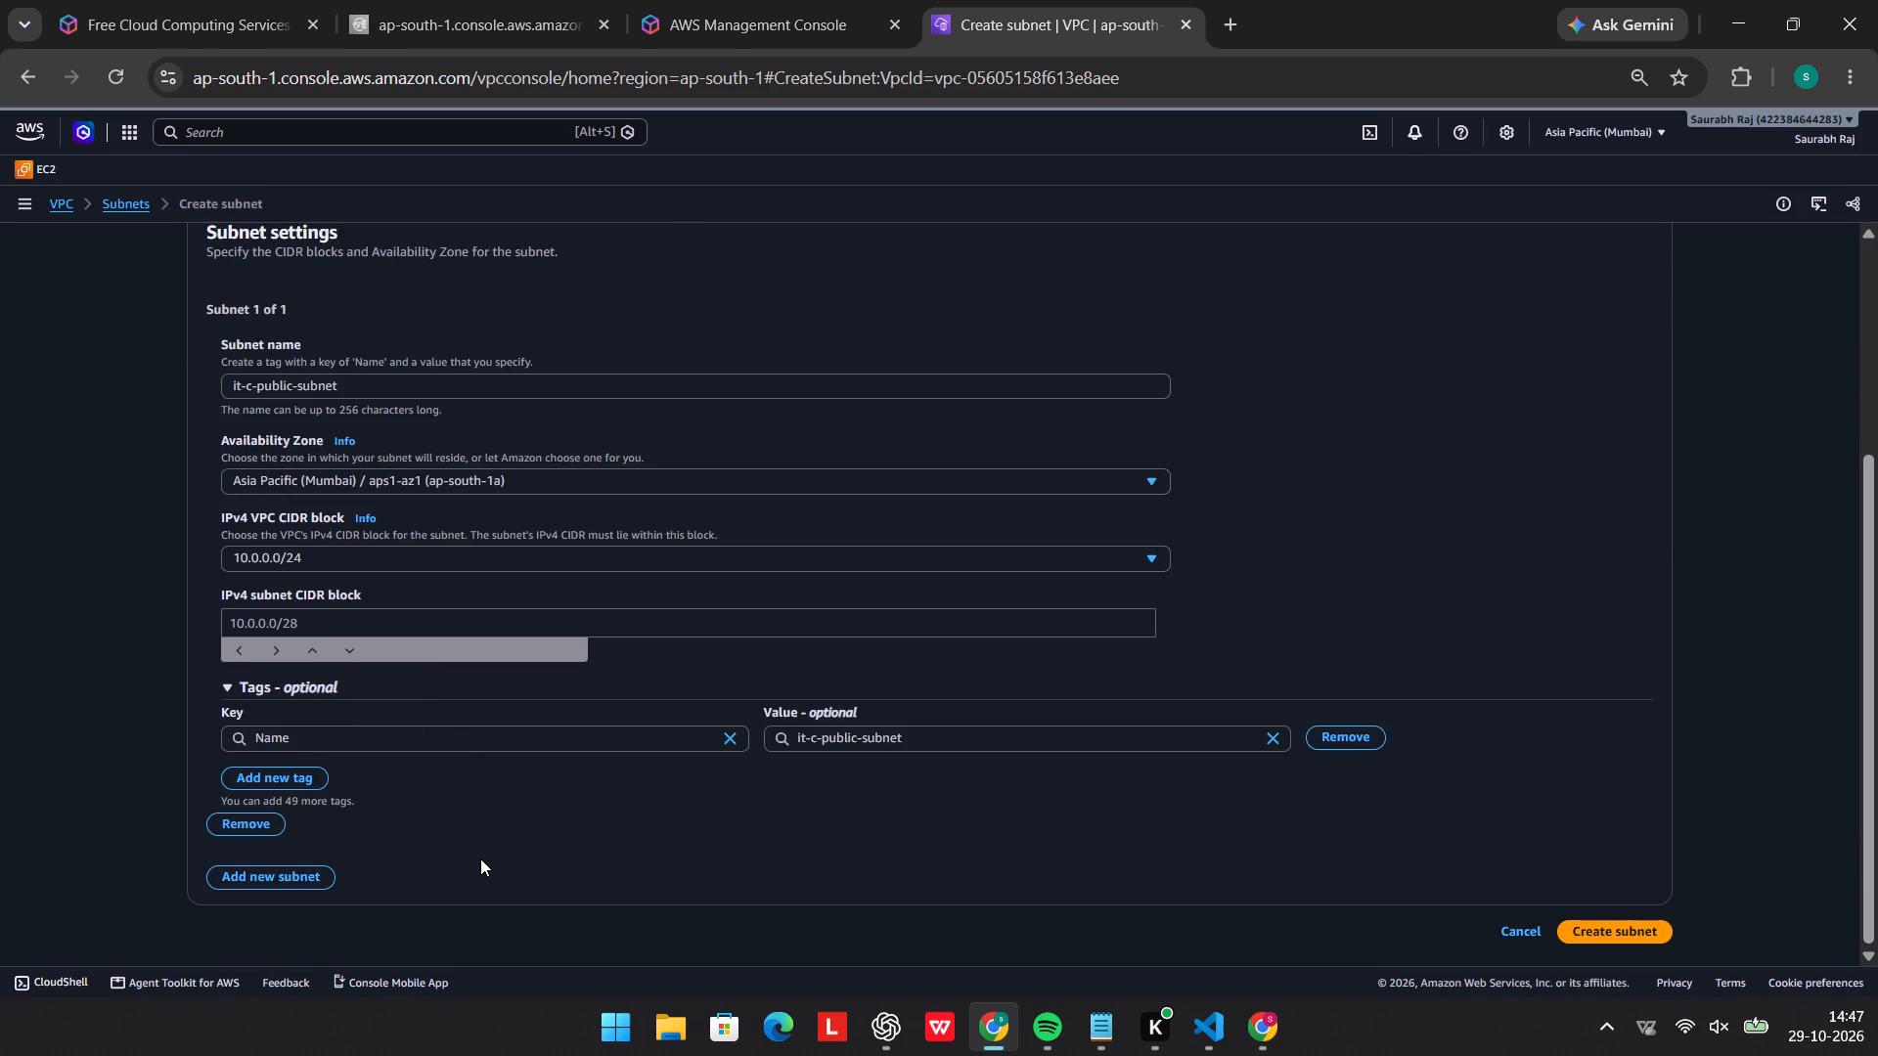
pyautogui.click(321, 622)
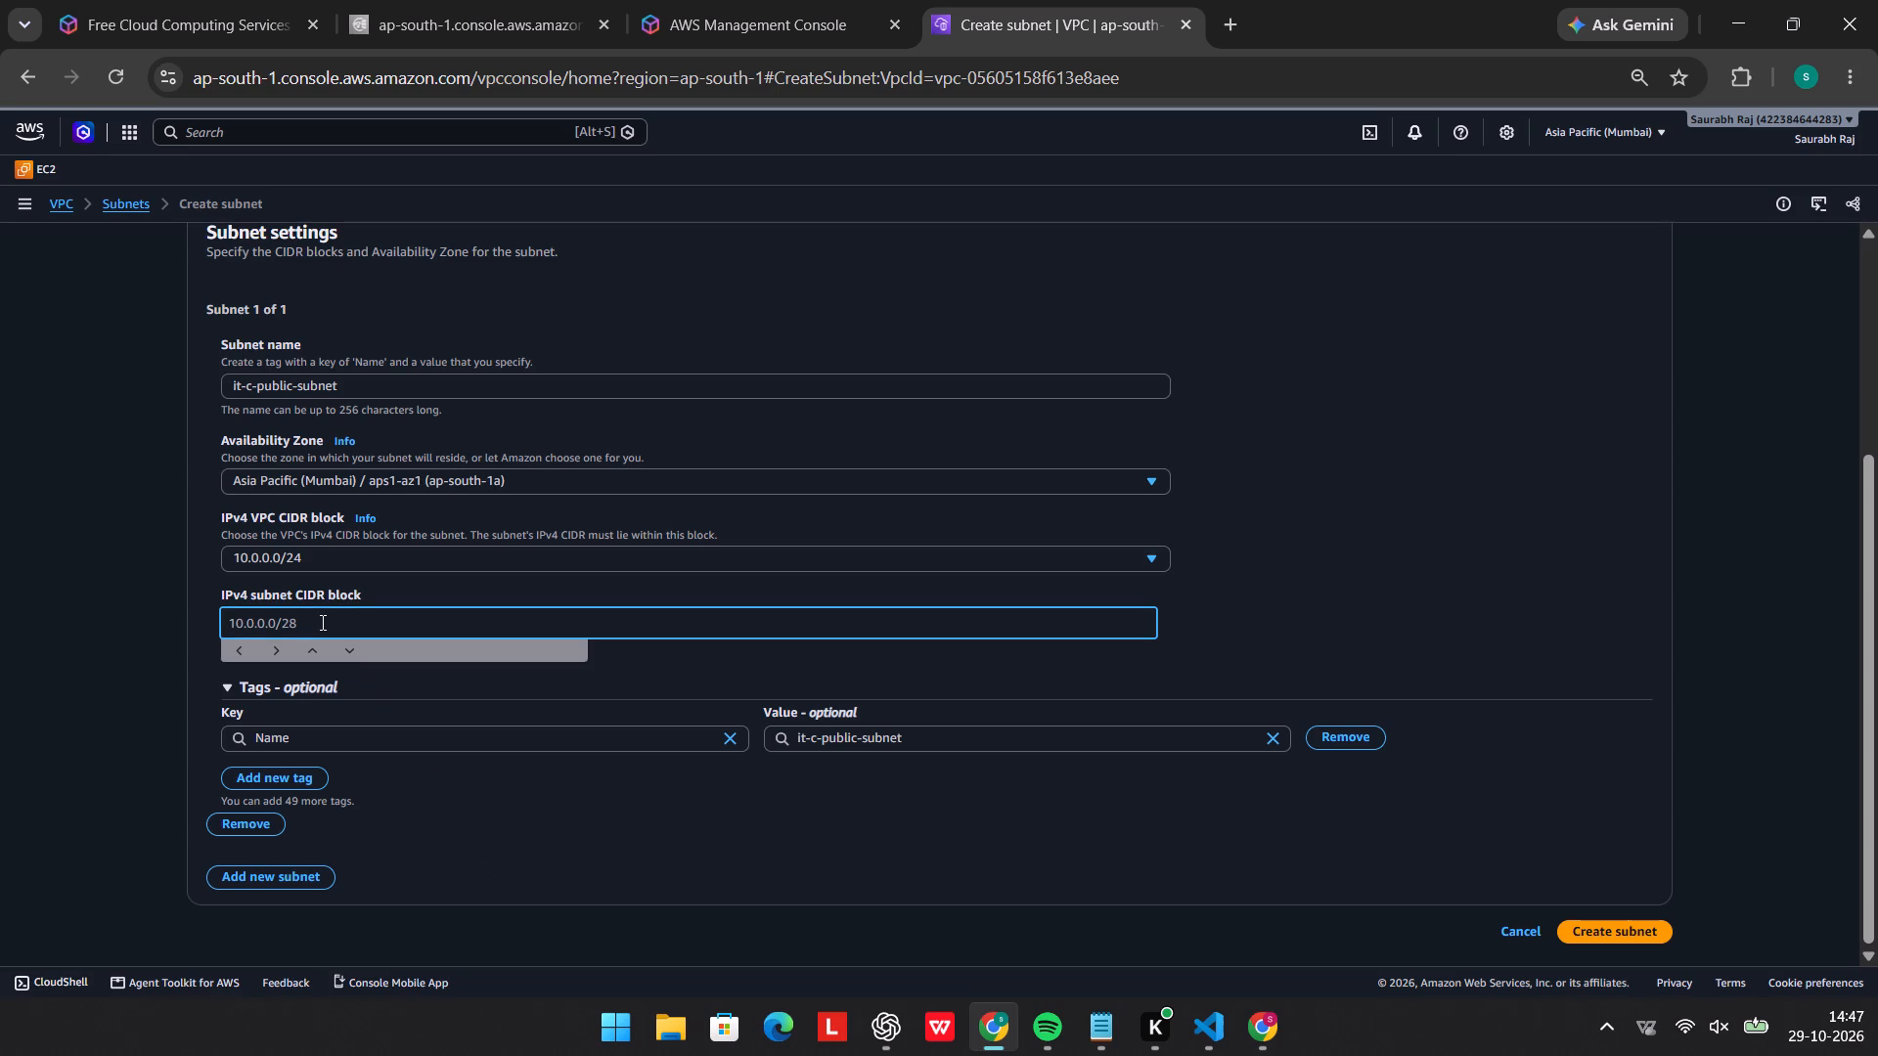
pyautogui.write('10')
pyautogui.press('.')
pyautogui.write('0.0.0')
pyautogui.press('/')
pyautogui.write('28')
pyautogui.click(483, 665)
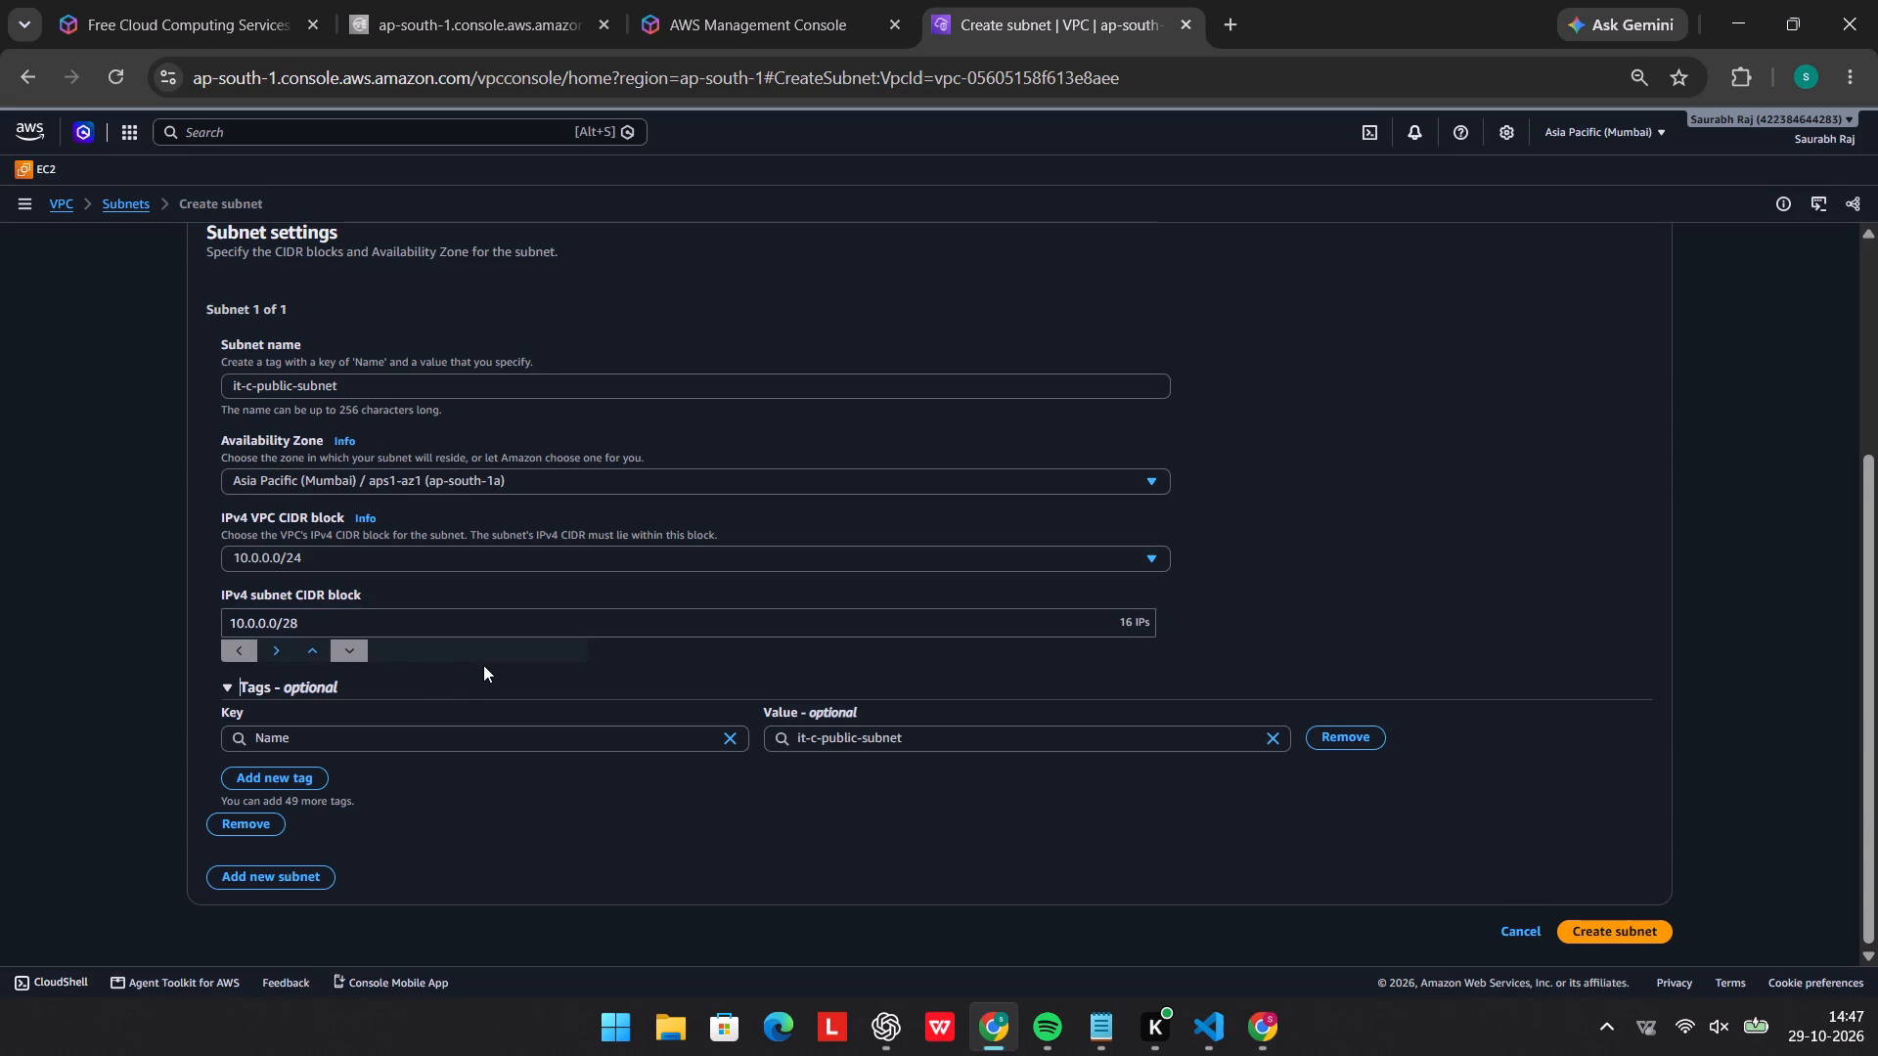
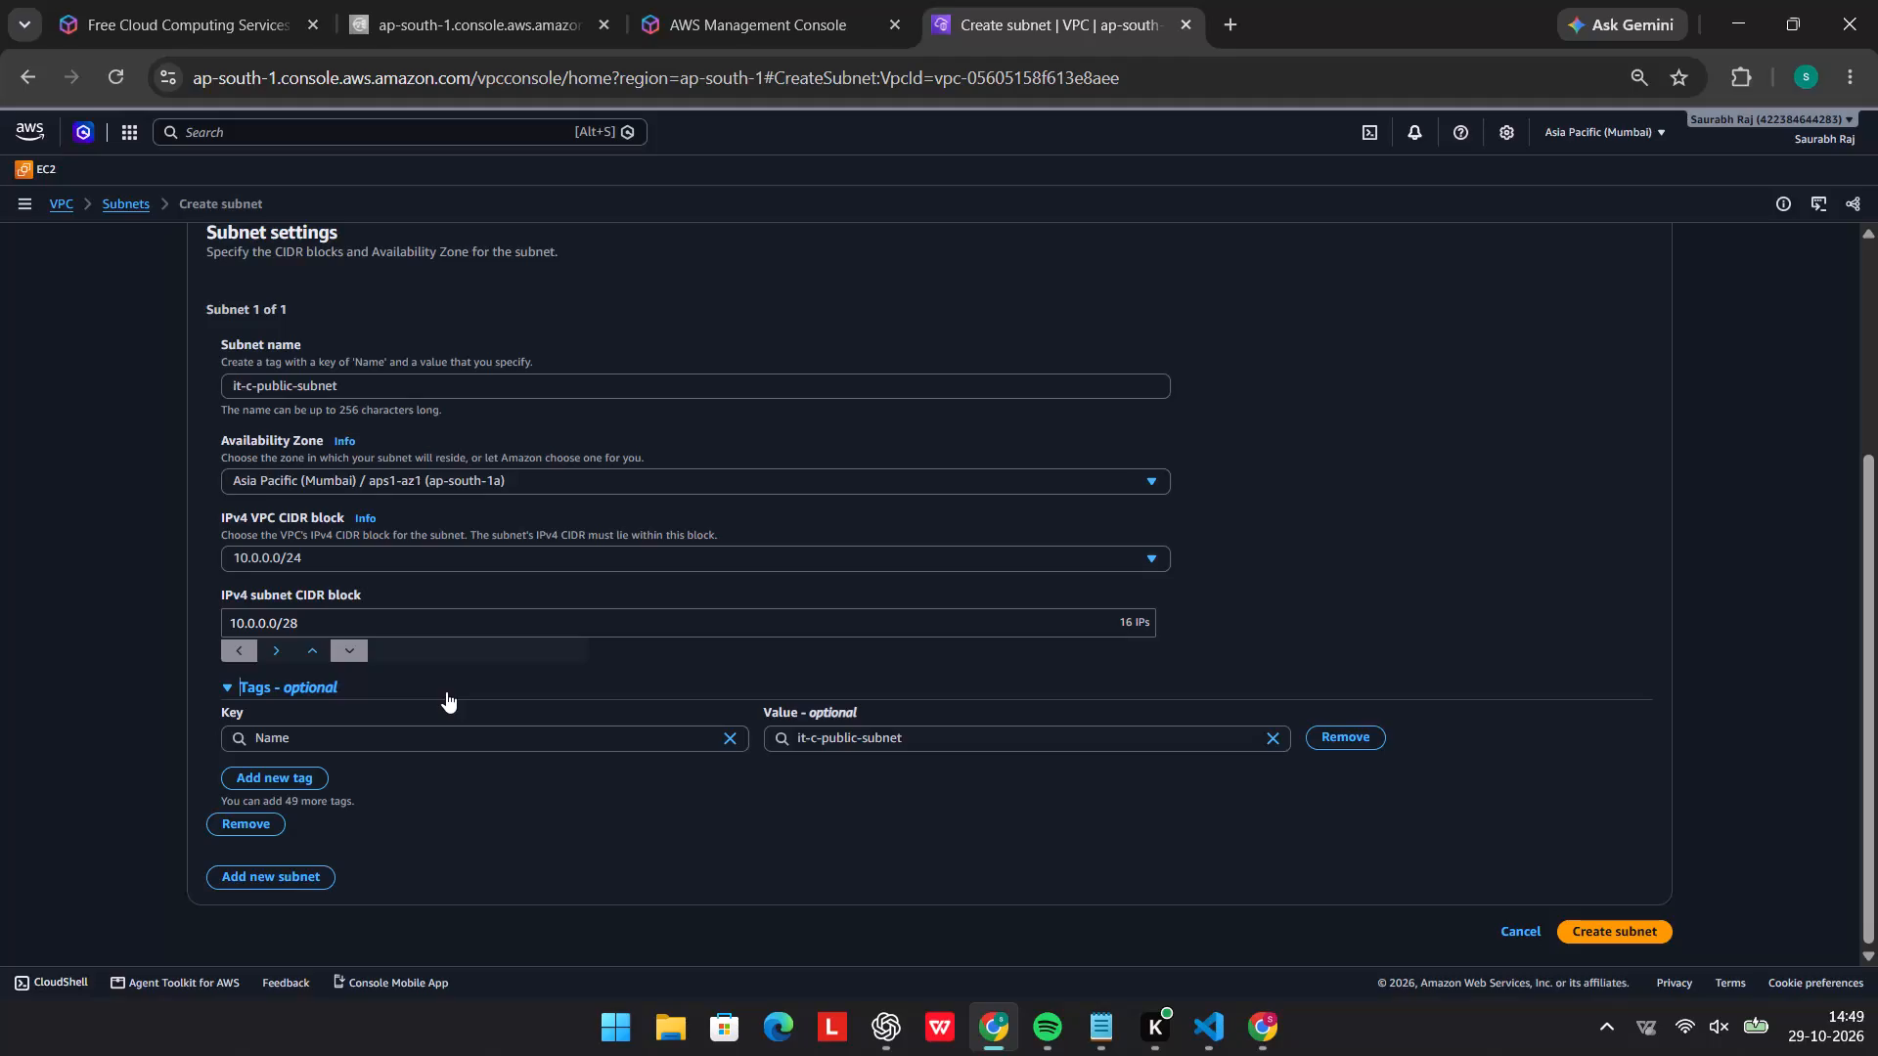
# Add a second subnet to the subnet creation form and name it it-c-private-subnet.
pyautogui.click(263, 871)
pyautogui.scroll(-1, 322, 823)
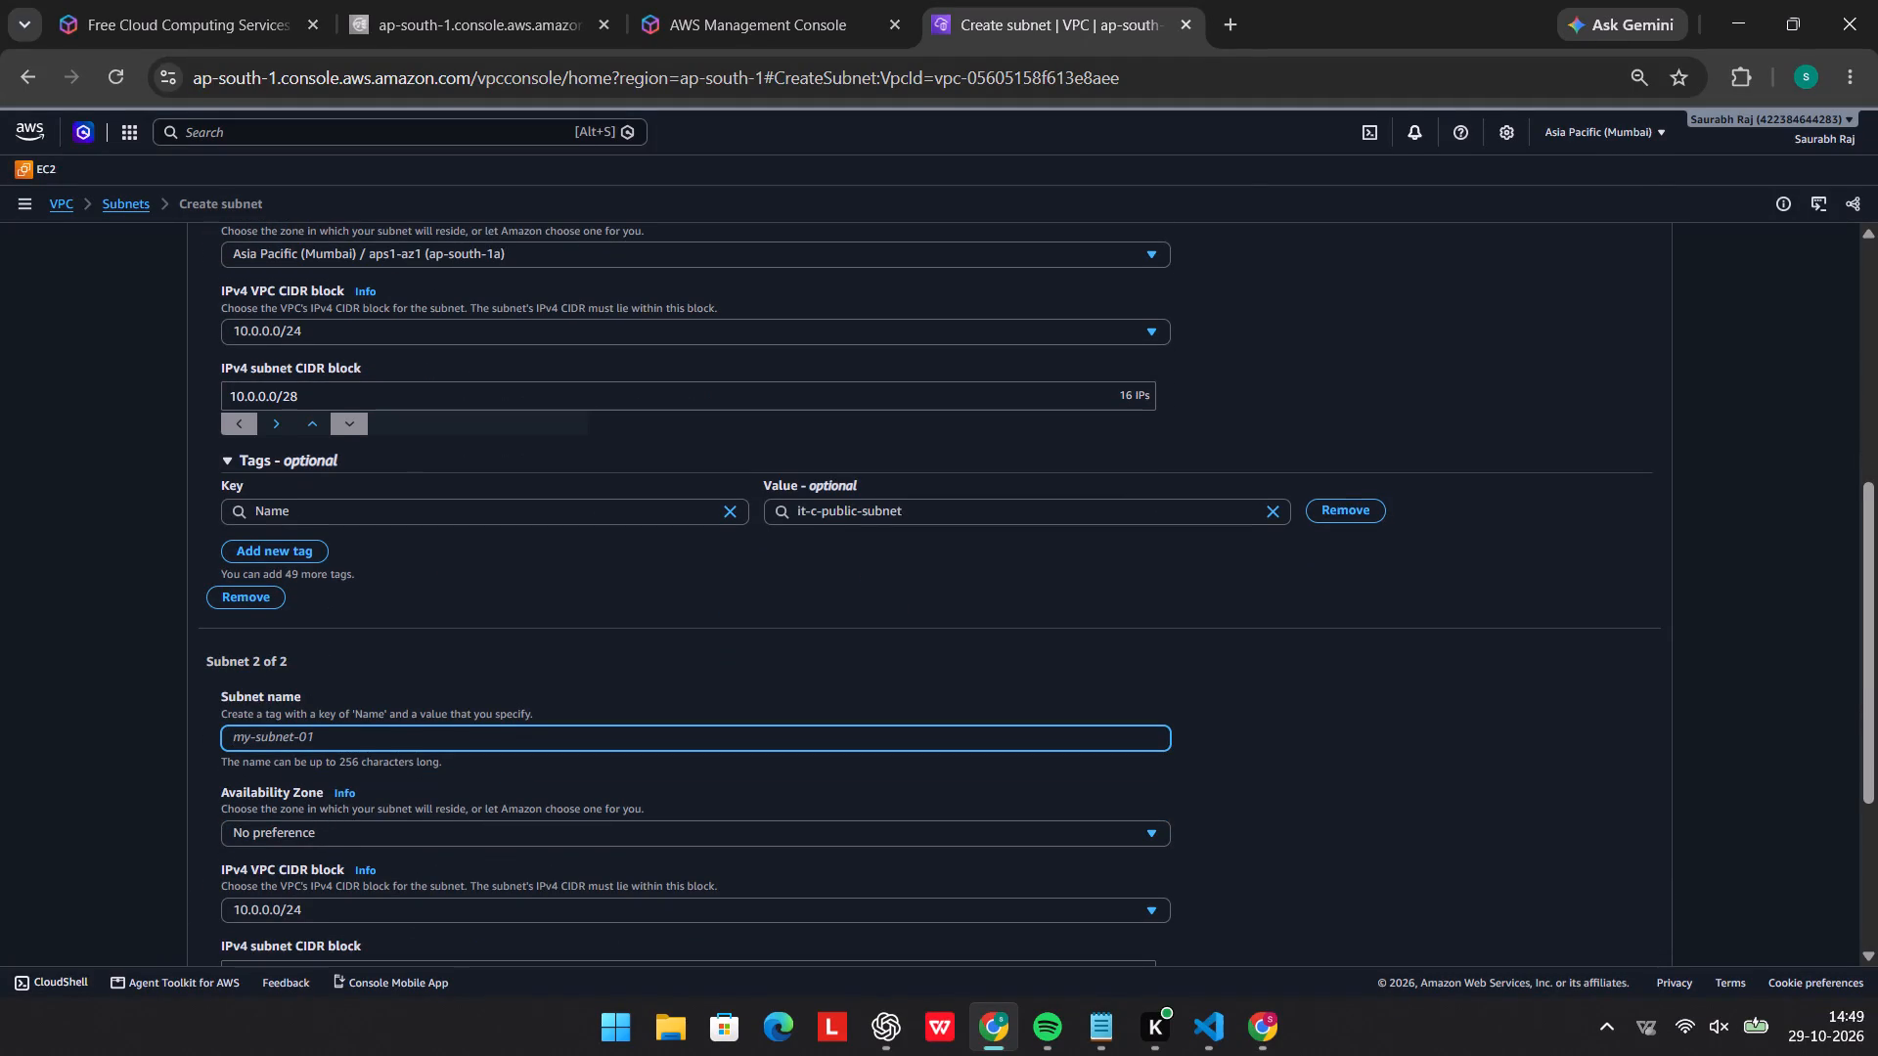
pyautogui.write('it')
pyautogui.write('-c-')
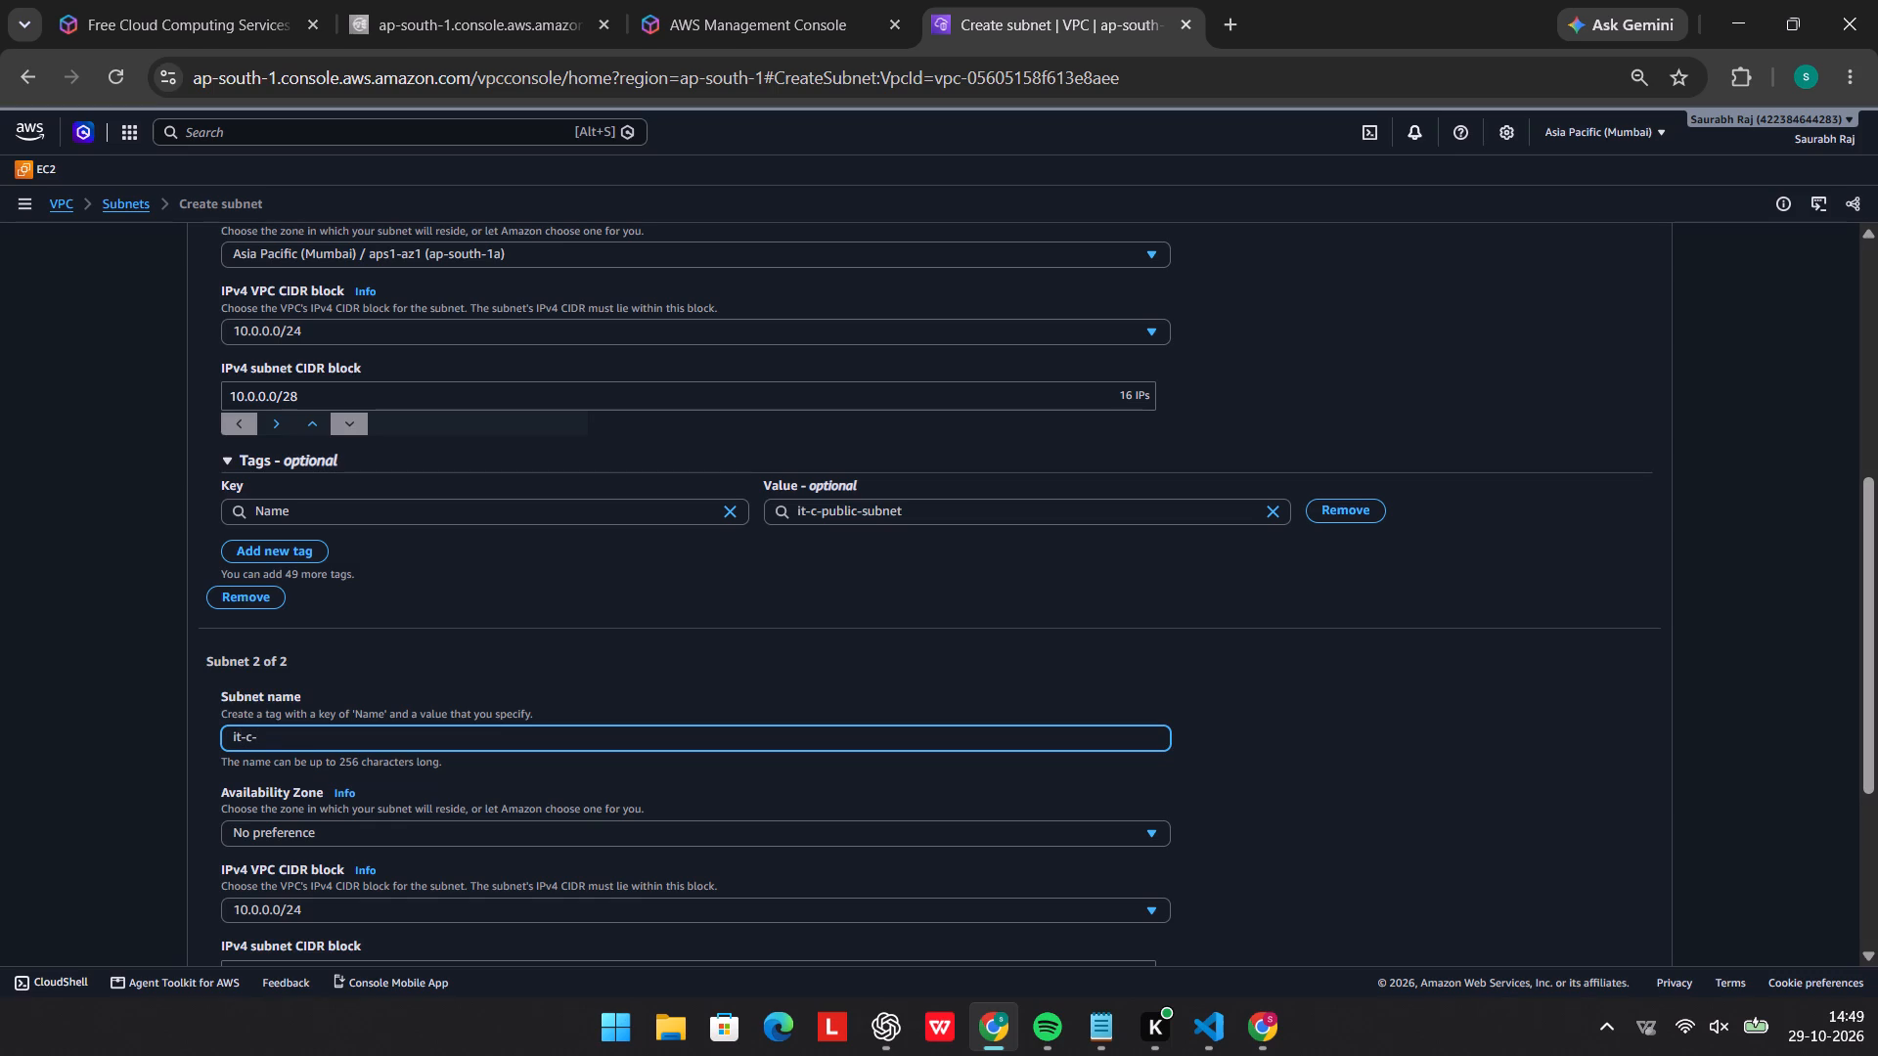
pyautogui.write('pe')
pyautogui.press('BackSpace')
pyautogui.write('rivate')
pyautogui.press('-')
pyautogui.scroll(2, 287, 742)
pyautogui.scroll(-1, 284, 649)
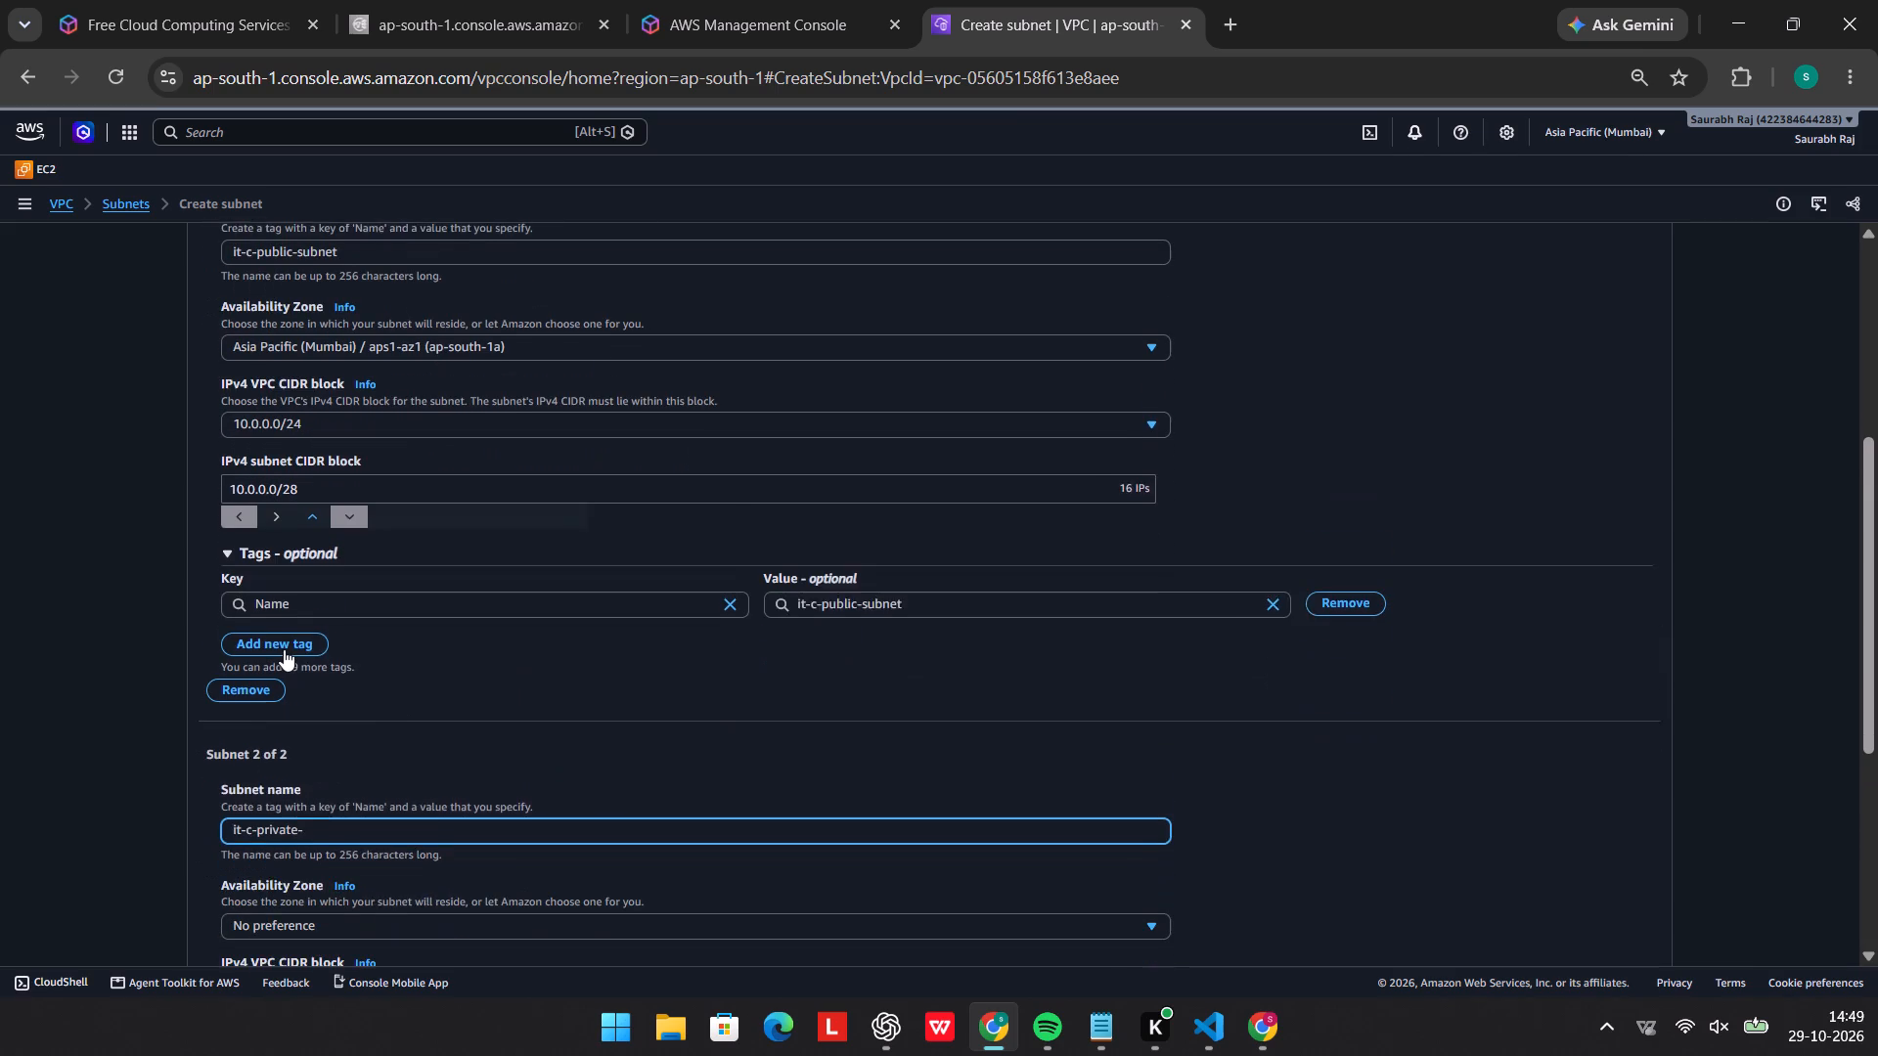
pyautogui.scroll(-1, 284, 649)
pyautogui.write('subnet')
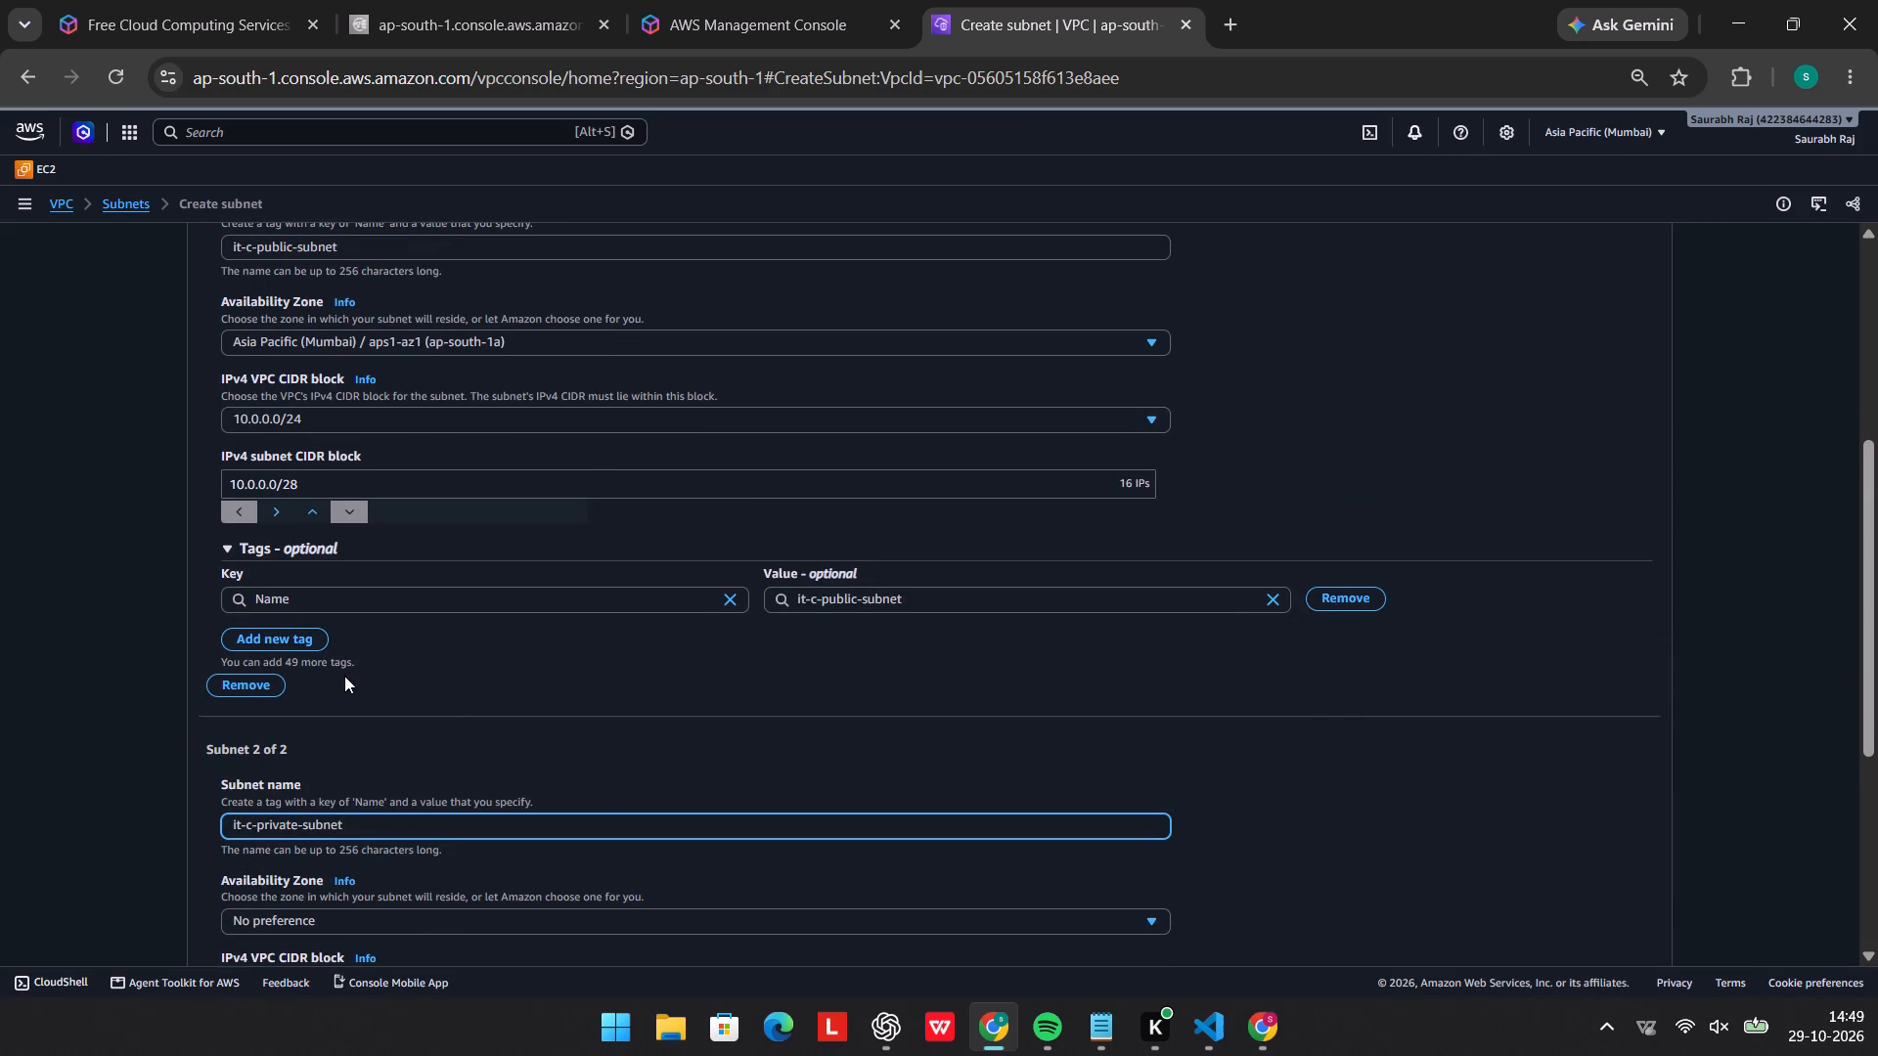
# Begin the IPv4 subnet CIDR block of it-c-private-subnet with 10.0.0.0/, checking it against the public subnet's block.
pyautogui.scroll(-2, 454, 739)
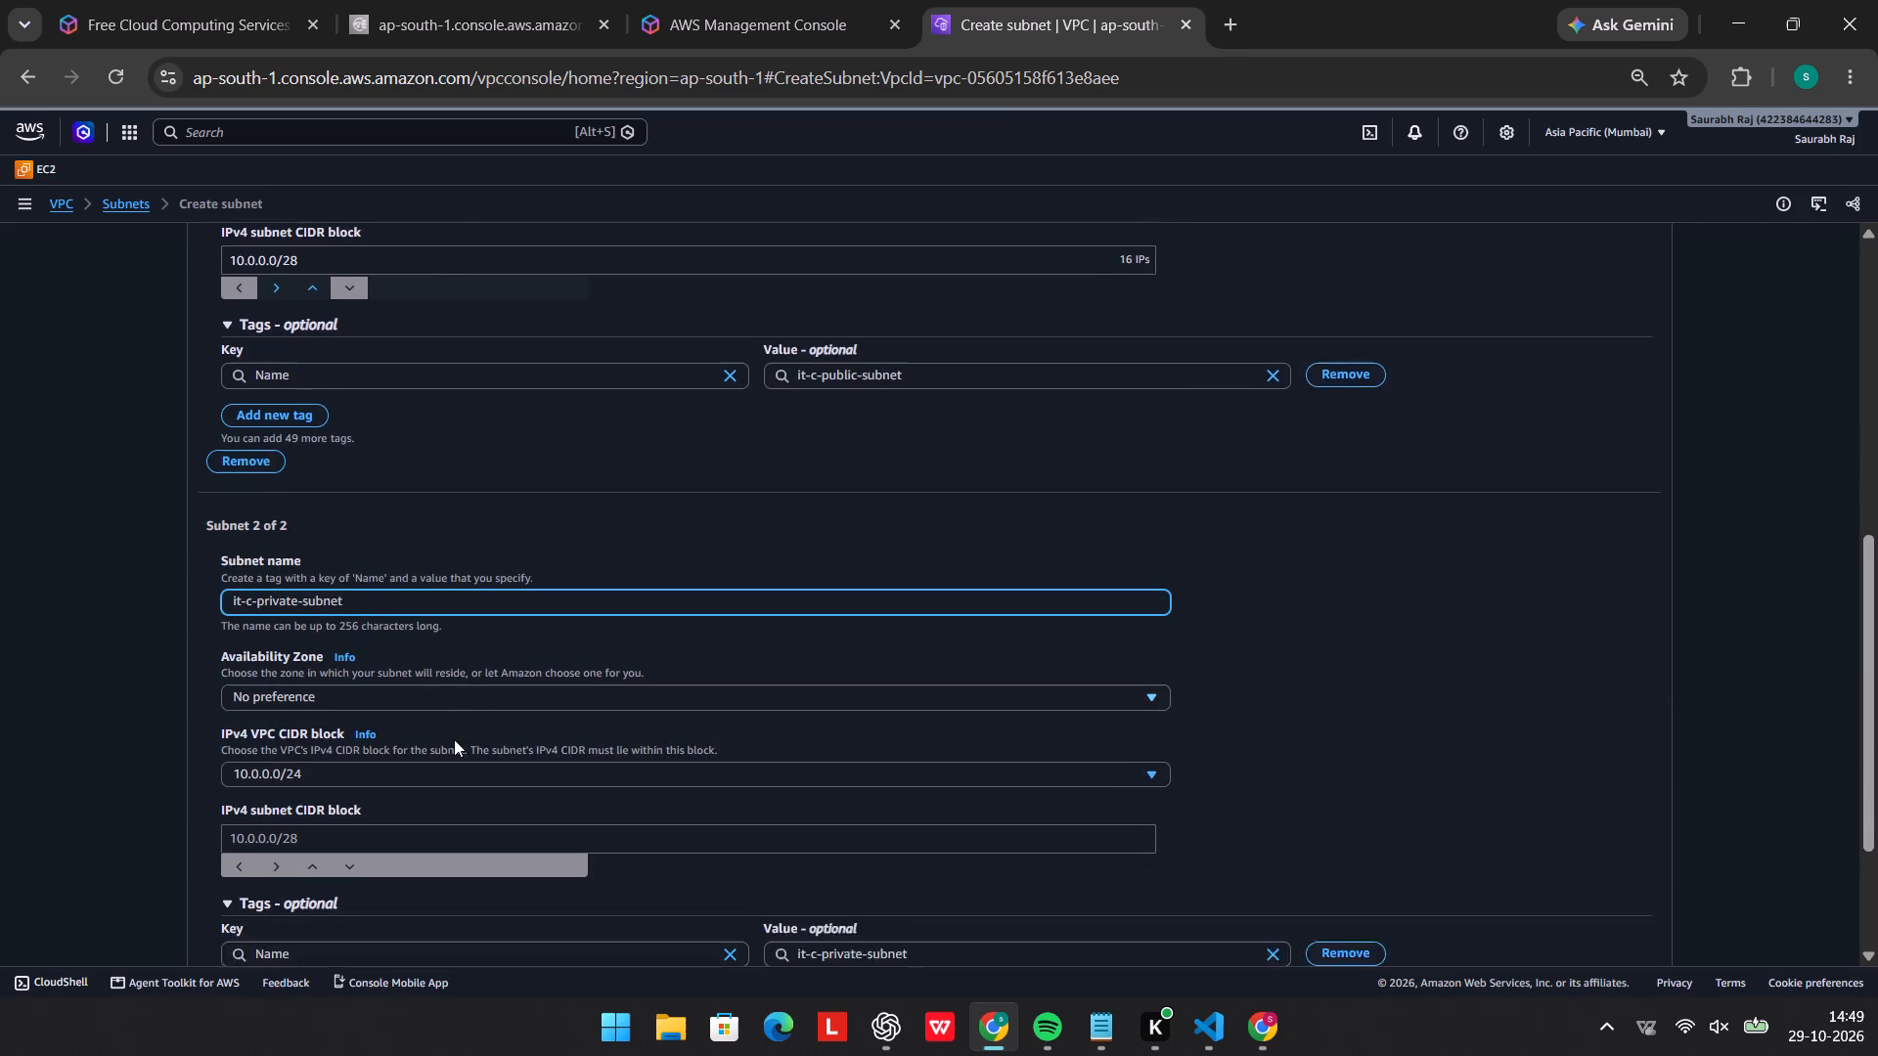
pyautogui.scroll(-1, 454, 739)
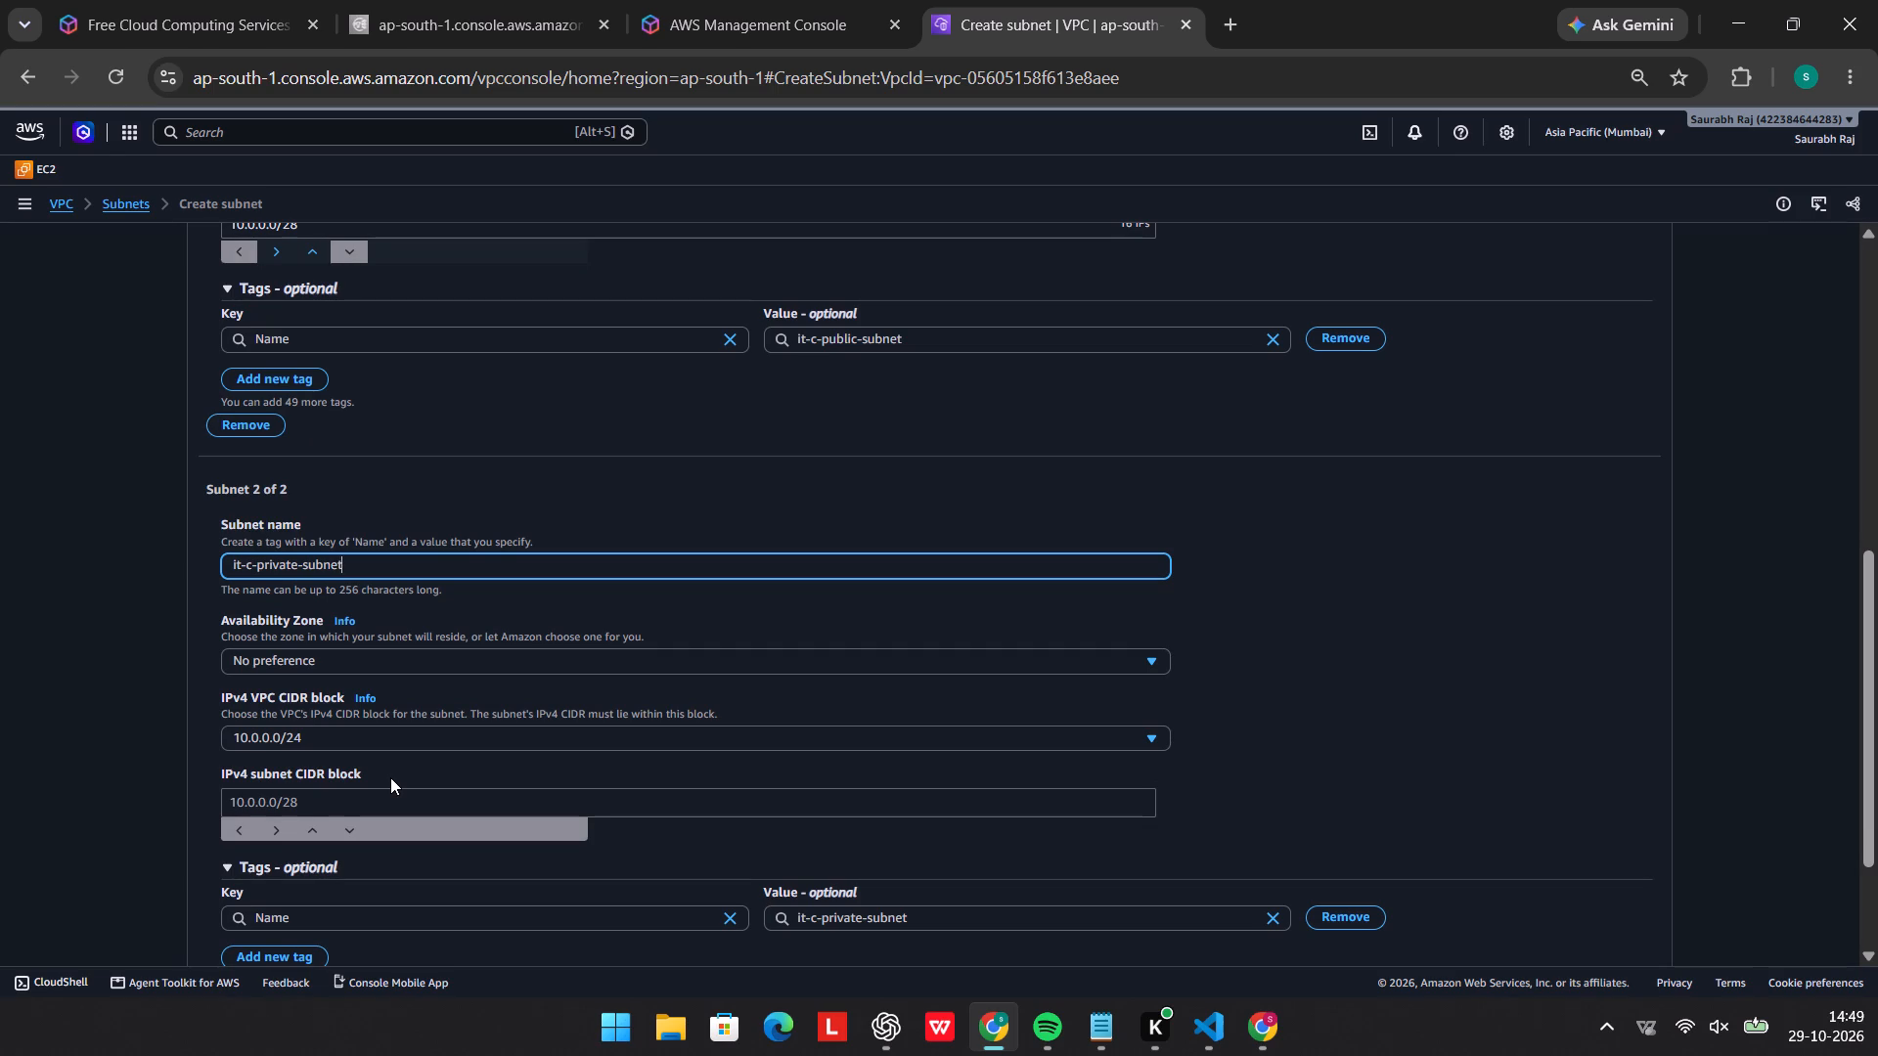
pyautogui.click(310, 793)
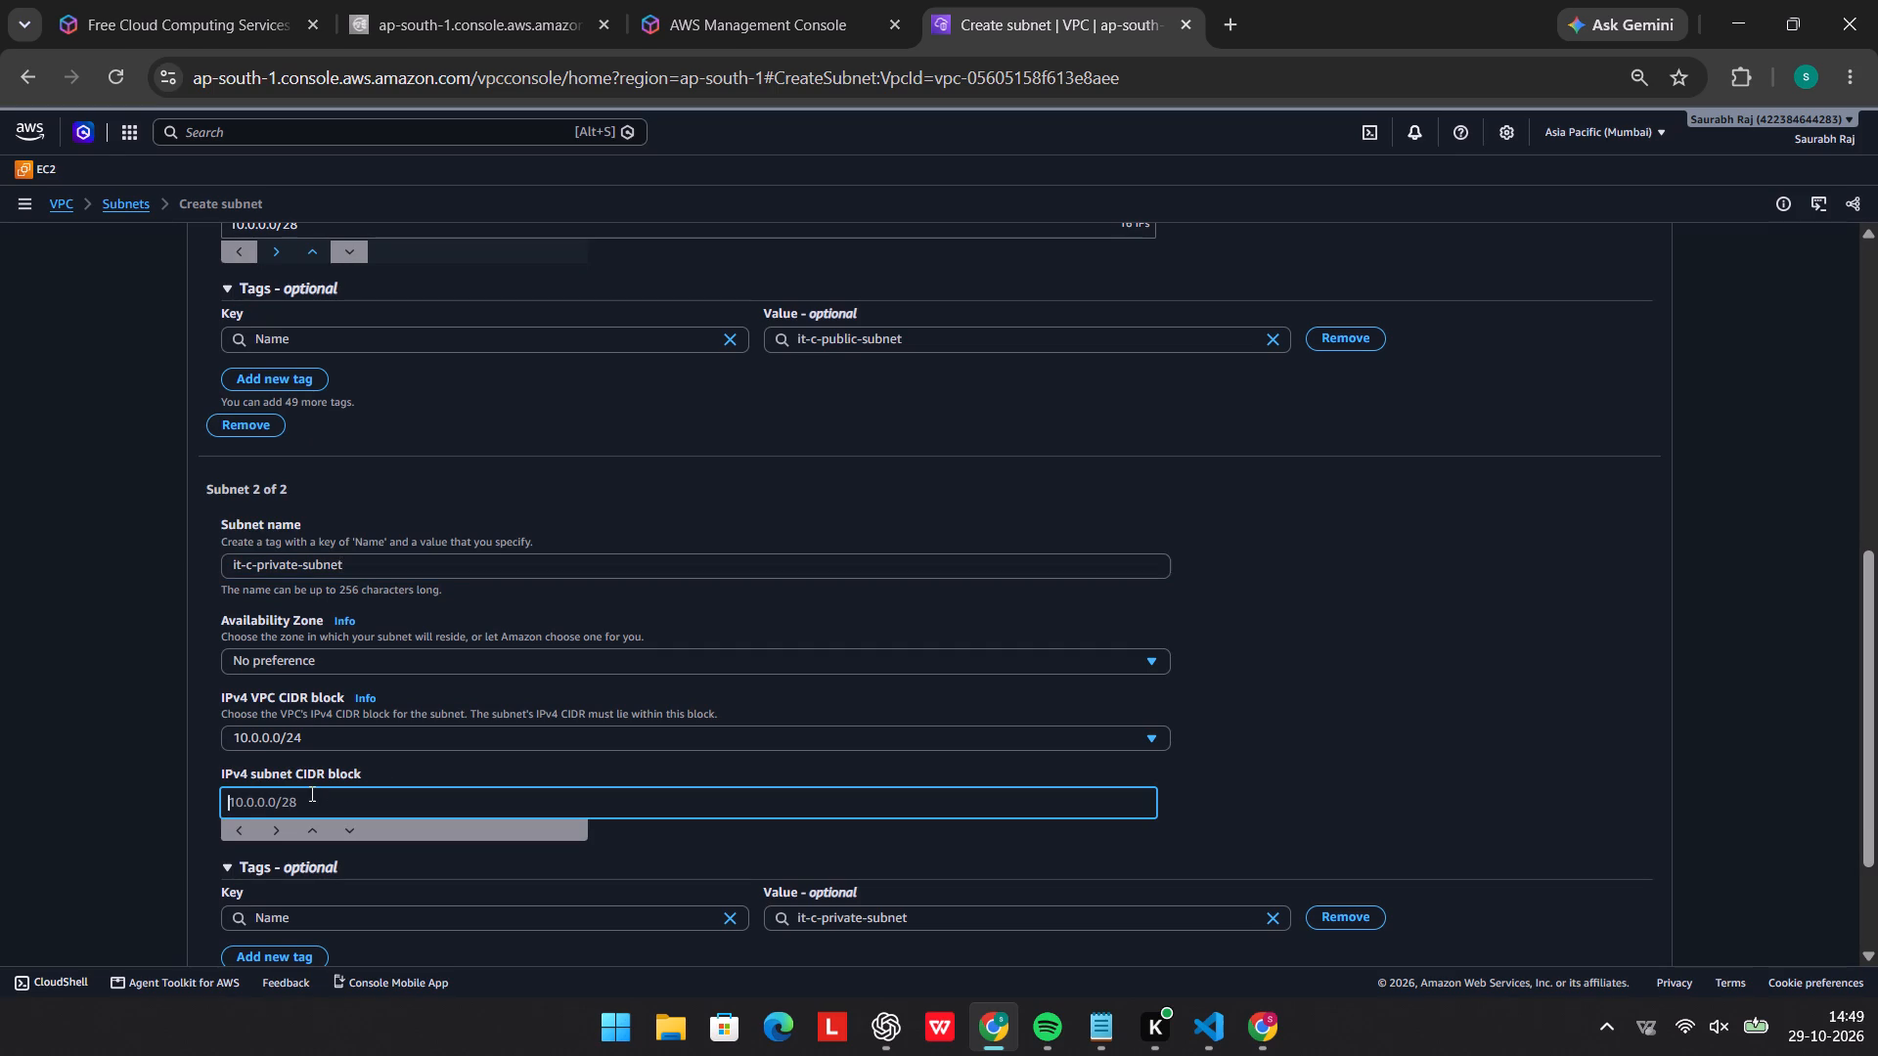
pyautogui.write('10..')
pyautogui.press('BackSpace')
pyautogui.write('0.0.')
pyautogui.press('0')
pyautogui.press('/')
pyautogui.scroll(2, 310, 793)
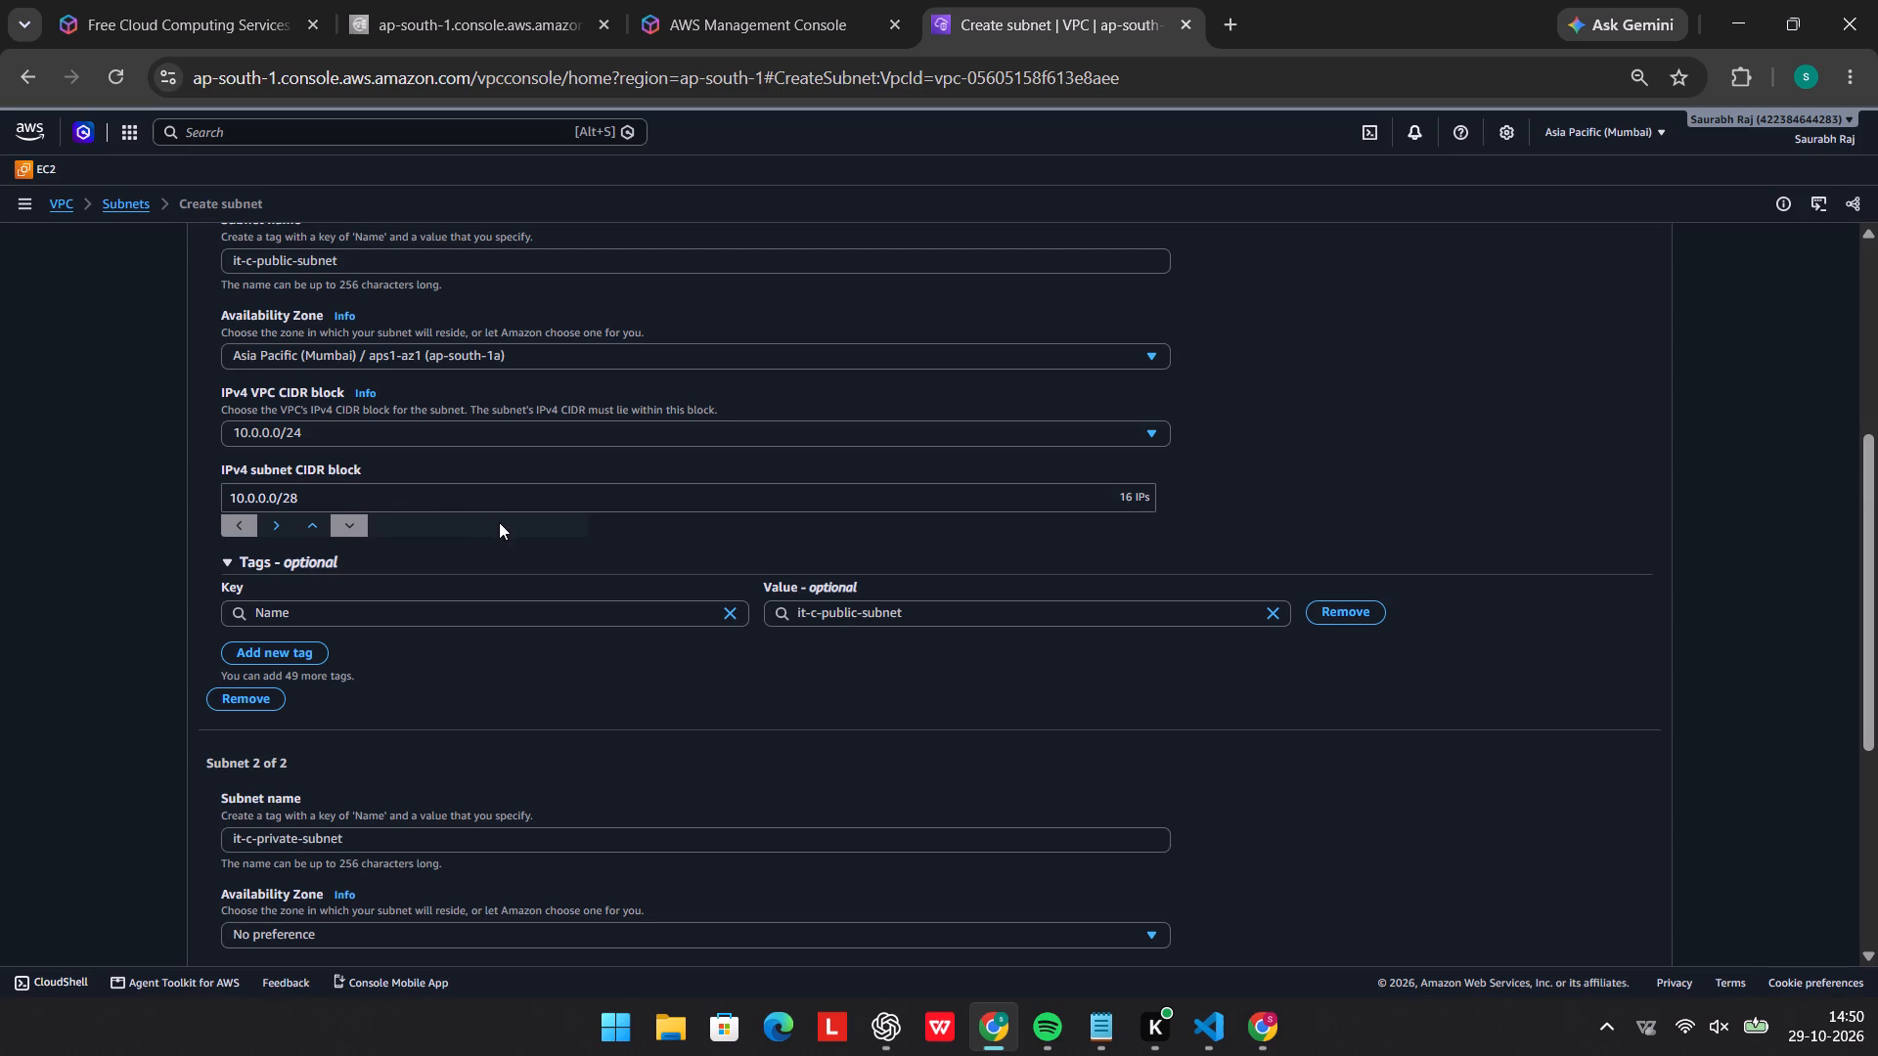
pyautogui.scroll(-1, 499, 522)
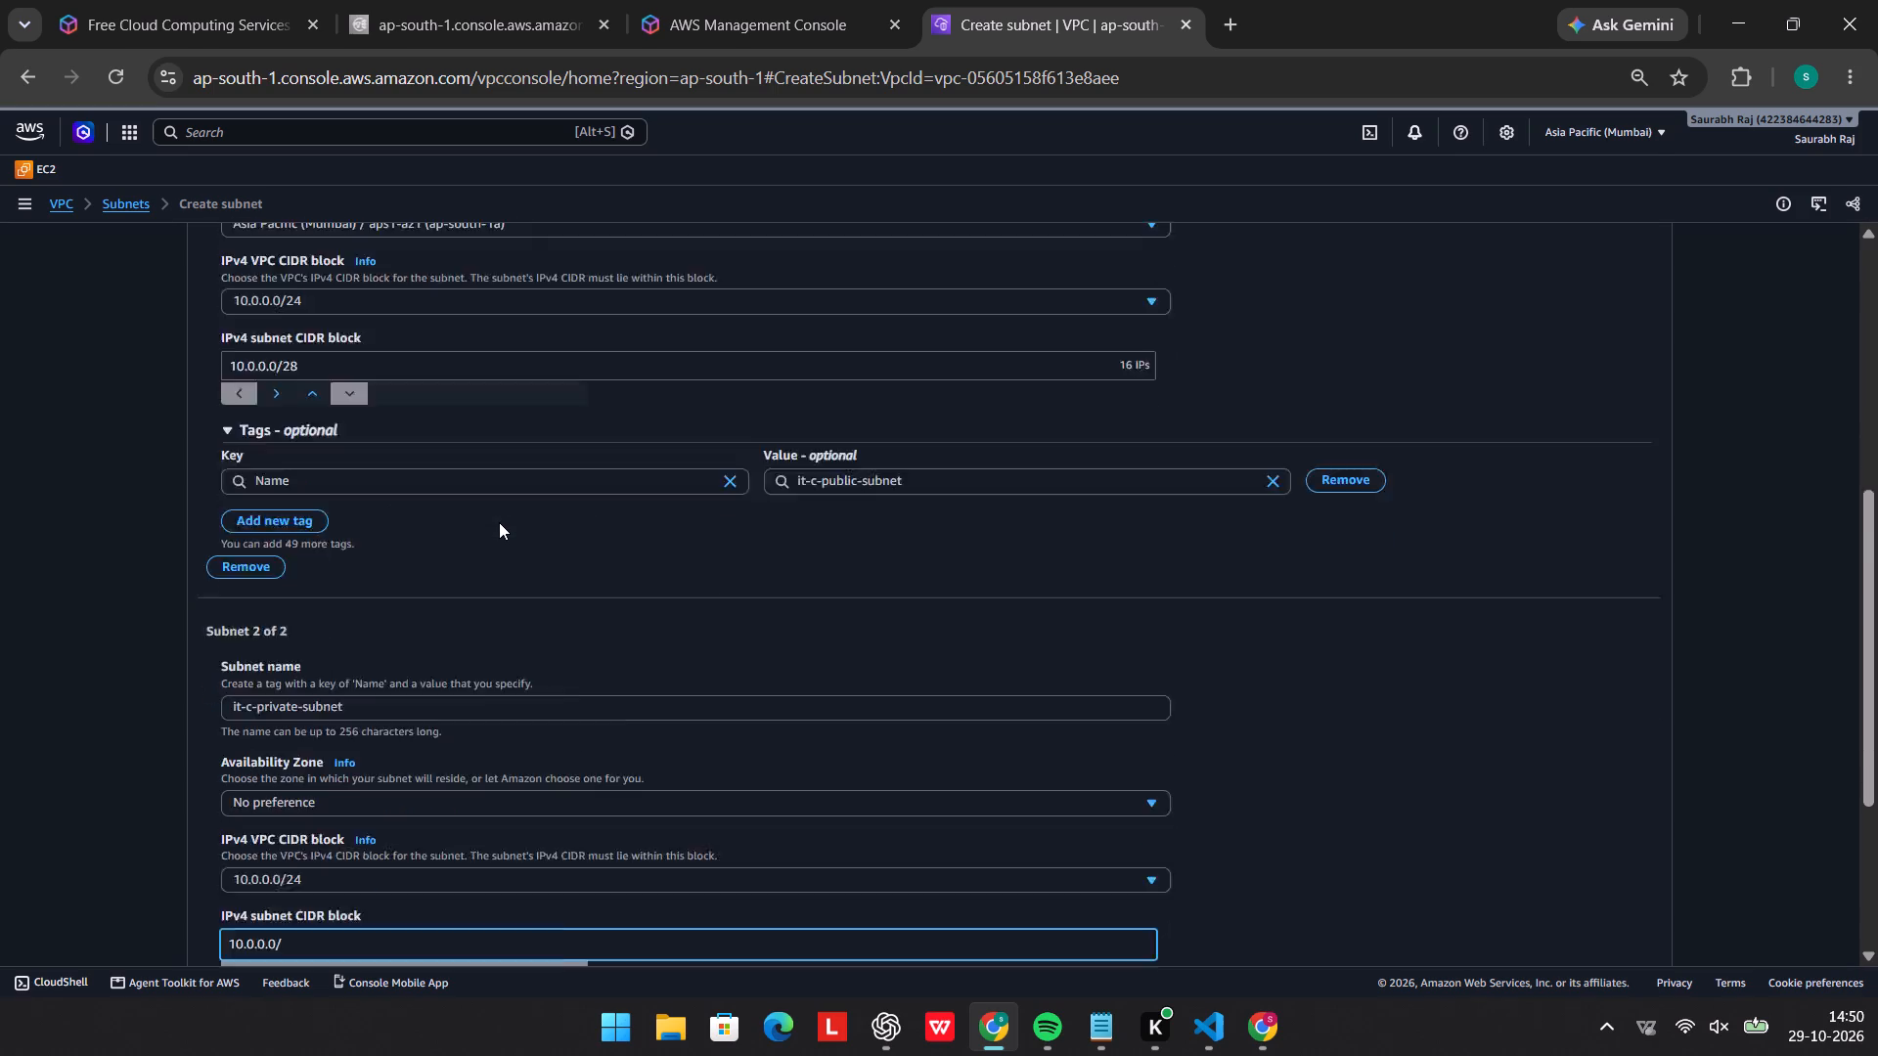
pyautogui.scroll(-1, 499, 522)
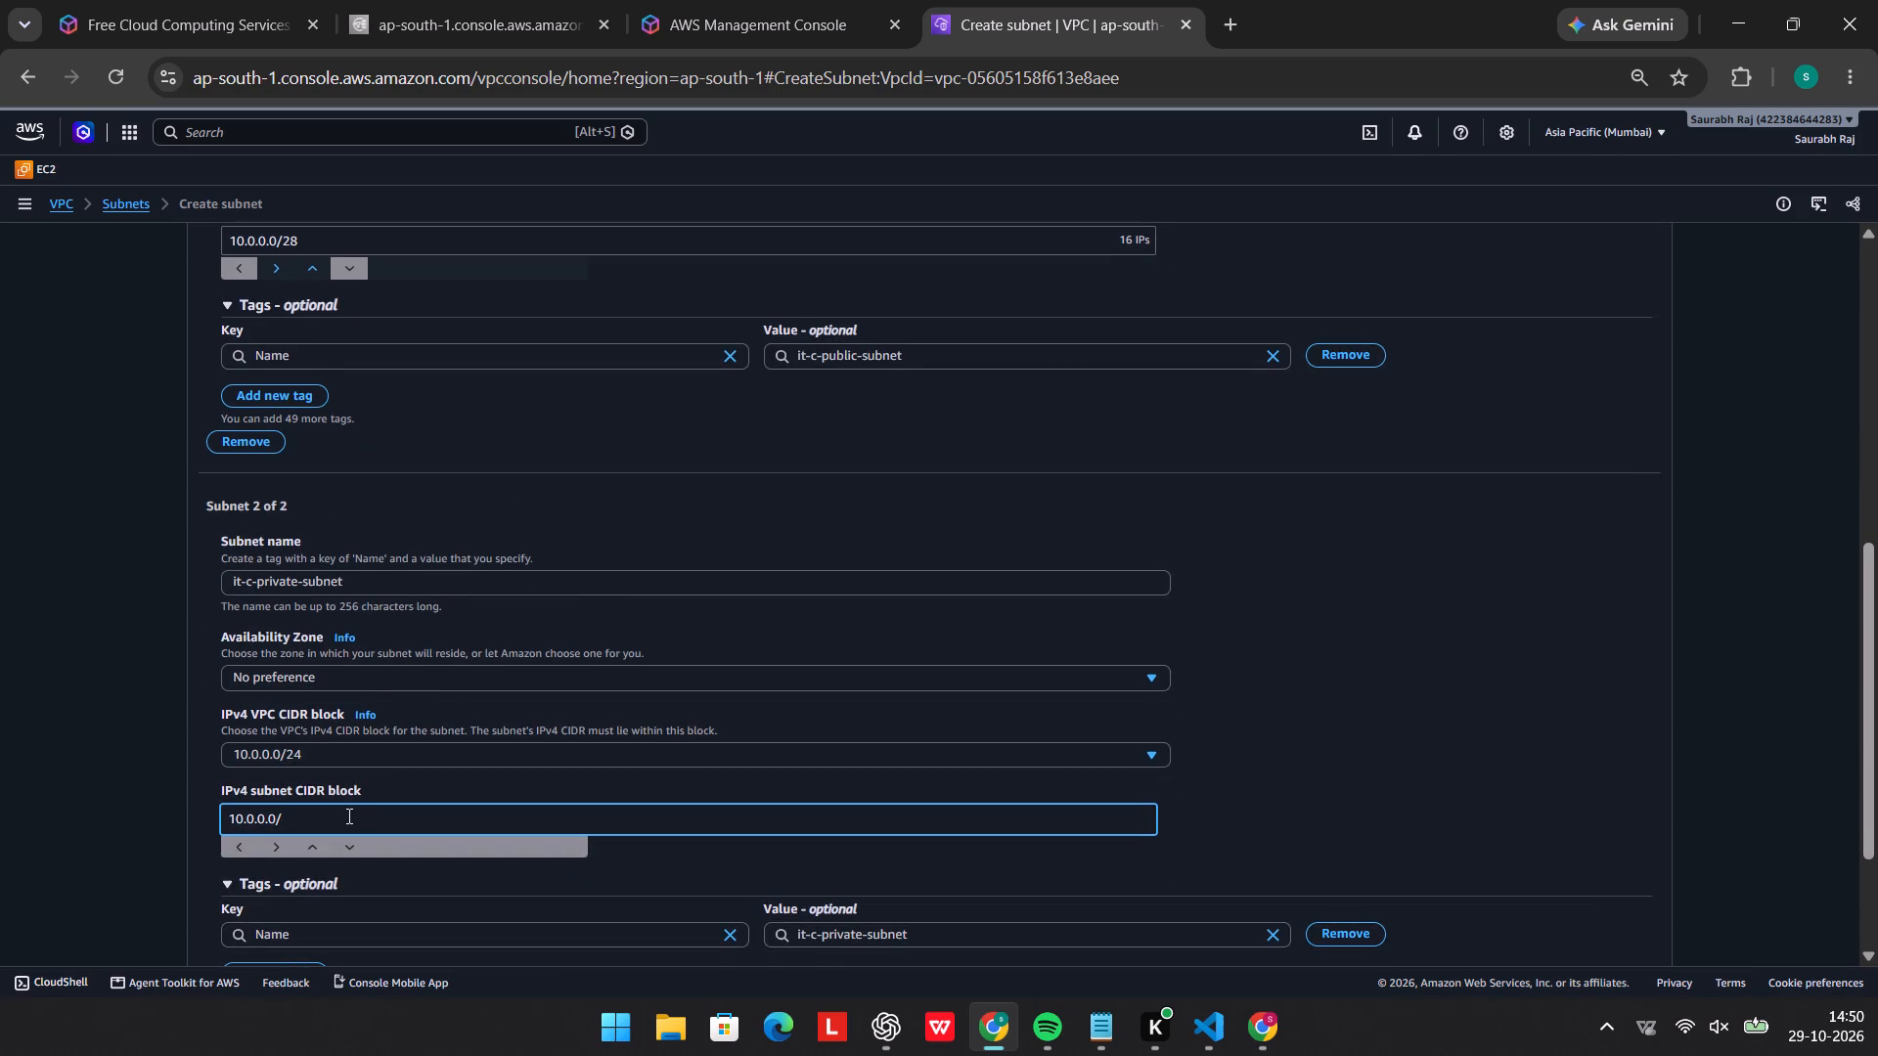
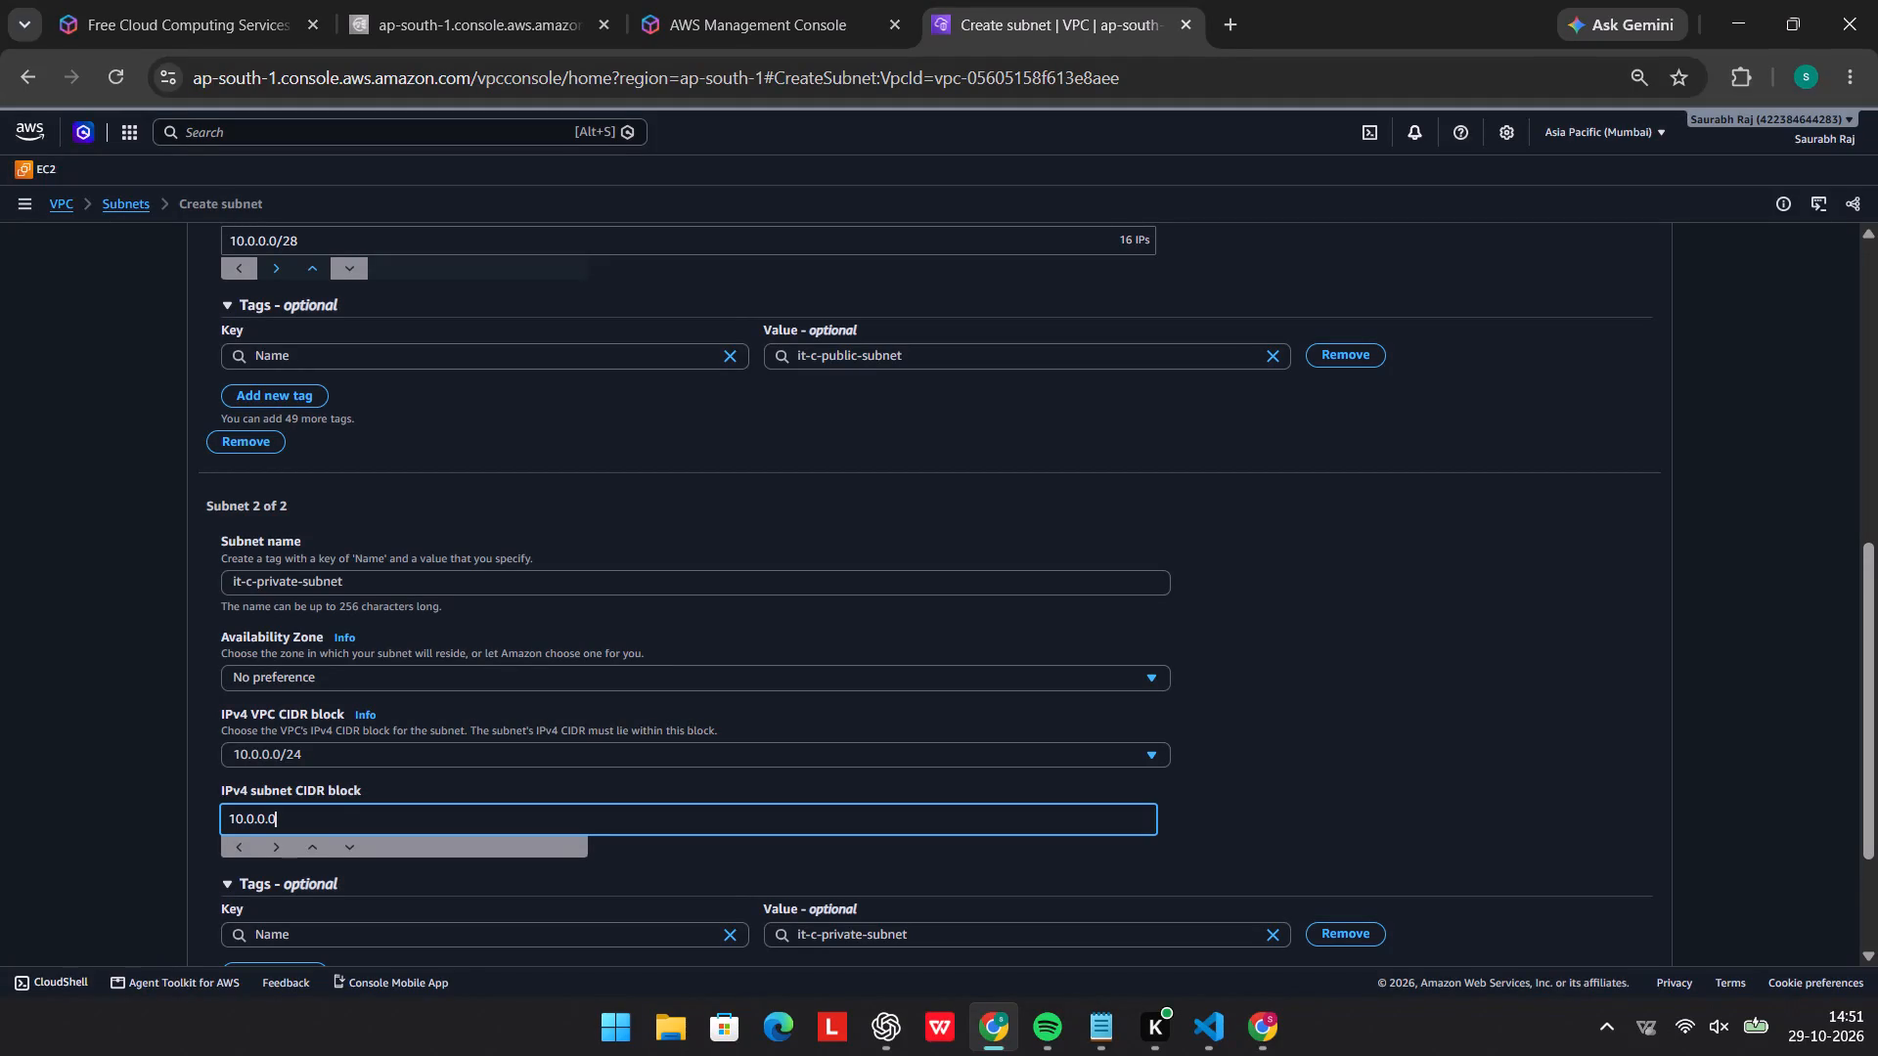
# Set the IPv4 subnet CIDR block of it-c-private-subnet to 10.0.0.16/28.
pyautogui.press('BackSpace')
pyautogui.press('BackSpace')
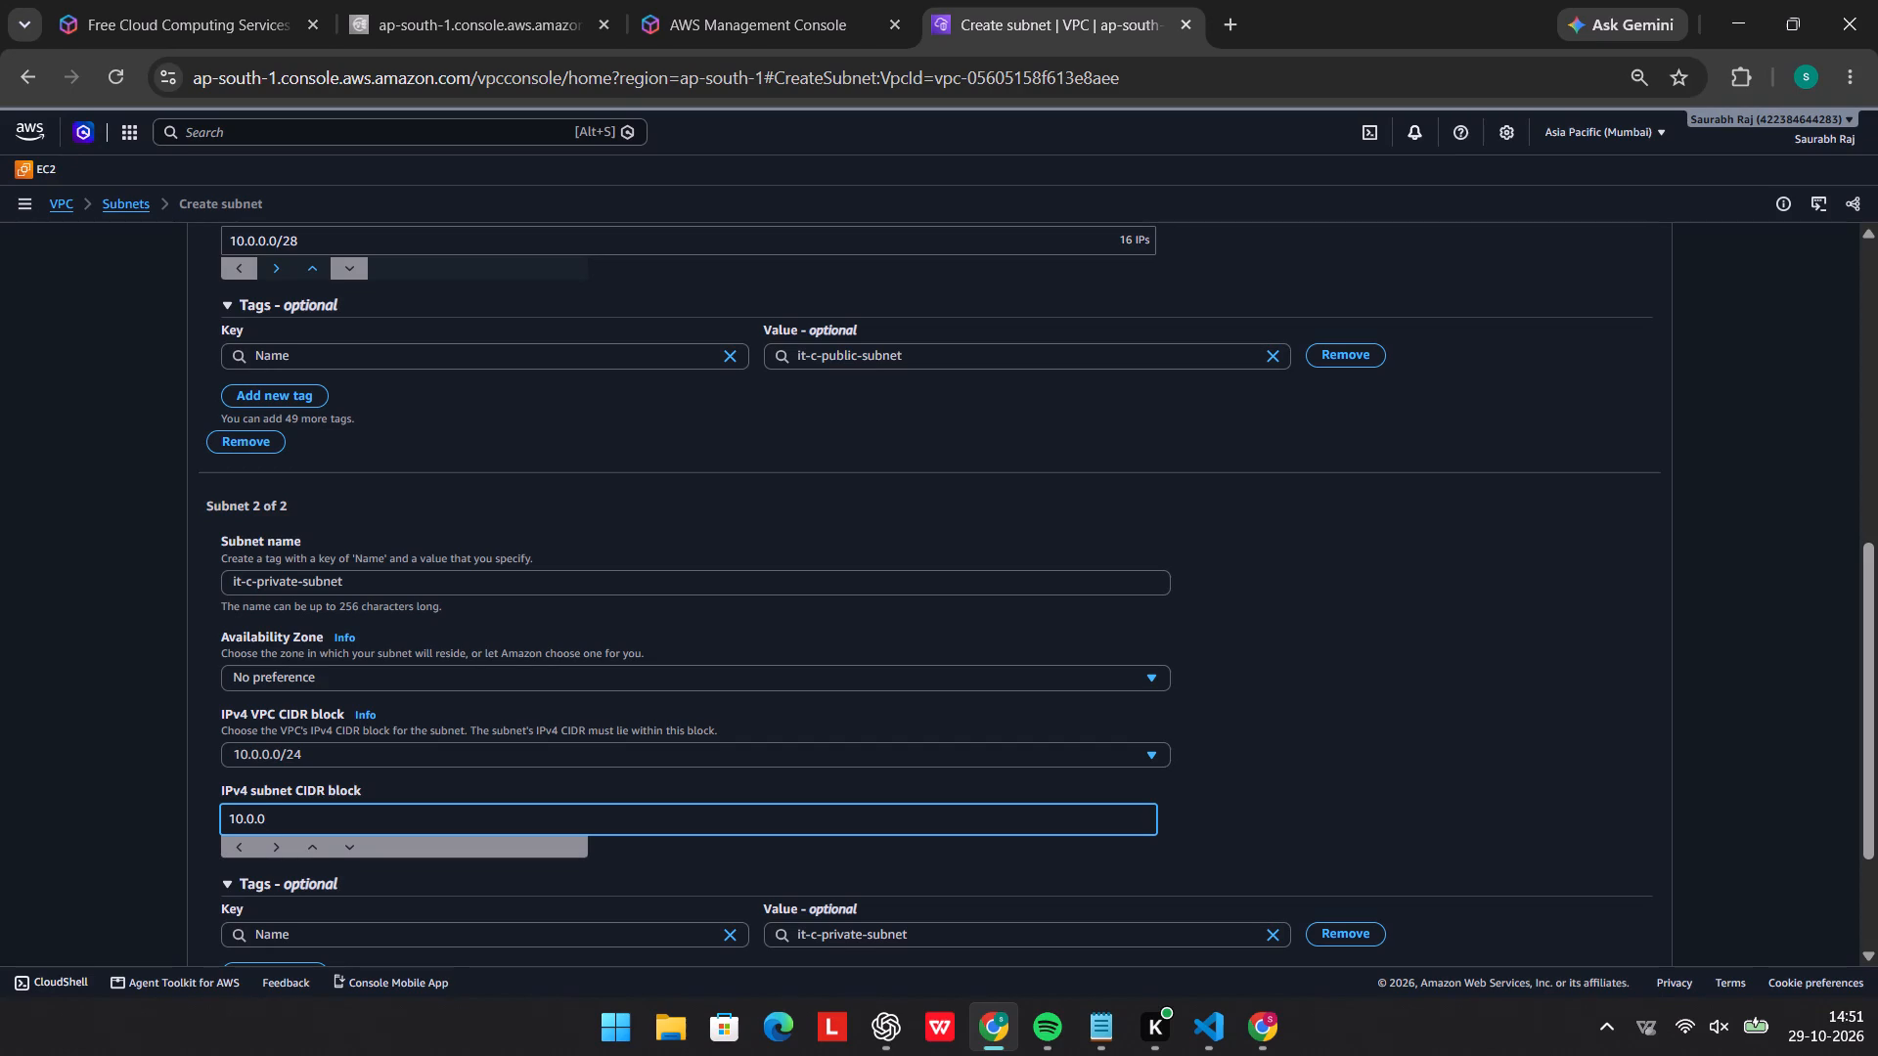
pyautogui.write('.1')
pyautogui.press('6')
pyautogui.press('/')
pyautogui.write('28')
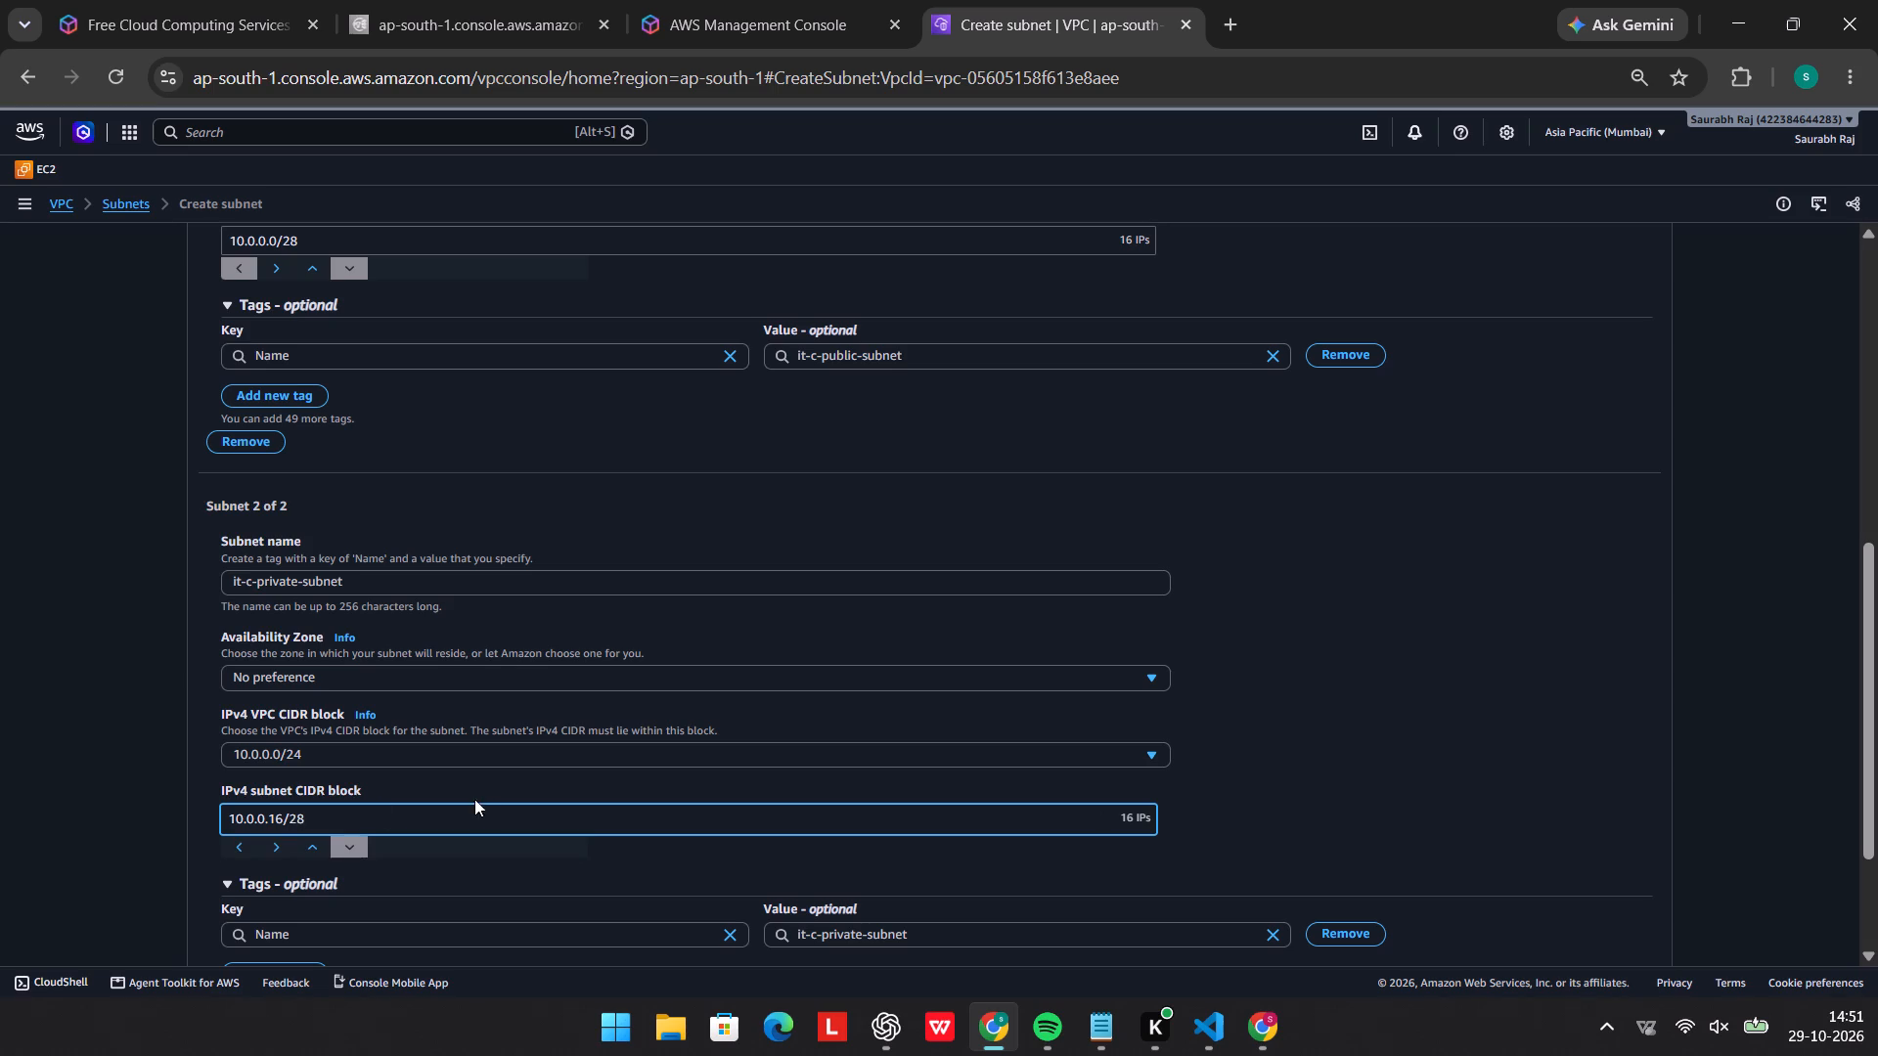
# Submit the form to create both subnets, it-c-public-subnet and it-c-private-subnet.
pyautogui.scroll(-3, 571, 784)
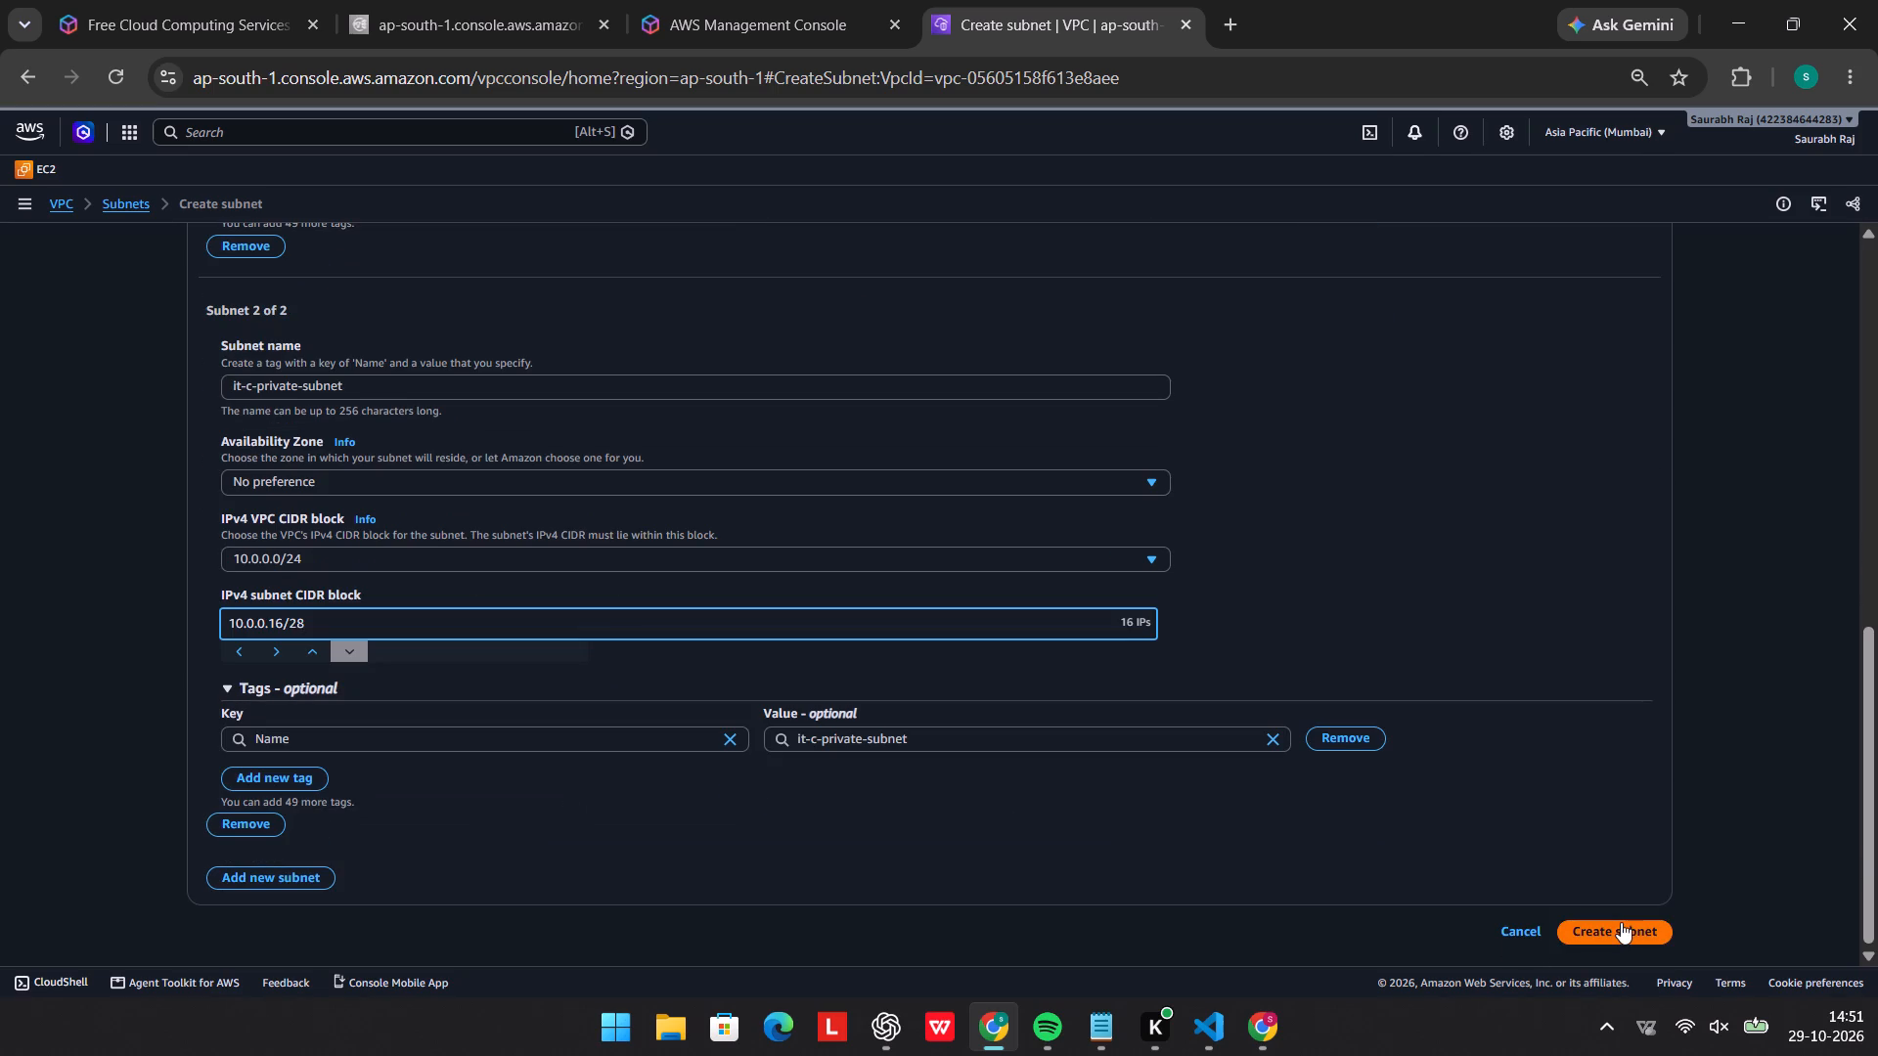
pyautogui.click(1621, 922)
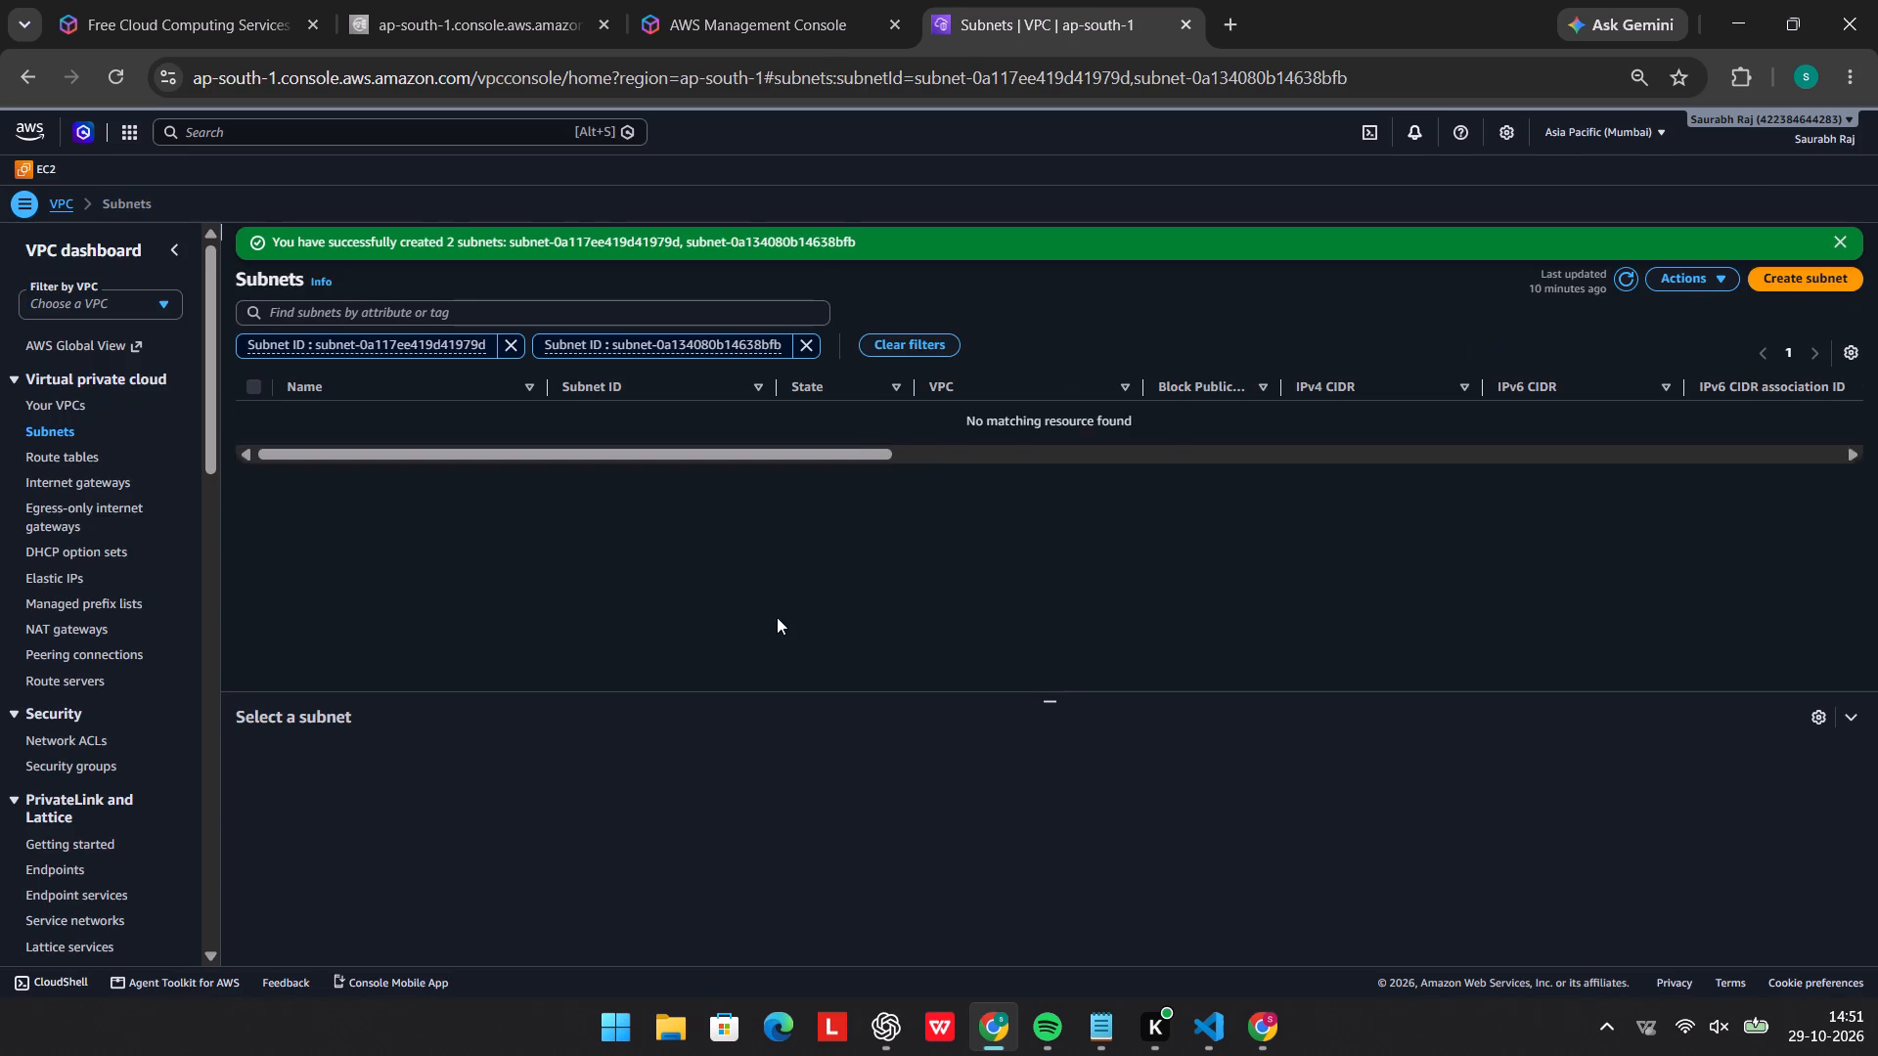
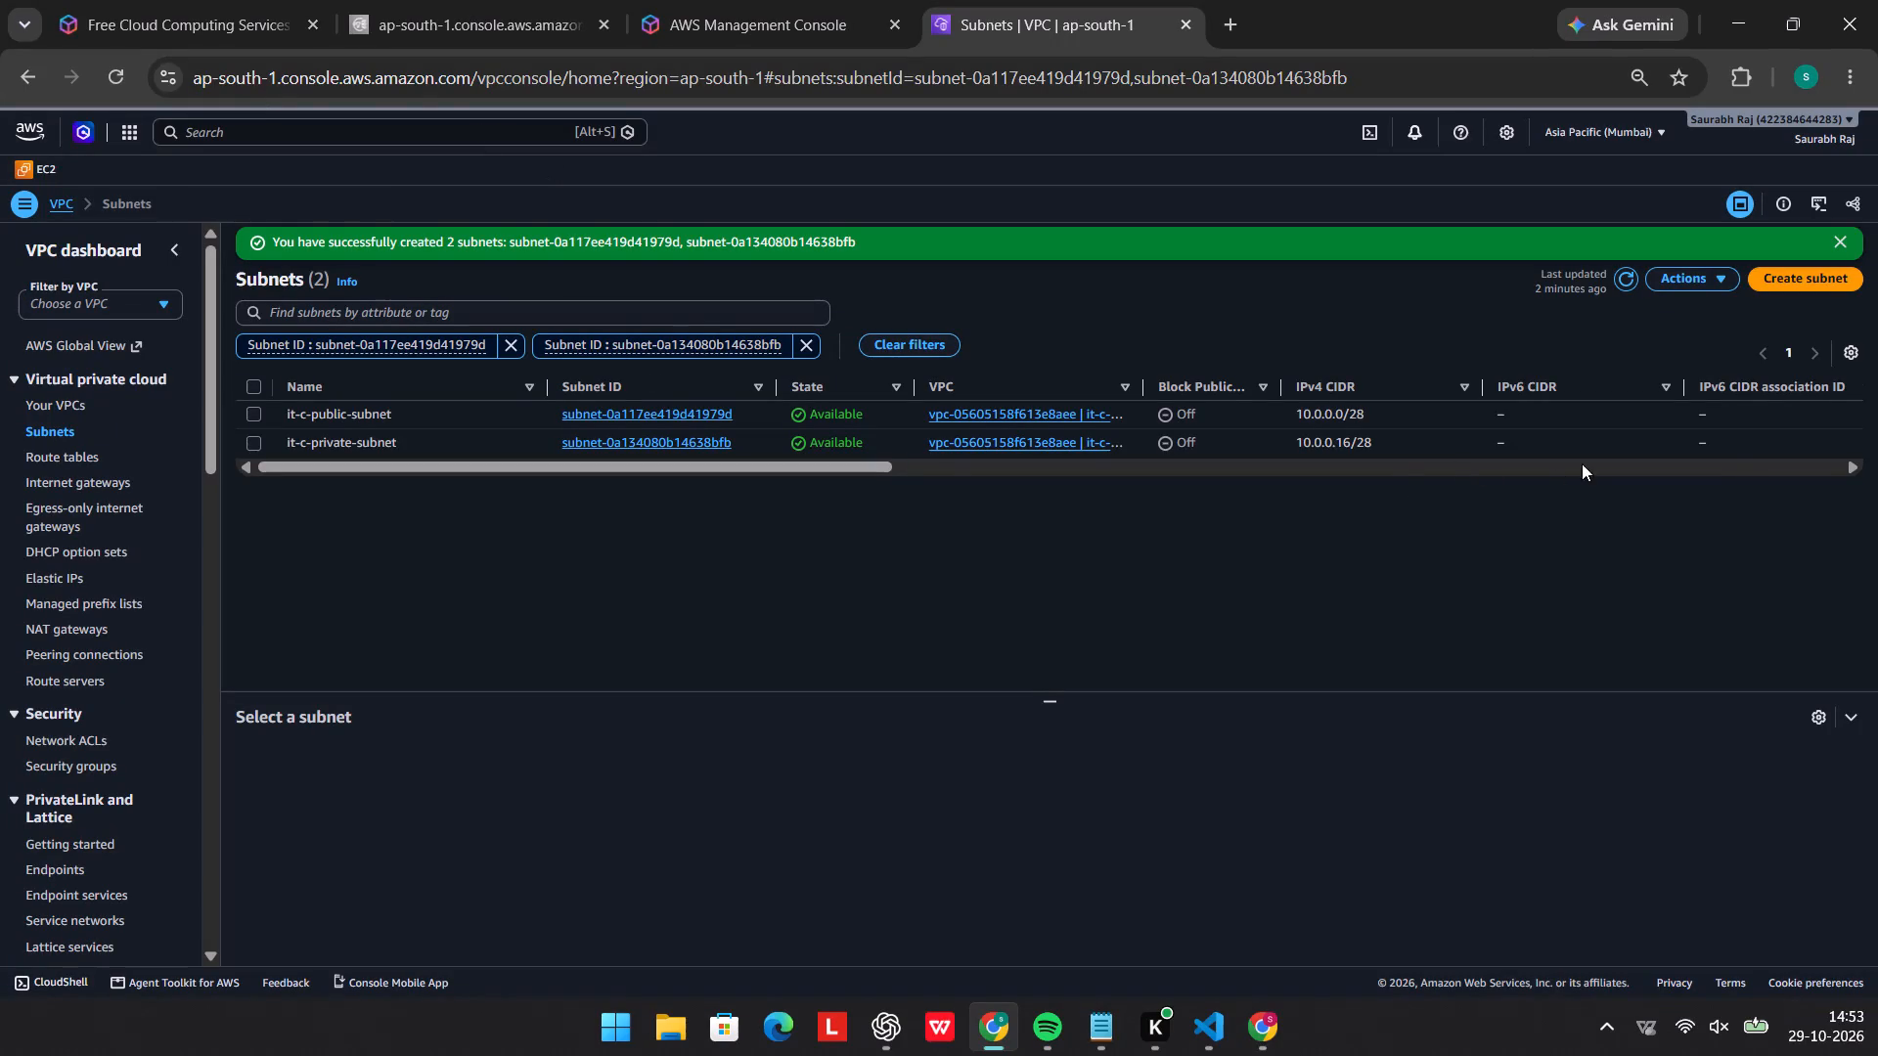
# Examine all the detail columns of it-c-public-subnet and it-c-private-subnet in the subnets list, from CIDR and availability zone to owner.
pyautogui.moveTo(890, 461); pyautogui.dragTo(813, 465)
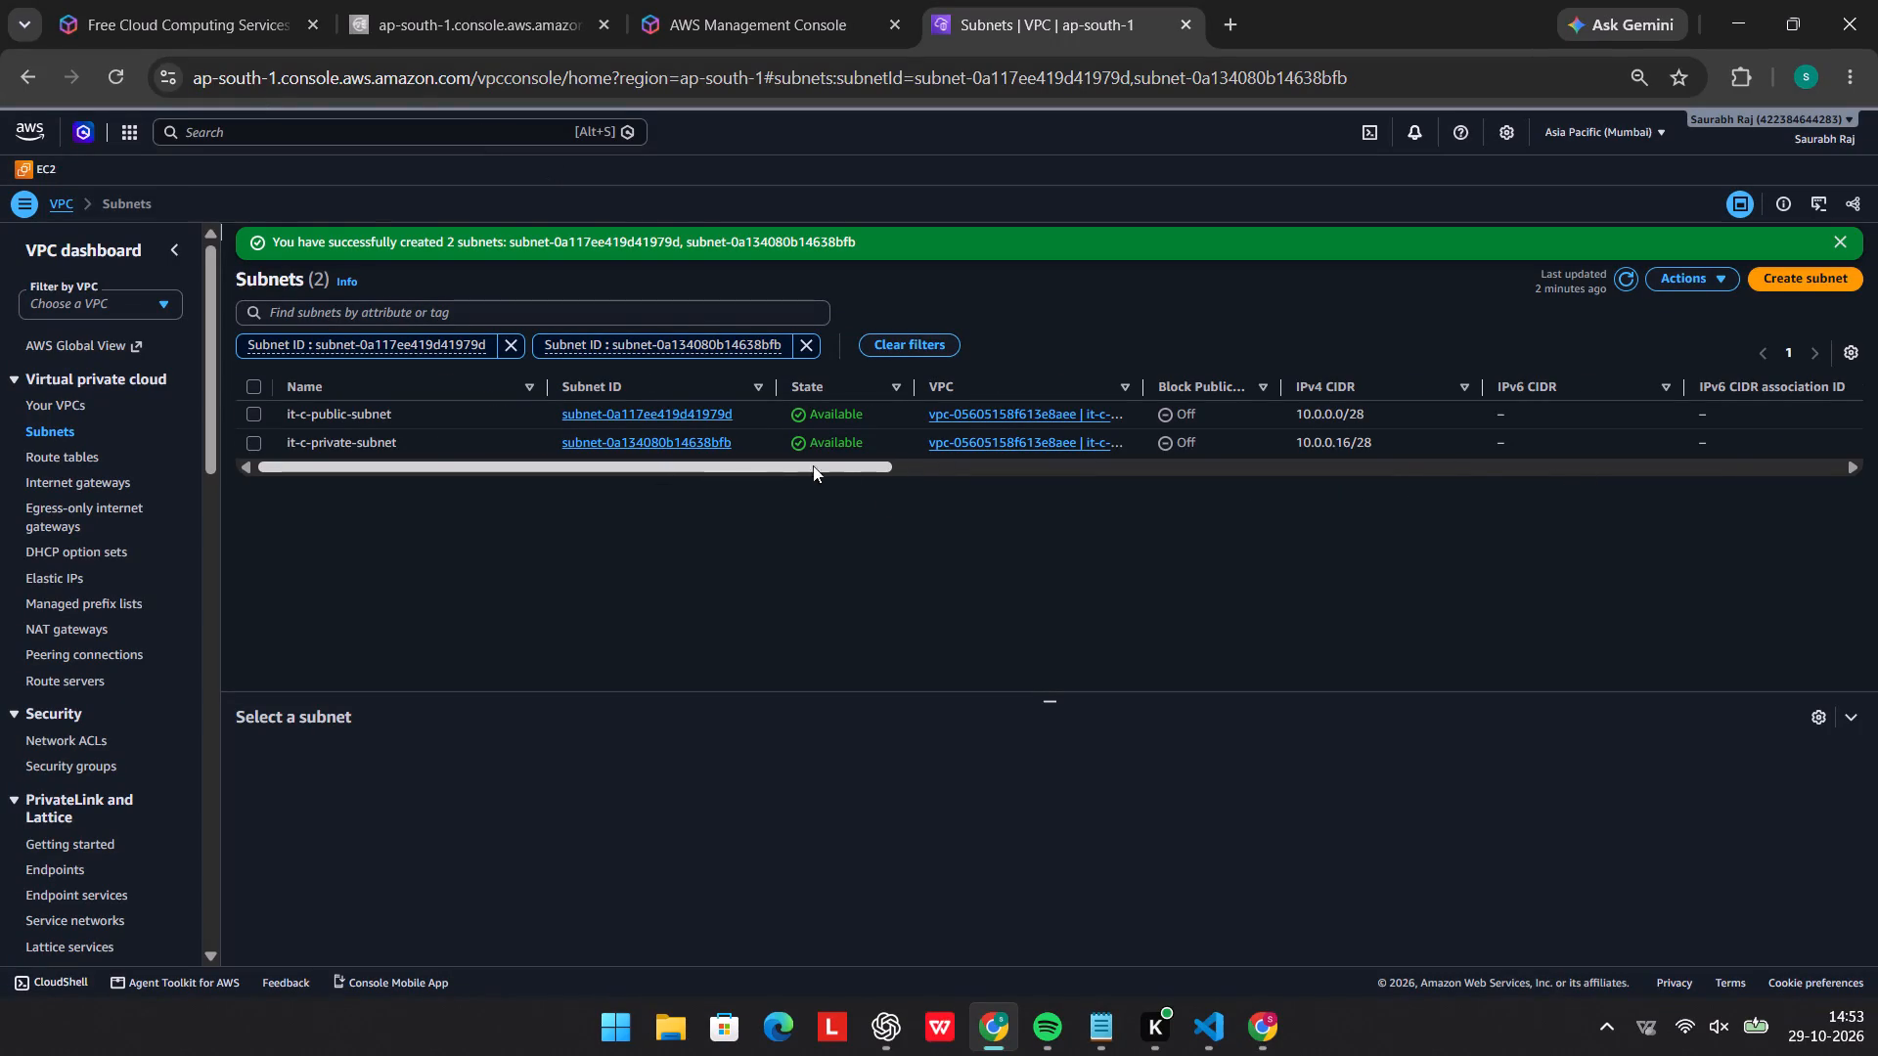
pyautogui.moveTo(813, 465); pyautogui.dragTo(1476, 462)
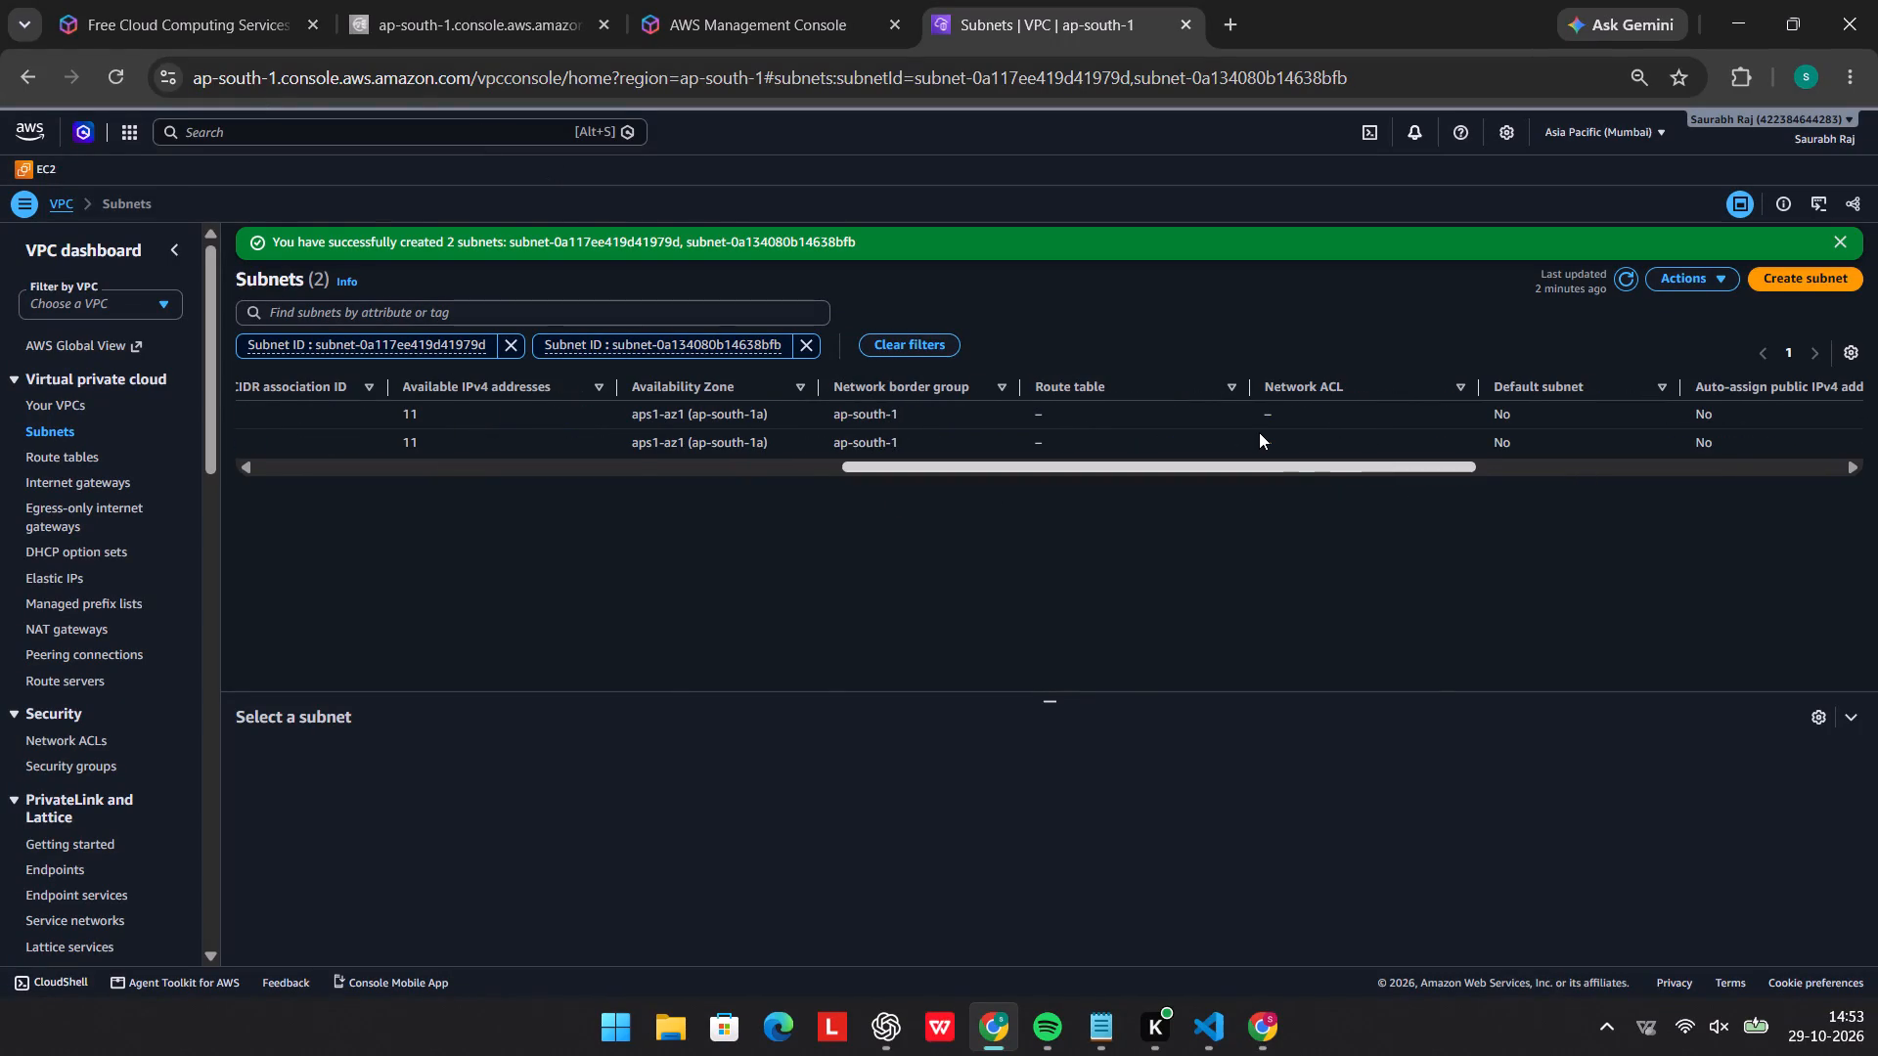
pyautogui.hscroll(7, 1259, 432)
pyautogui.click(1825, 461)
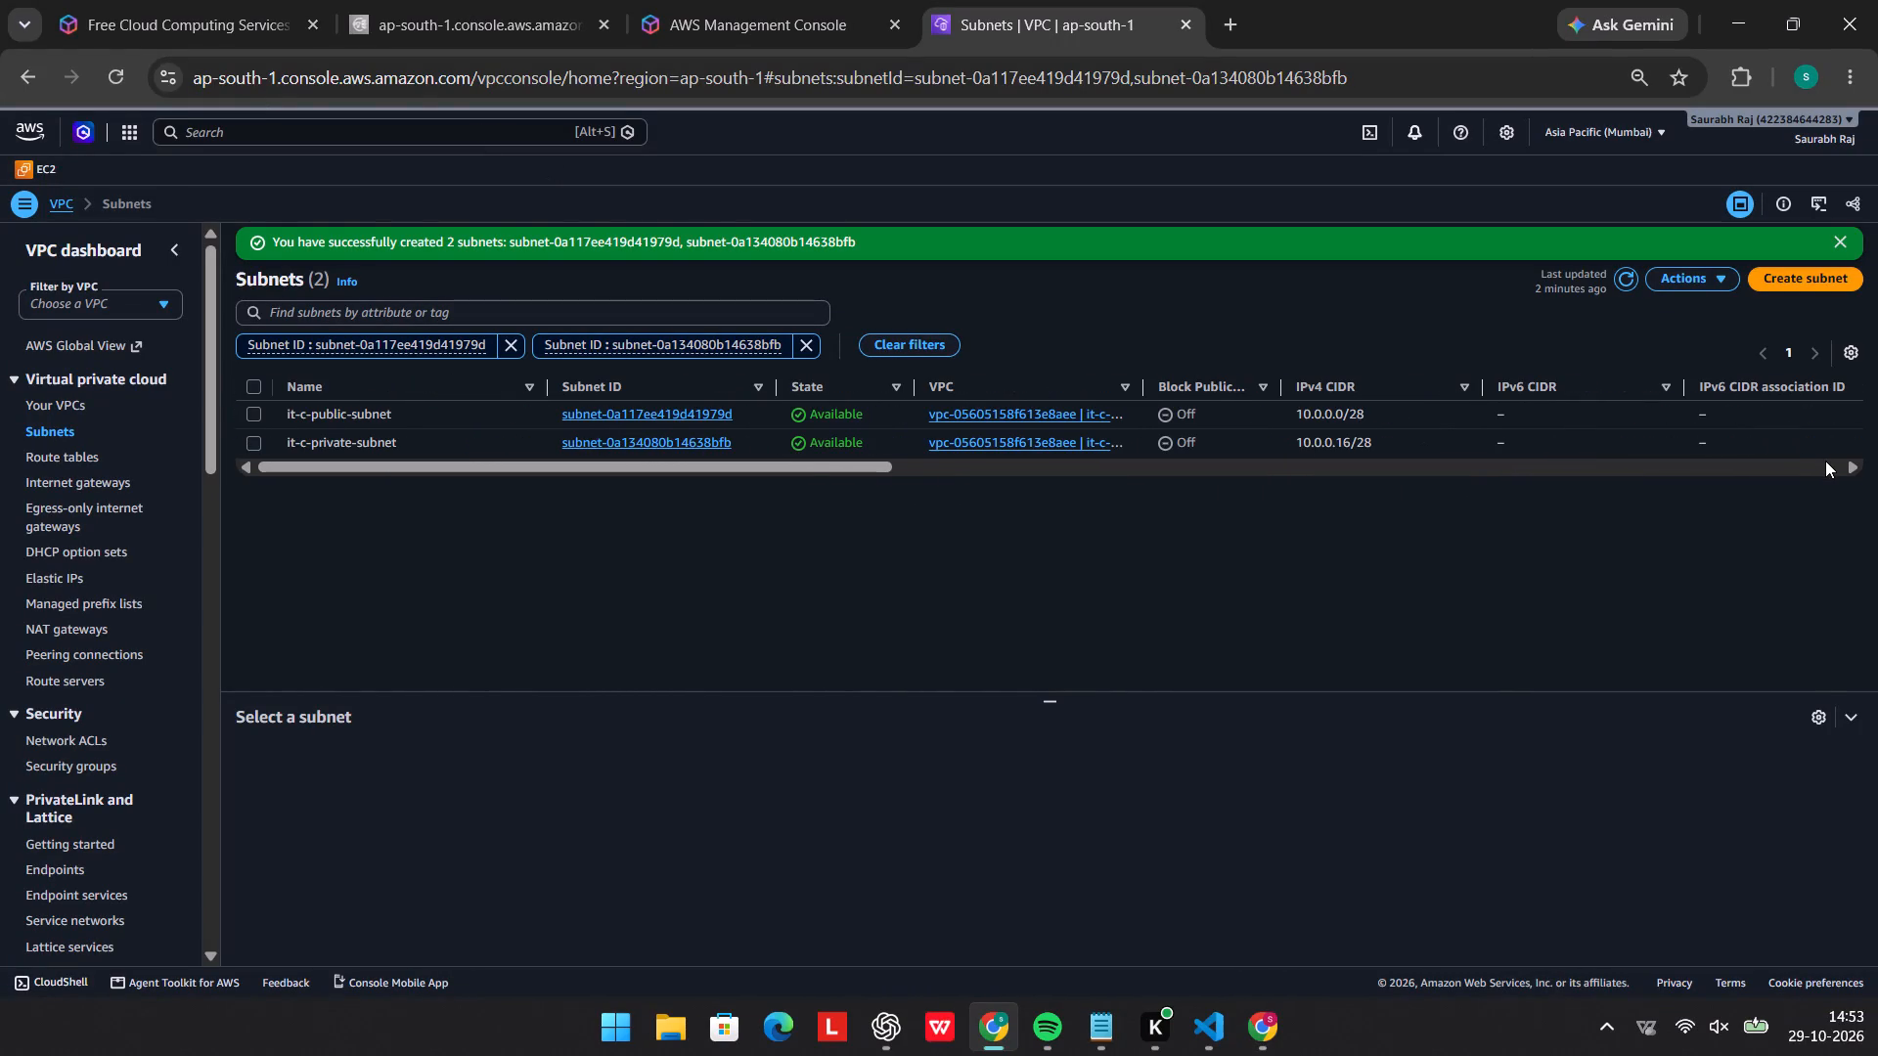
pyautogui.click(1825, 461)
pyautogui.click(1825, 461)
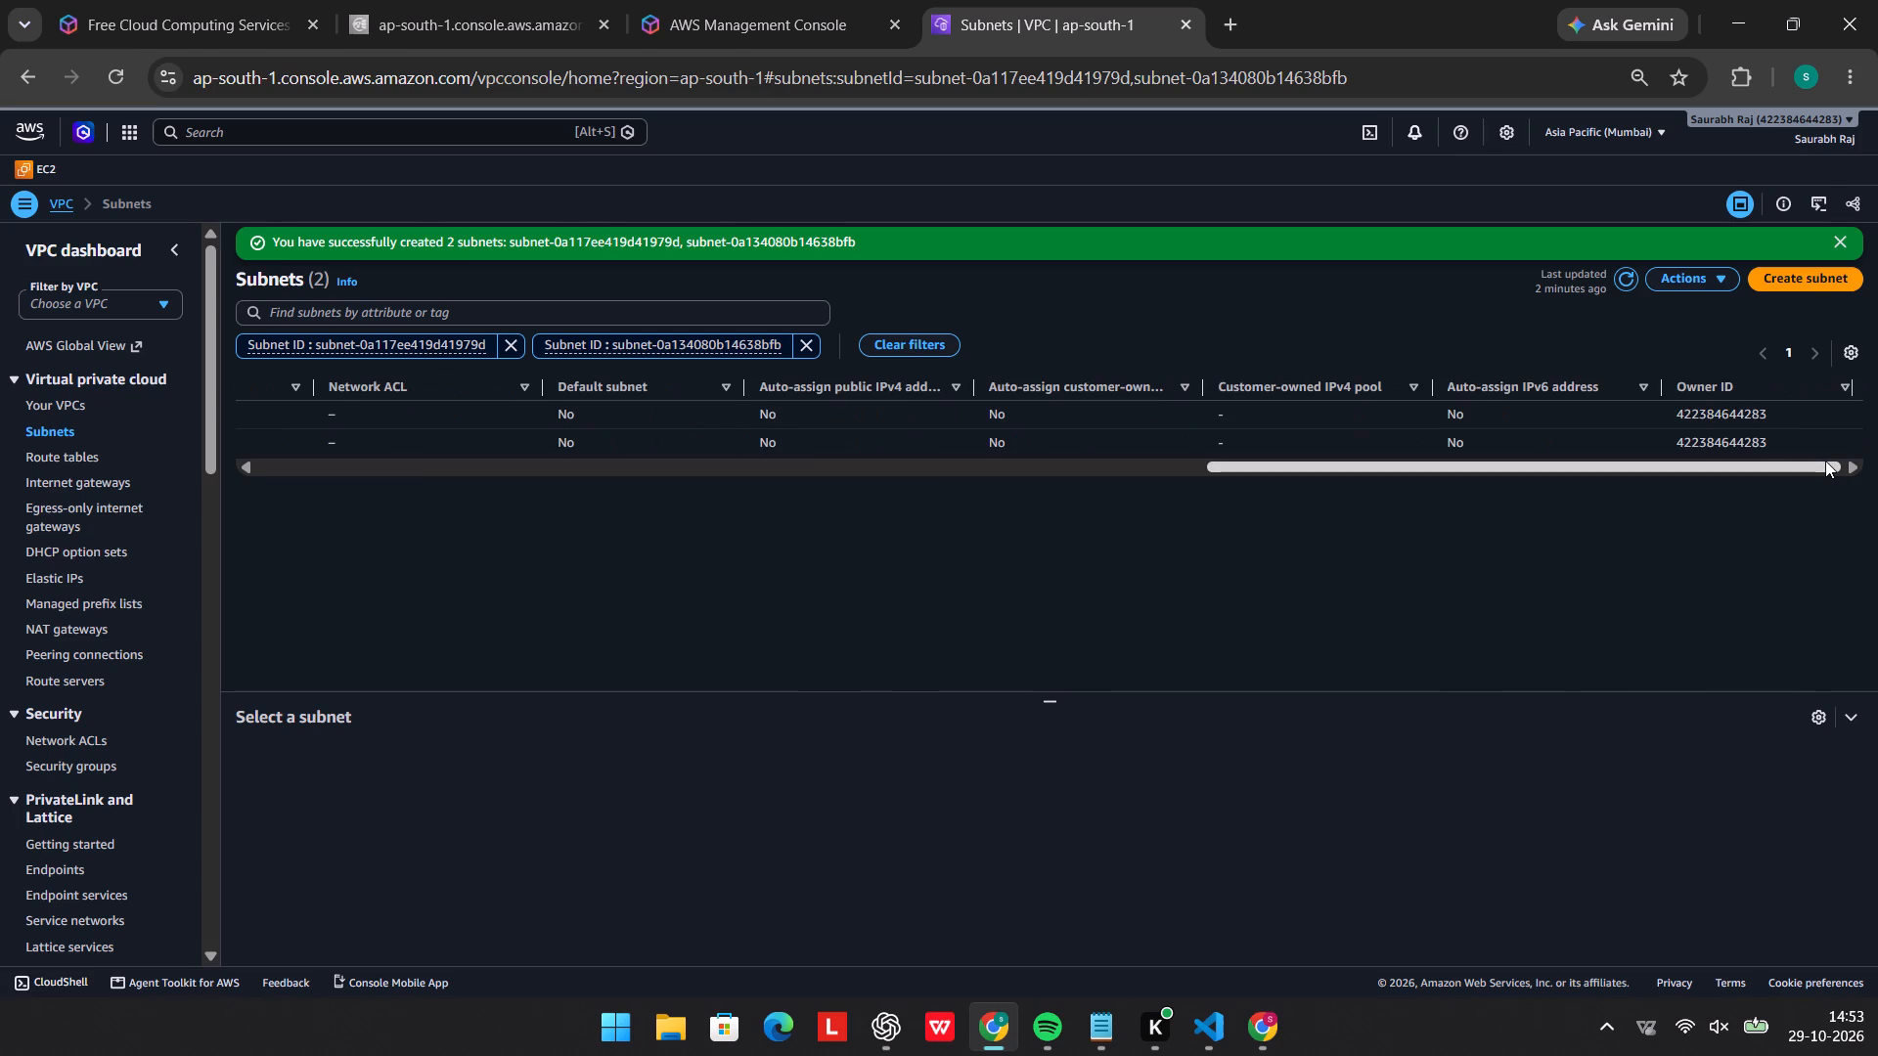
pyautogui.hscroll(3, 762, 418)
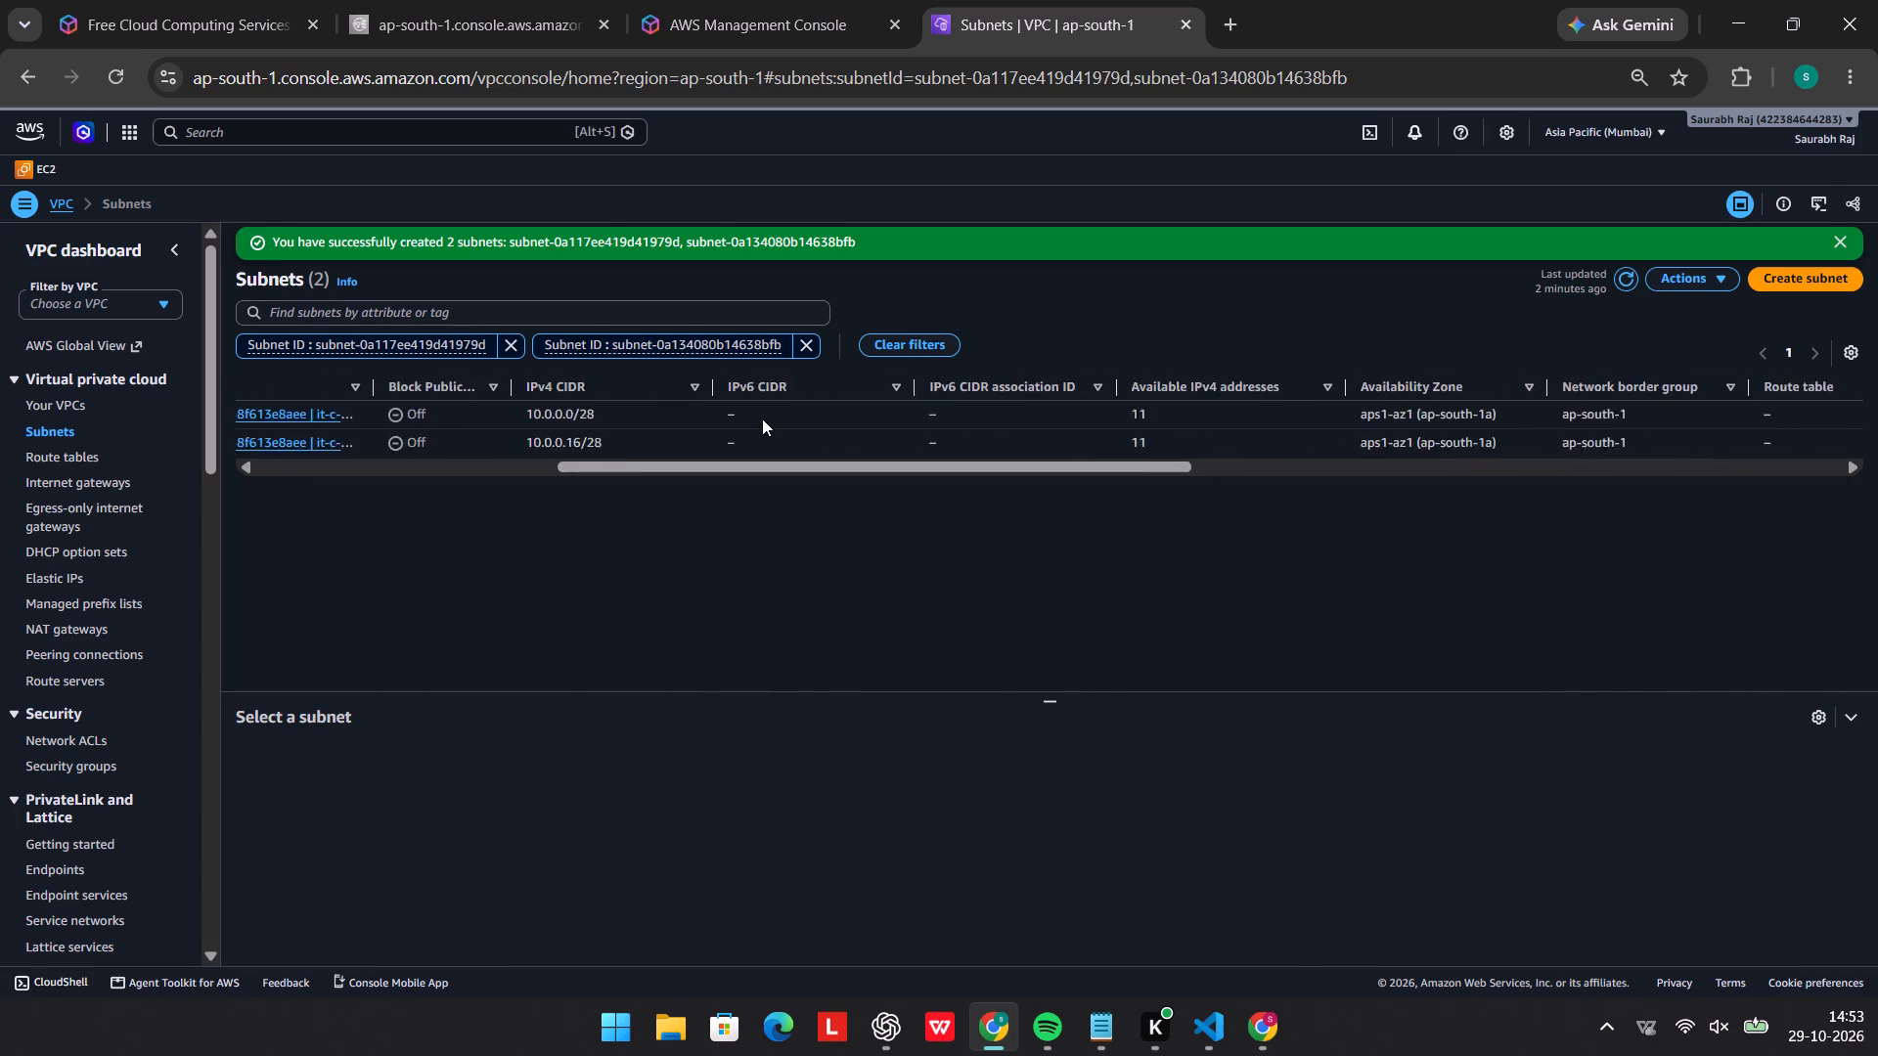
pyautogui.hscroll(3, 762, 418)
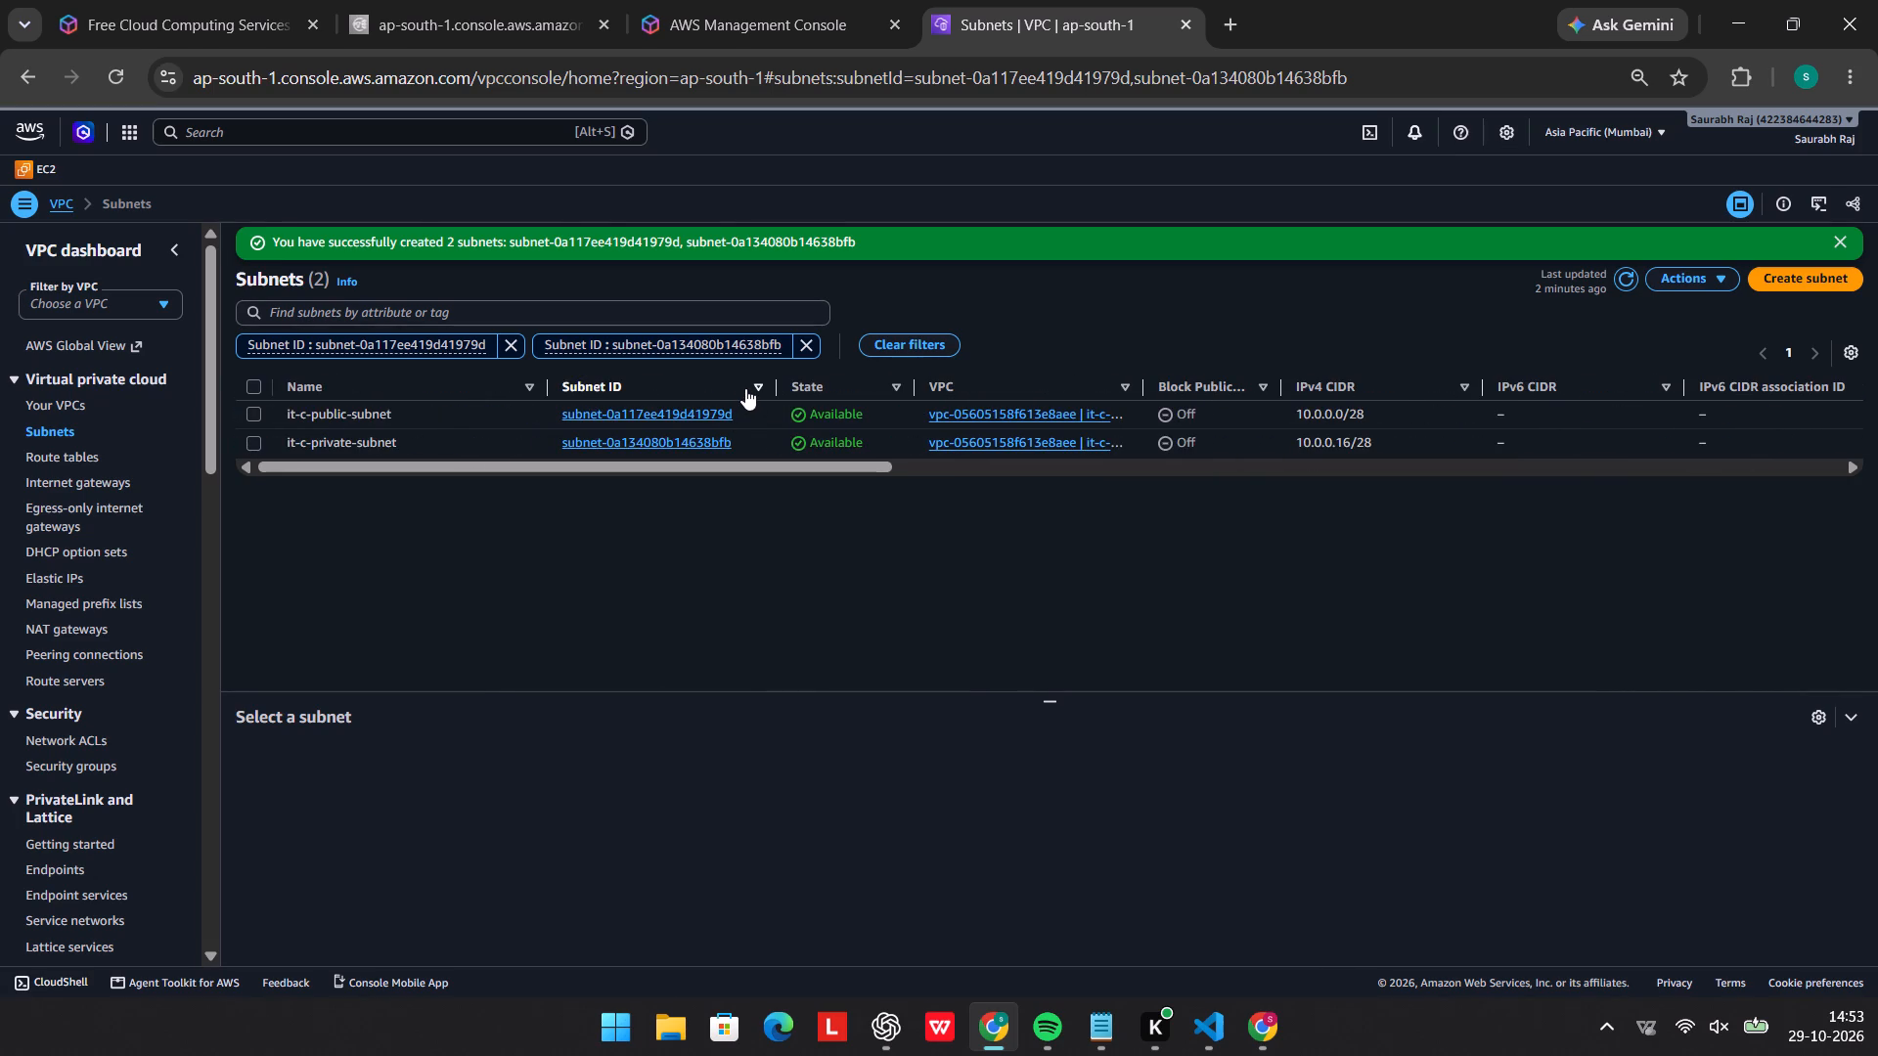
# Sort the subnets list by Subnet ID in ascending order.
pyautogui.click(745, 388)
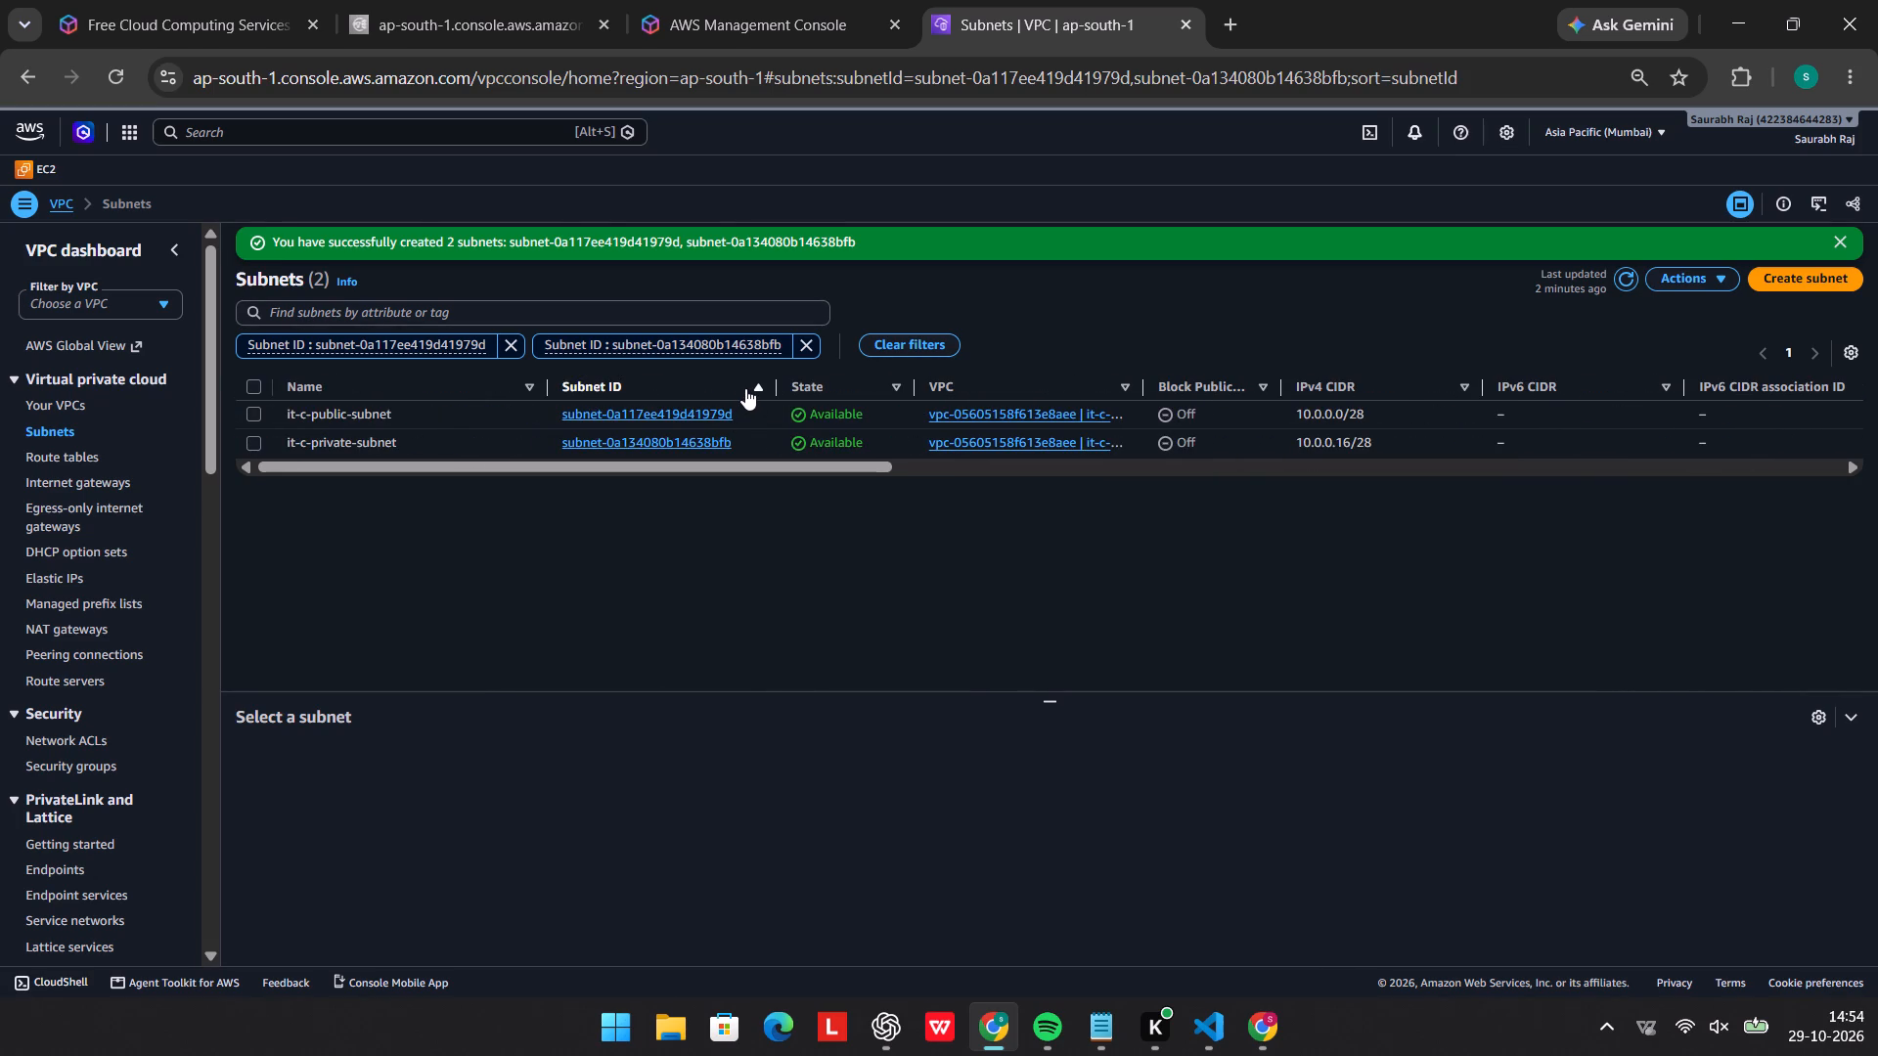
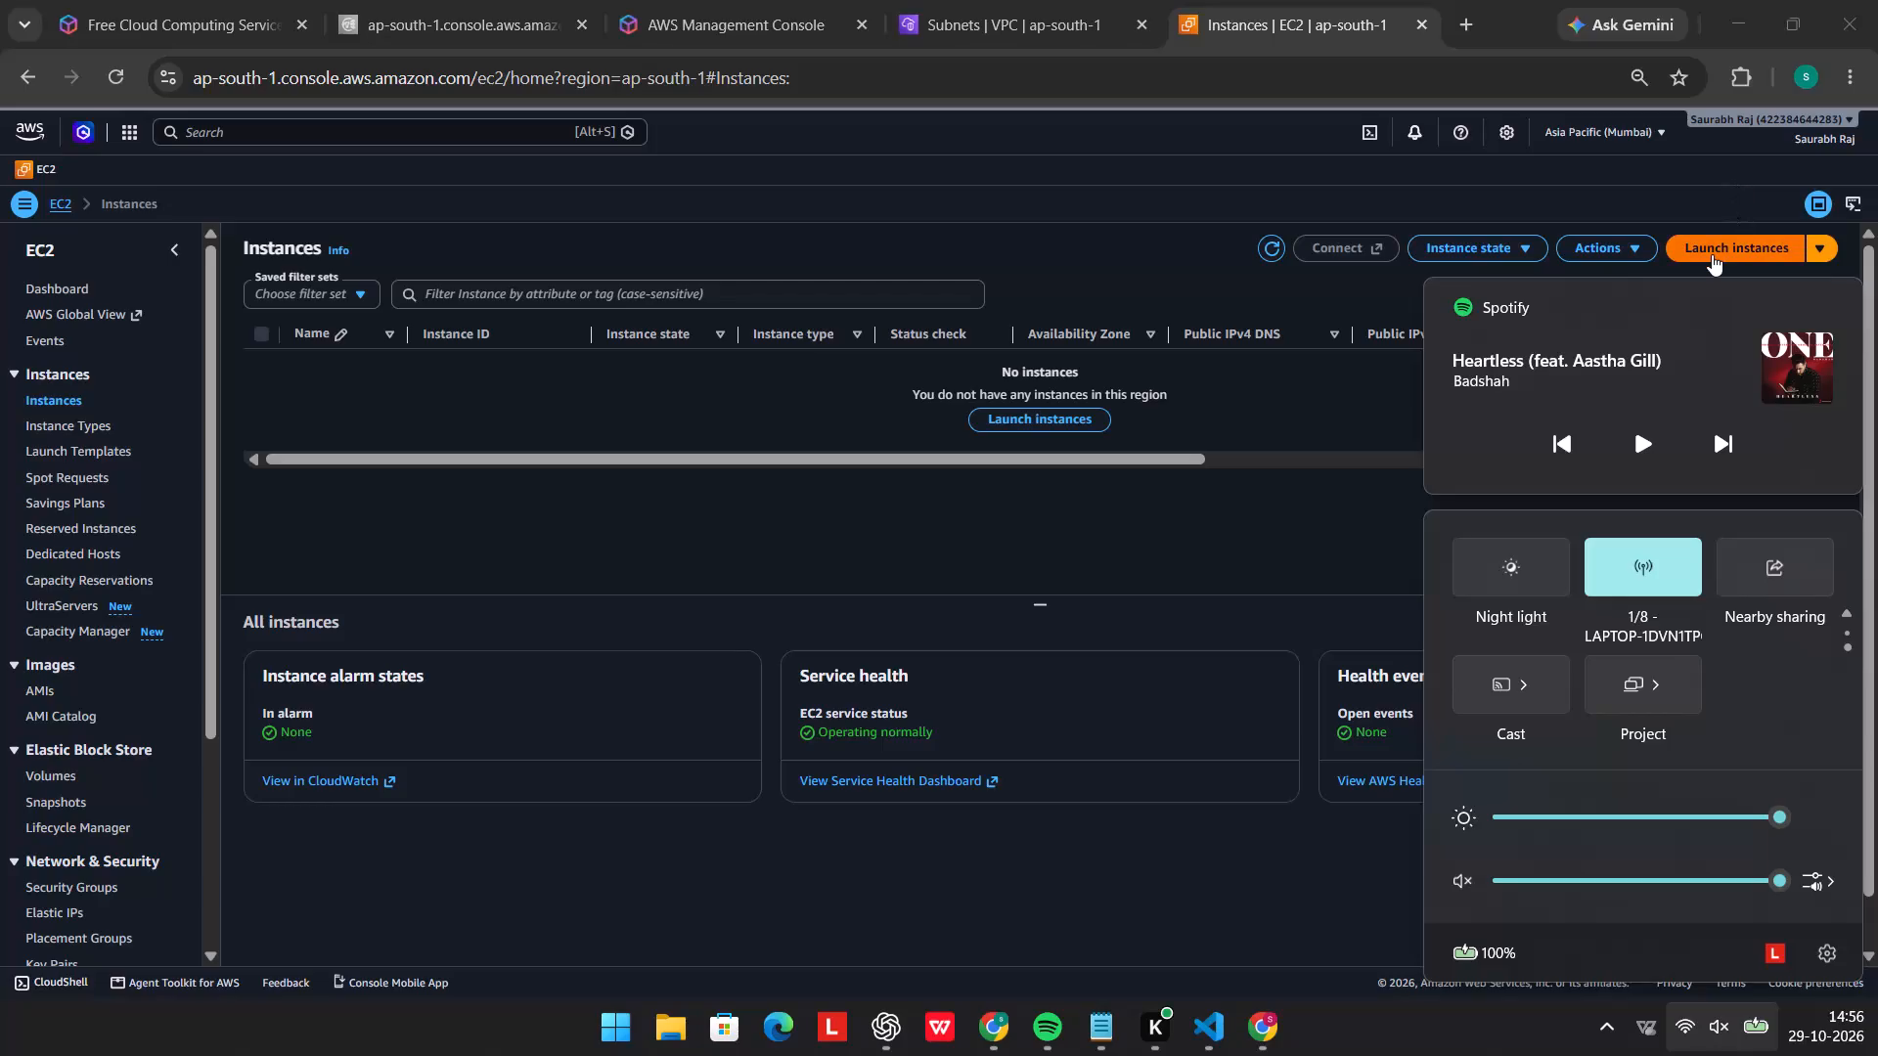
# Open the form for launching a new EC2 instance.
pyautogui.click(1712, 254)
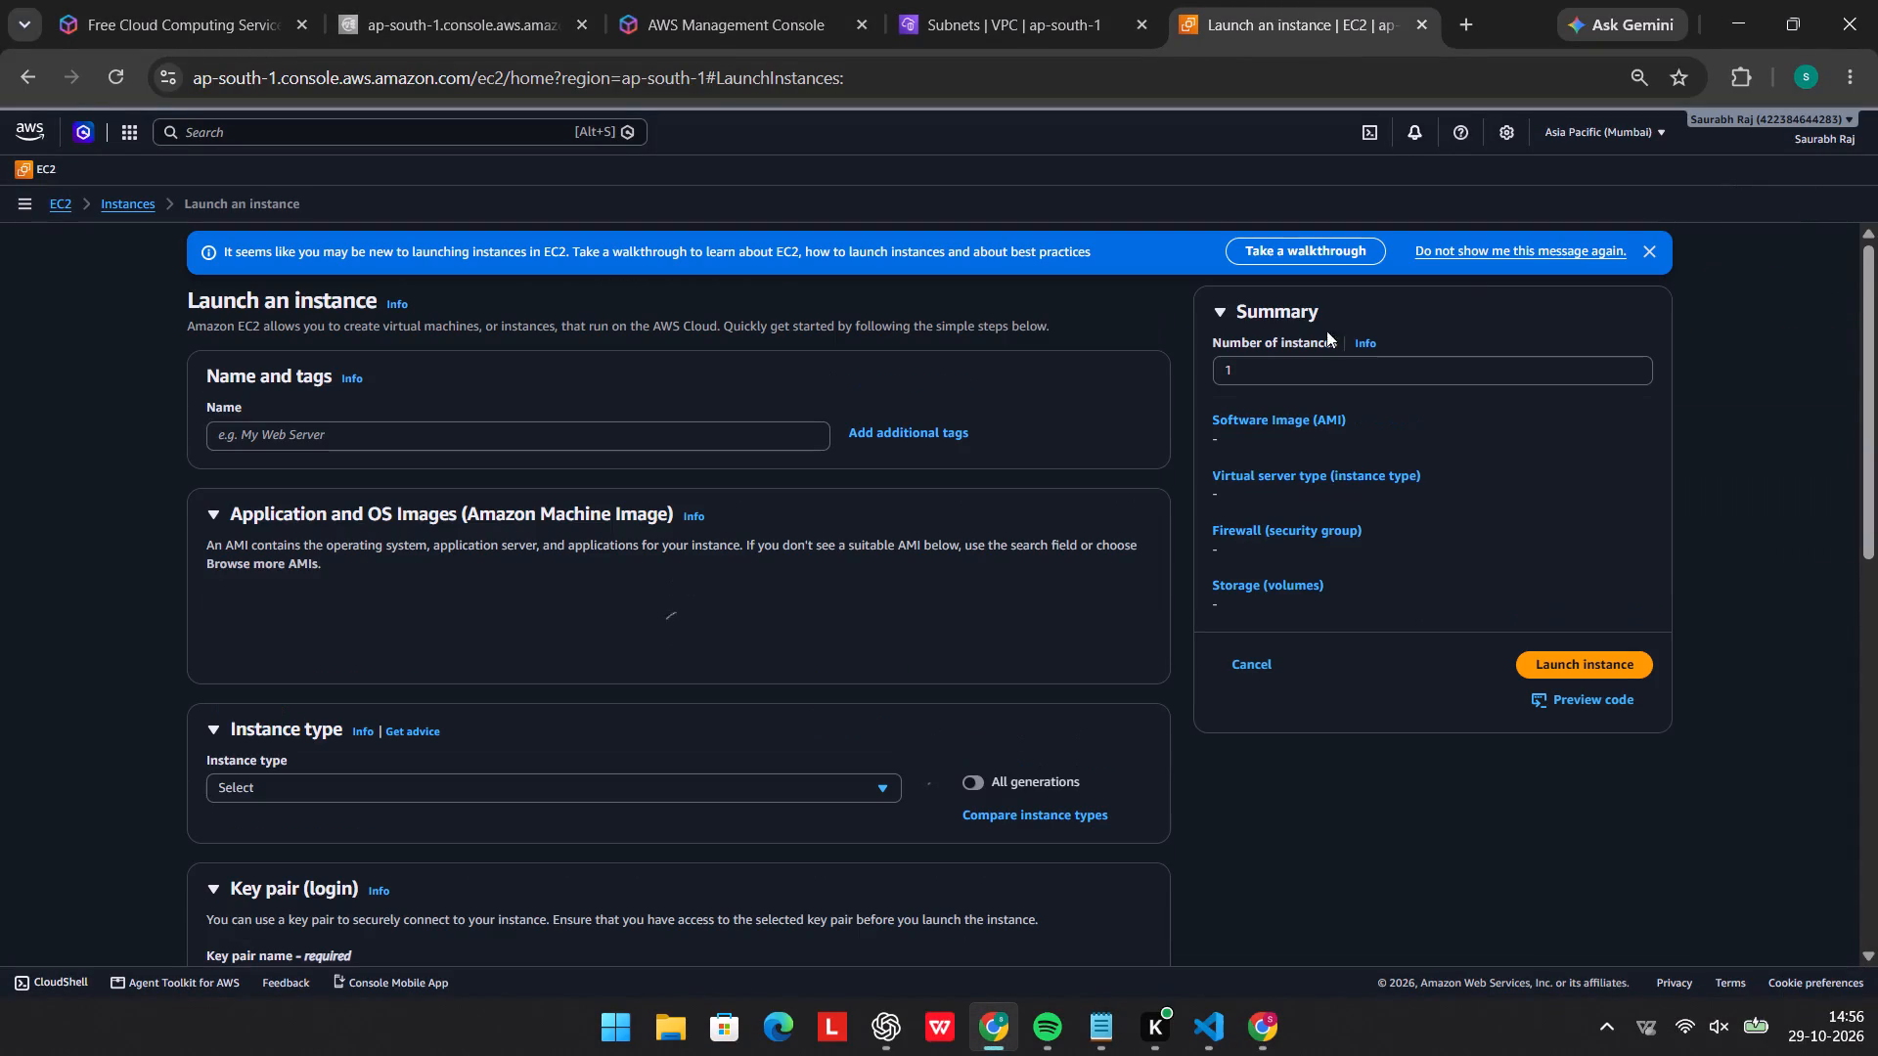
# Examine the launch form's image sources (own, recent and quick-start AMIs) and its instance type, key pair, network, firewall and storage sections.
pyautogui.scroll(-6, 673, 760)
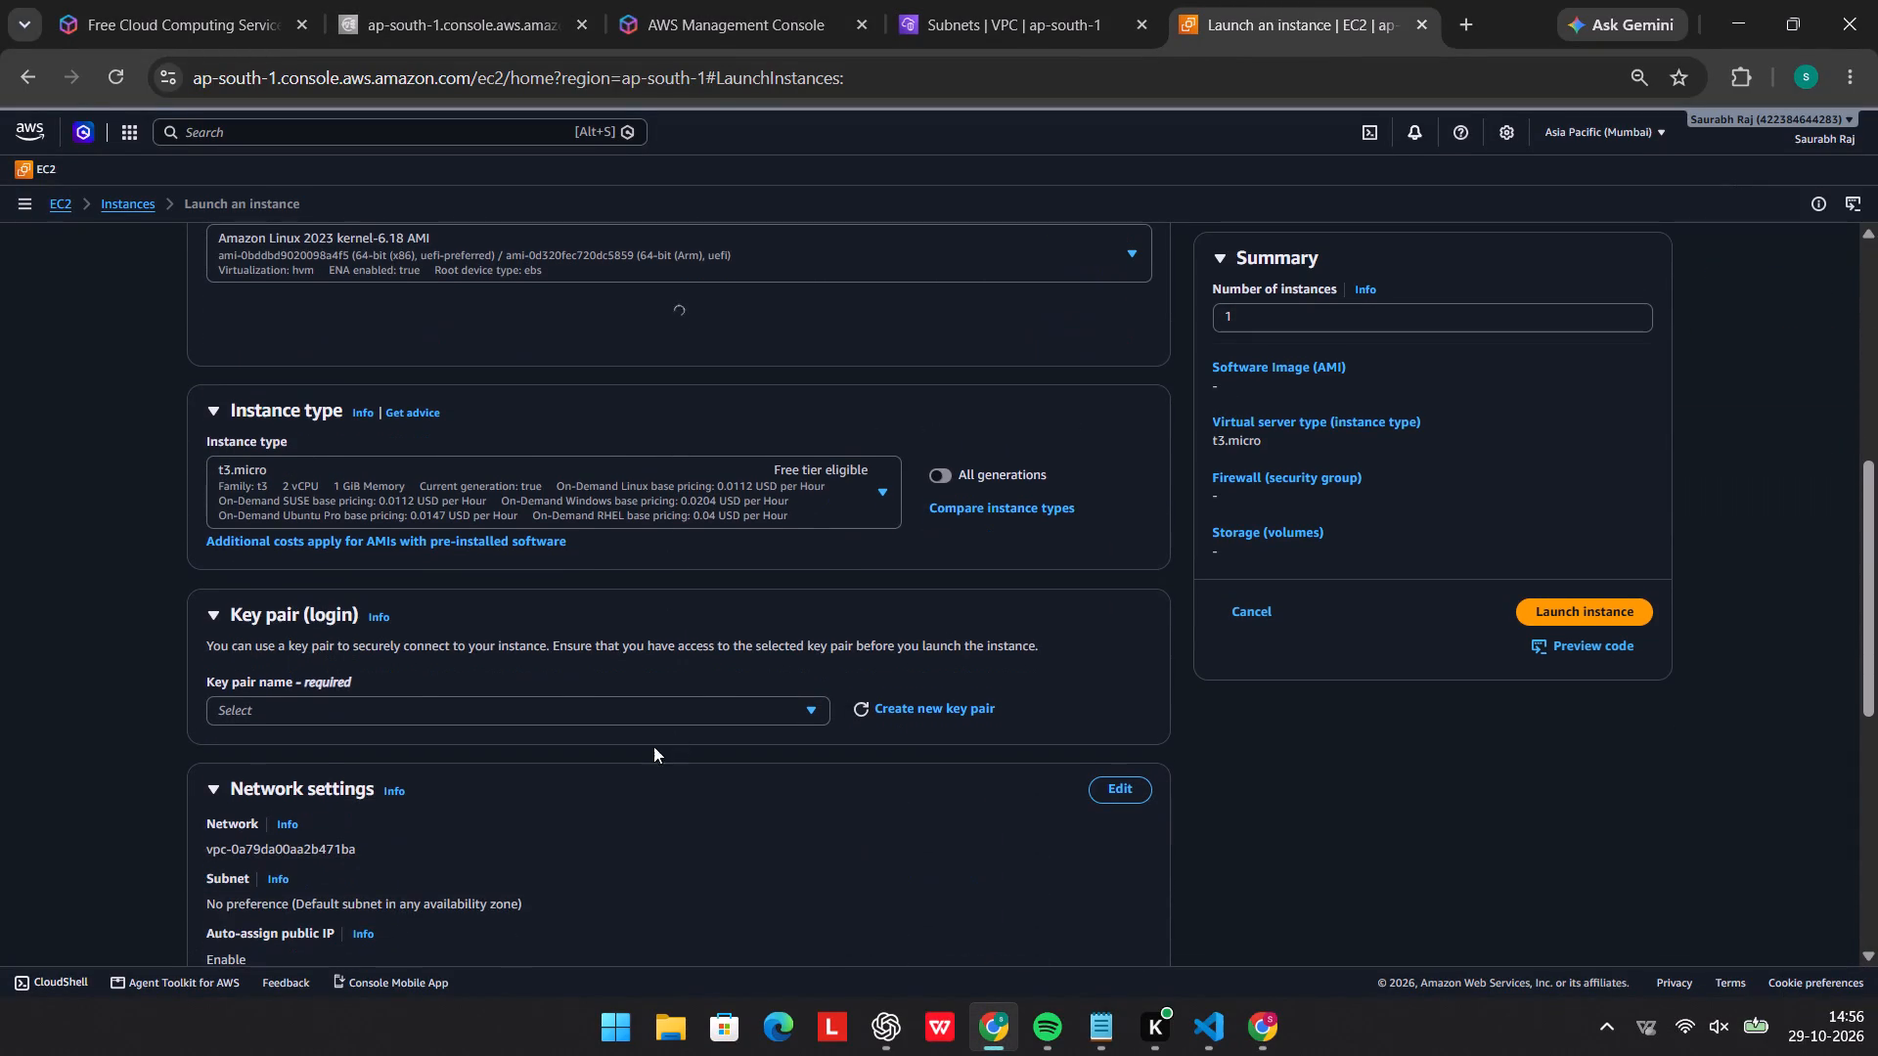
pyautogui.click(579, 705)
pyautogui.scroll(9, 579, 705)
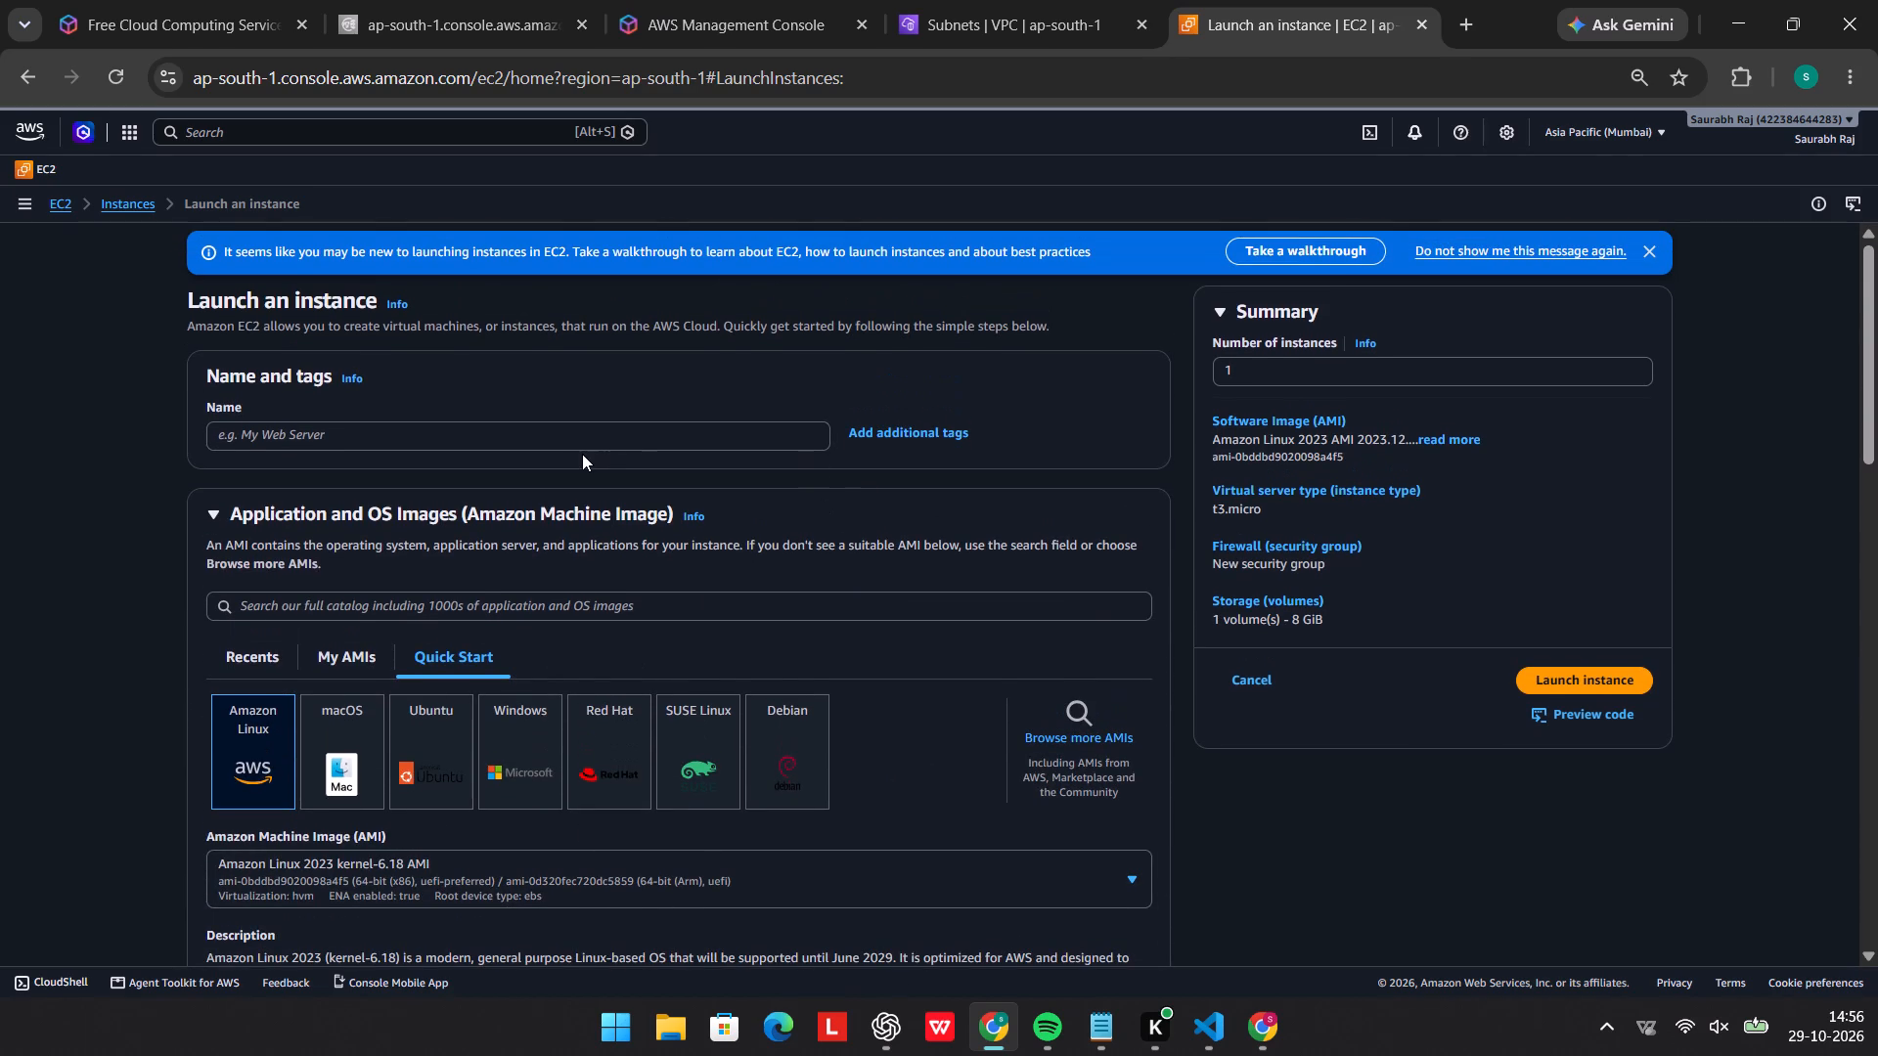
pyautogui.click(347, 662)
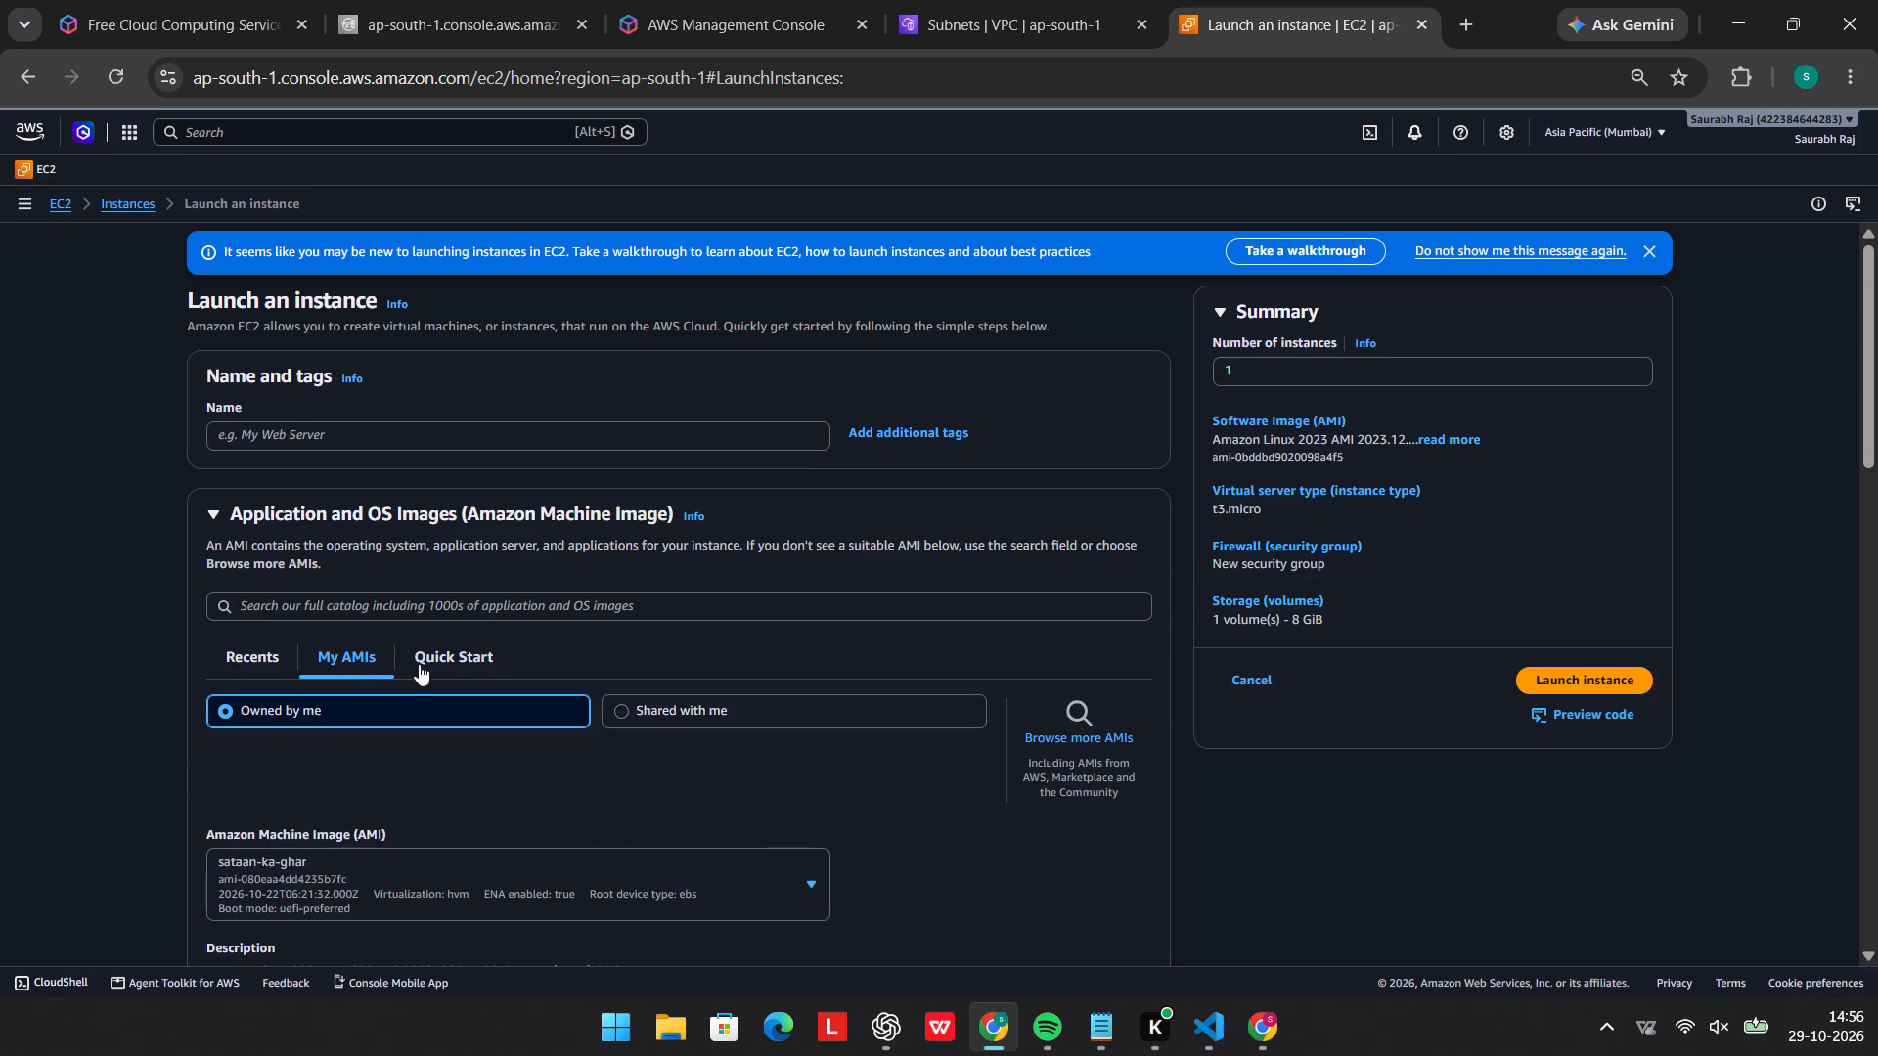
pyautogui.click(260, 660)
pyautogui.click(478, 644)
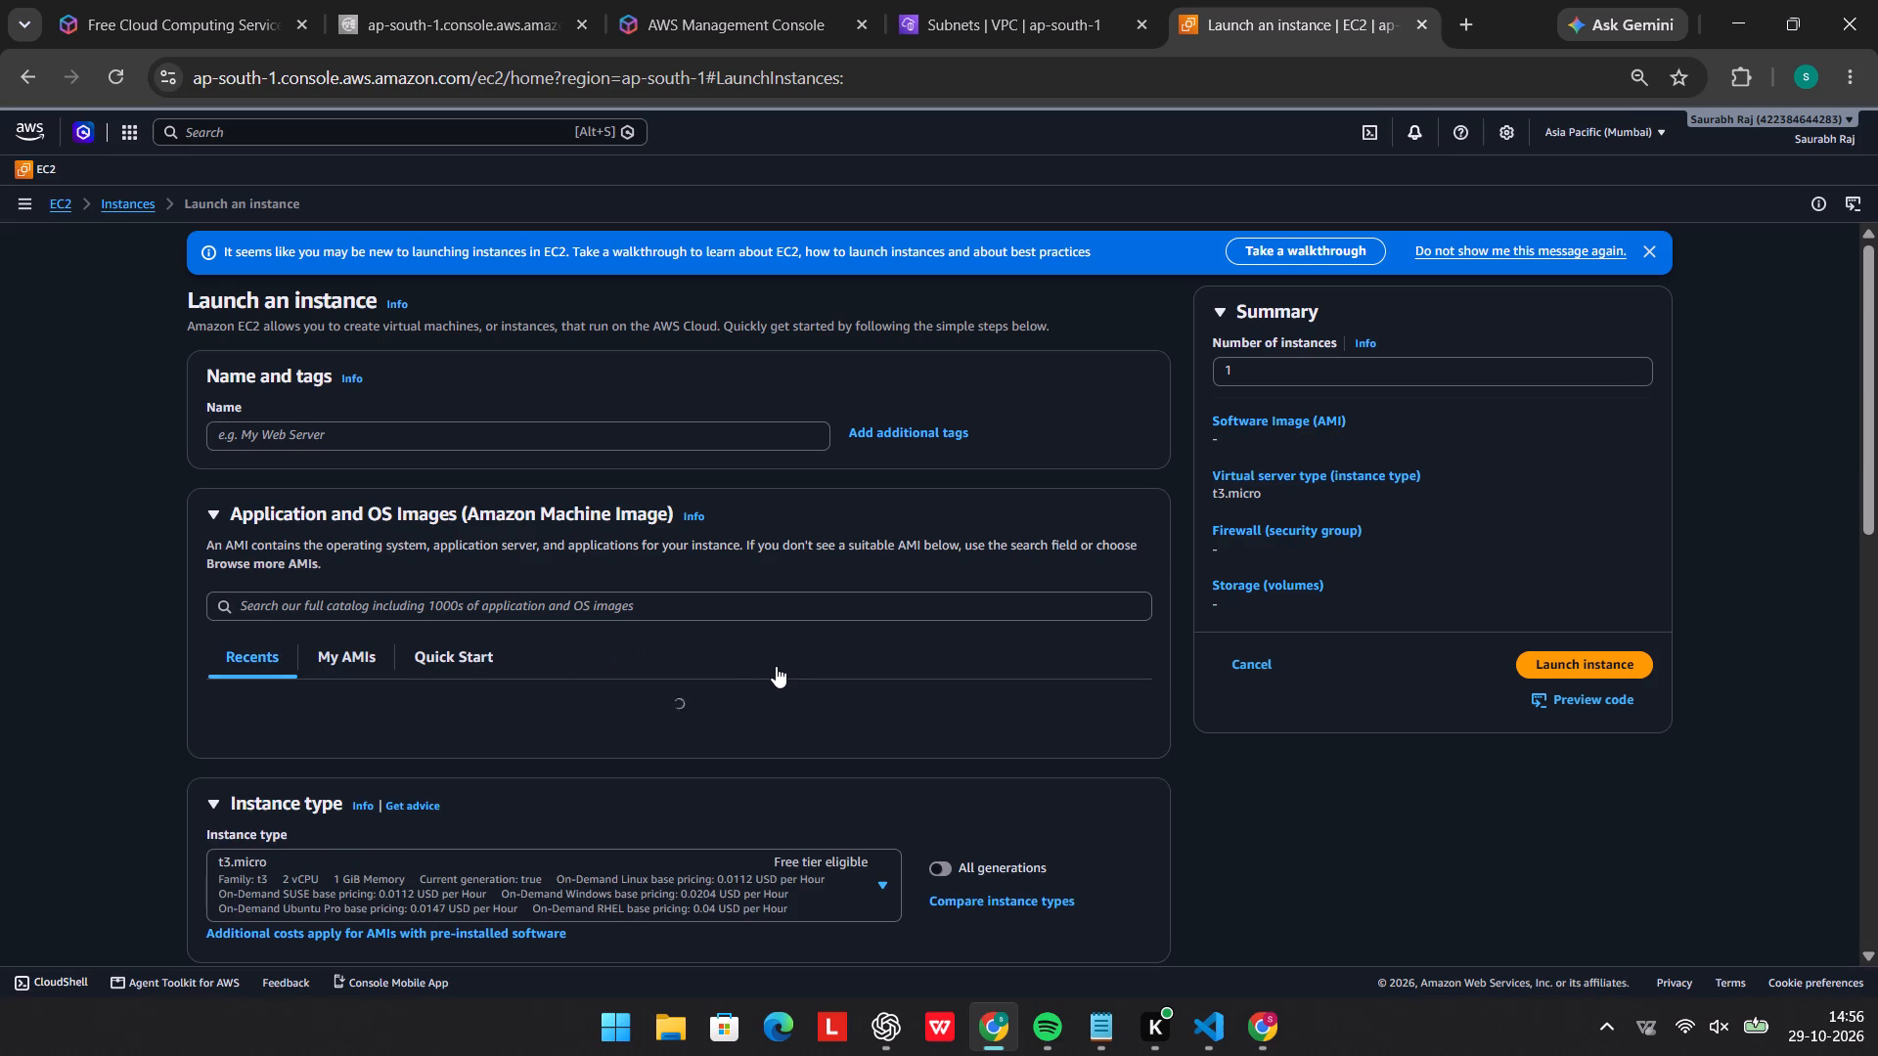
pyautogui.scroll(-7, 776, 666)
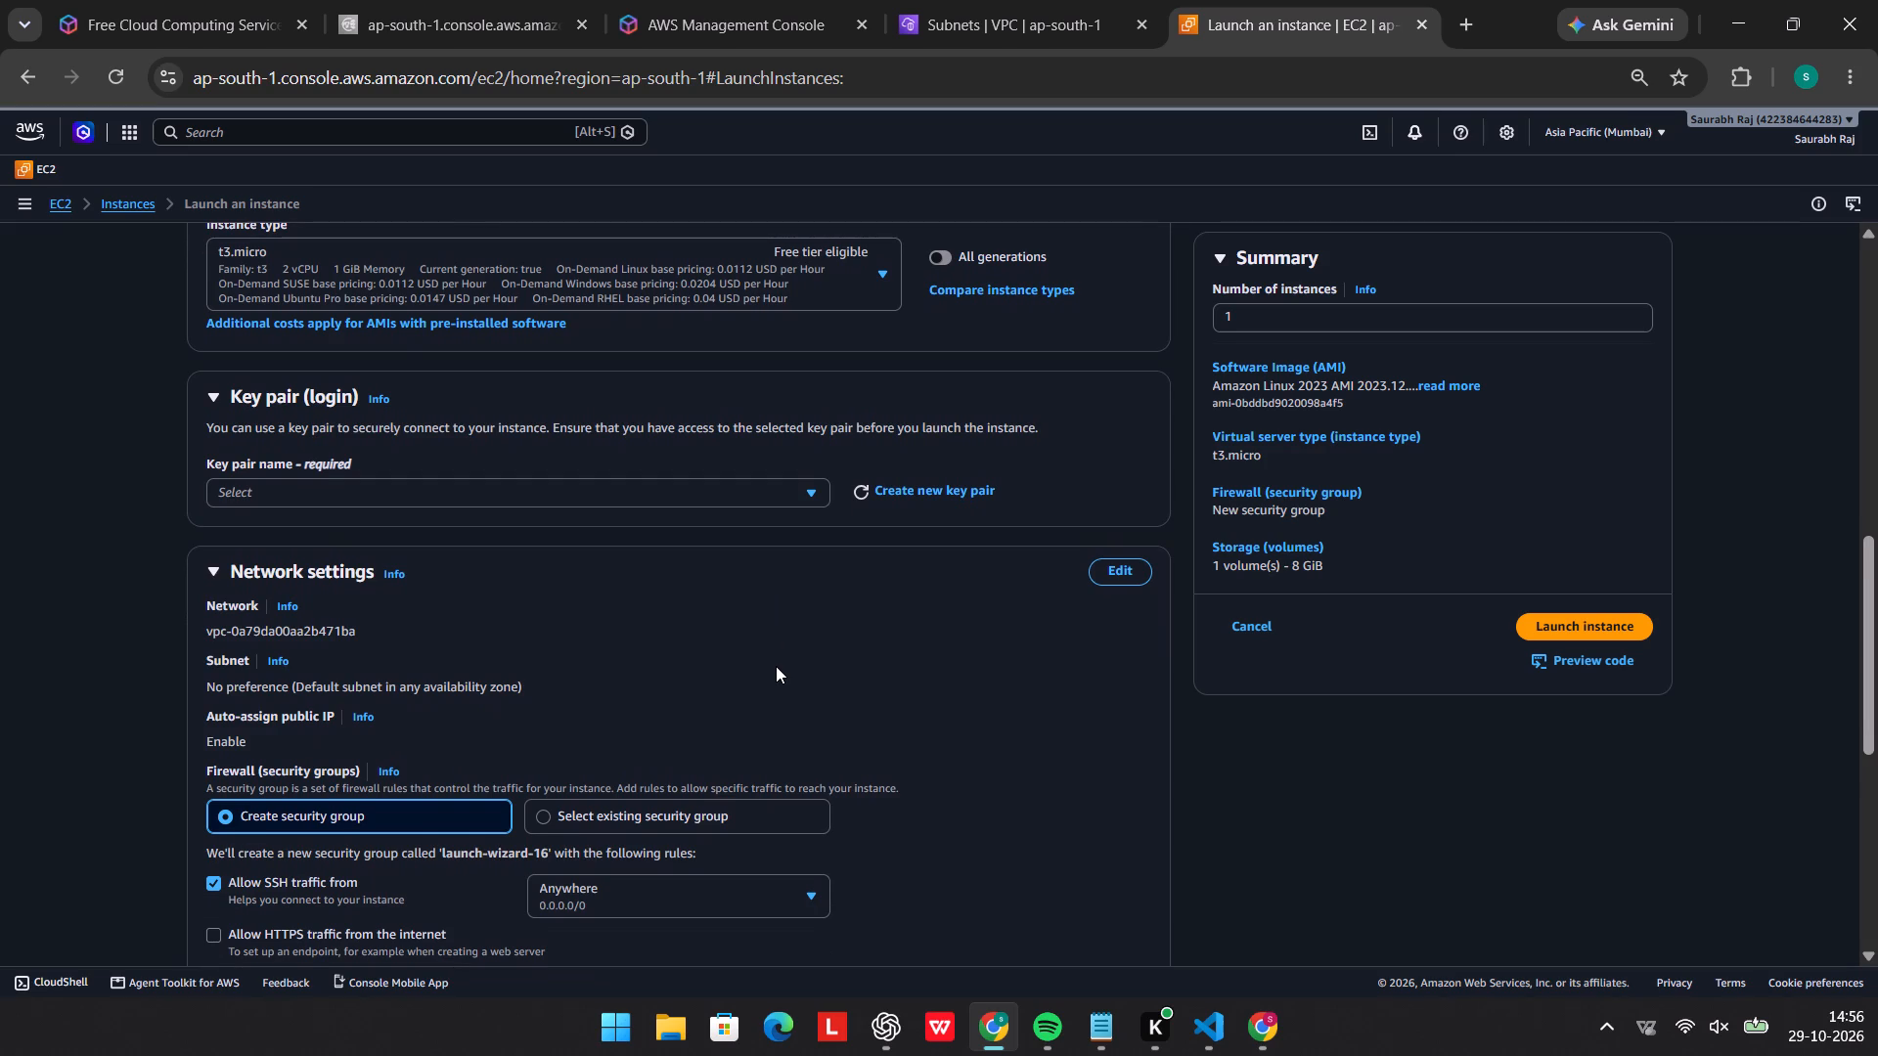
pyautogui.scroll(-4, 776, 666)
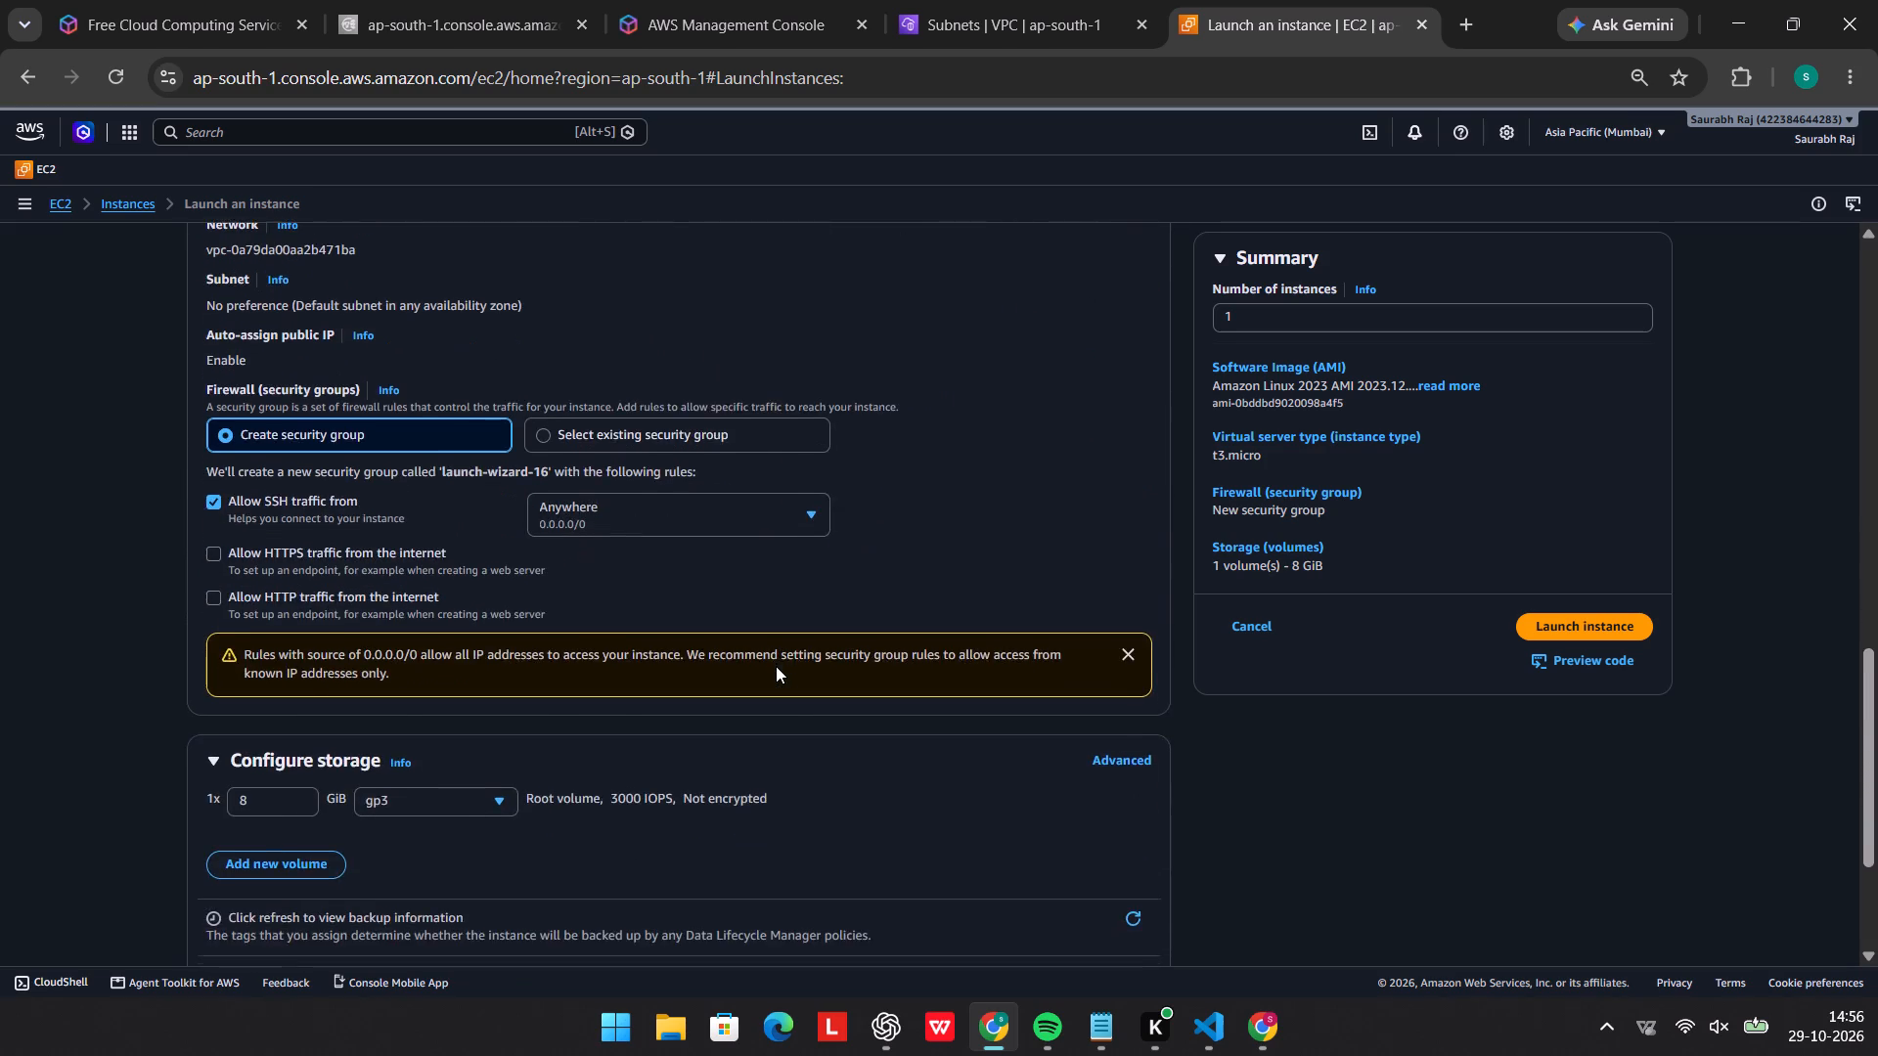
pyautogui.scroll(-3, 776, 666)
pyautogui.scroll(10, 776, 666)
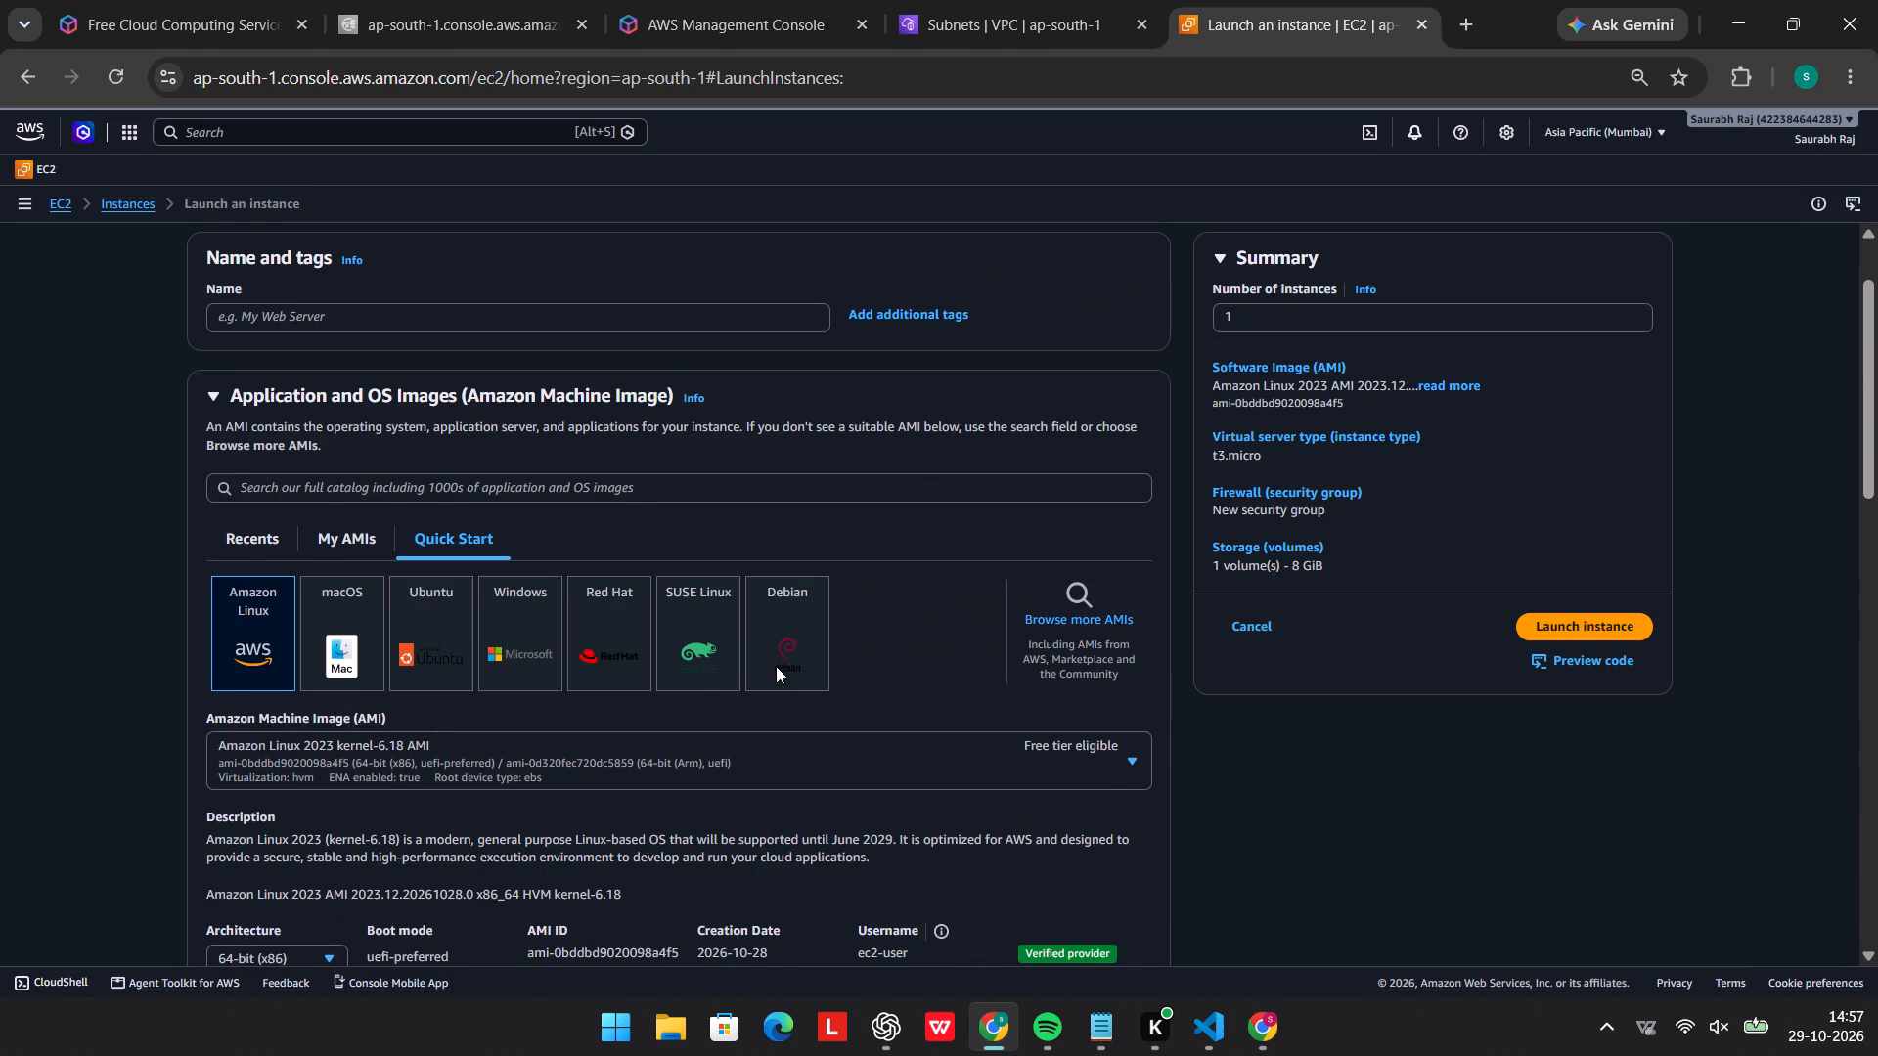
# In the VPC subnets list, enable auto-assign public IPv4 address in the settings of it-c-public-subnet and save.
pyautogui.click(1029, 2)
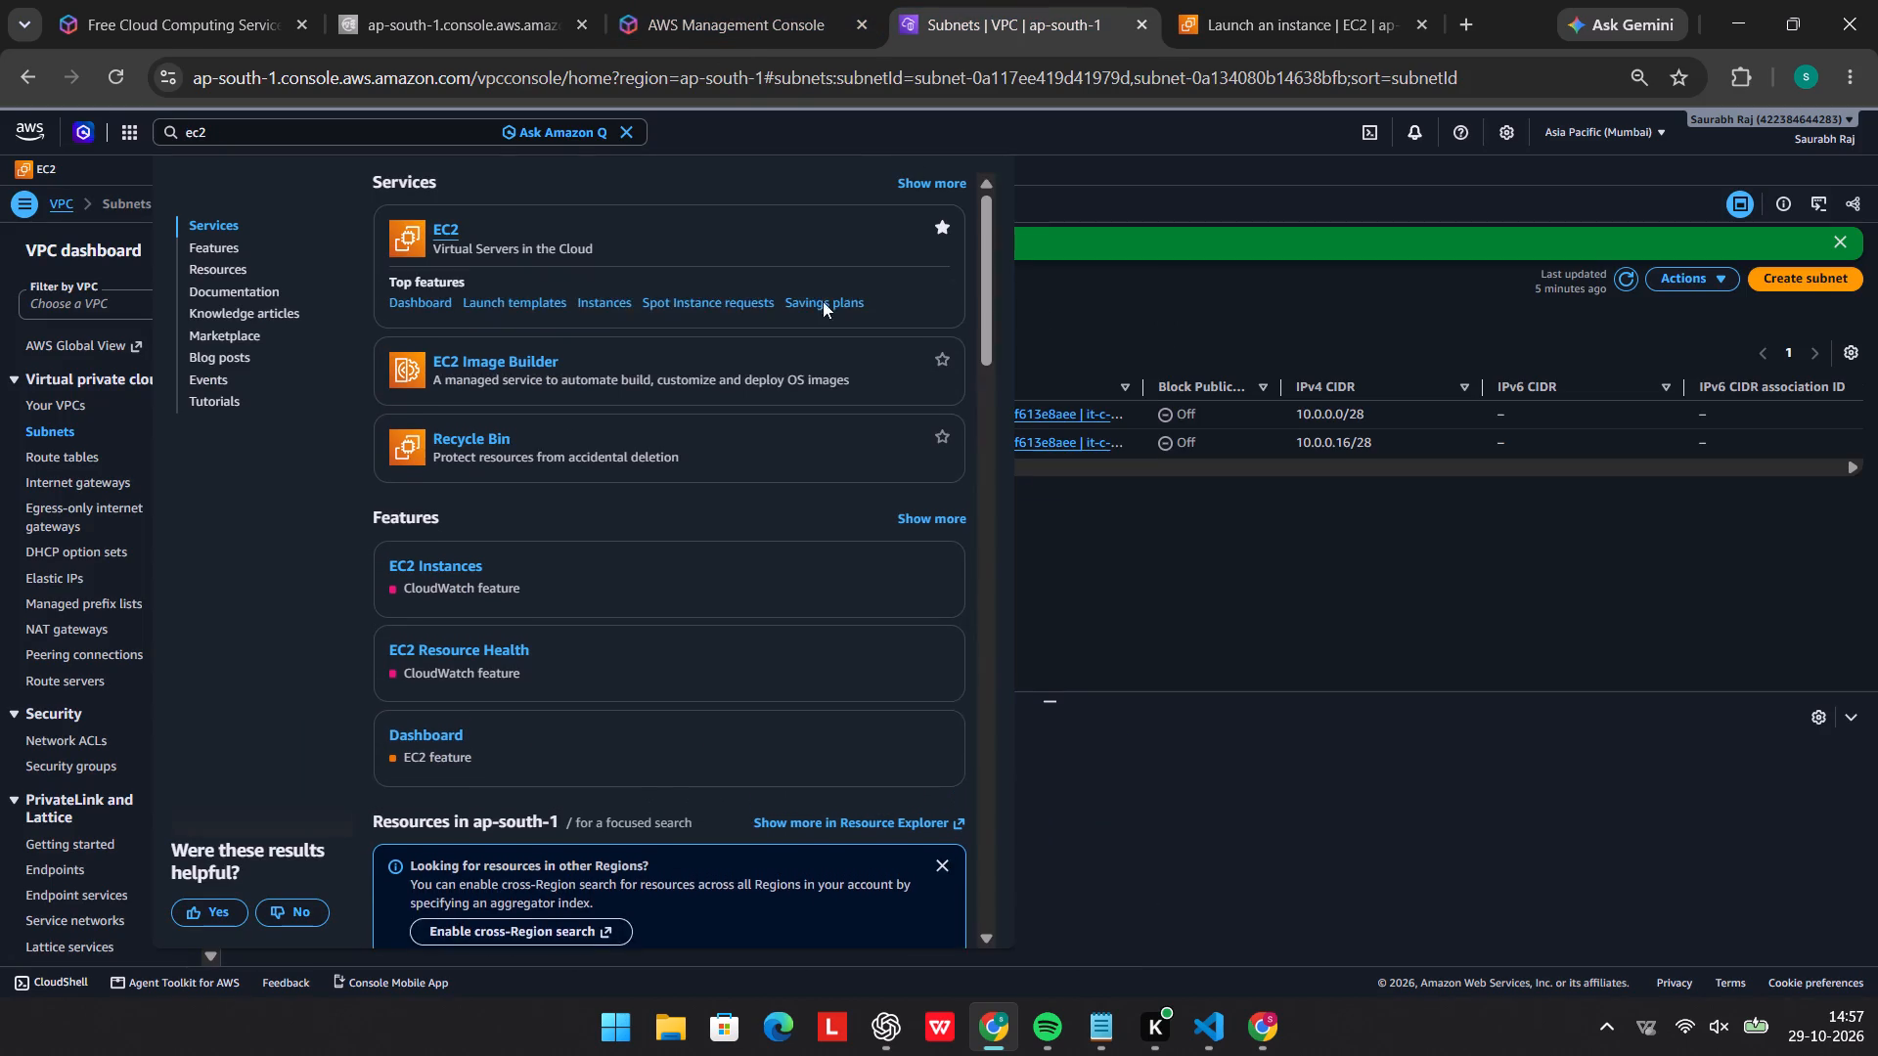
pyautogui.click(1210, 505)
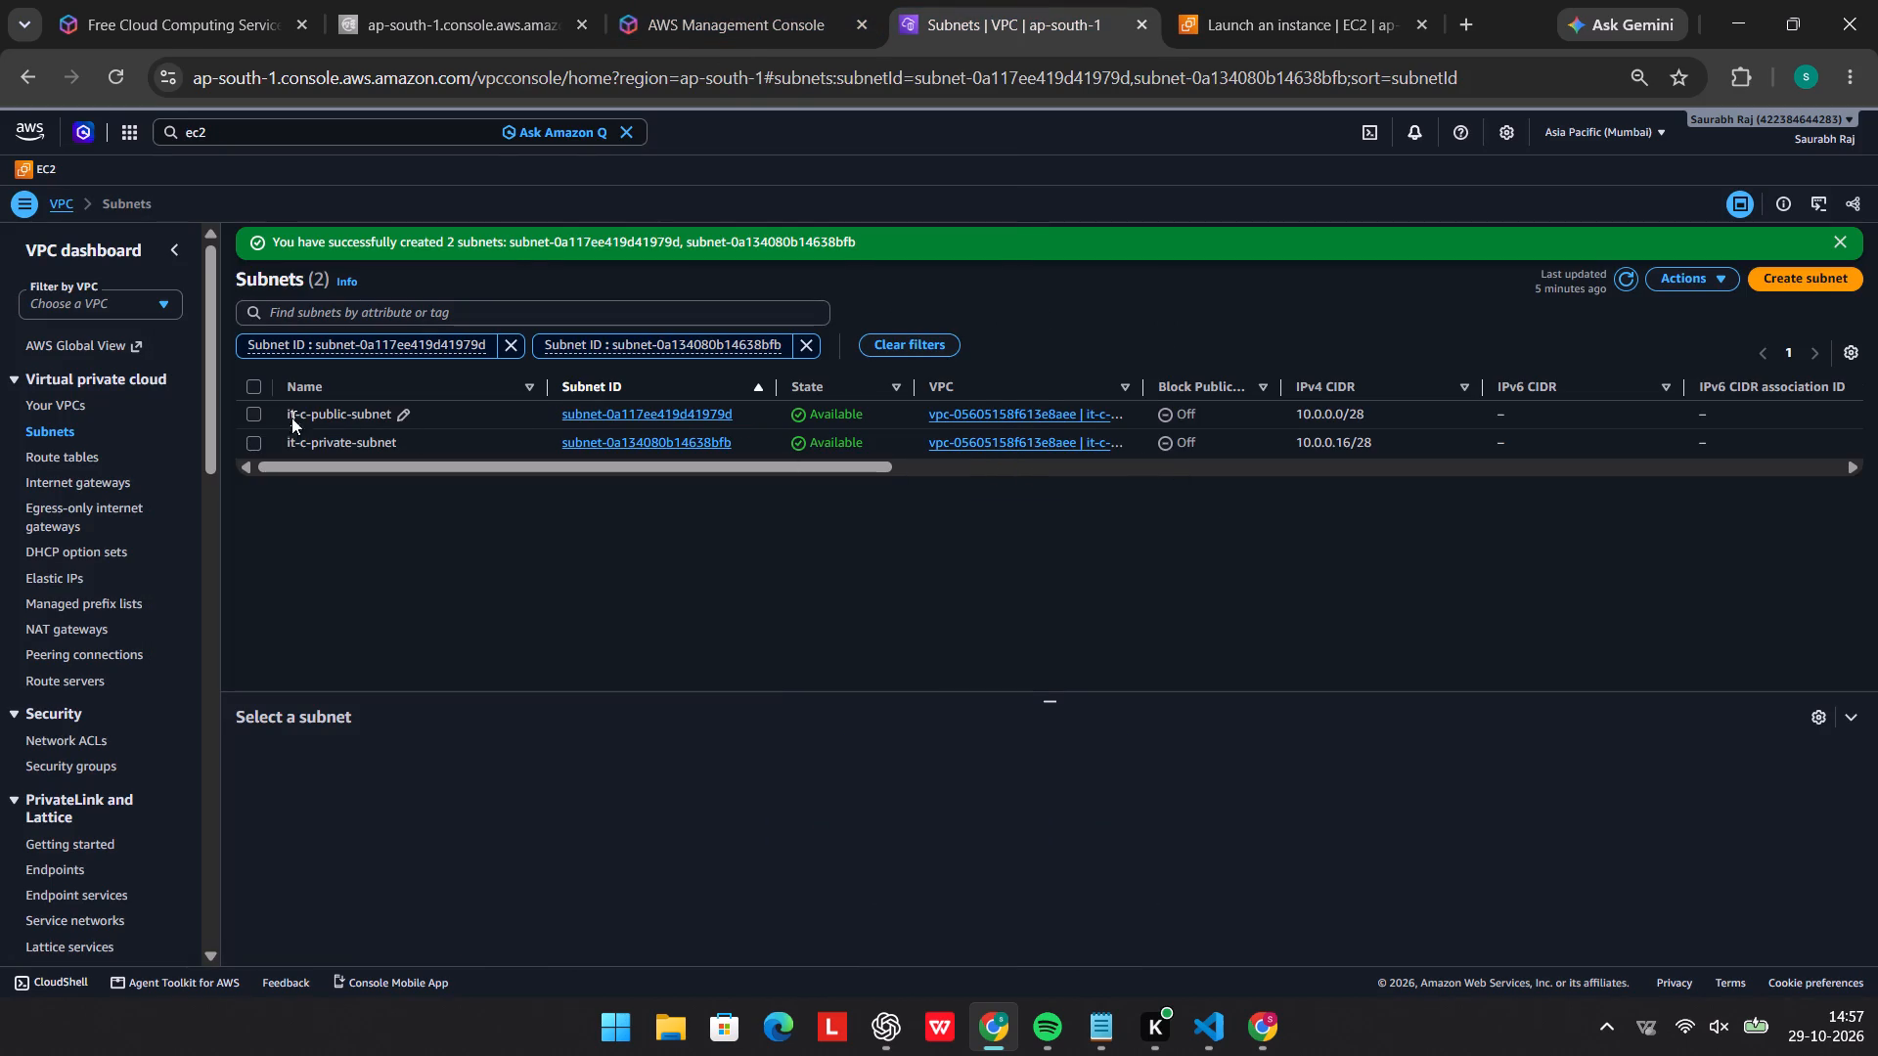
pyautogui.click(241, 407)
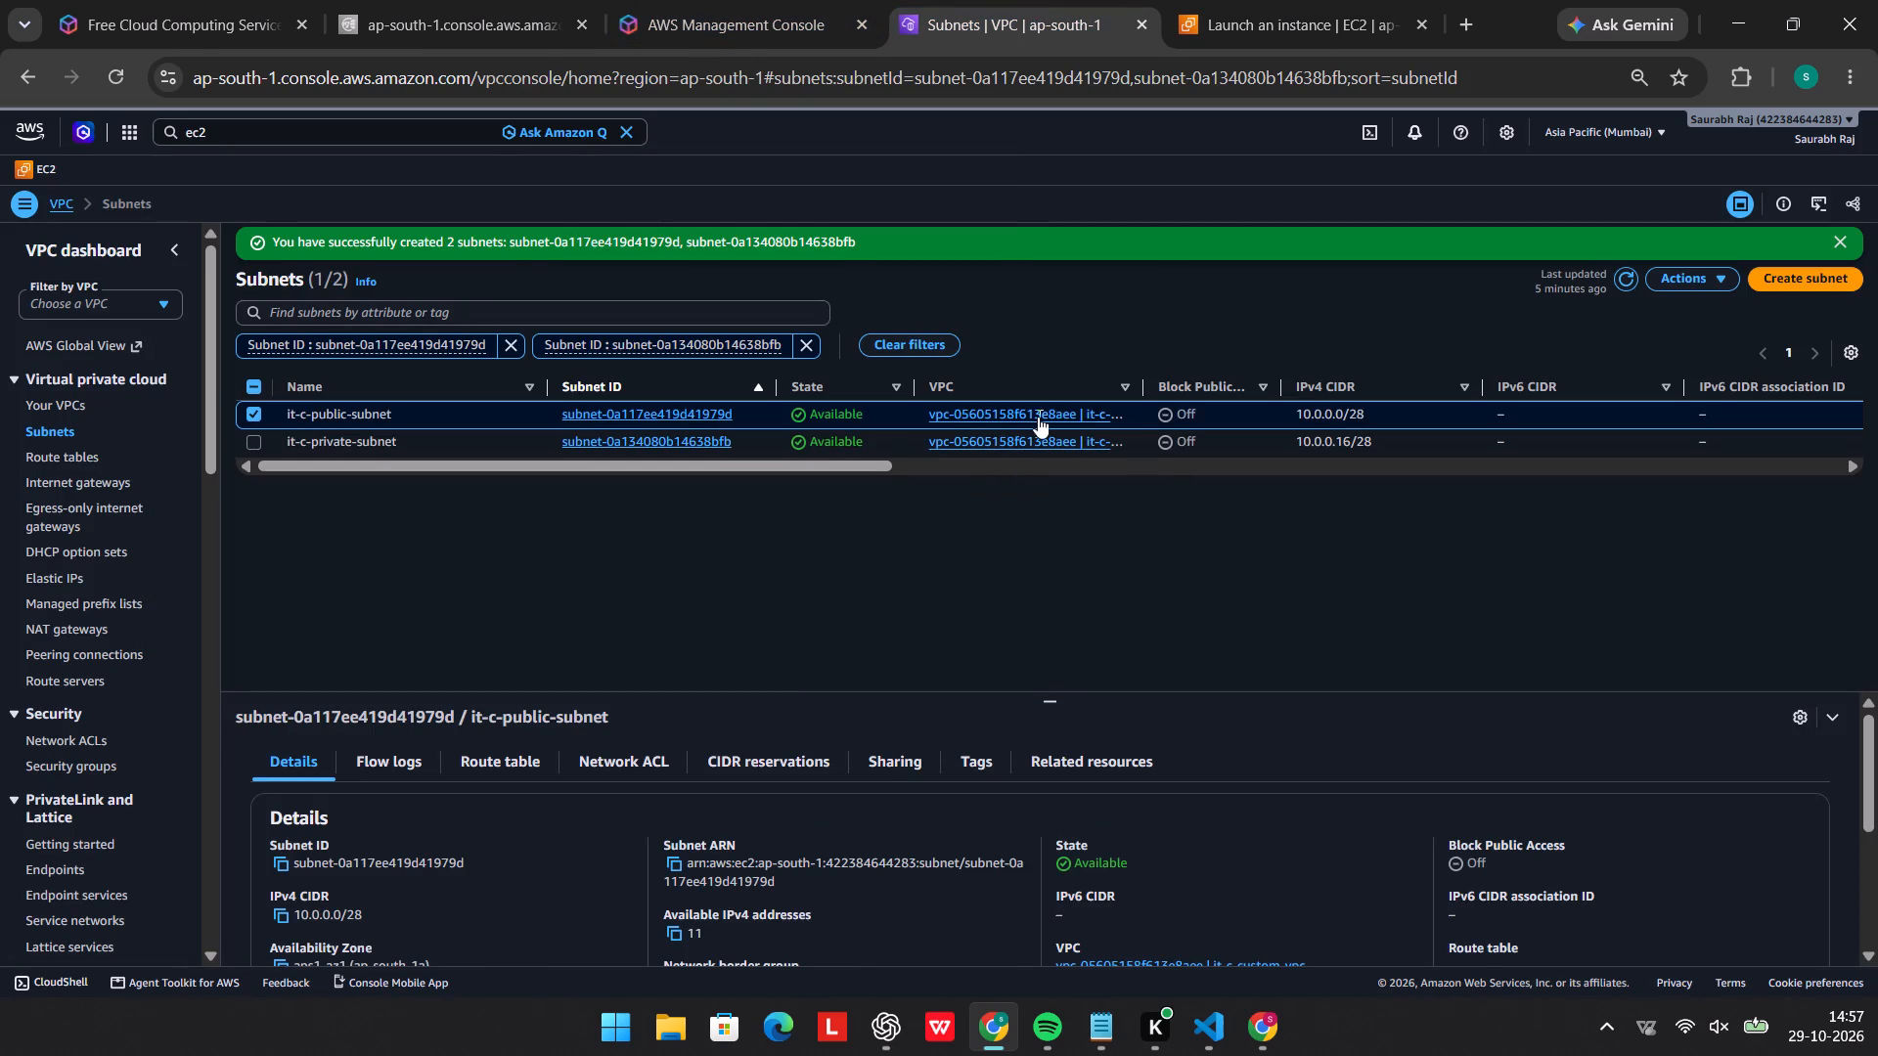
pyautogui.click(1706, 277)
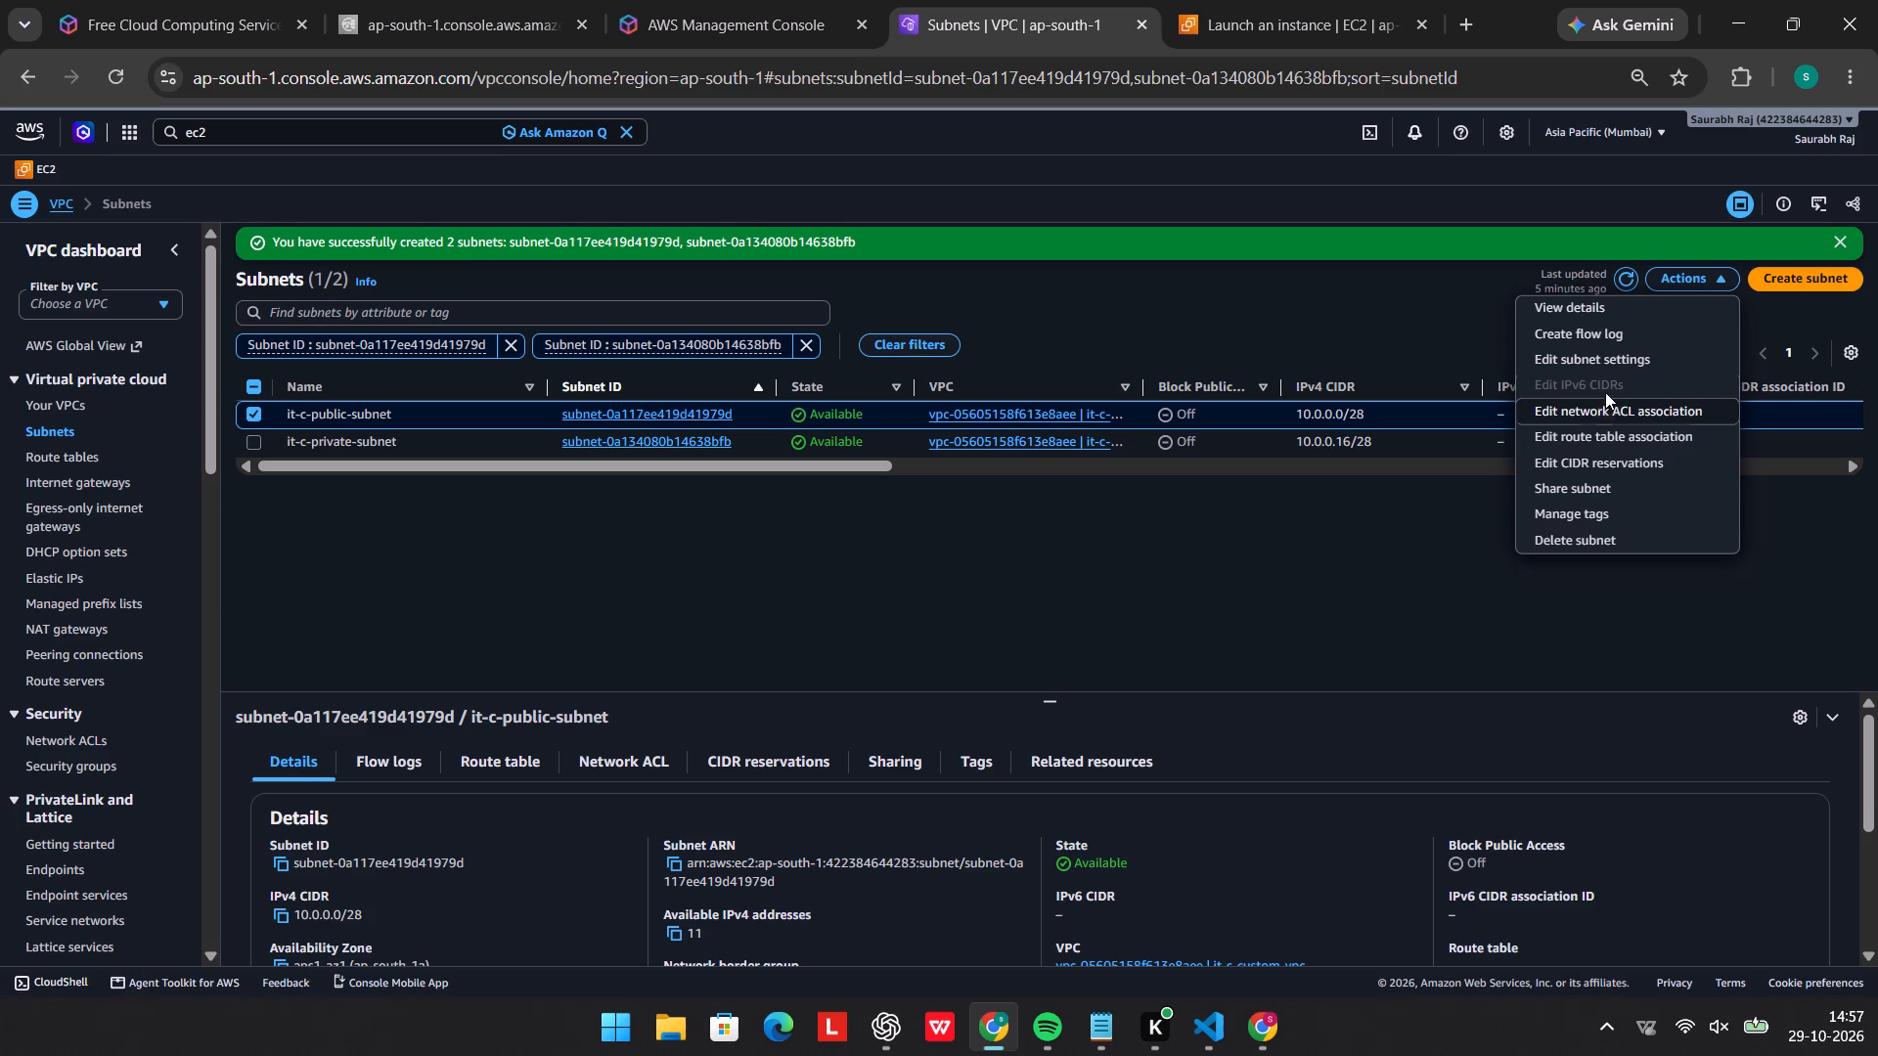
pyautogui.click(1607, 351)
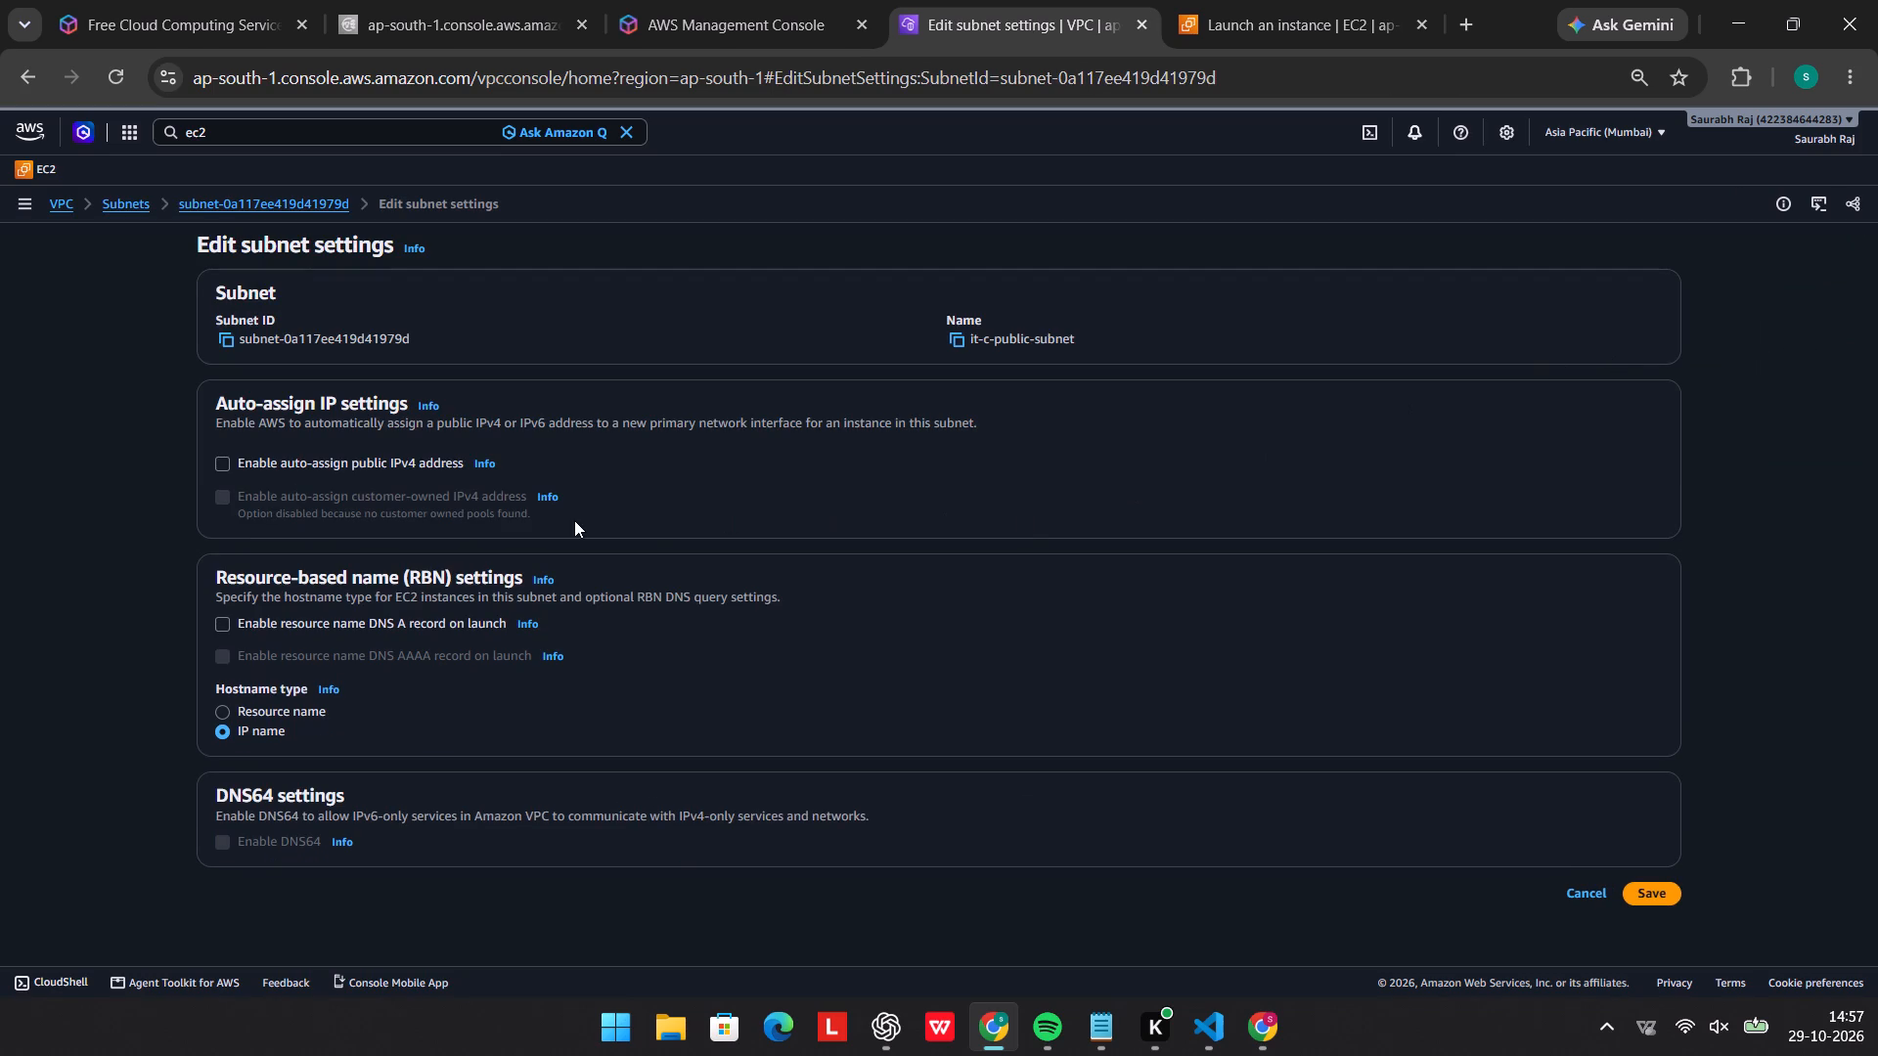
pyautogui.click(226, 462)
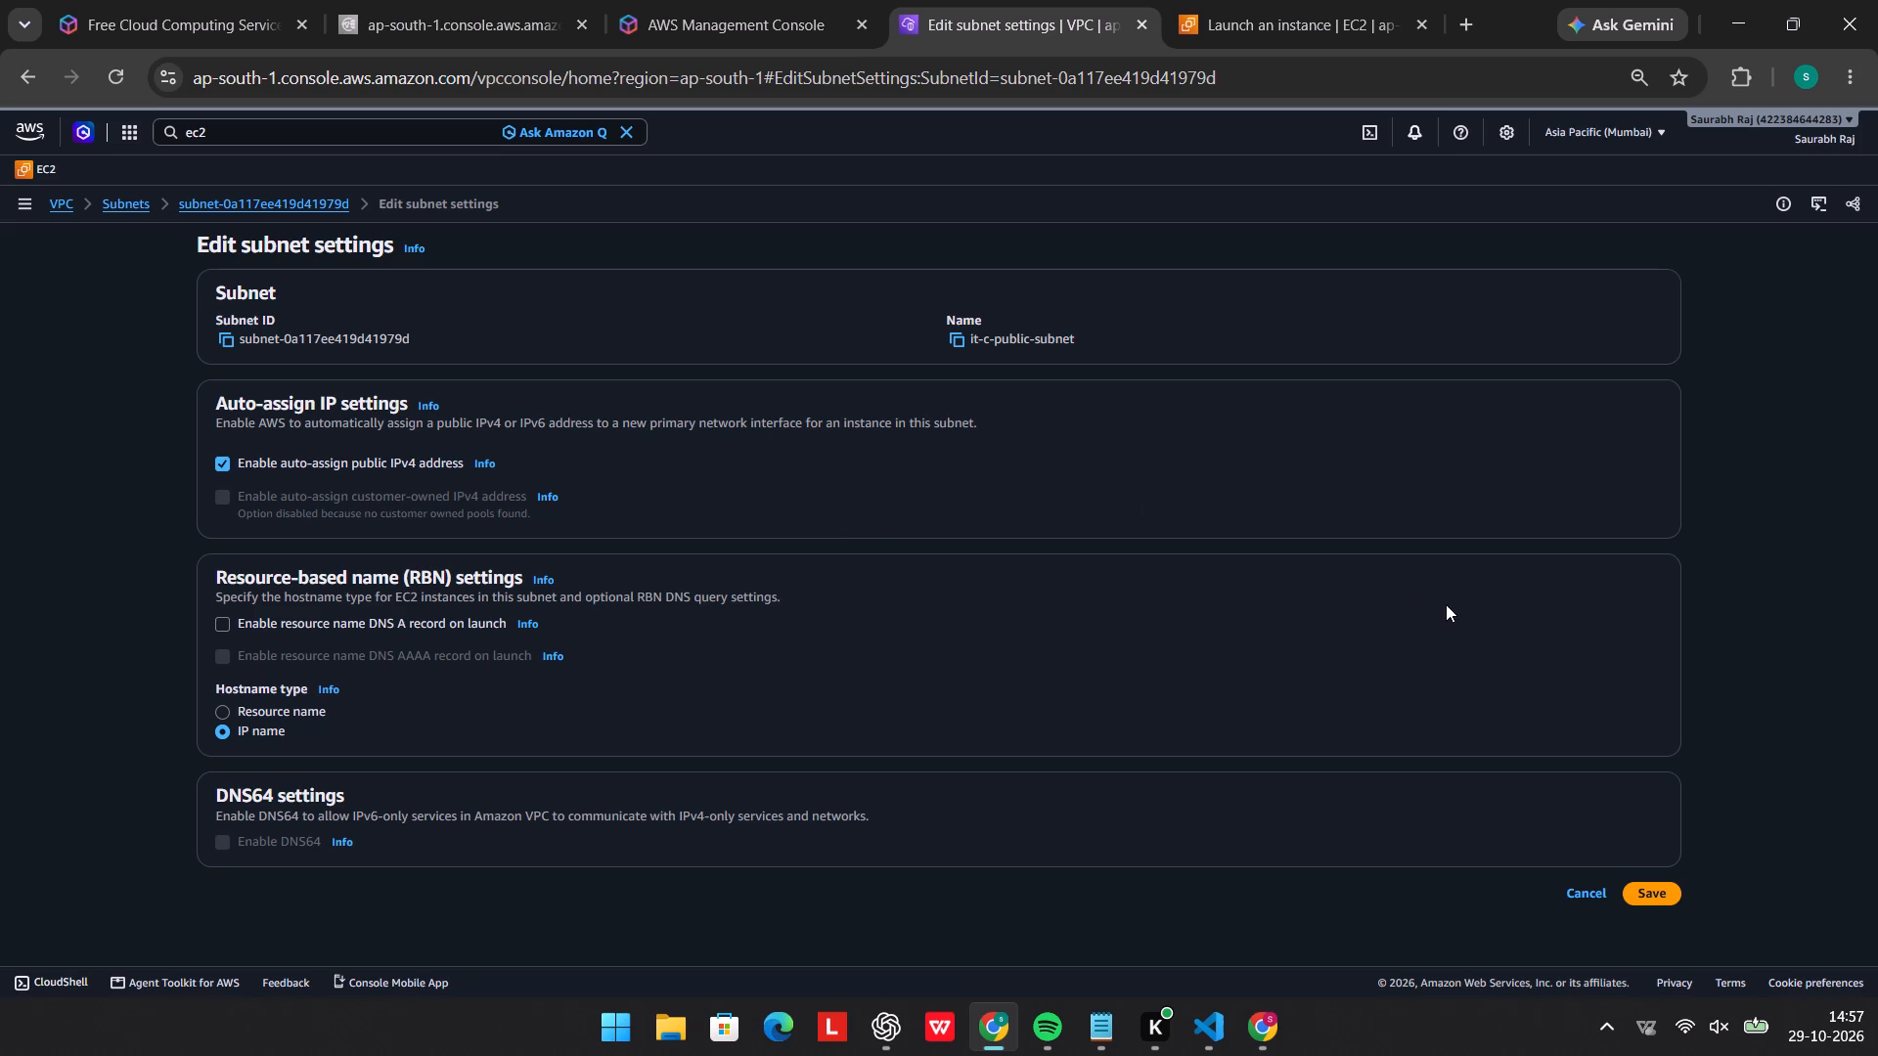
pyautogui.click(1654, 893)
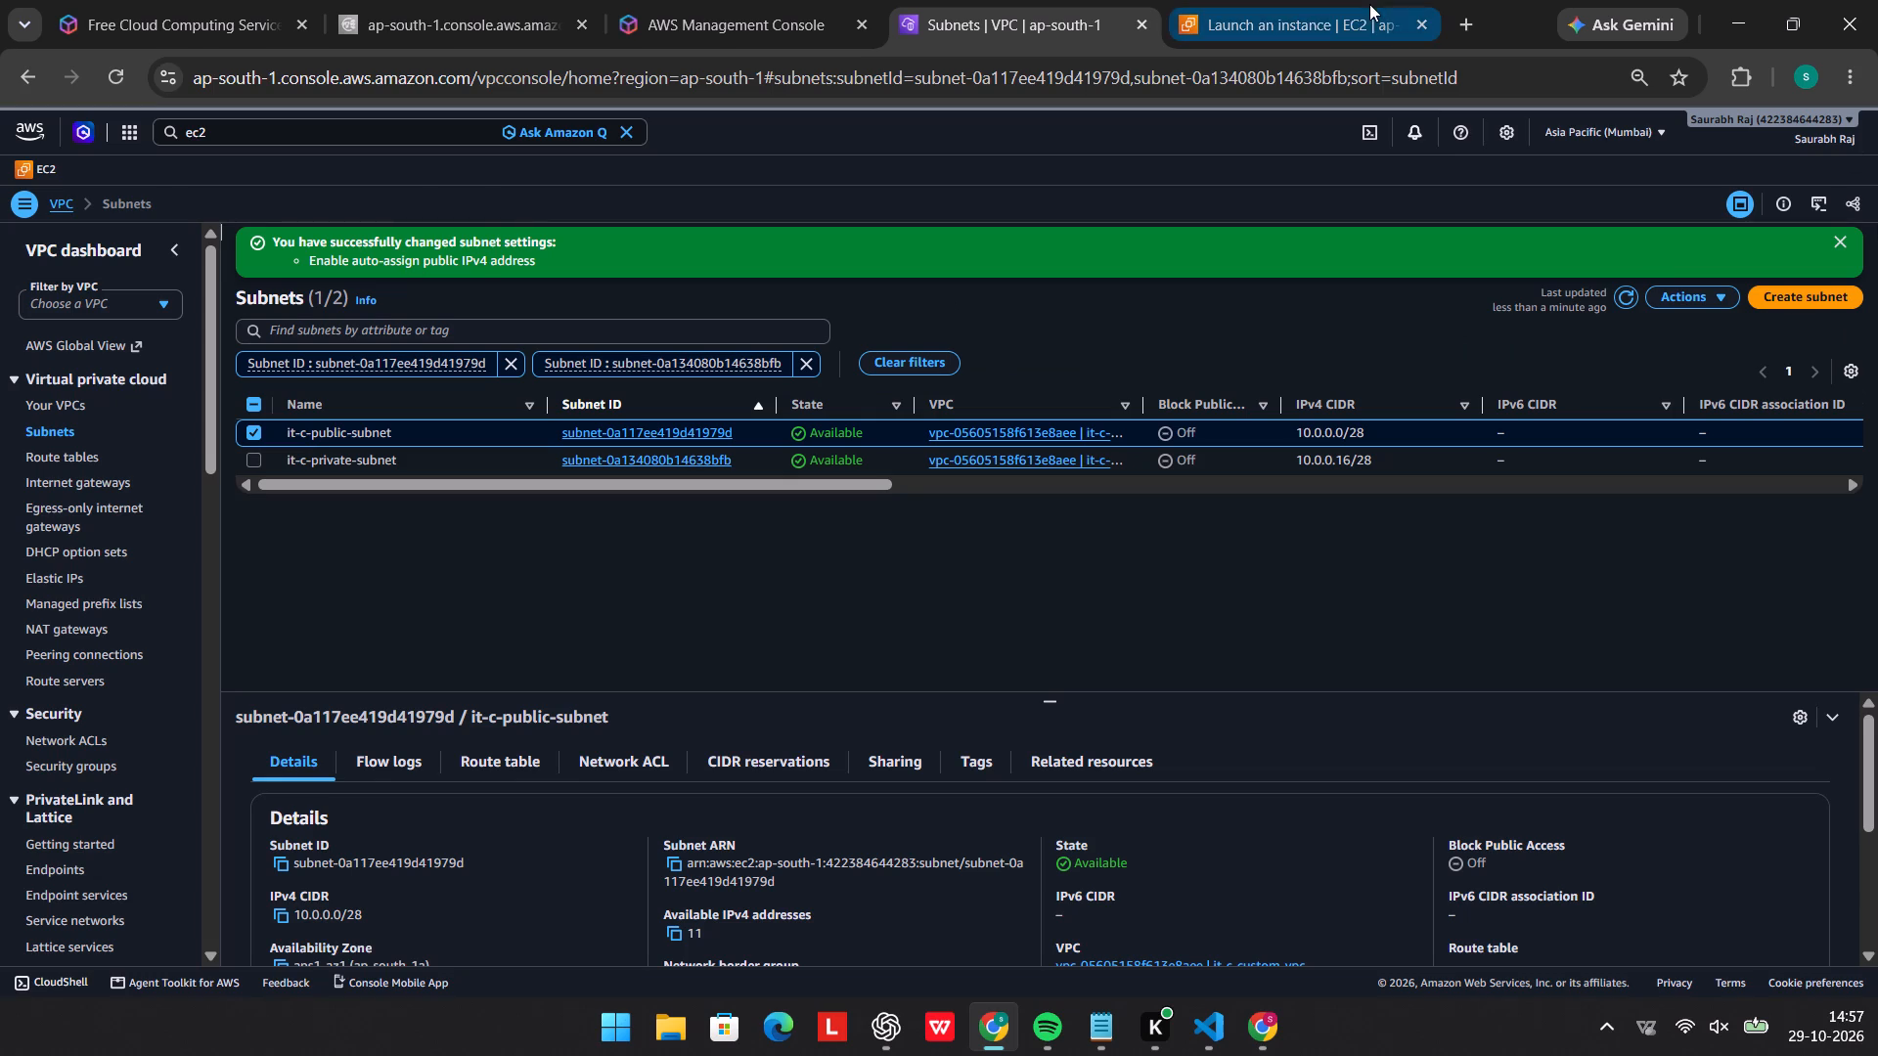
# Return to the EC2 launch form, reload it and name the instance public-server.
pyautogui.click(1307, 12)
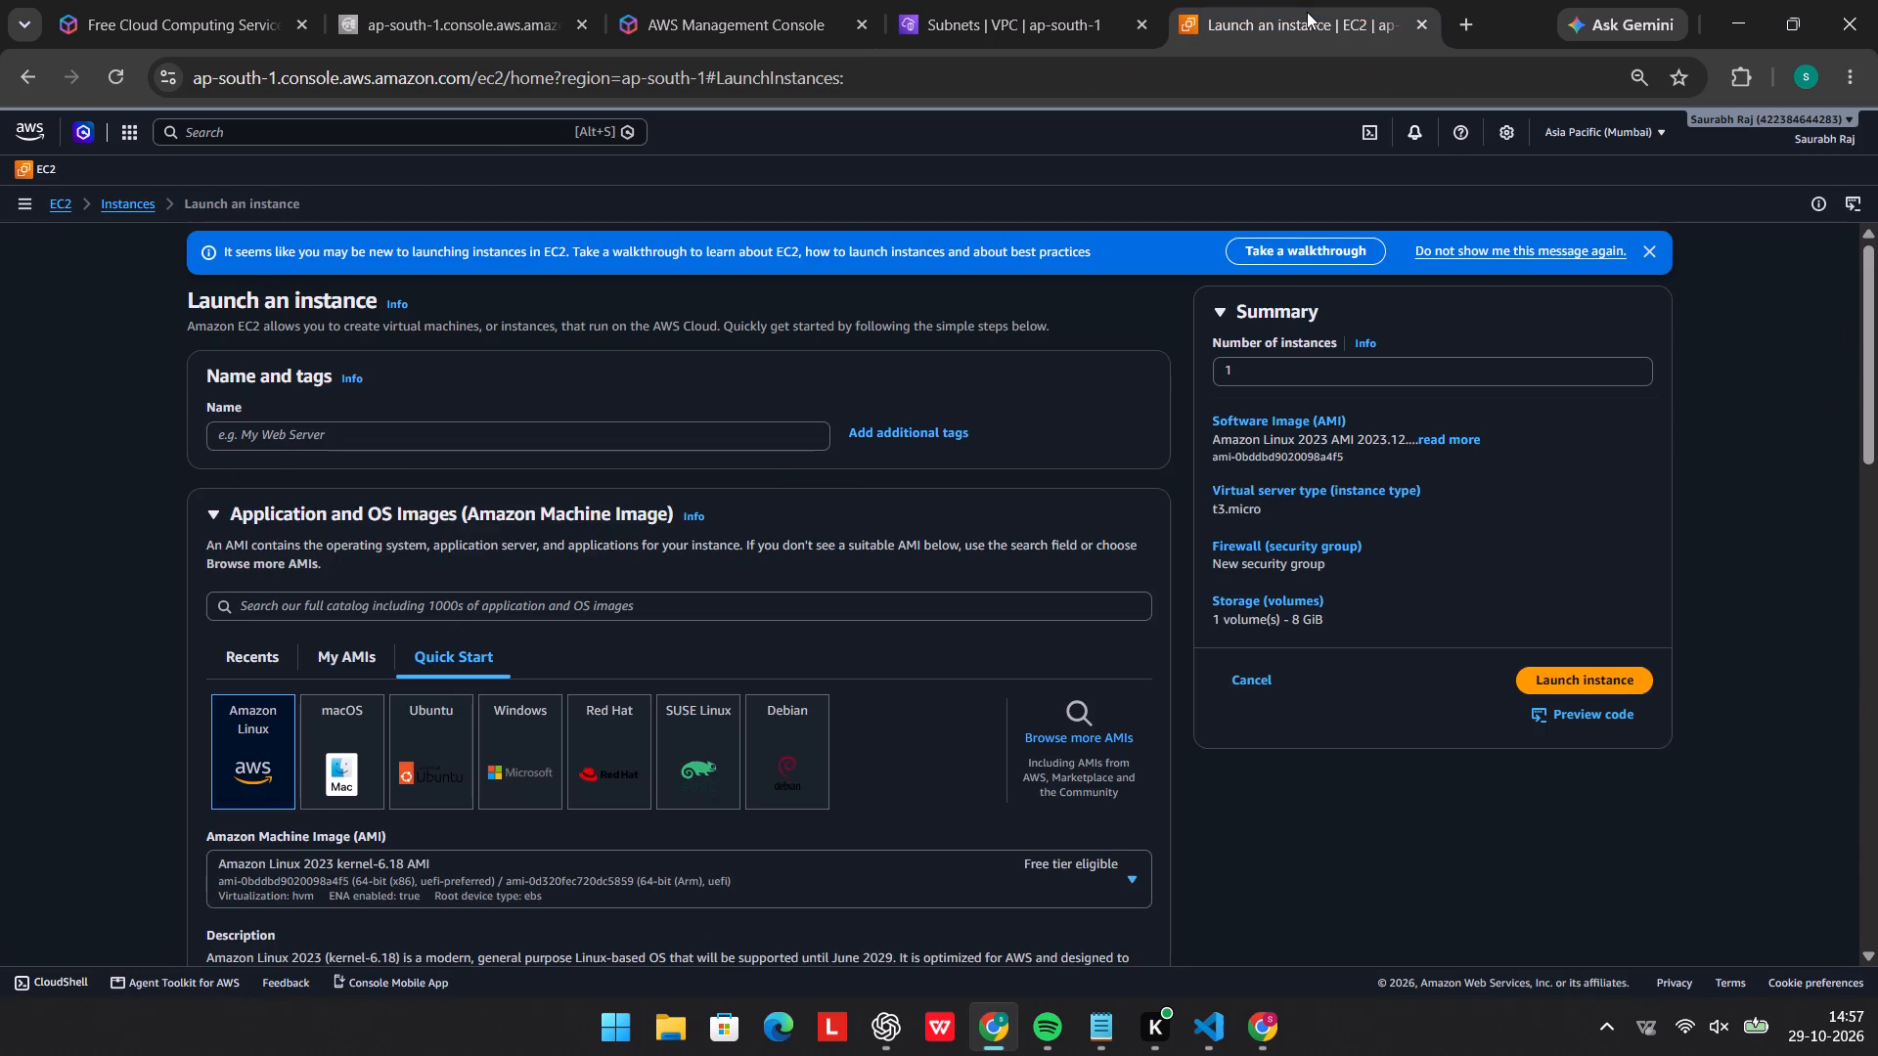
pyautogui.click(116, 66)
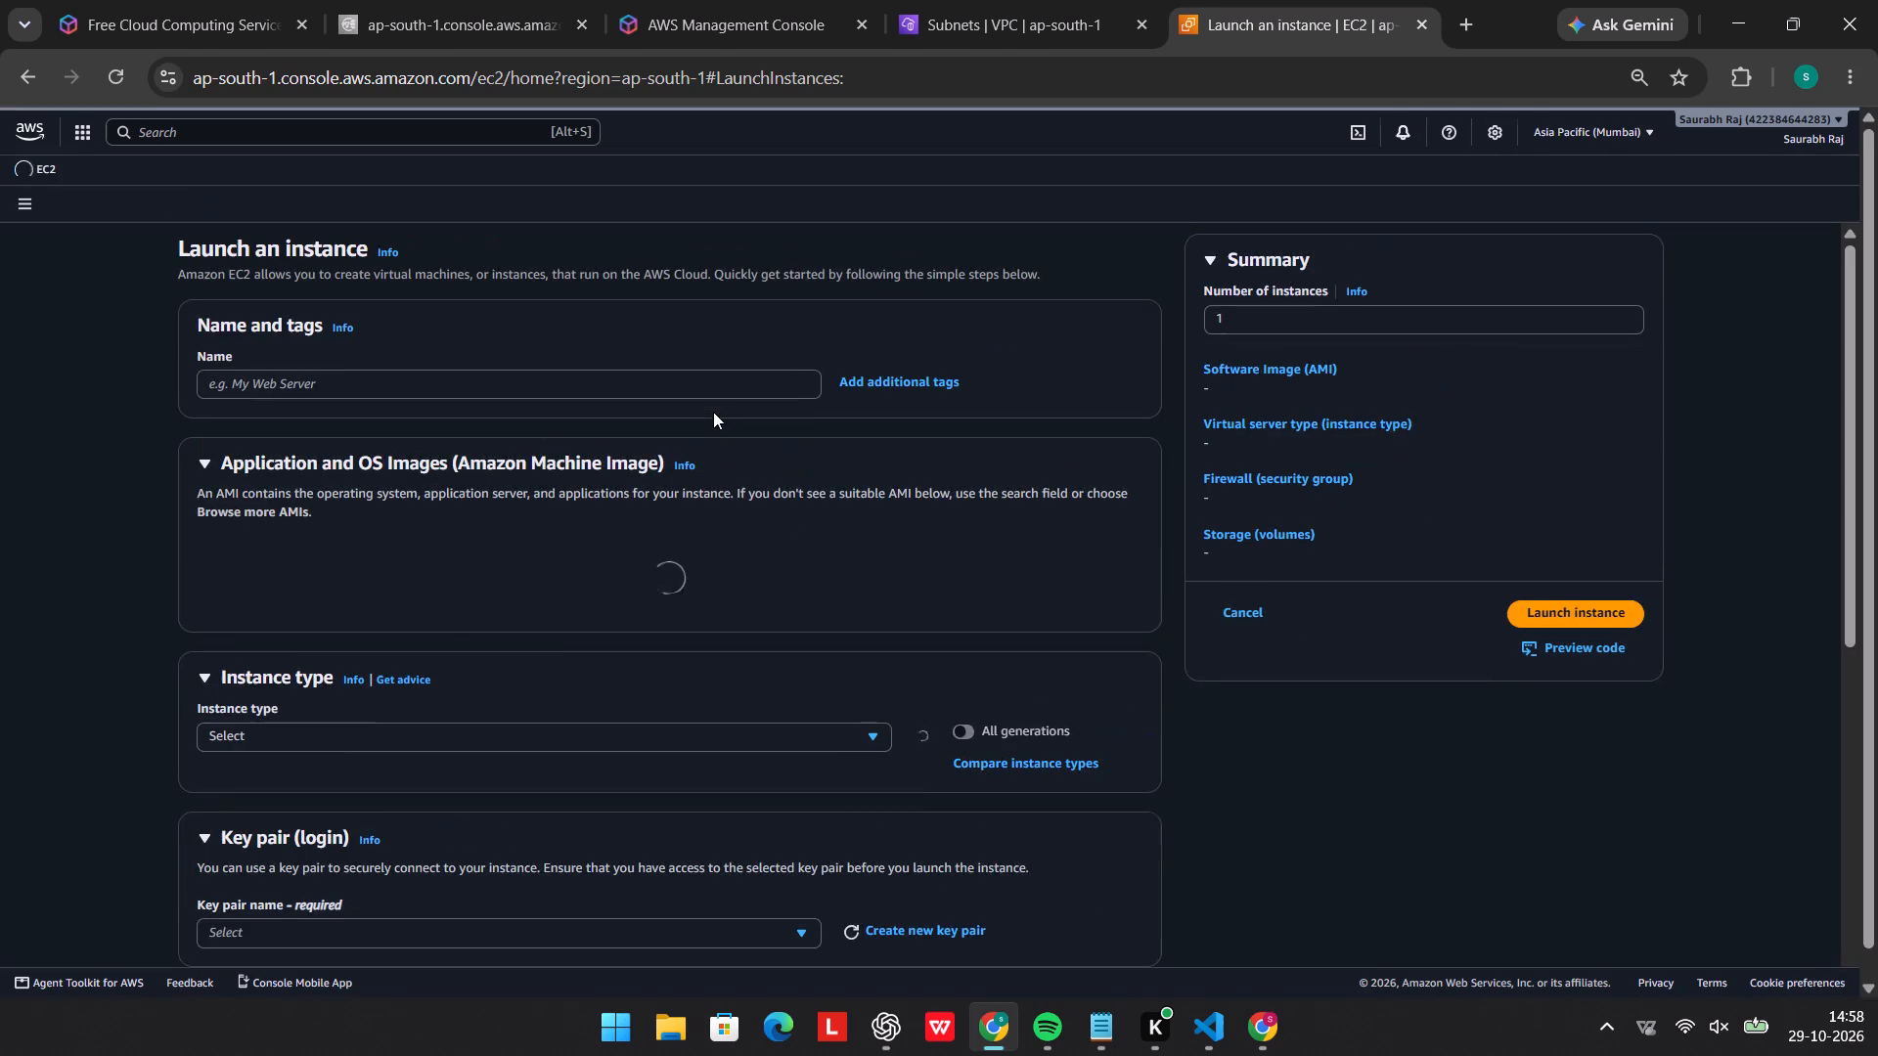
pyautogui.click(382, 390)
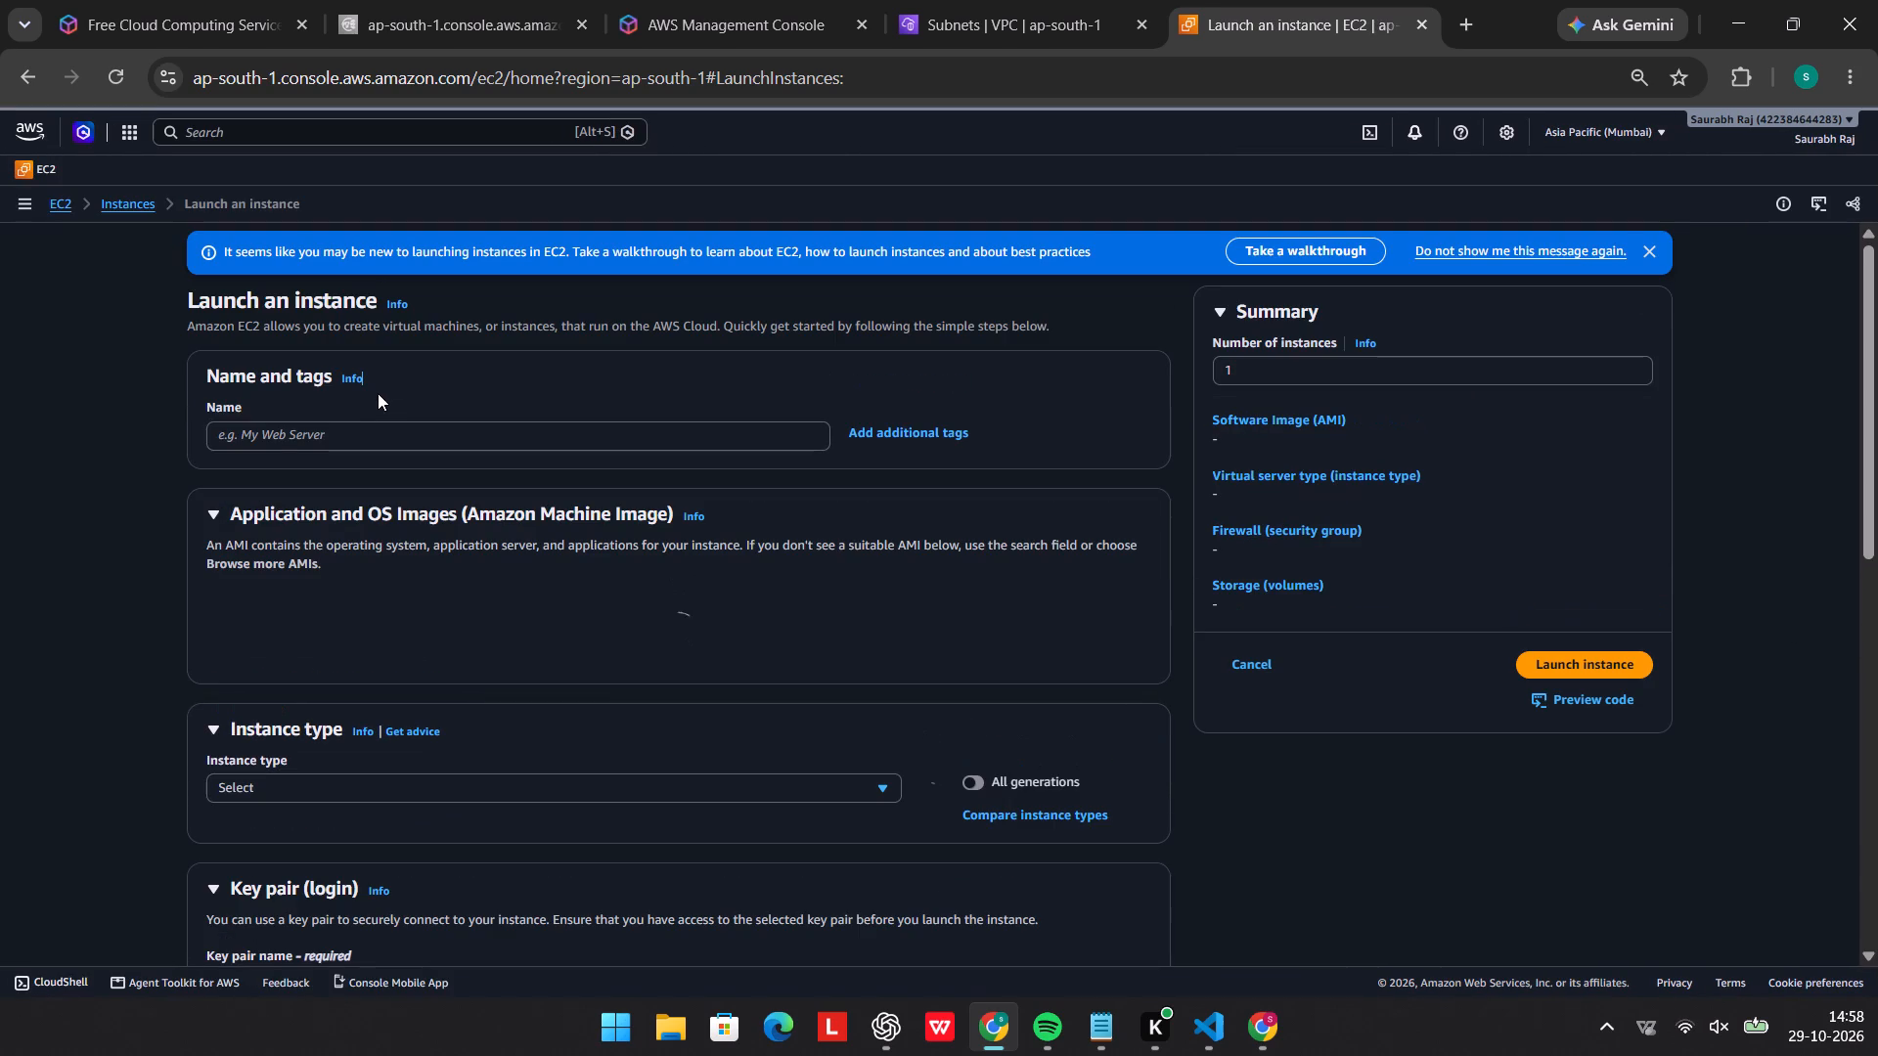
pyautogui.click(346, 422)
pyautogui.write('public')
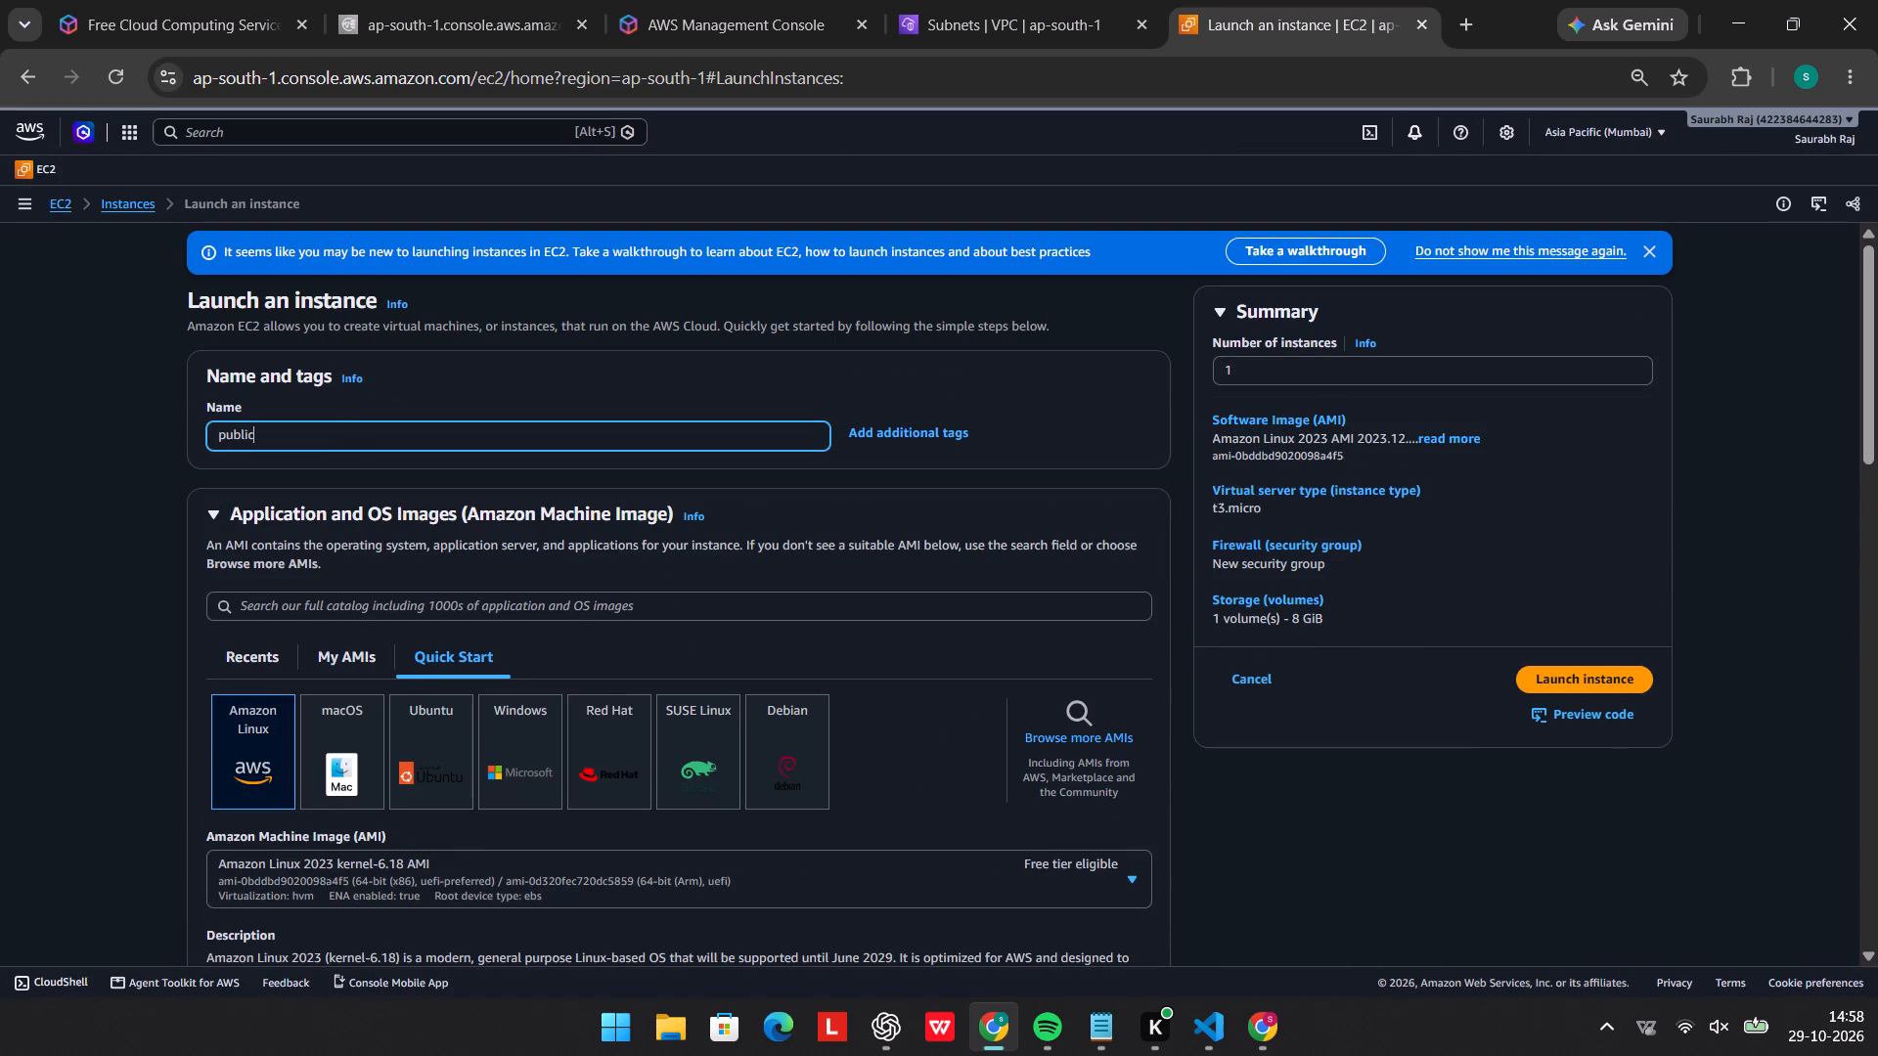
pyautogui.press('-')
pyautogui.write('se')
pyautogui.write('rver')
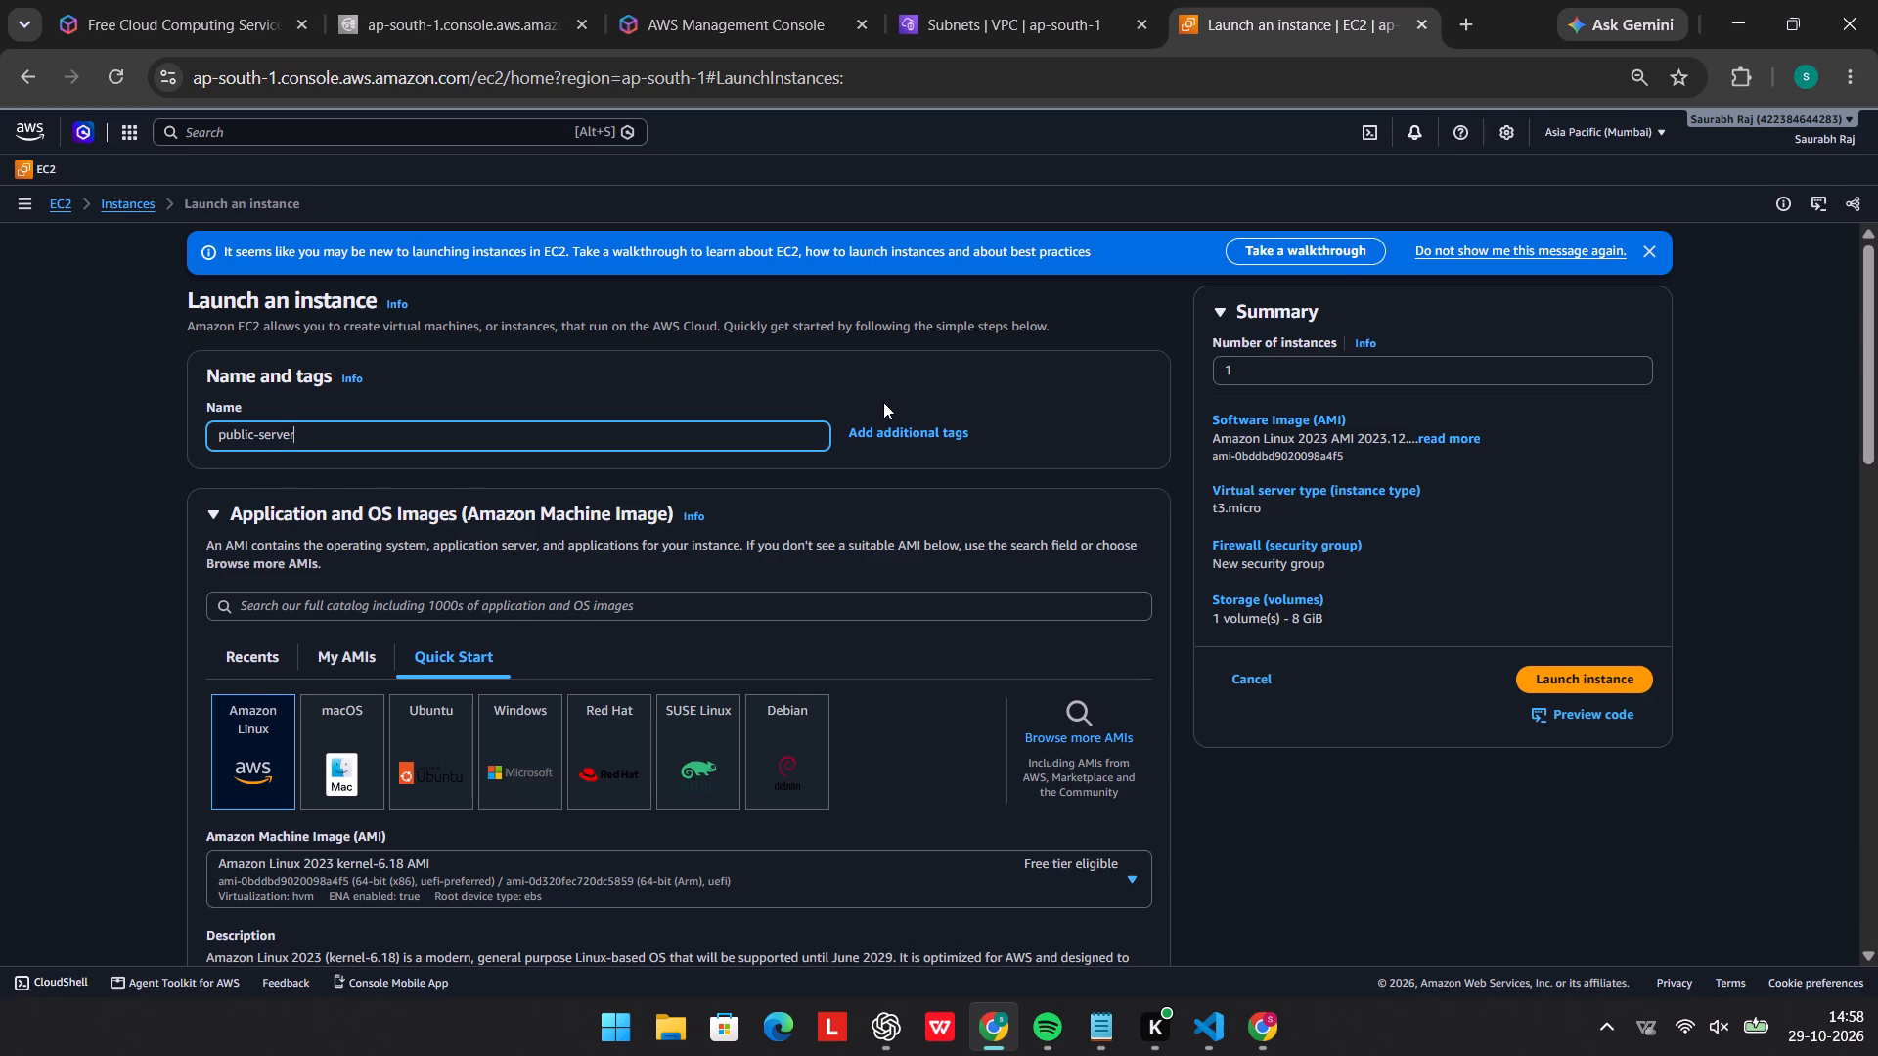
# Examine the preset AMI, instance type, key pair, network, firewall and storage settings for the public-server instance.
pyautogui.scroll(-4, 883, 402)
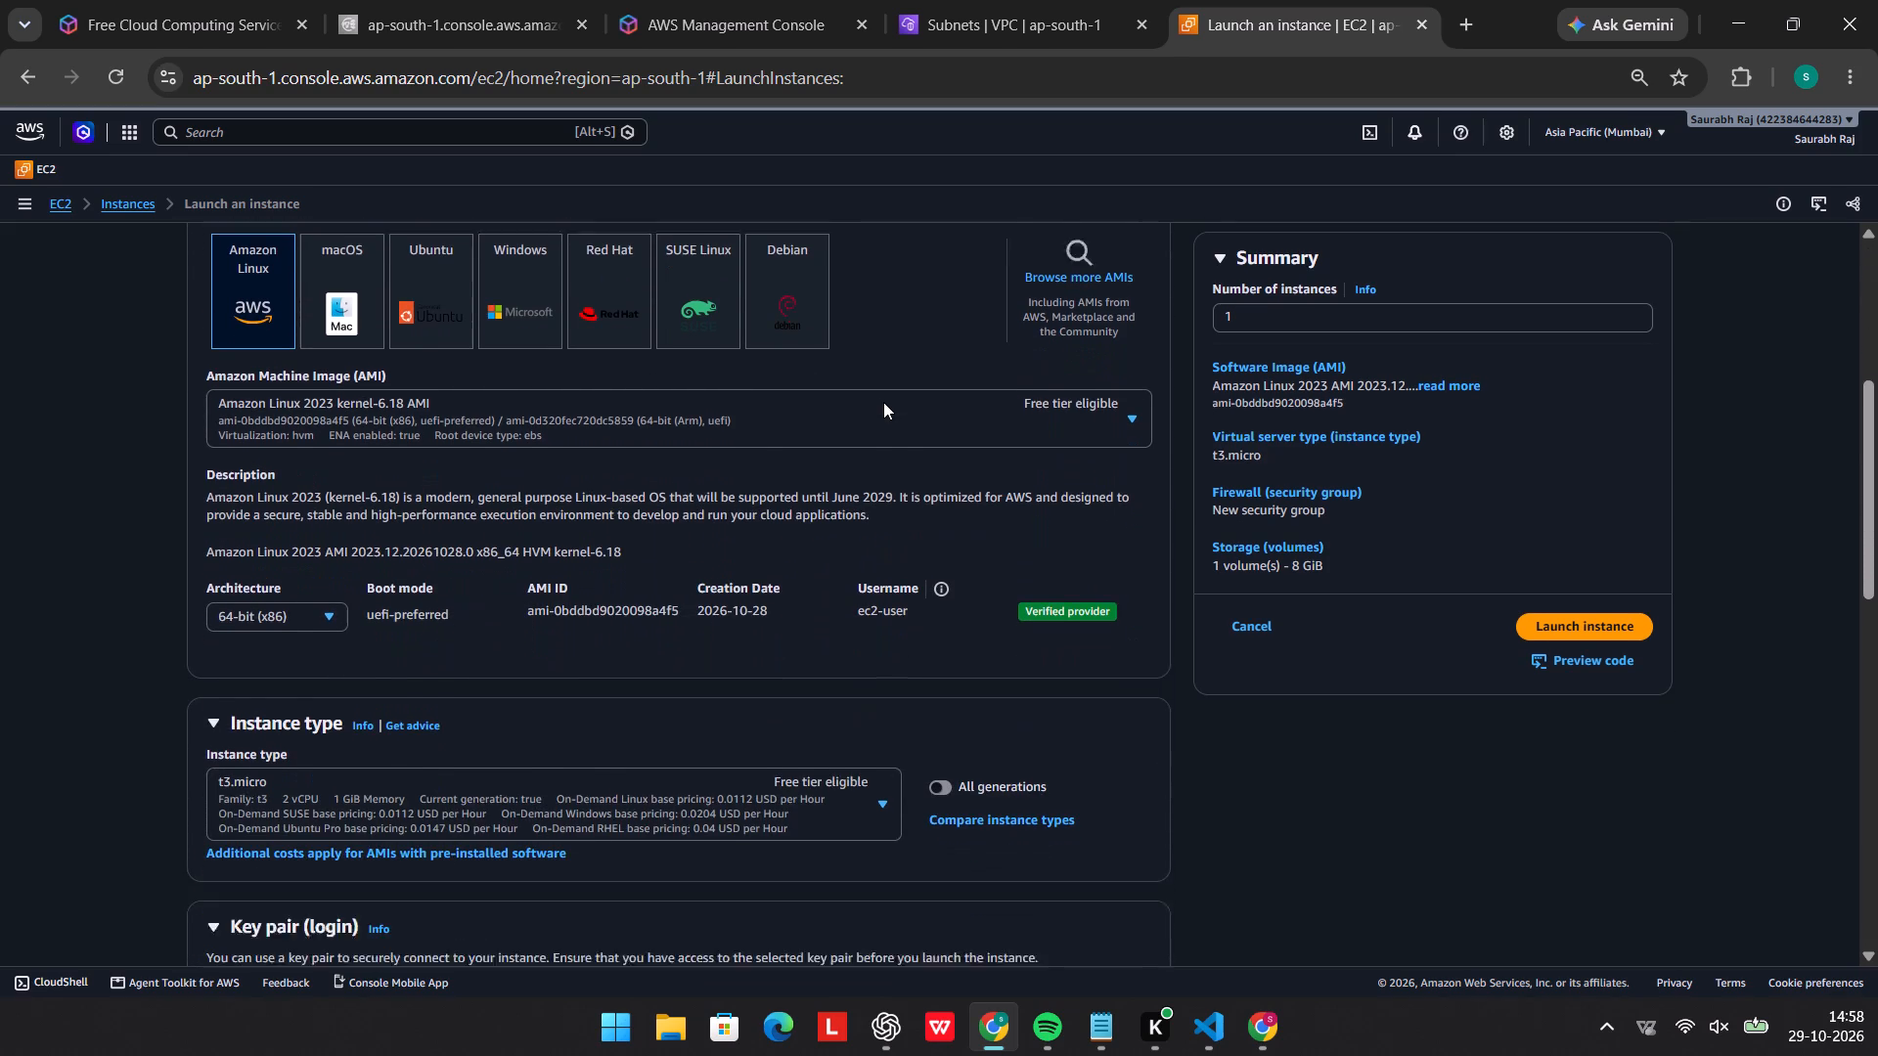
pyautogui.scroll(-1, 883, 402)
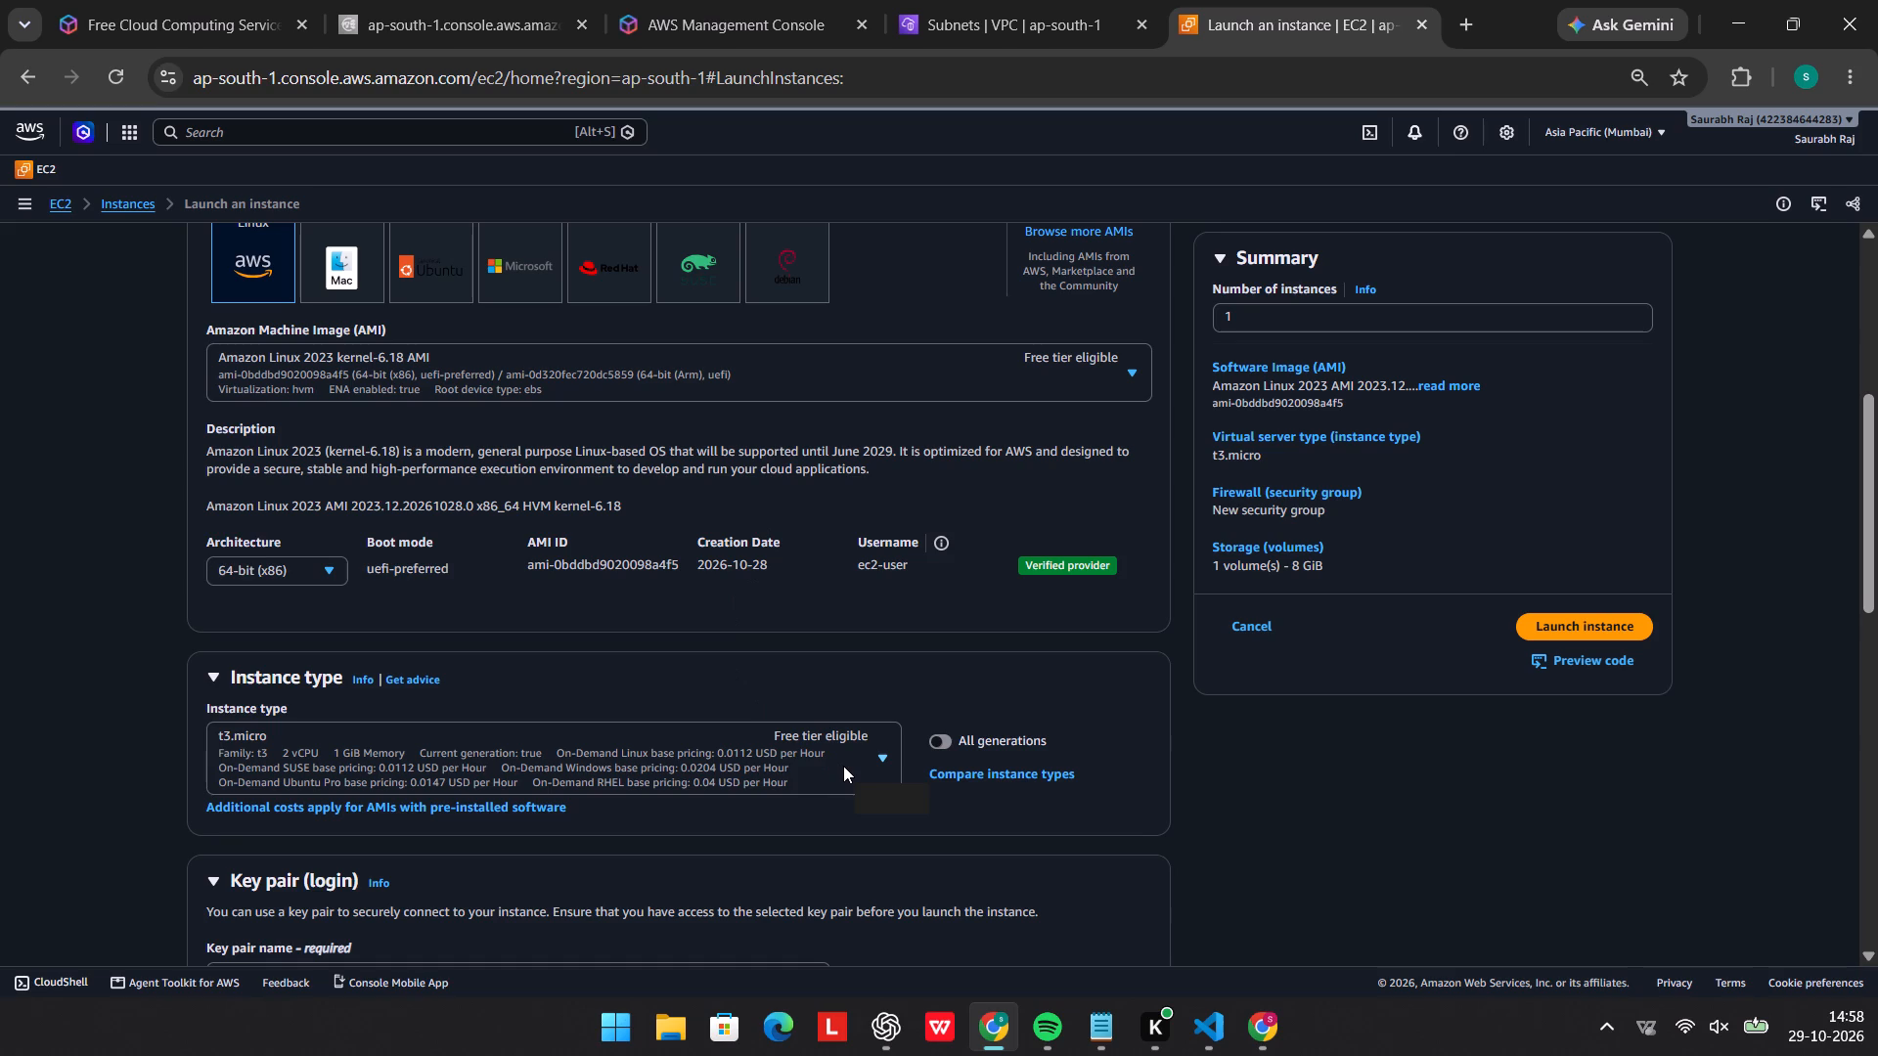
pyautogui.scroll(-2, 843, 766)
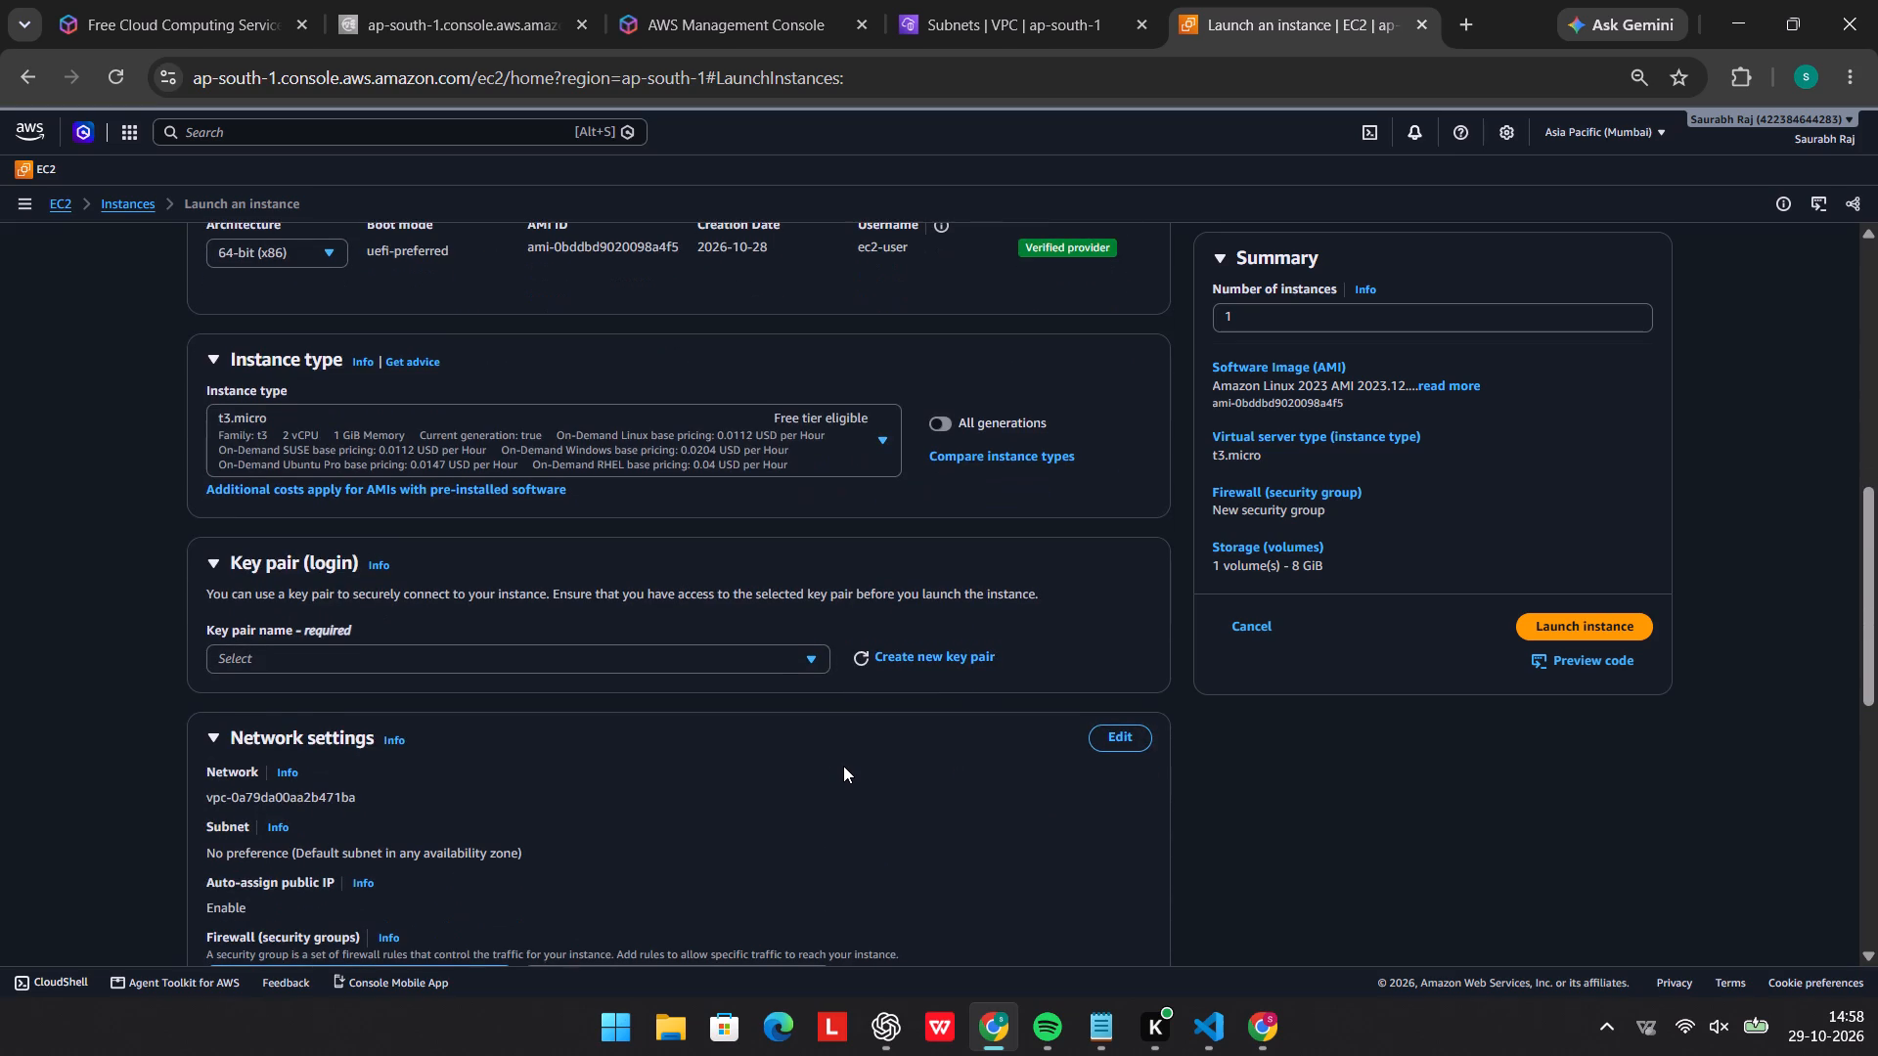
pyautogui.scroll(-1, 843, 766)
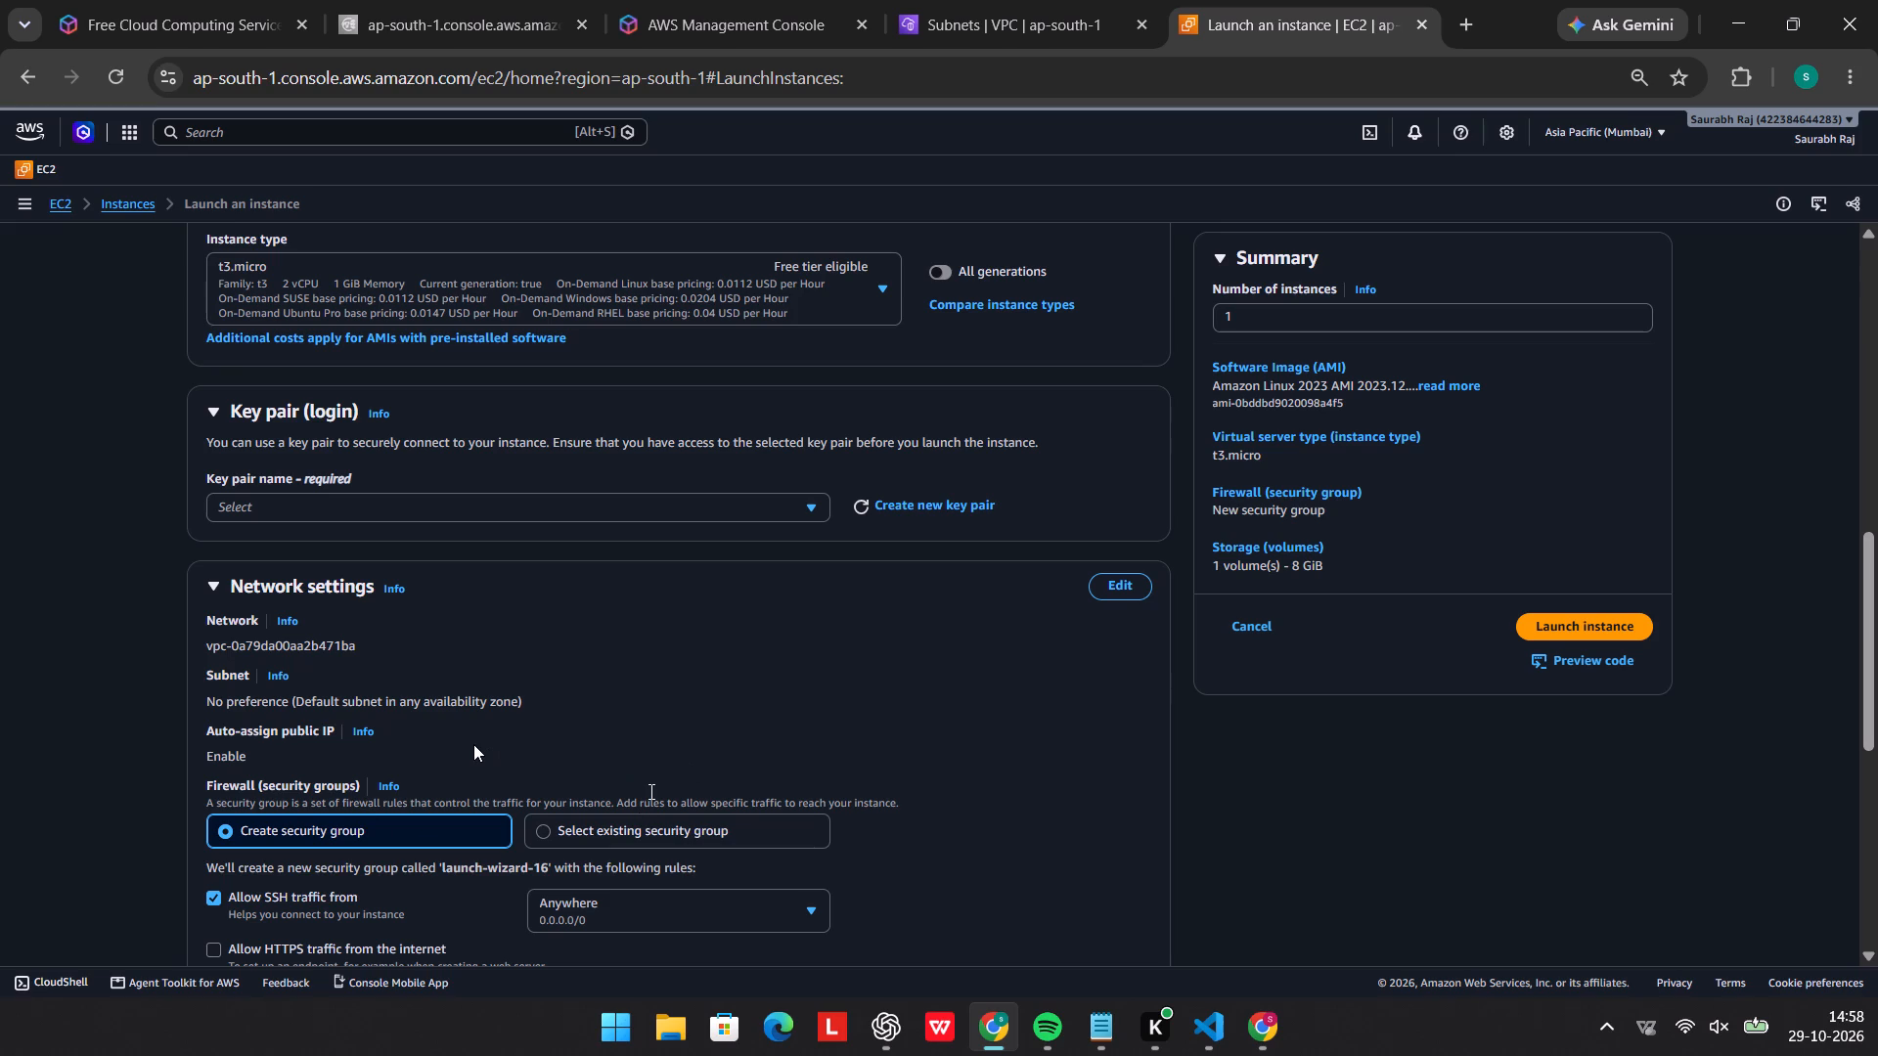
pyautogui.scroll(-4, 473, 744)
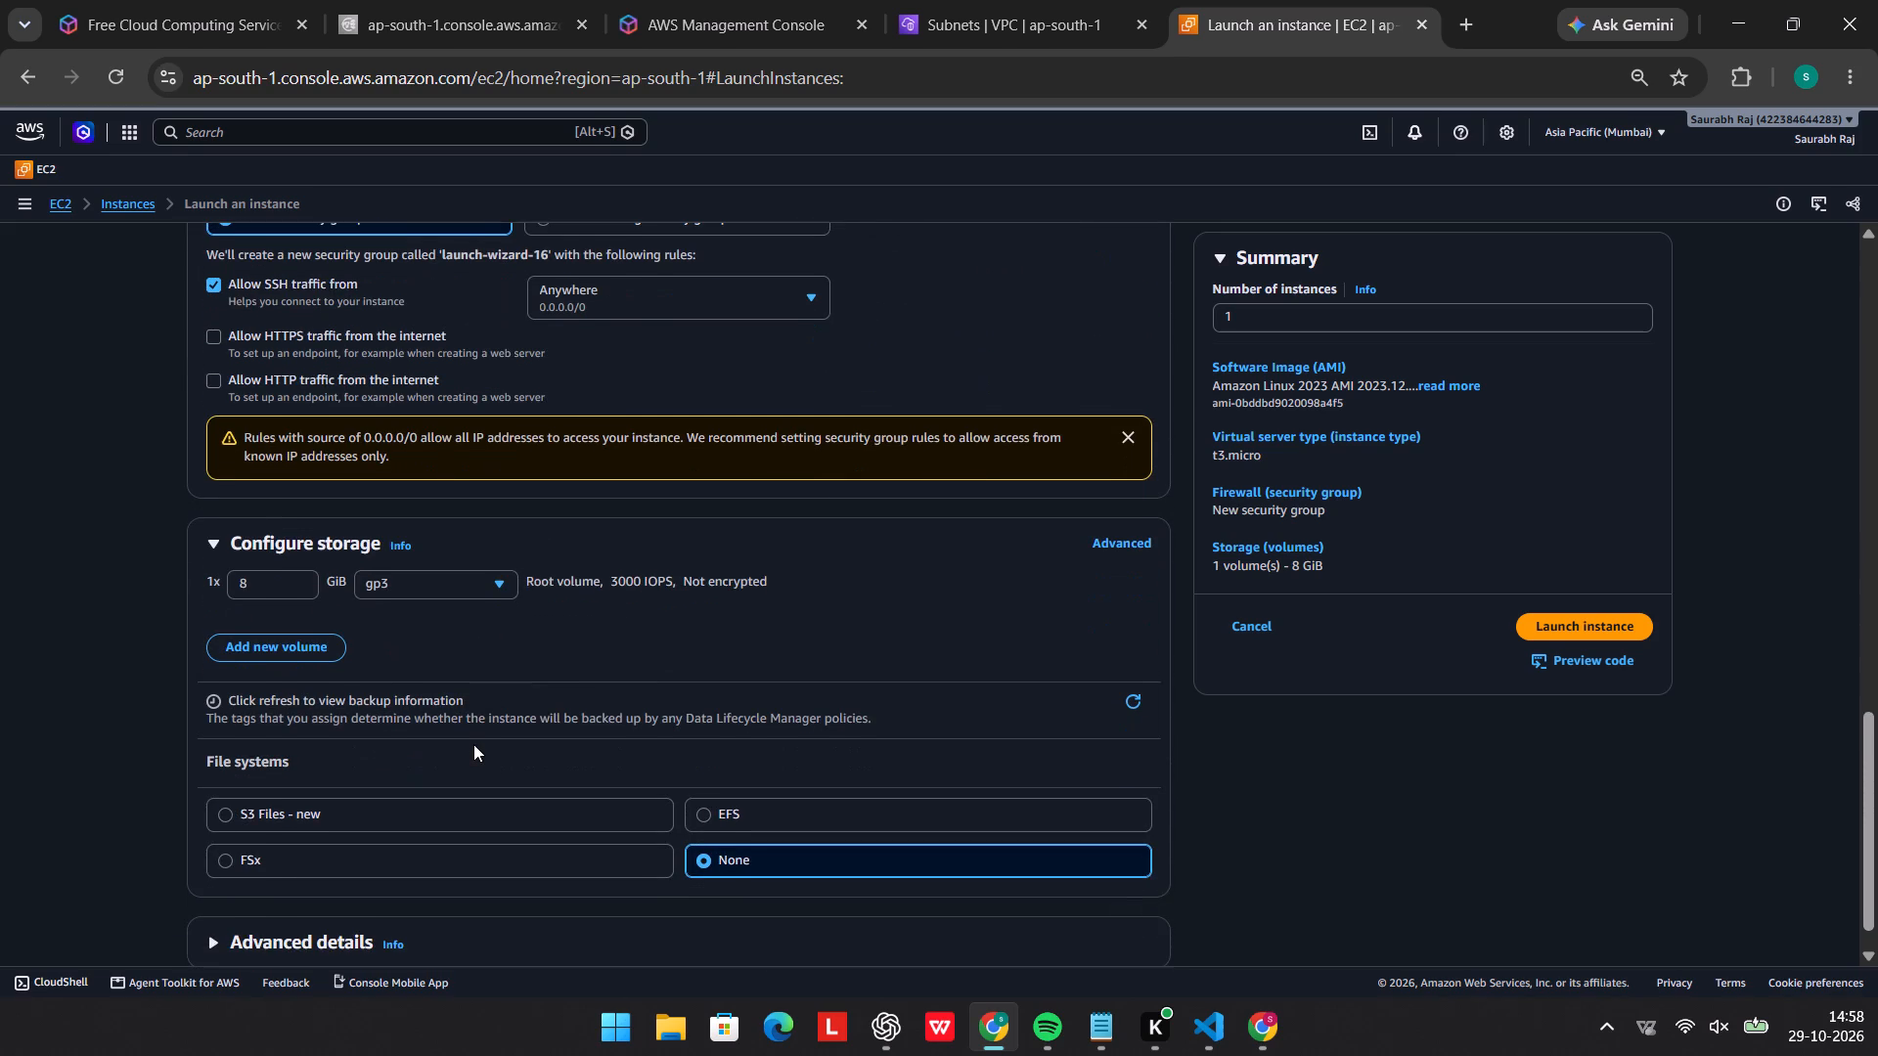
pyautogui.scroll(5, 473, 744)
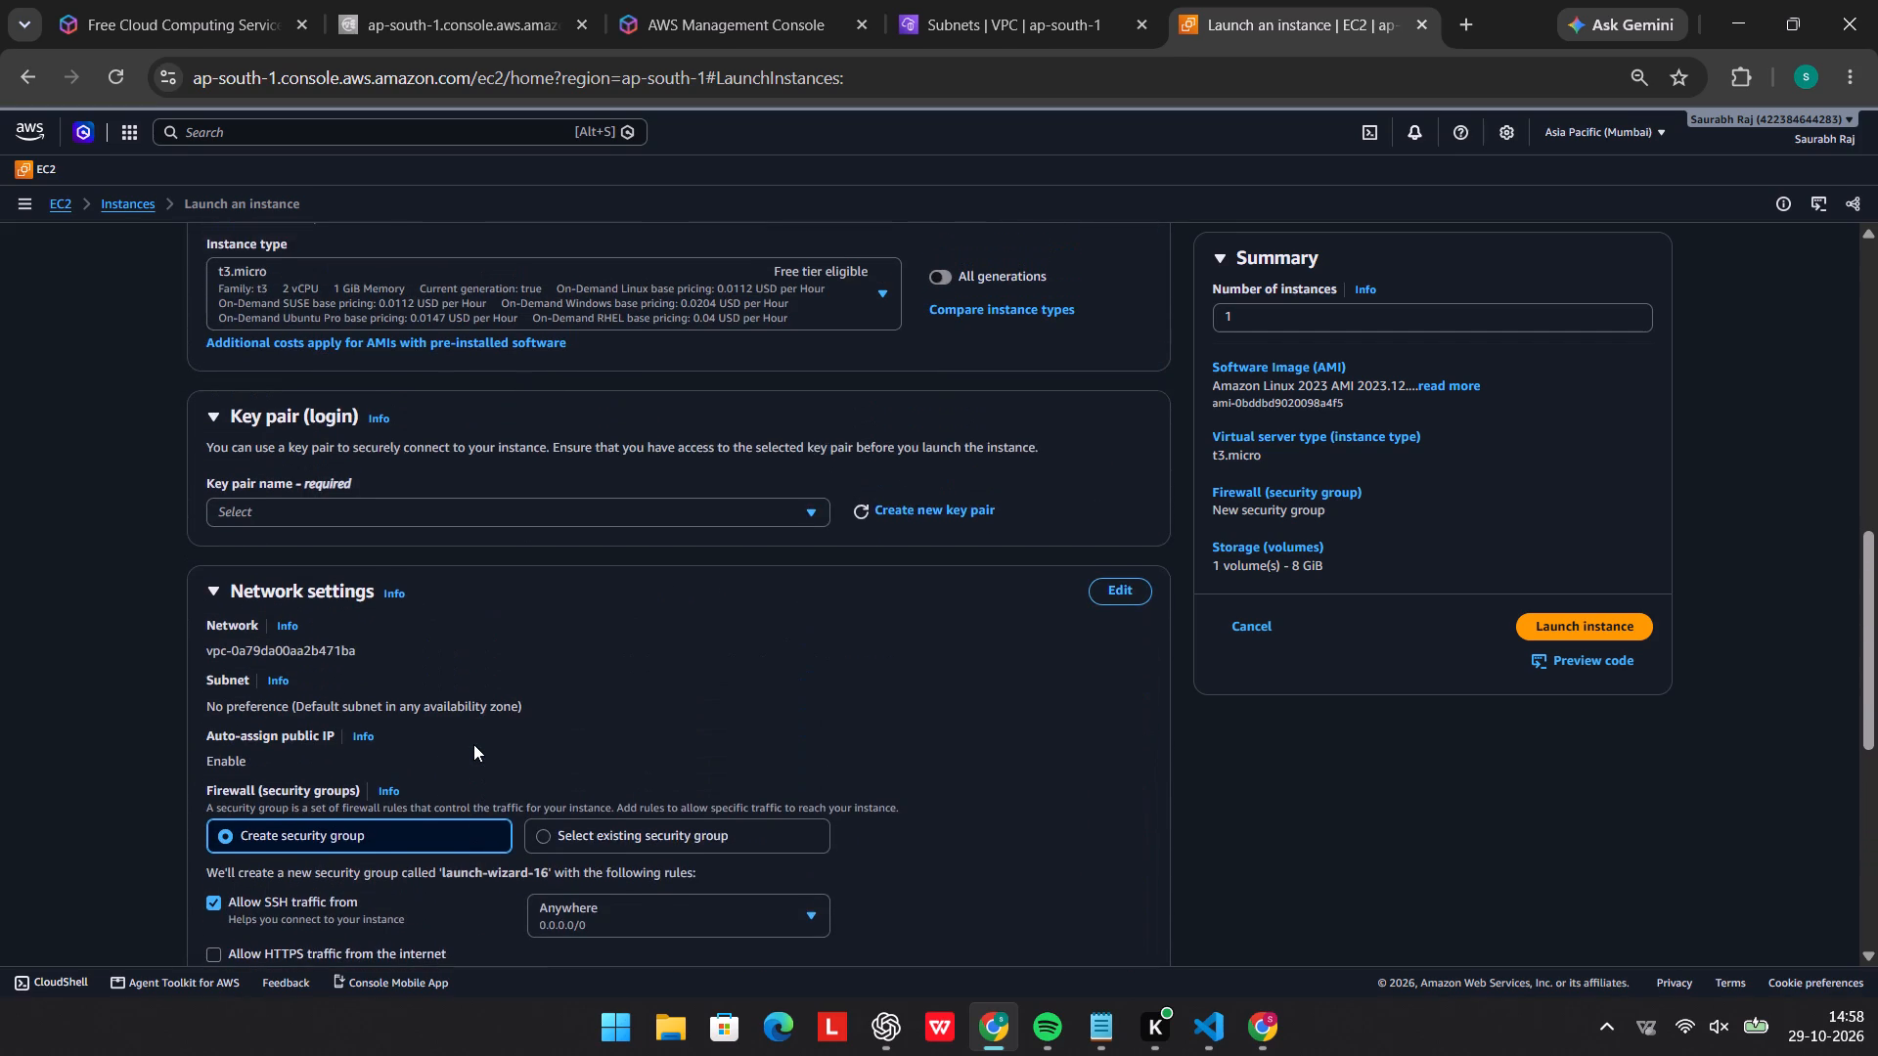
pyautogui.scroll(1, 473, 744)
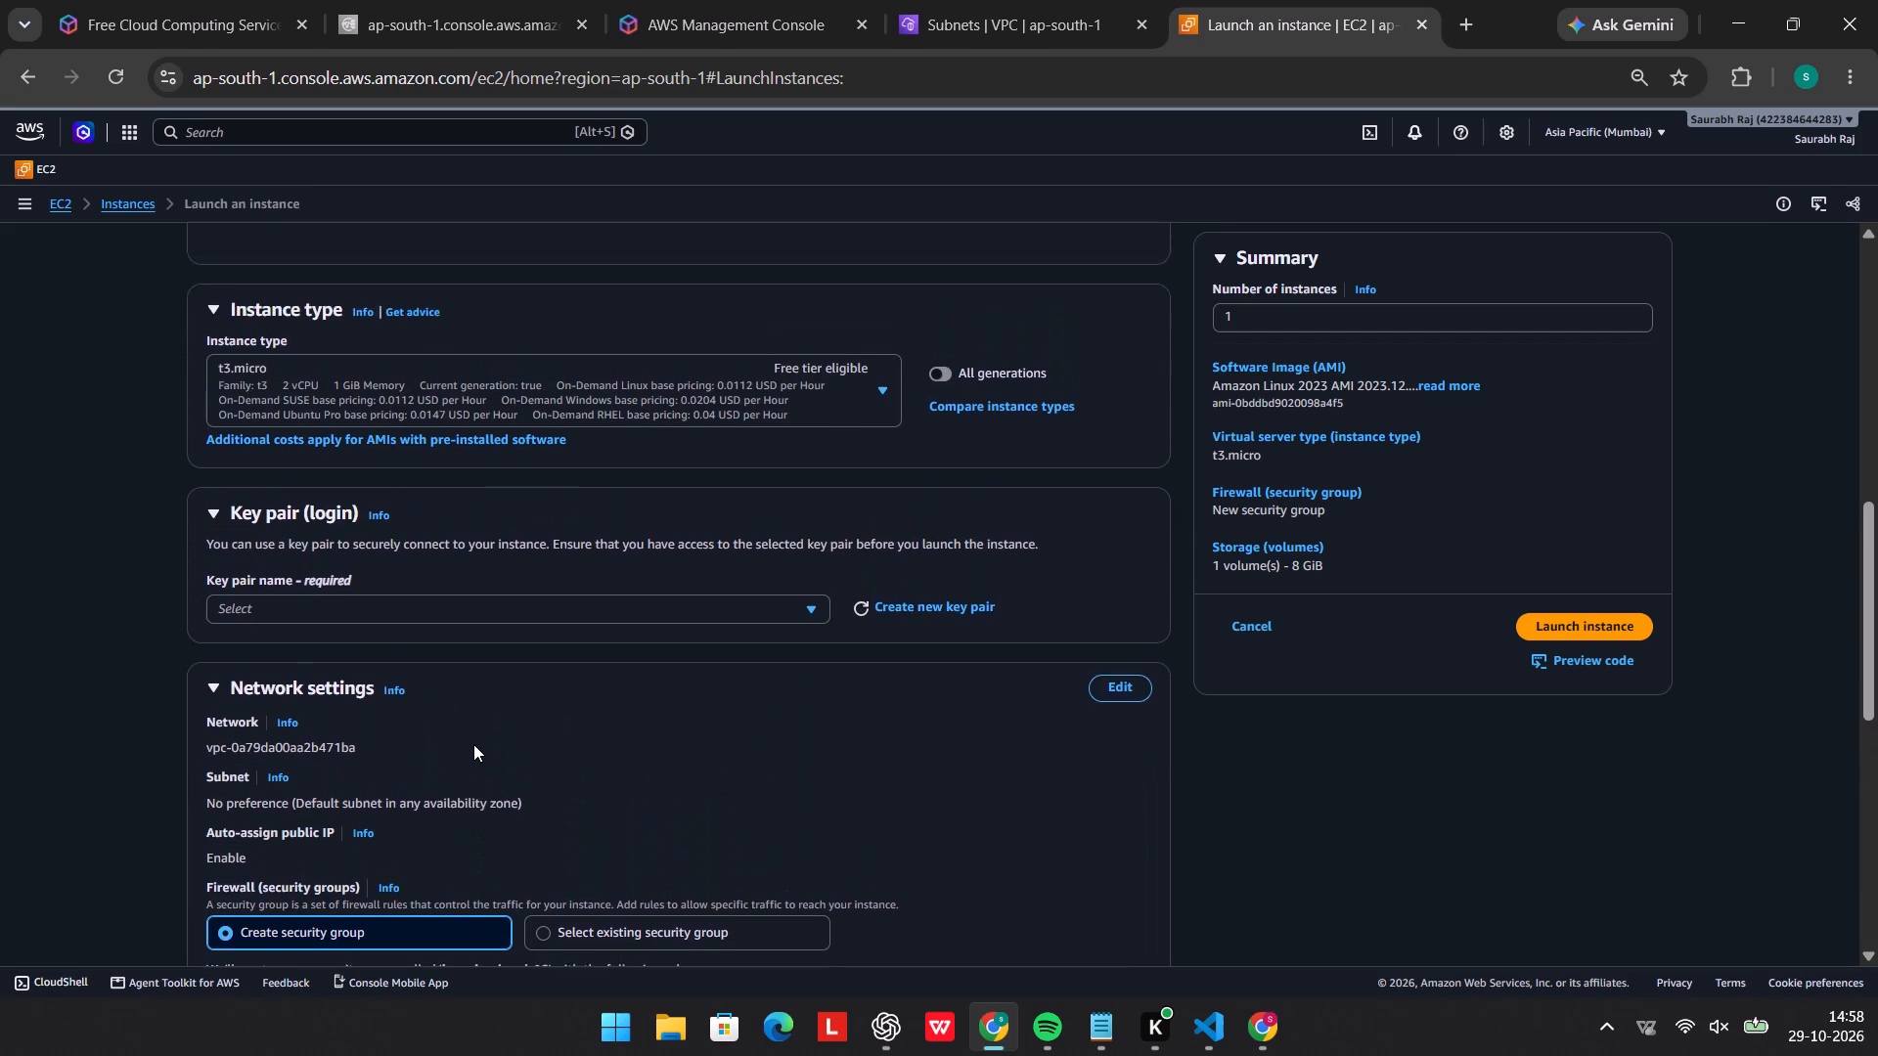
pyautogui.scroll(3, 473, 744)
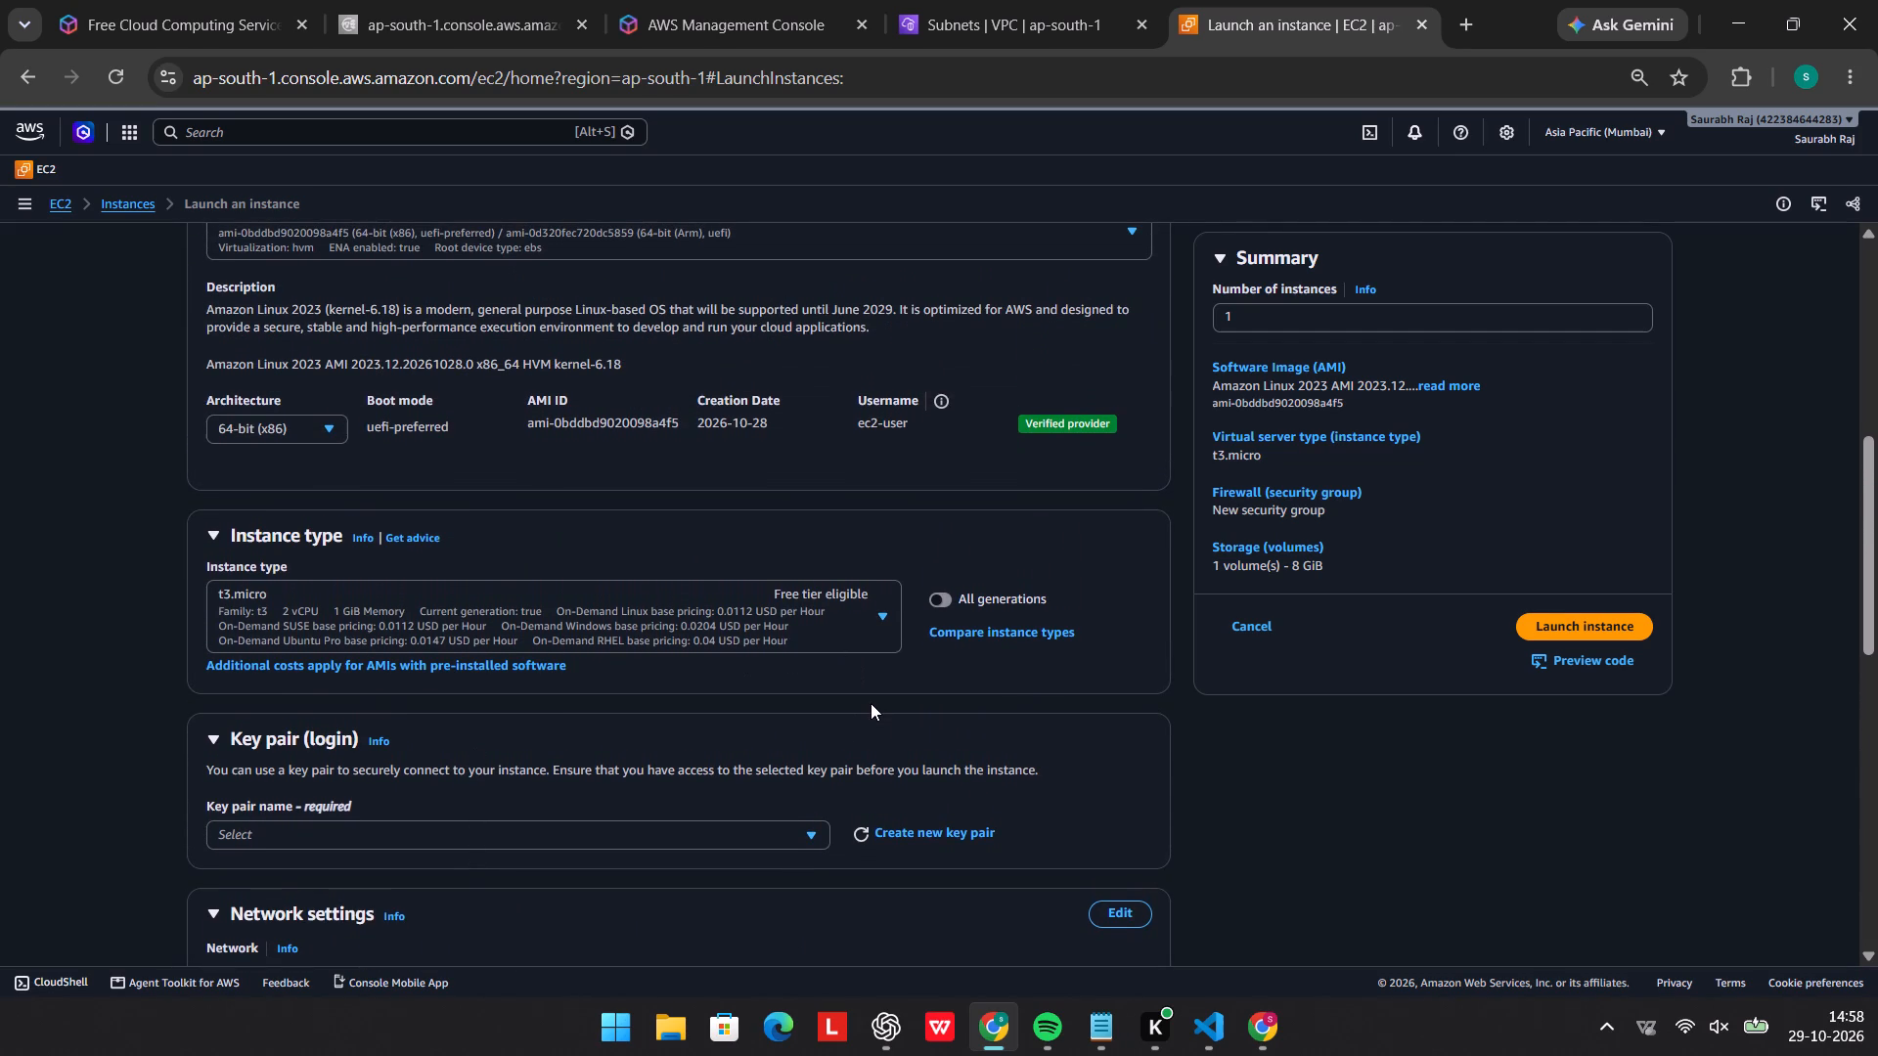
# Open the network settings of the public-server launch form for editing.
pyautogui.scroll(-1, 988, 822)
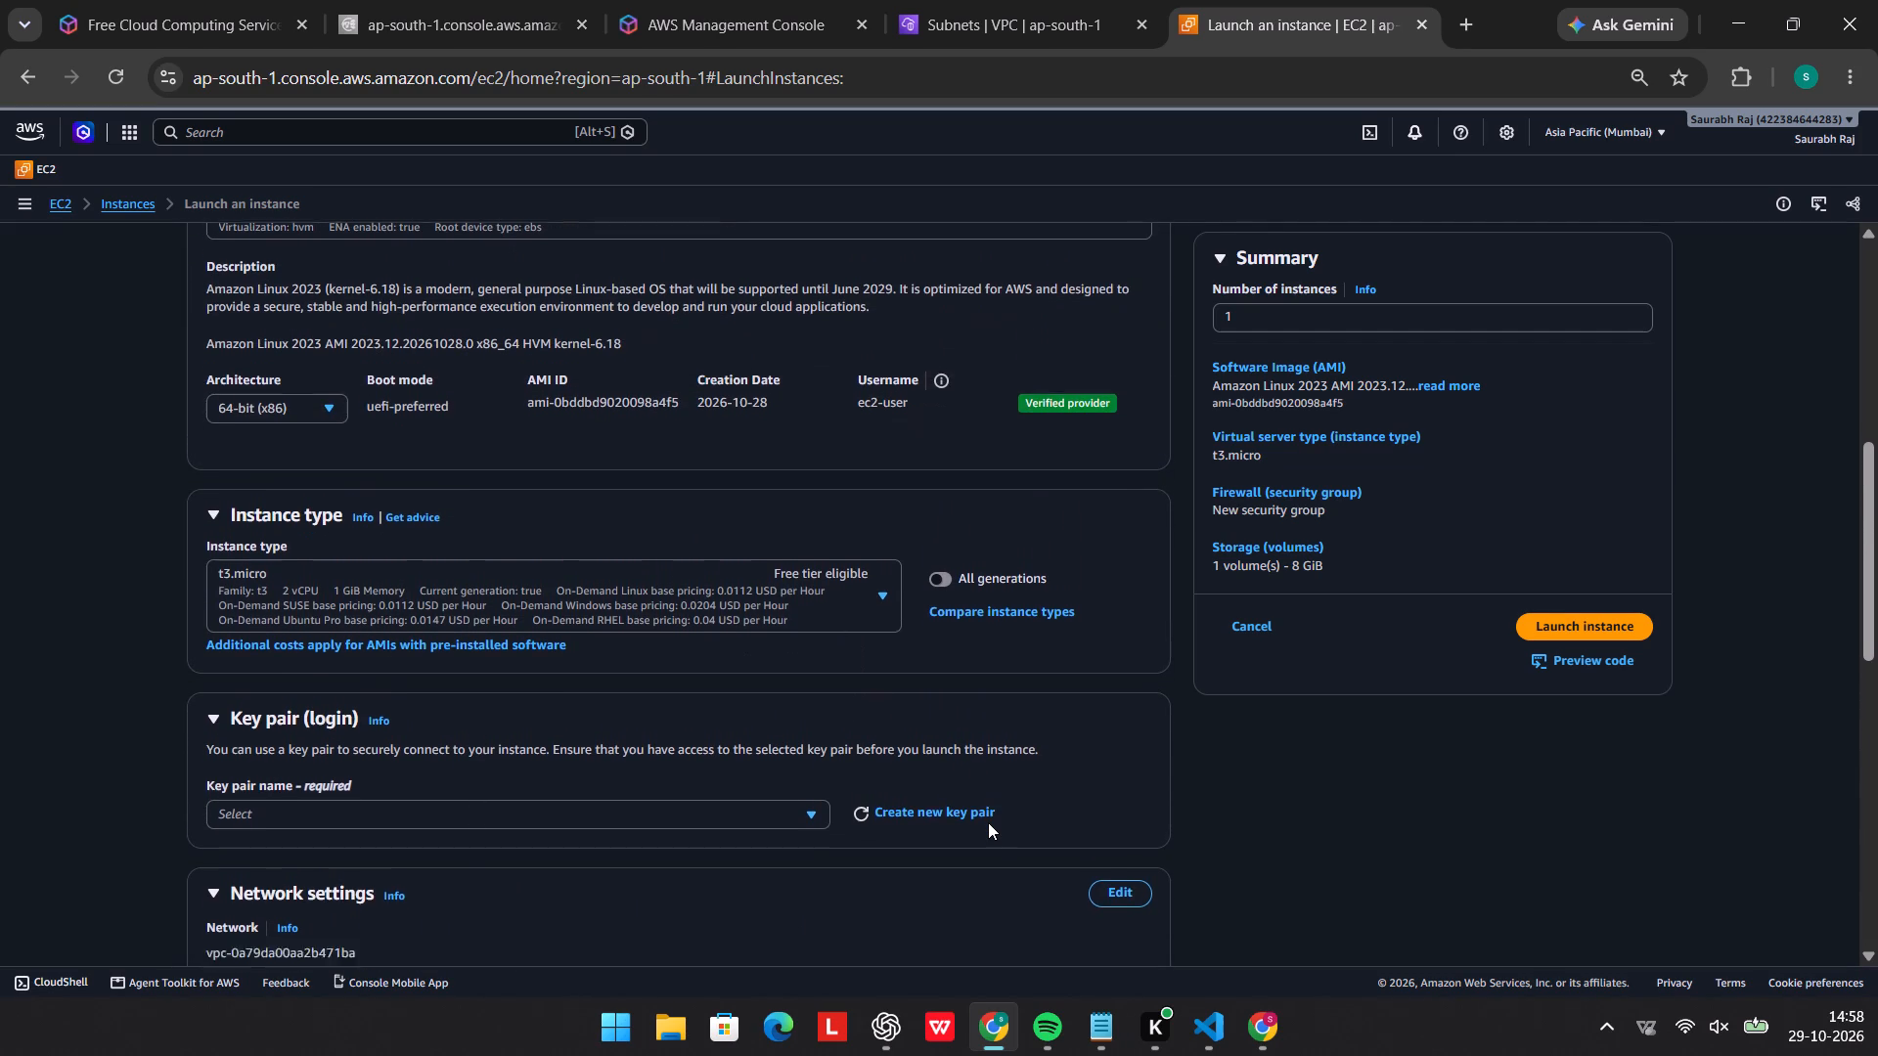
pyautogui.scroll(-1, 988, 822)
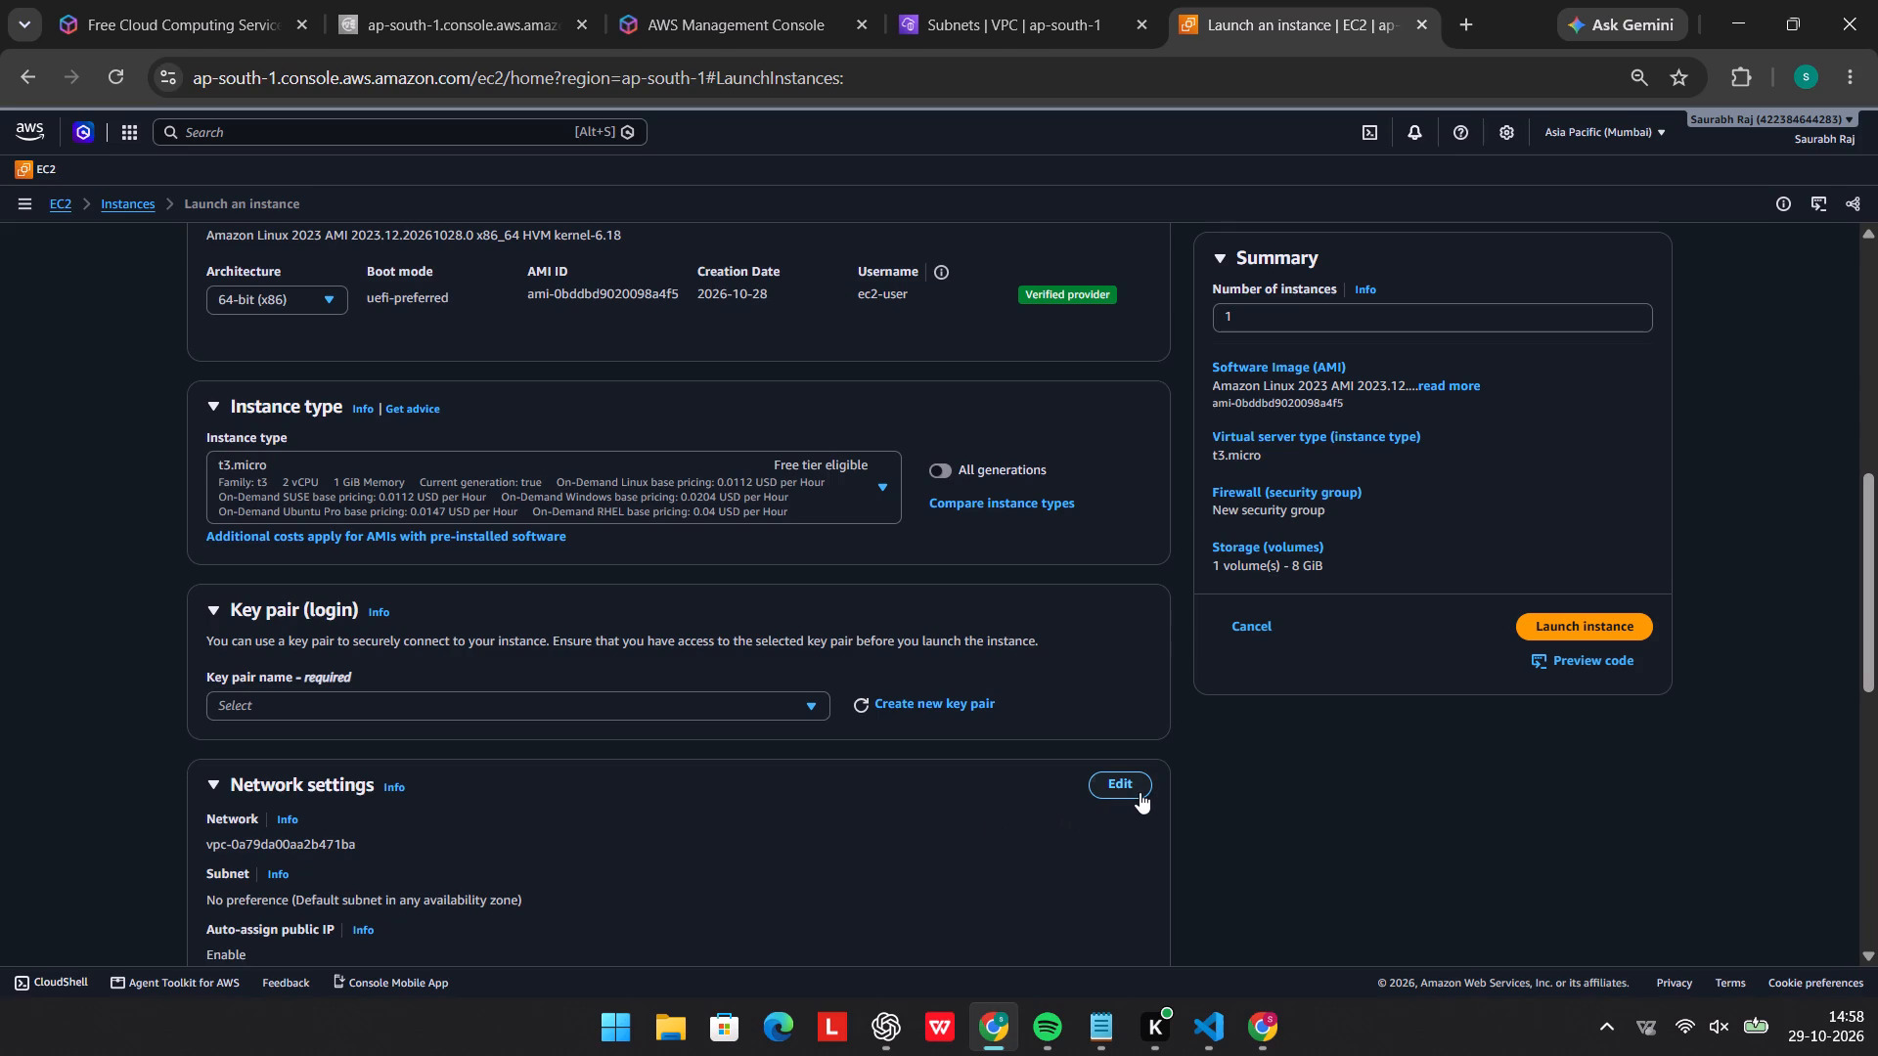
pyautogui.click(1140, 792)
# Set the key pair for public-server to proceed without a key pair.
pyautogui.scroll(-1, 958, 781)
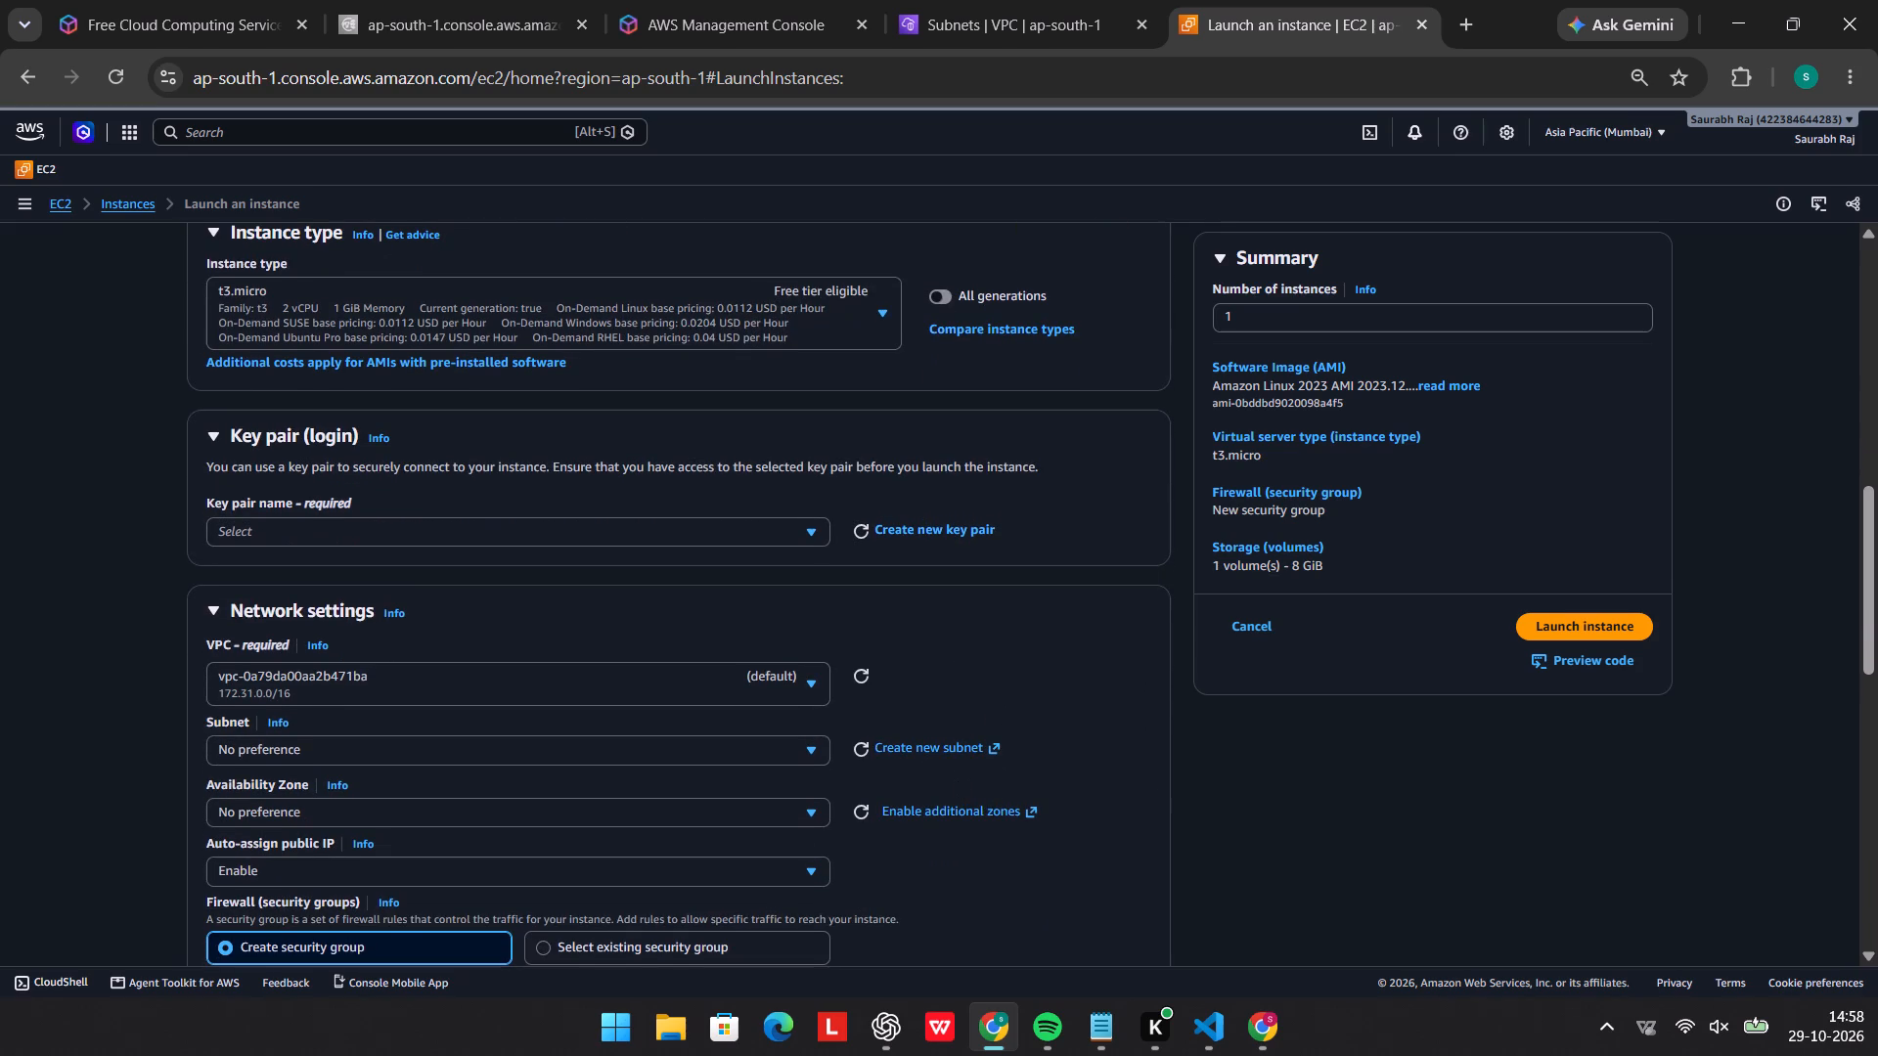
pyautogui.scroll(-1, 790, 690)
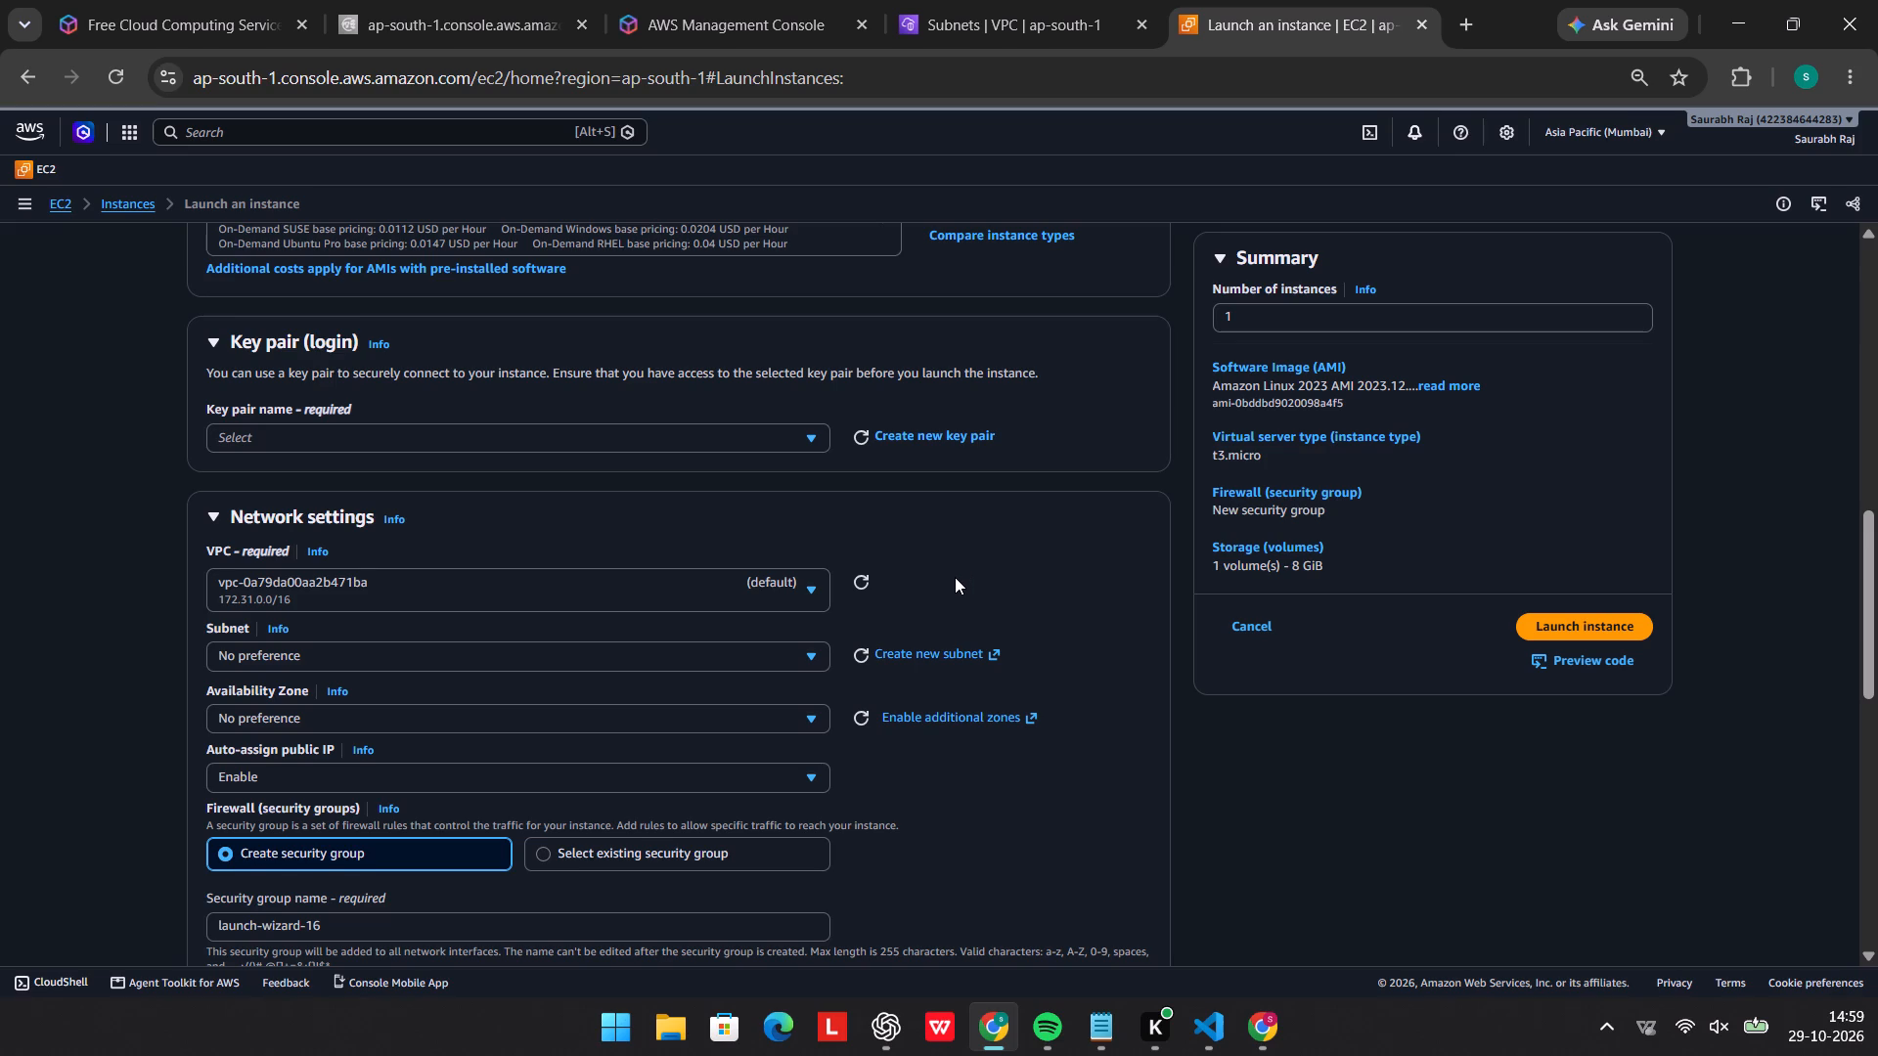
pyautogui.scroll(-2, 955, 577)
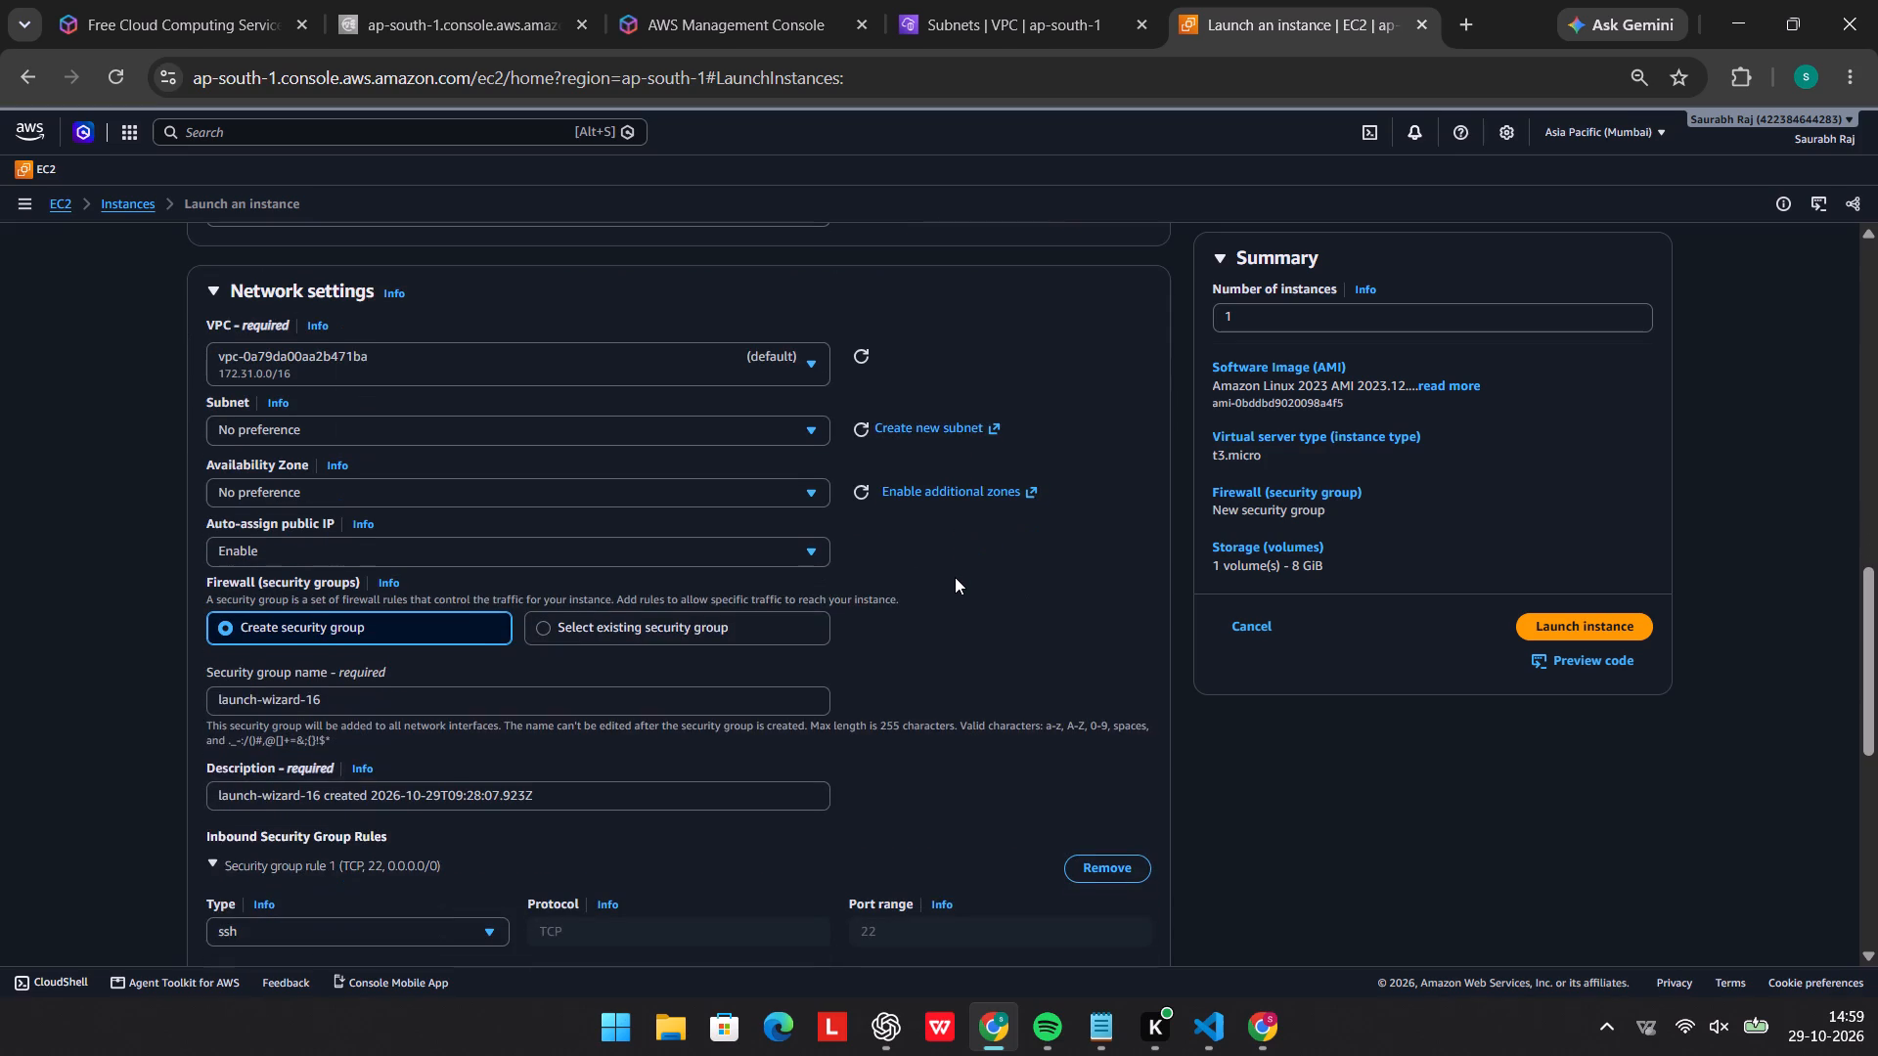
pyautogui.scroll(1, 955, 577)
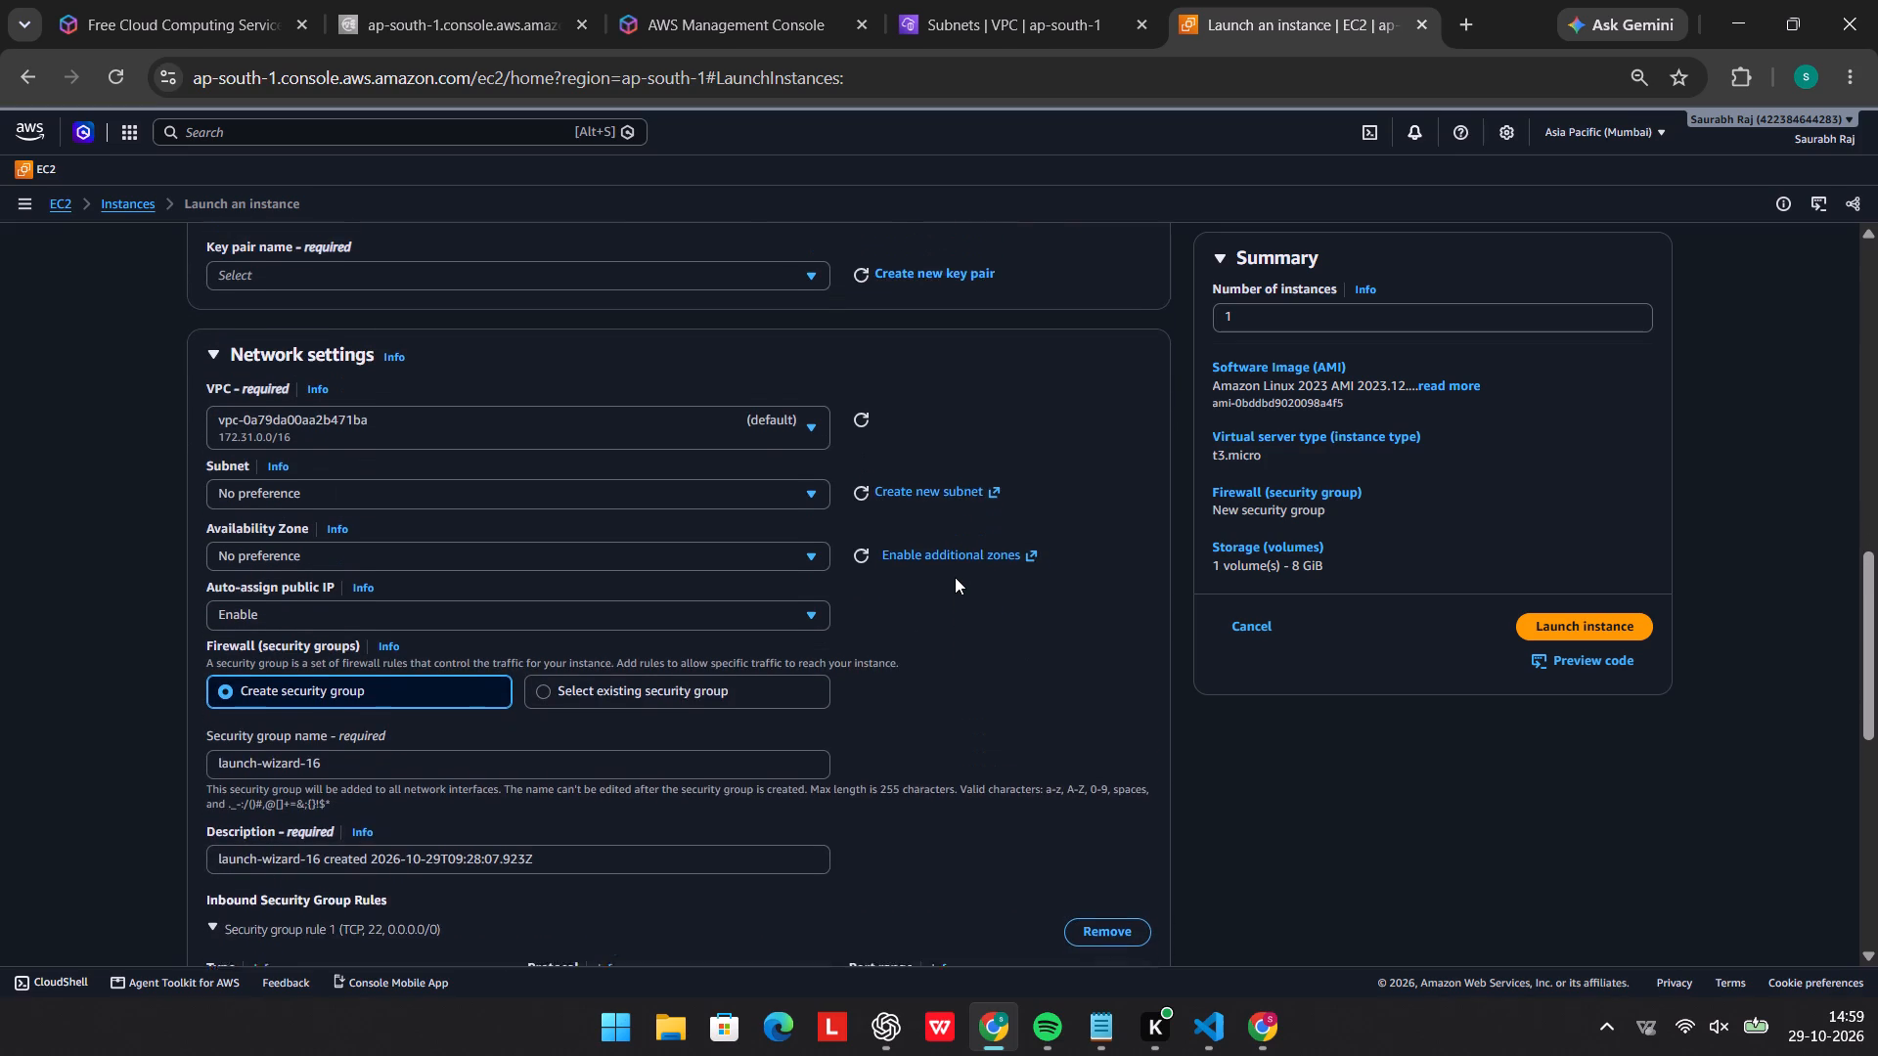
pyautogui.scroll(1, 955, 577)
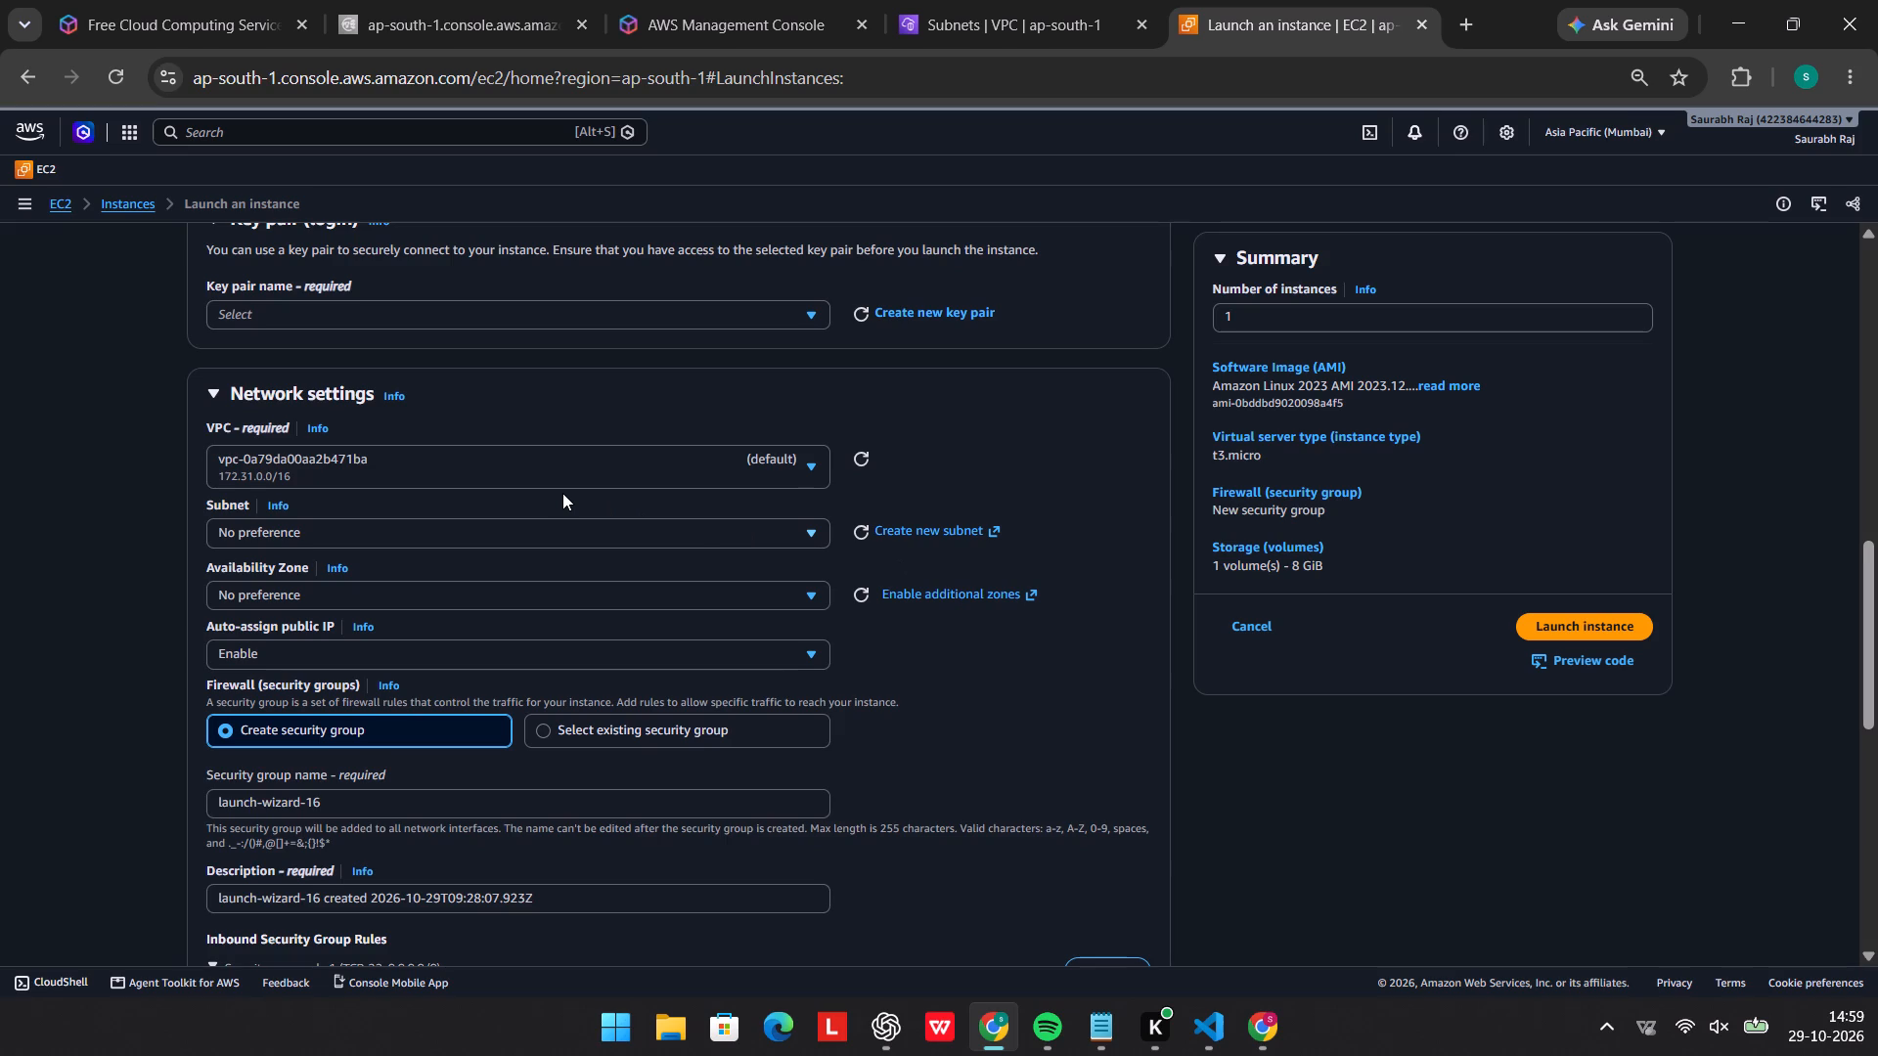
pyautogui.hscroll(1, 562, 493)
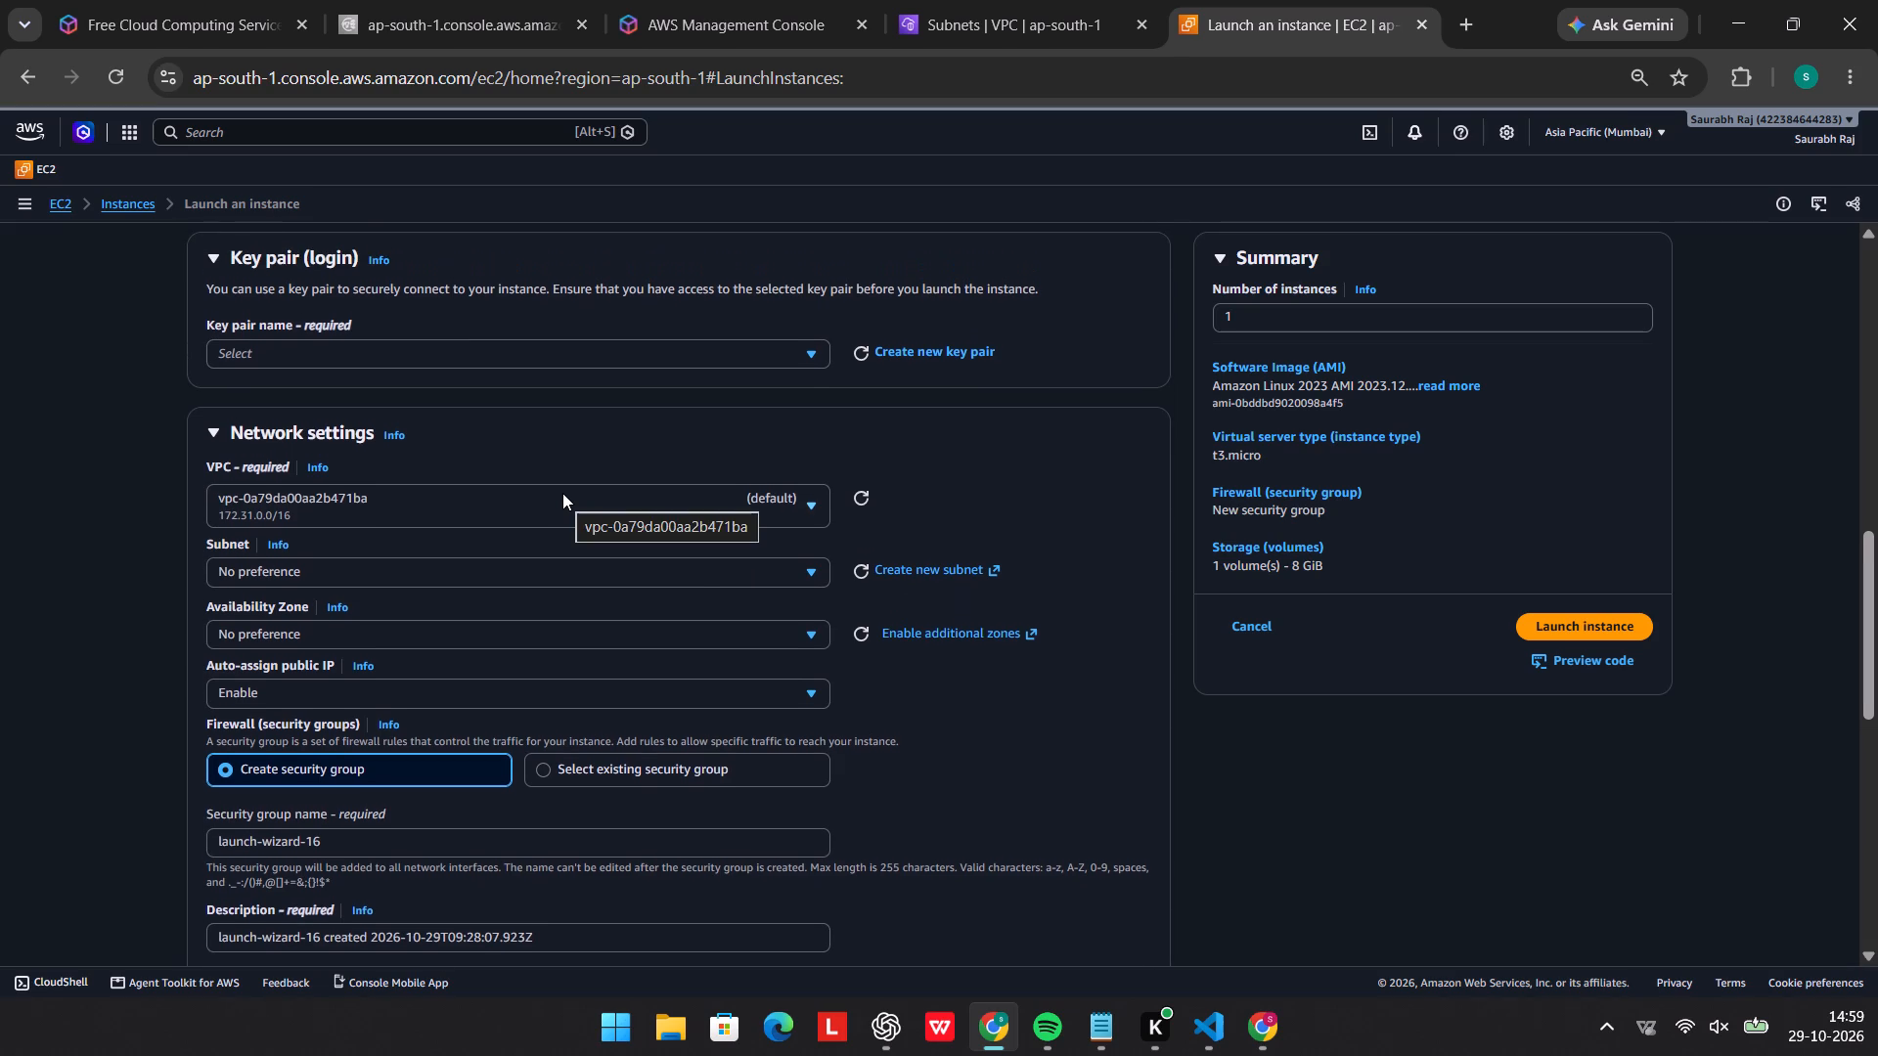
pyautogui.scroll(1, 974, 516)
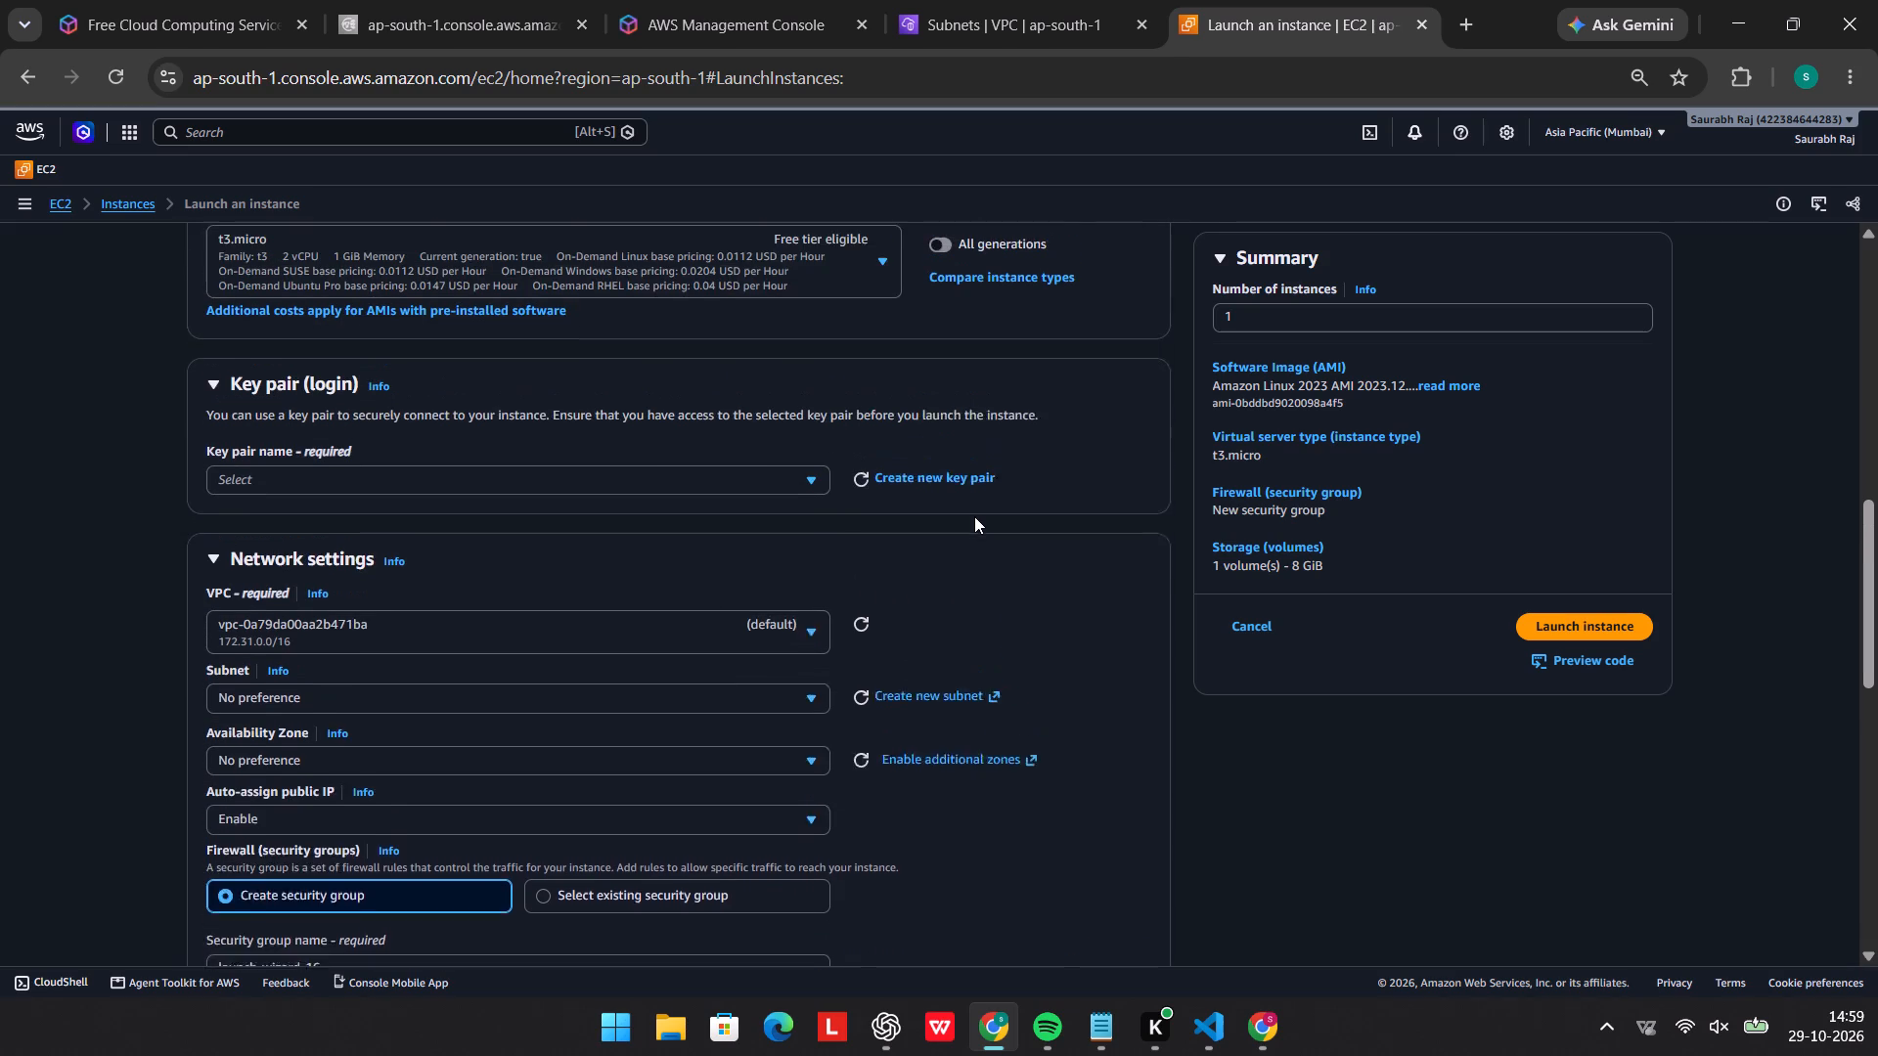
pyautogui.scroll(1, 974, 516)
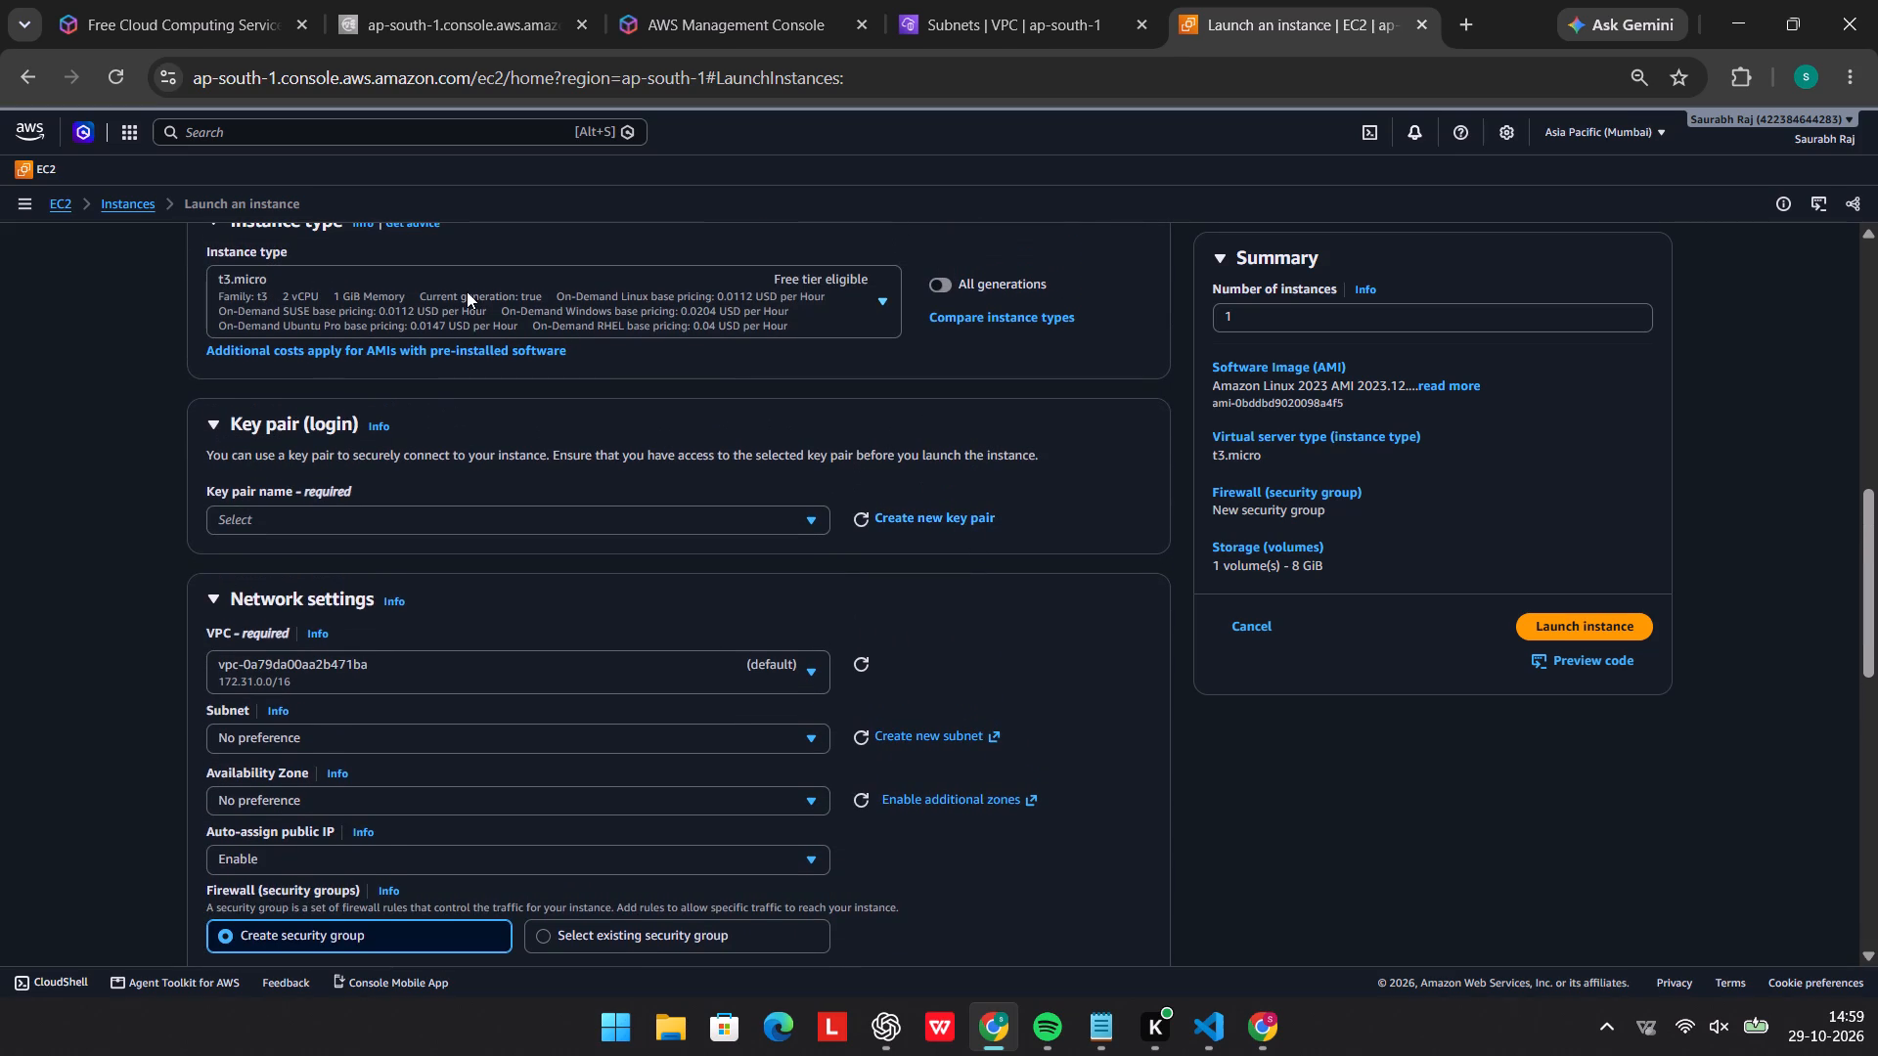
pyautogui.click(428, 517)
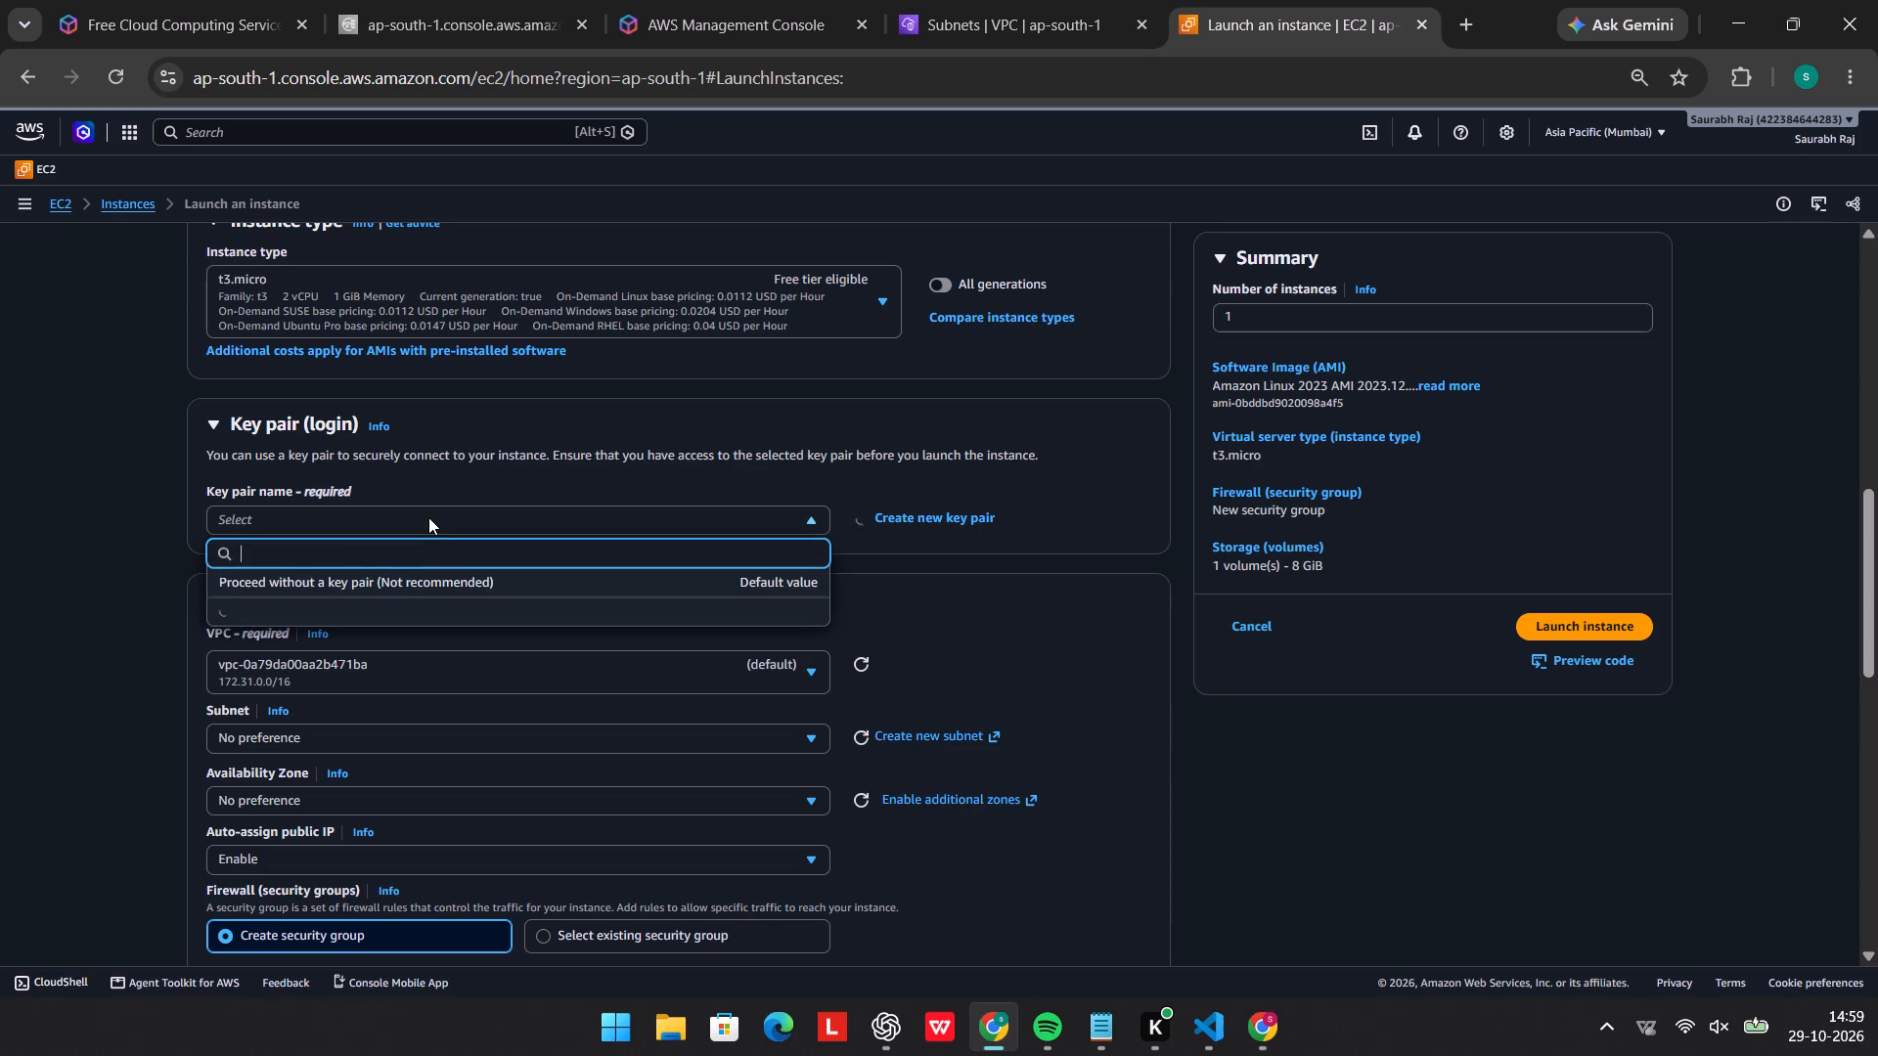
pyautogui.click(390, 586)
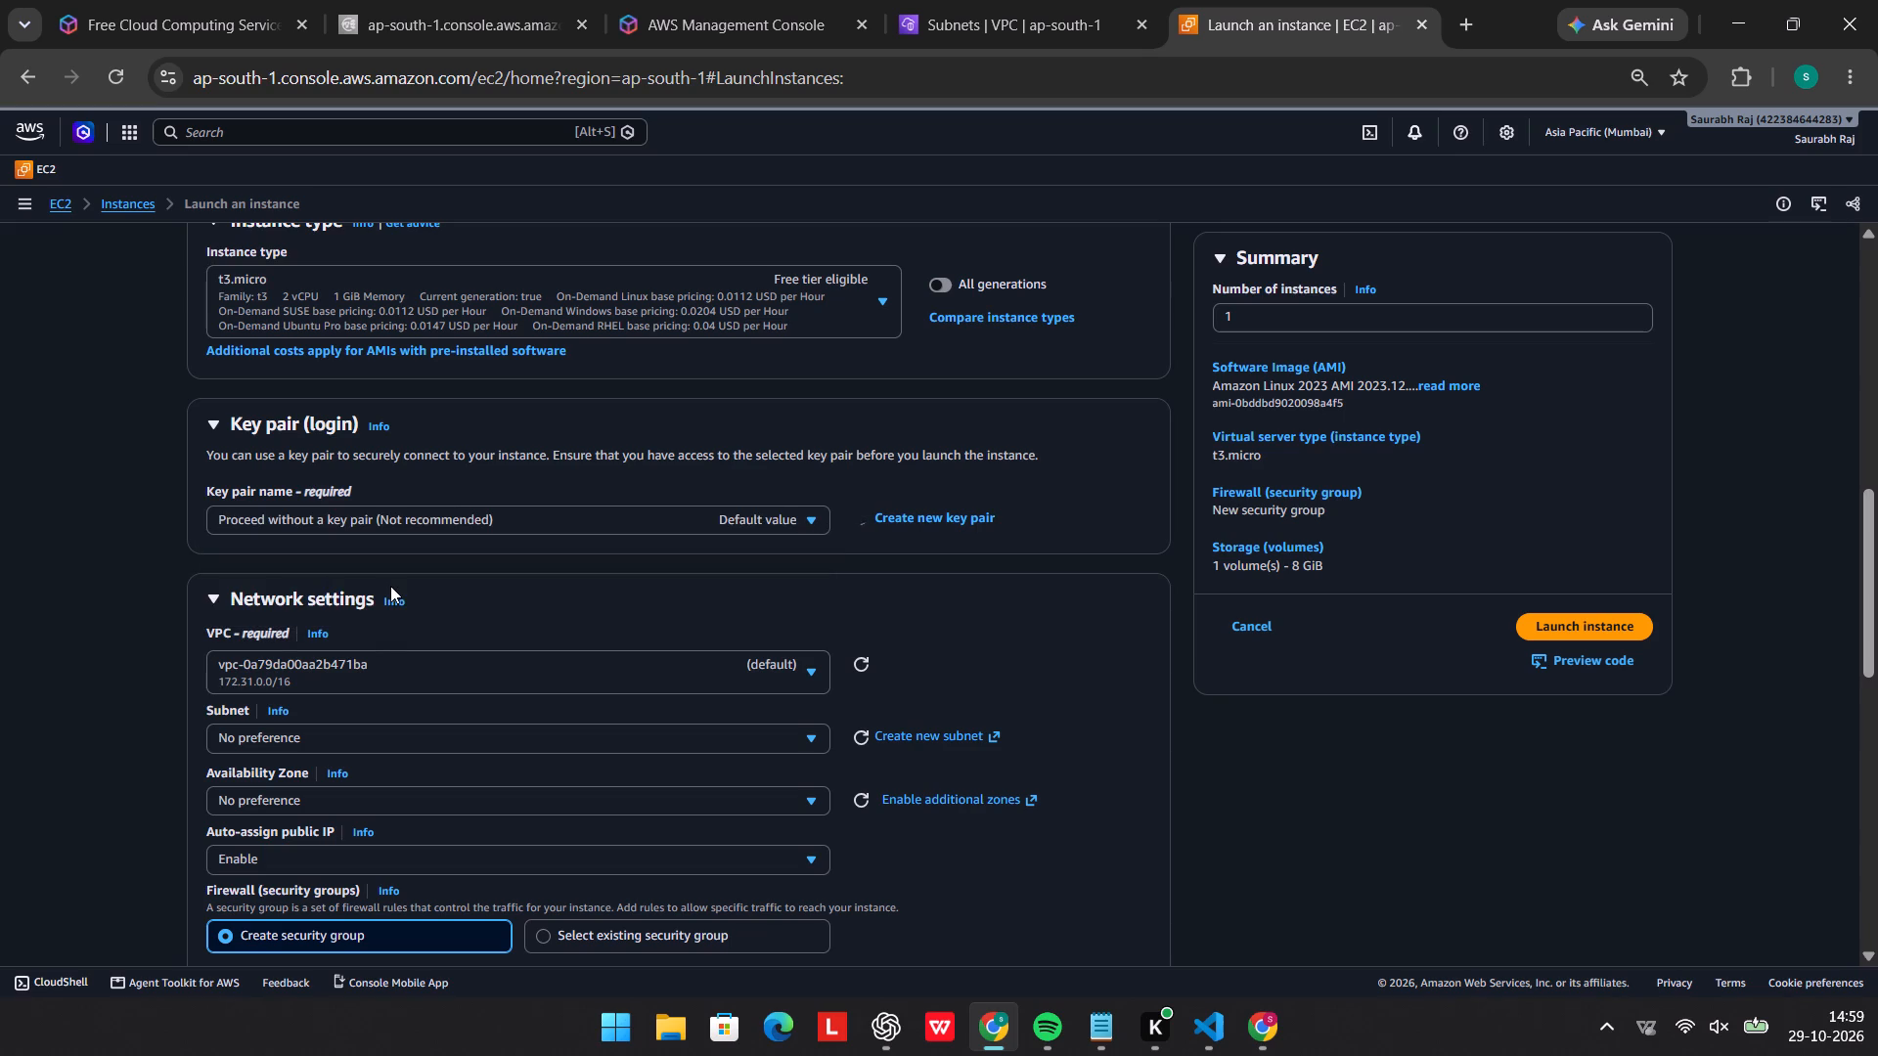
# Select it-c-custom-vpc (10.0.0.0/24) as the VPC in the instance's network settings.
pyautogui.click(581, 688)
pyautogui.click(447, 793)
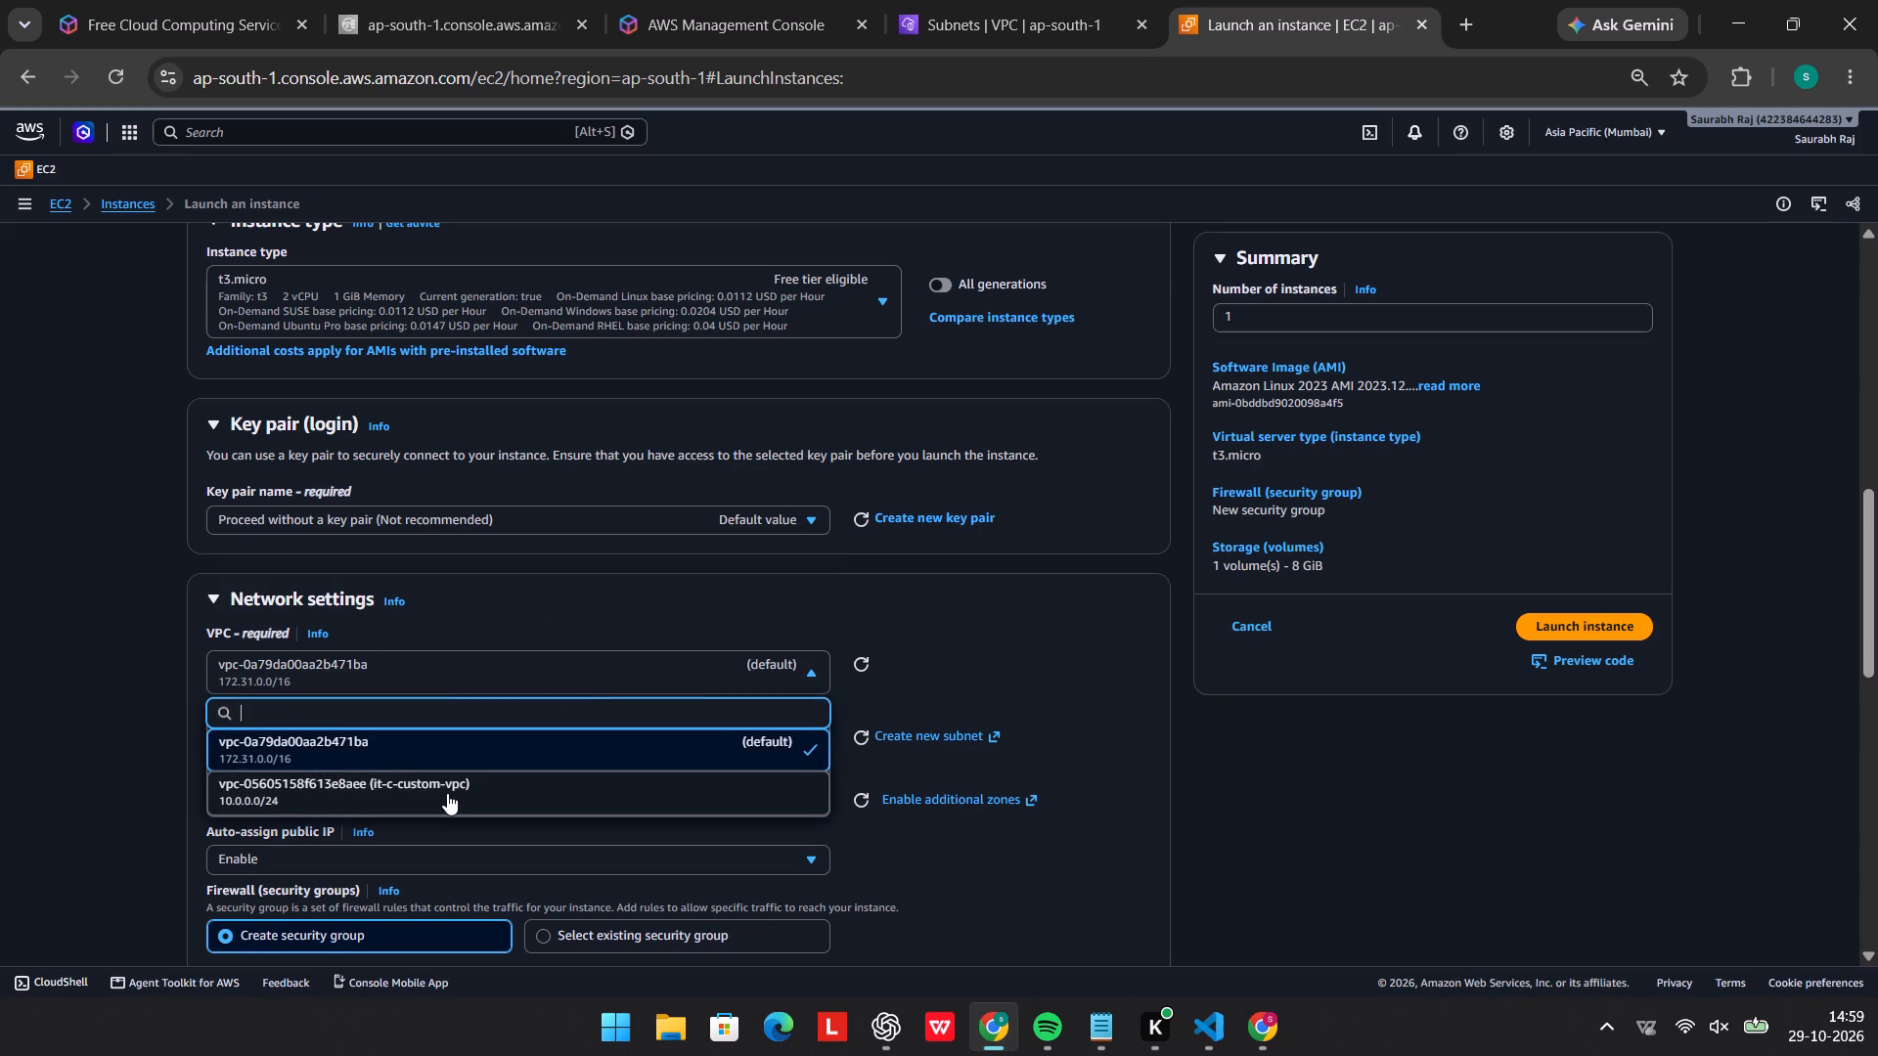
# Replace the new security group's name with it-c-public-2026.
pyautogui.scroll(-1, 528, 792)
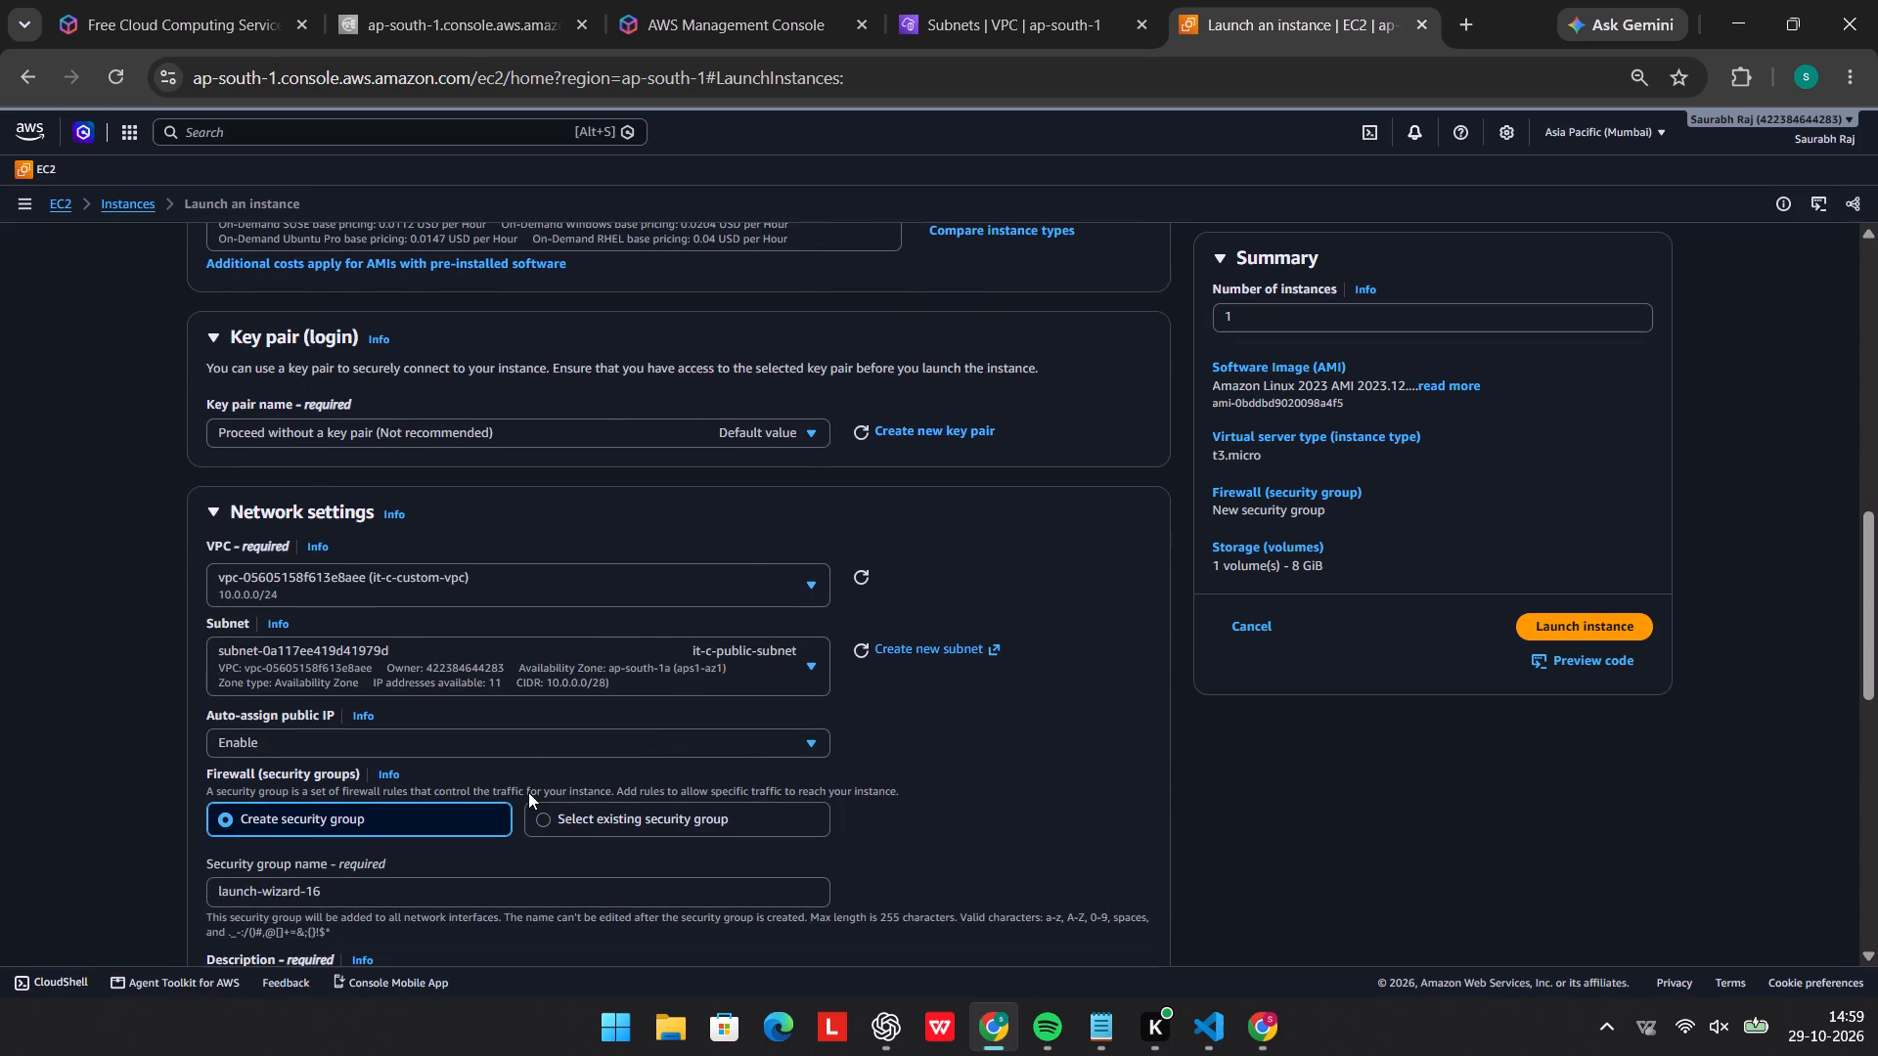
pyautogui.scroll(-1, 436, 800)
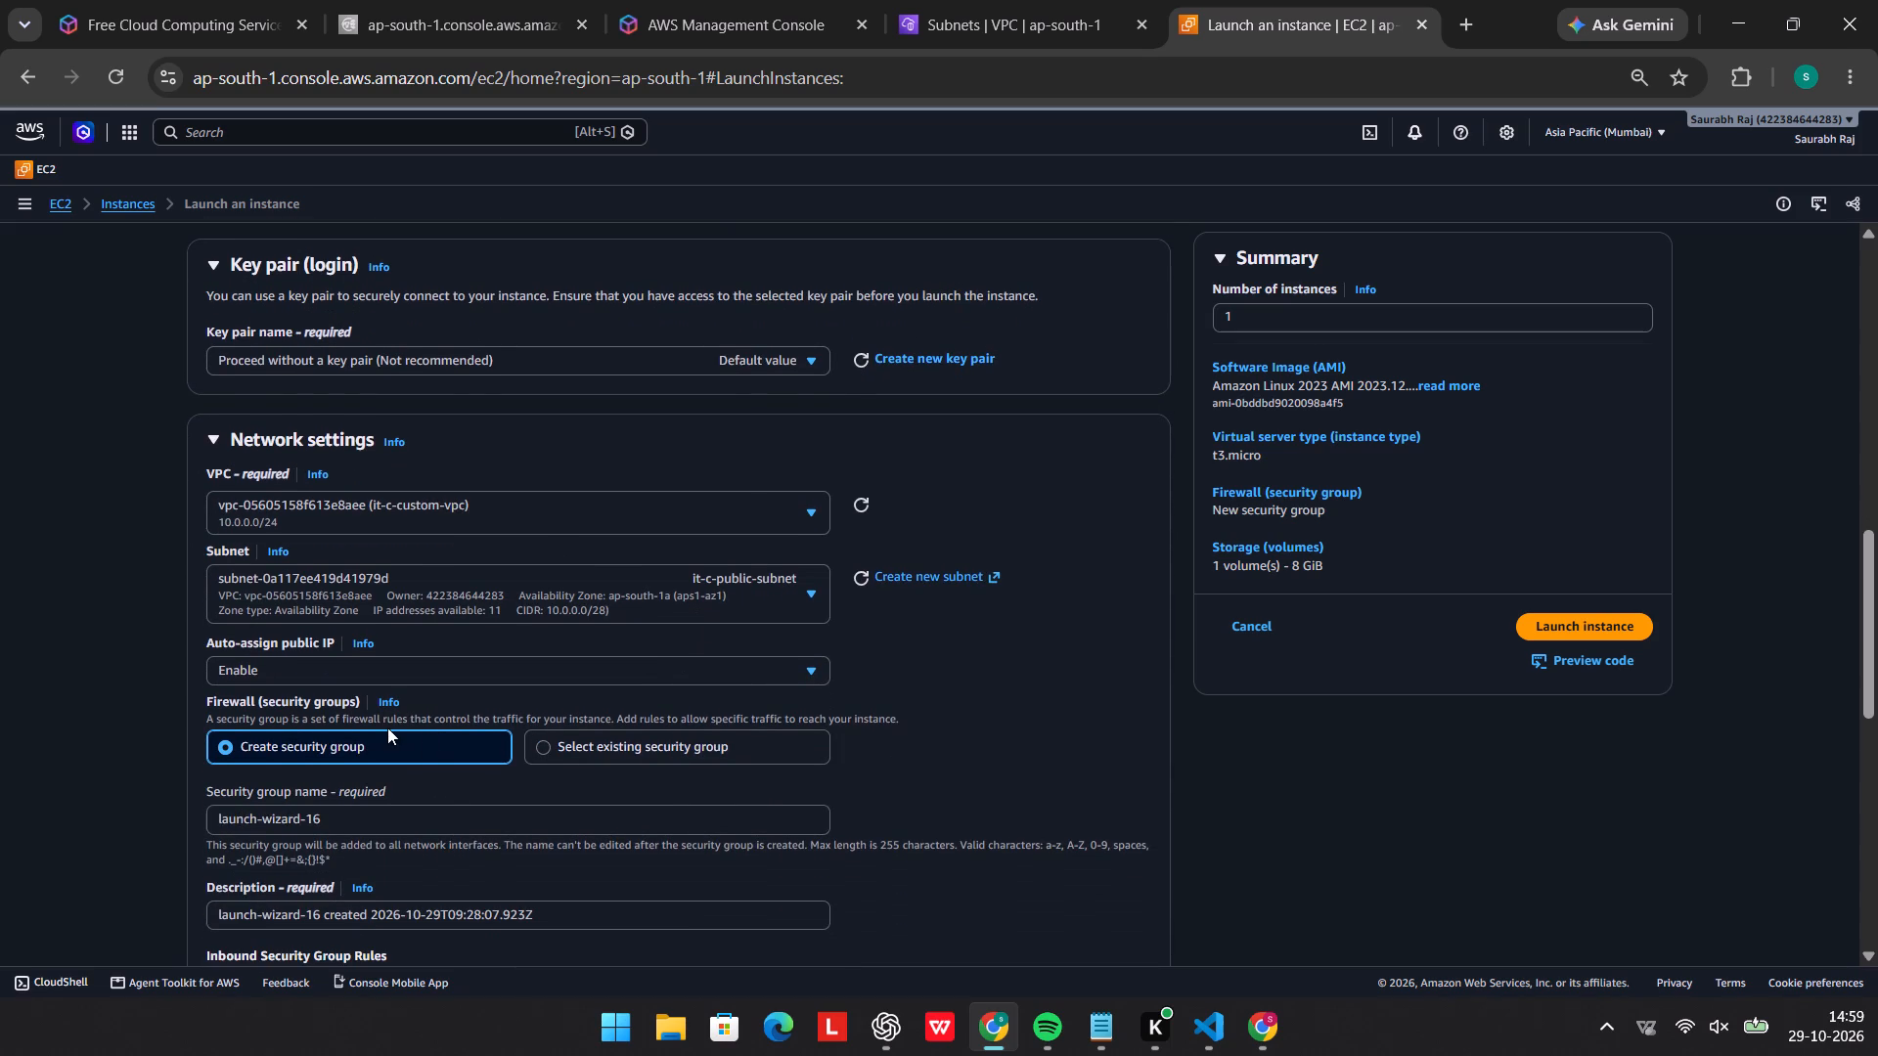
pyautogui.scroll(-2, 483, 811)
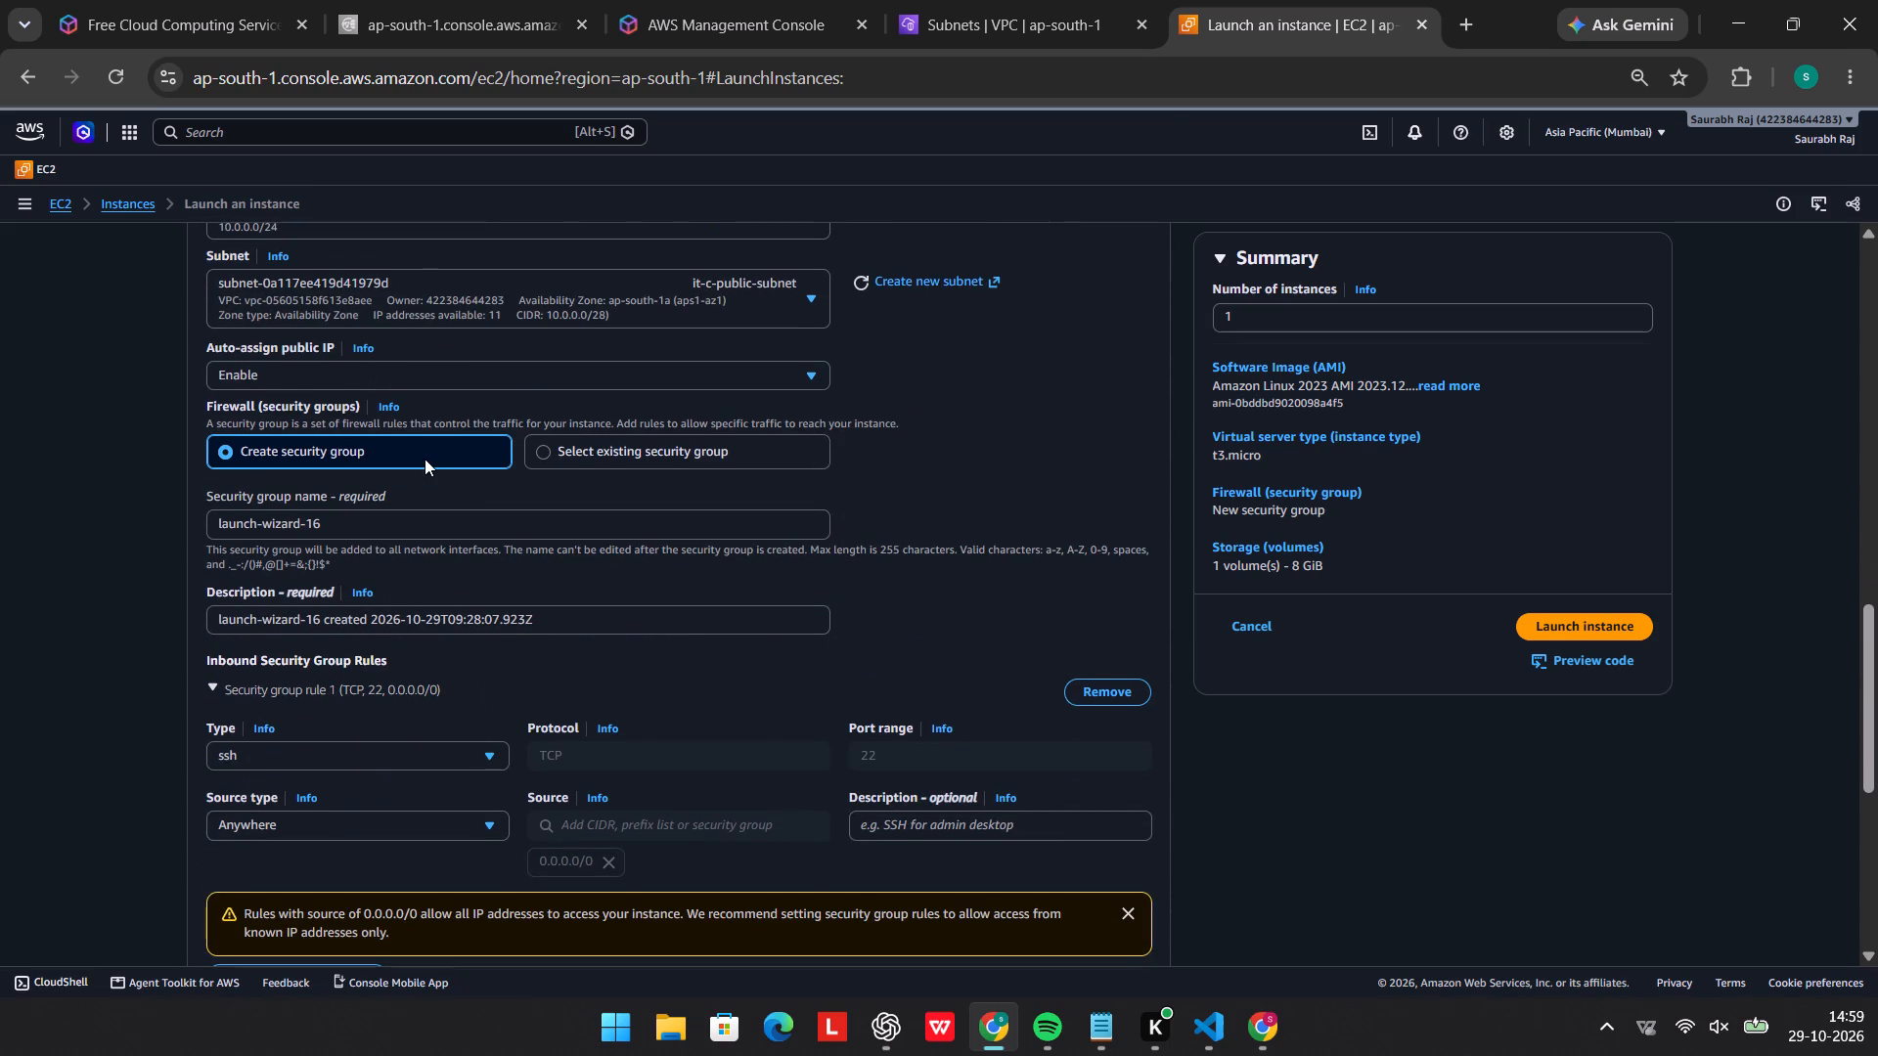
pyautogui.scroll(-1, 503, 659)
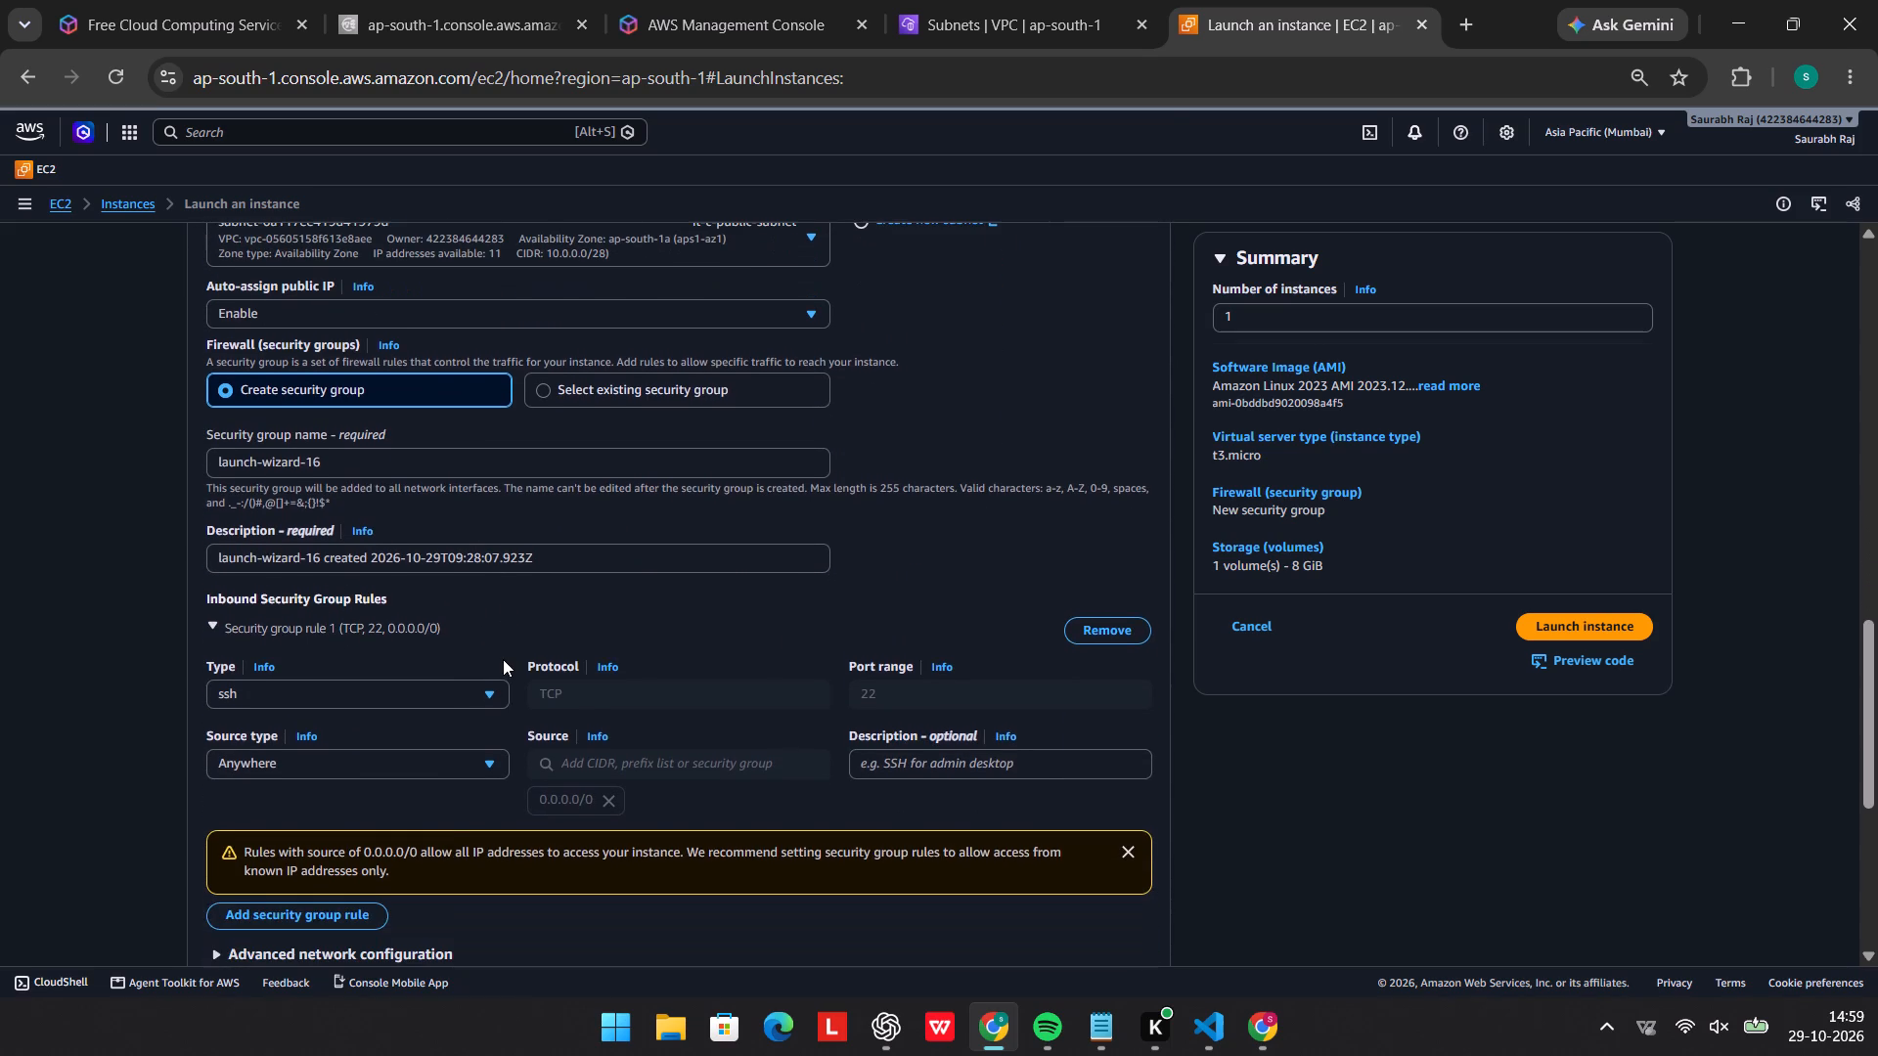
pyautogui.scroll(1, 503, 659)
pyautogui.click(341, 538)
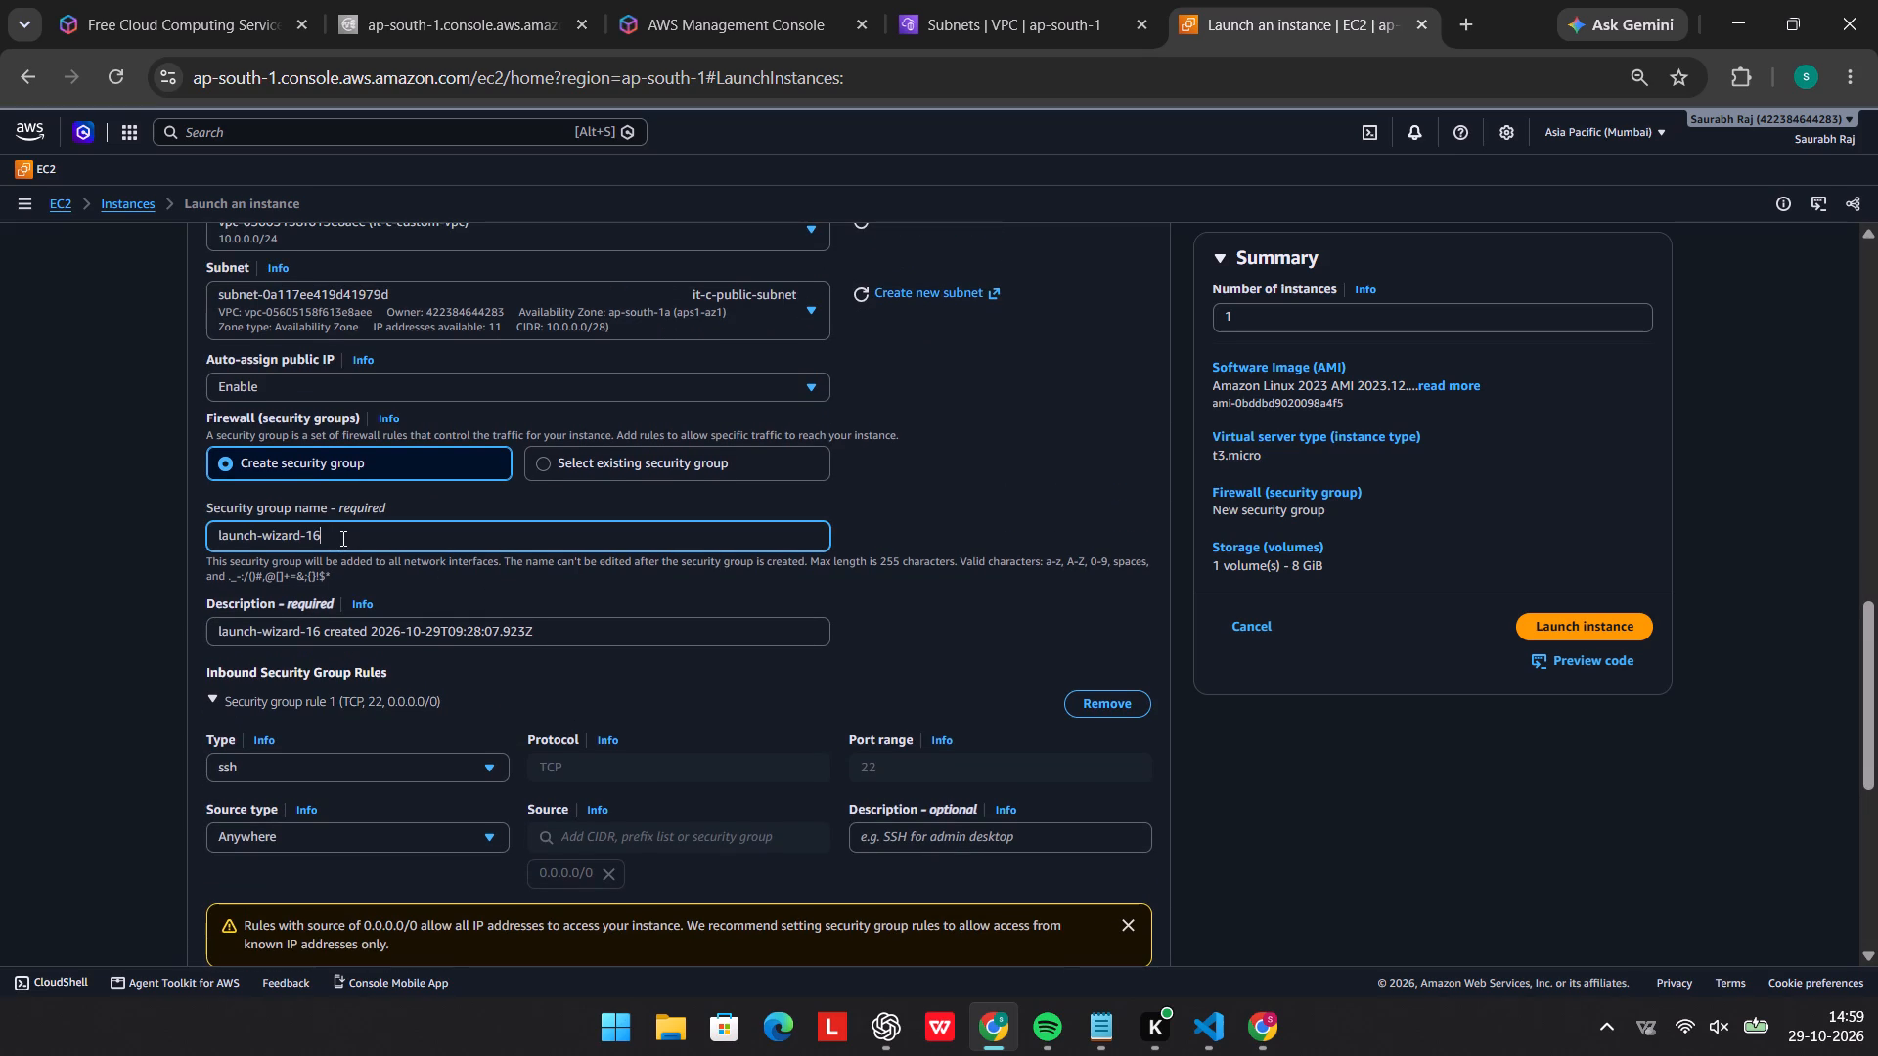
pyautogui.press('BackSpace')
pyautogui.press('BackSpace')
pyautogui.press('BackSpace')
pyautogui.press('BackSpace')
pyautogui.press('BackSpace')
pyautogui.press('BackSpace')
pyautogui.press('BackSpace')
pyautogui.press('BackSpace')
pyautogui.press('BackSpace')
pyautogui.press('BackSpace')
pyautogui.press('BackSpace')
pyautogui.press('BackSpace')
pyautogui.press('BackSpace')
pyautogui.press('BackSpace')
pyautogui.press('BackSpace')
pyautogui.press('BackSpace')
pyautogui.press('BackSpace')
pyautogui.press('BackSpace')
pyautogui.press('BackSpace')
pyautogui.press('BackSpace')
pyautogui.press('BackSpace')
pyautogui.press('BackSpace')
pyautogui.write('it-')
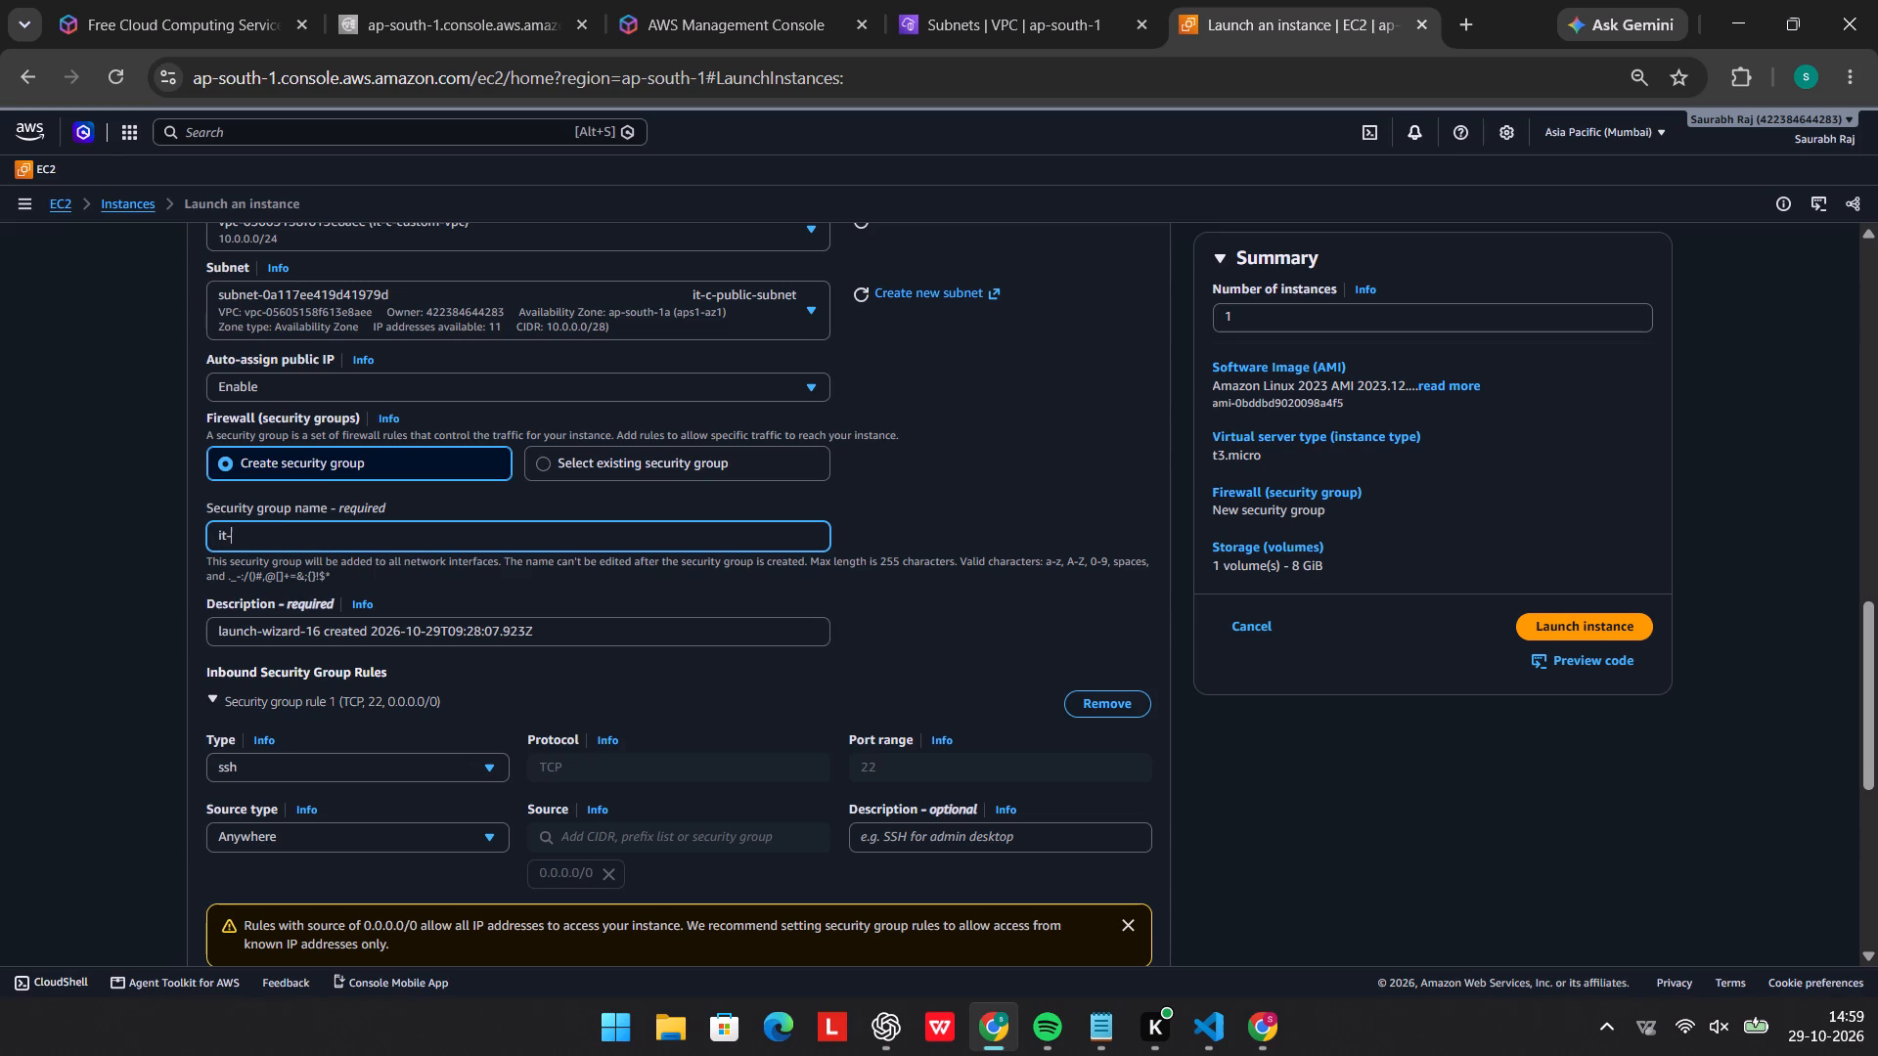
pyautogui.write('c-pu')
pyautogui.press('n')
pyautogui.press('BackSpace')
pyautogui.write('blic')
pyautogui.press('-')
pyautogui.write('2026')
# Review the inbound rule, storage and file system settings, and launch the public-server instance.
pyautogui.scroll(-2, 748, 661)
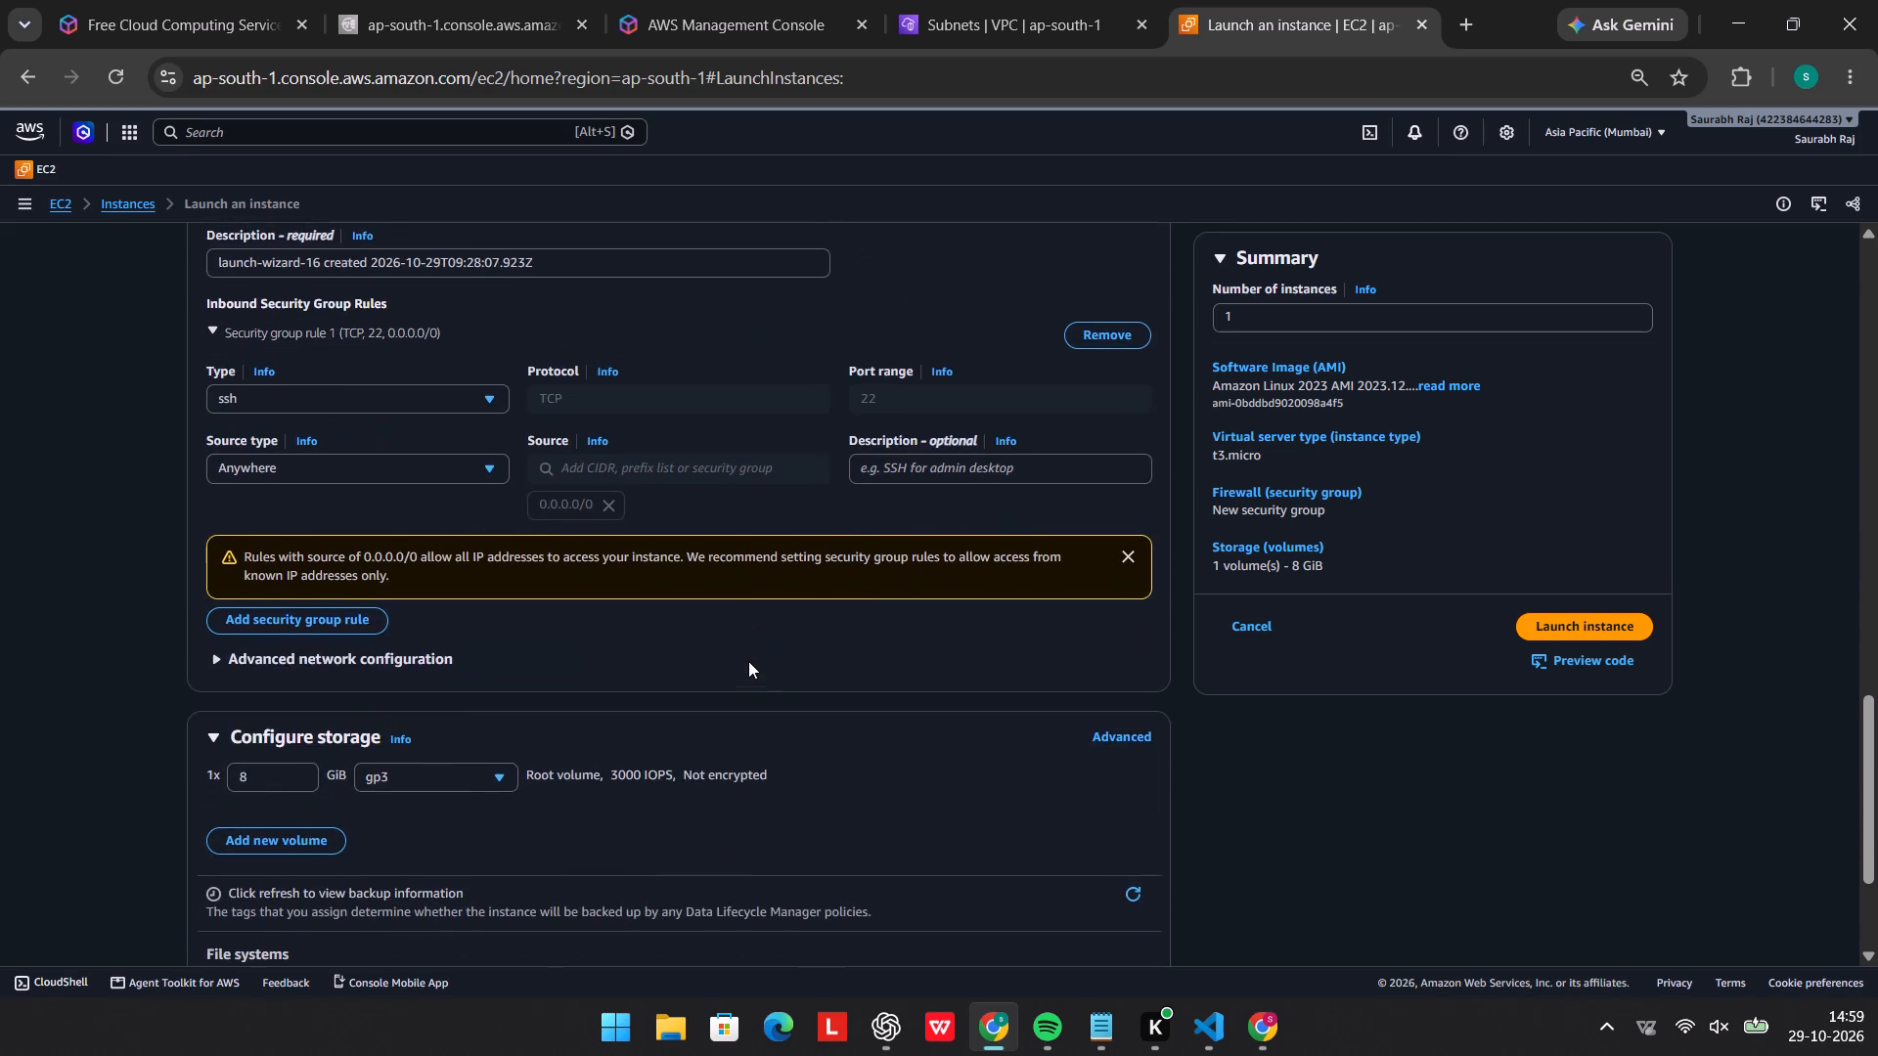
pyautogui.scroll(-5, 748, 661)
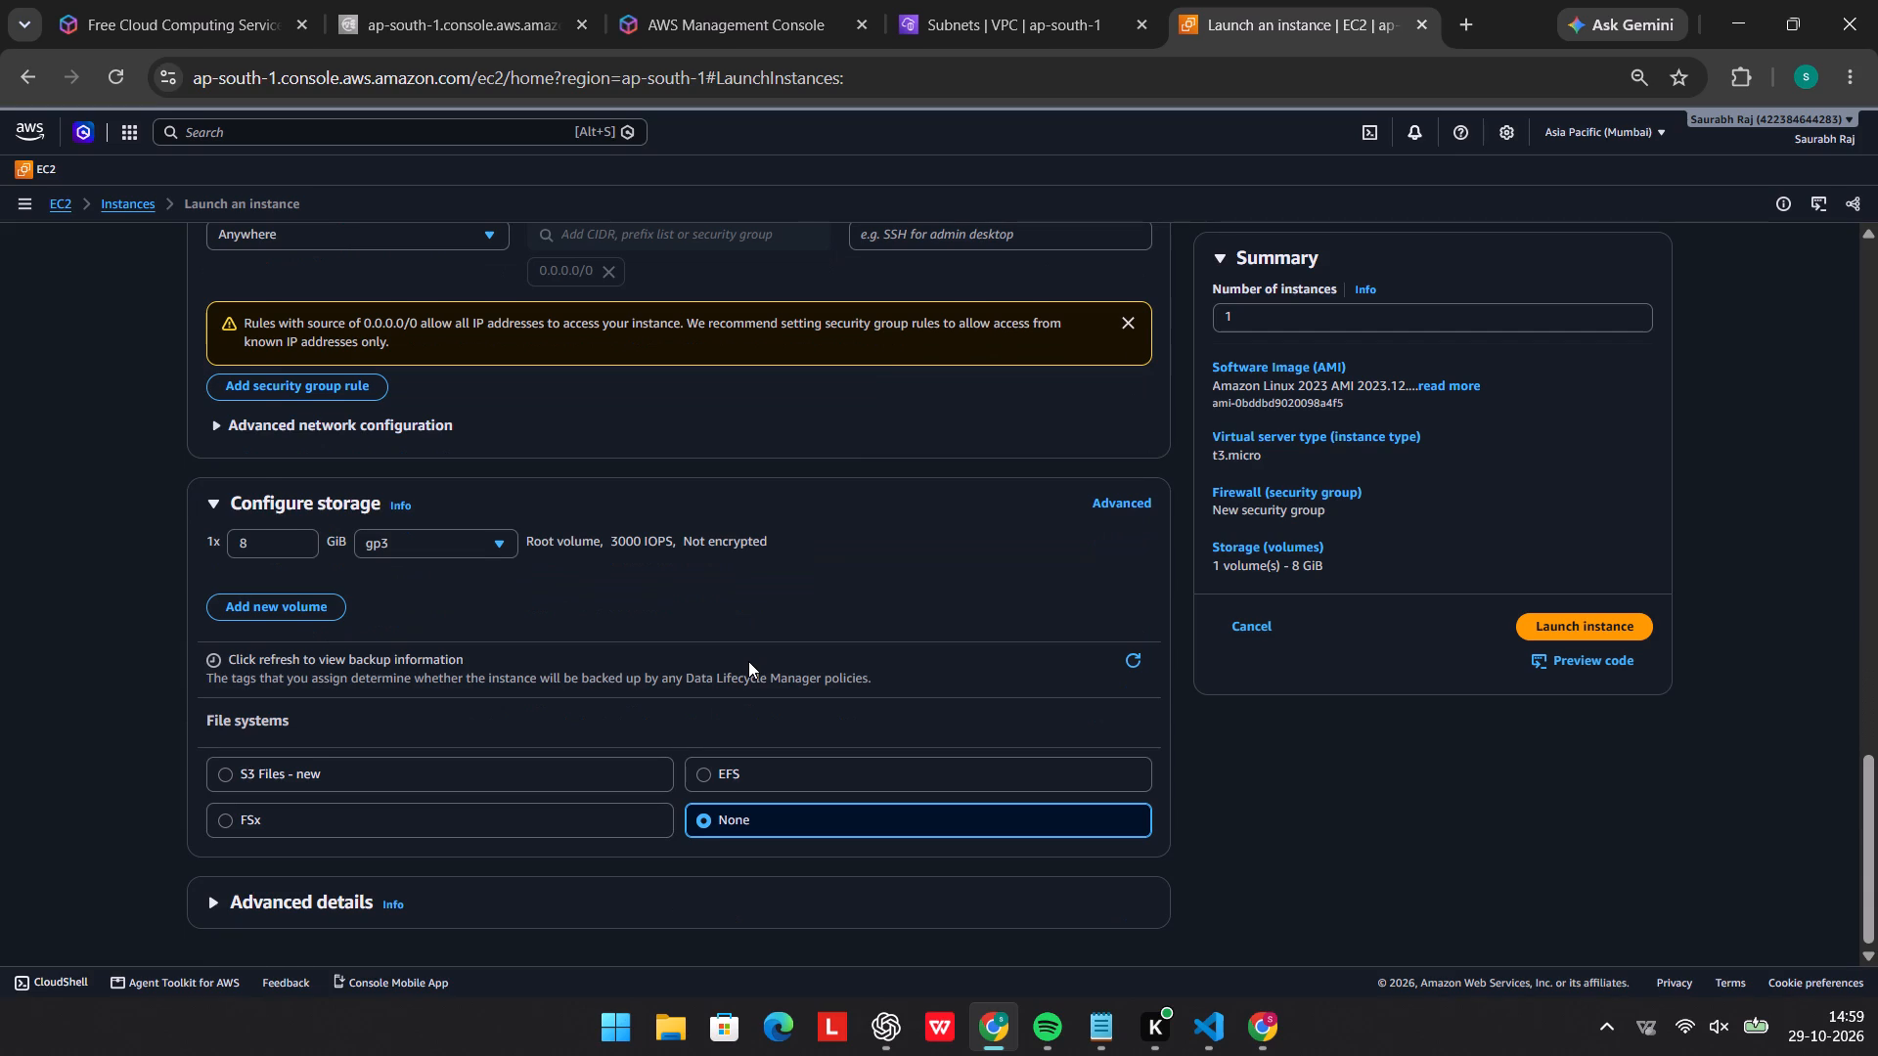
pyautogui.scroll(1, 748, 661)
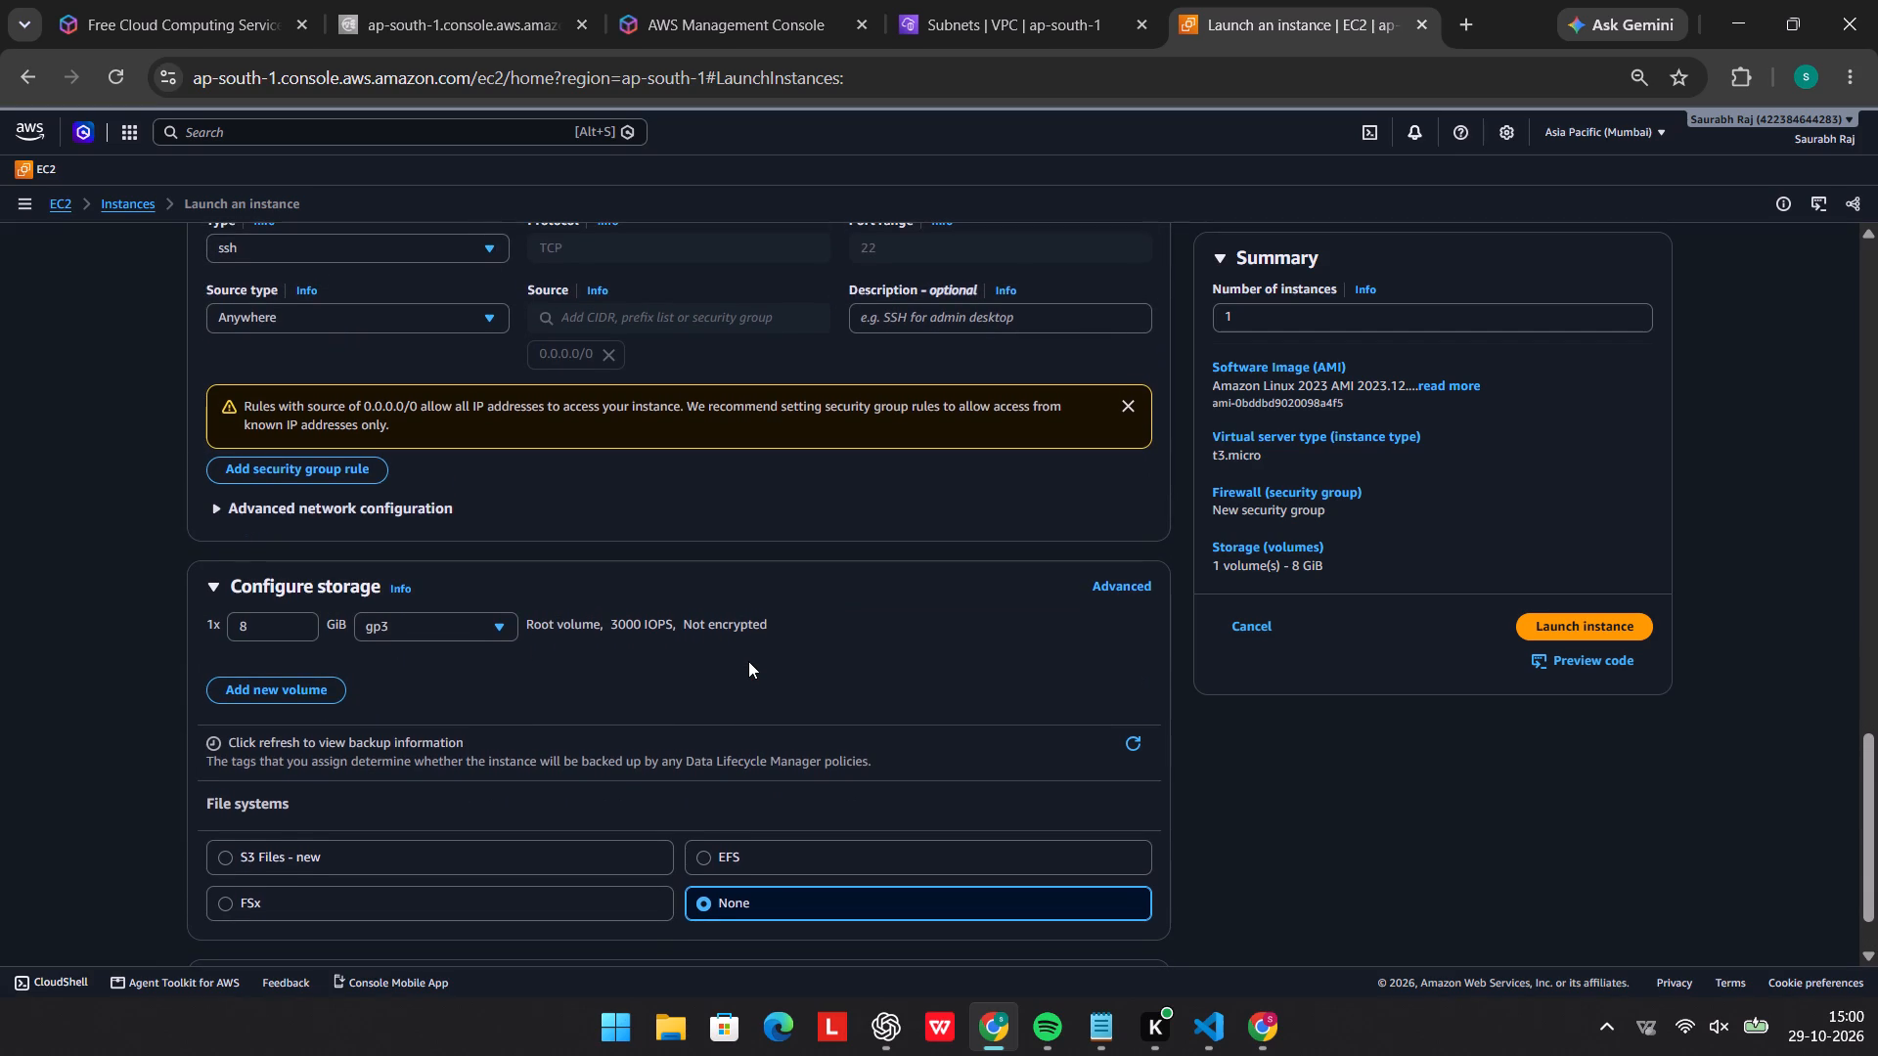
pyautogui.click(1570, 627)
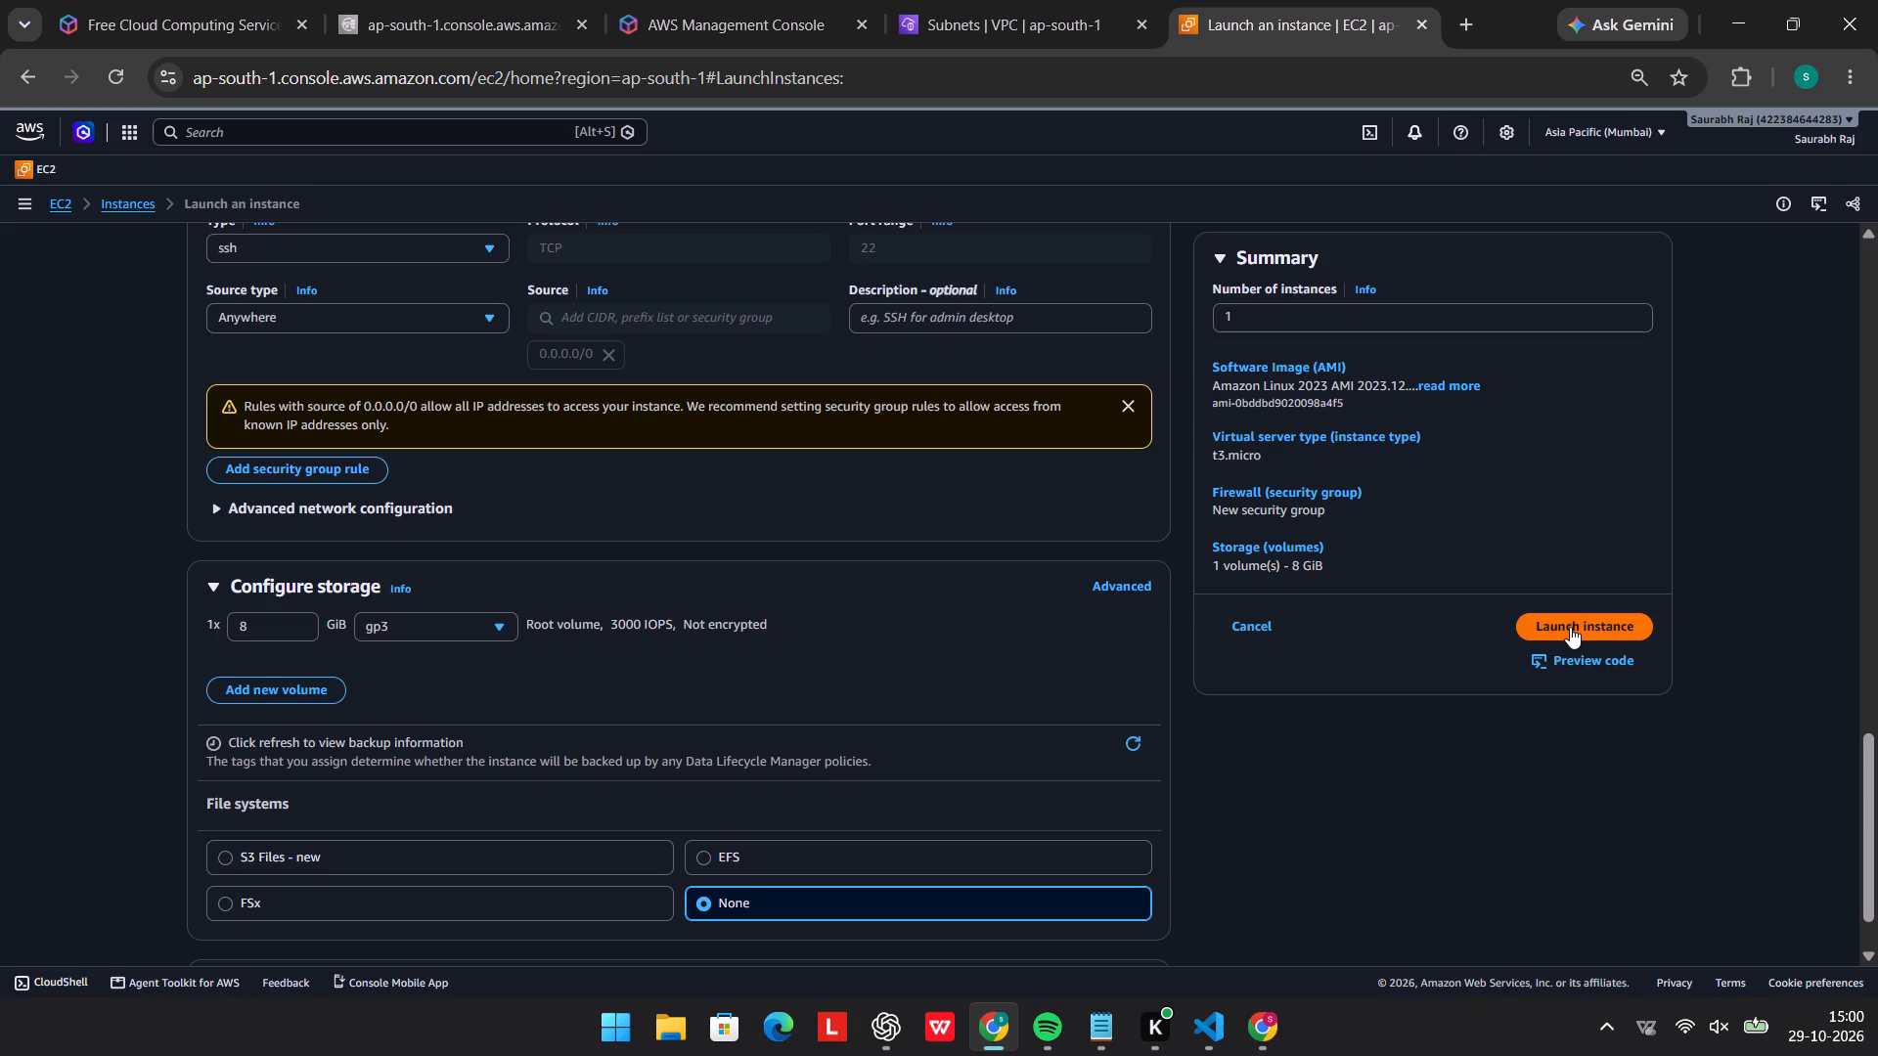
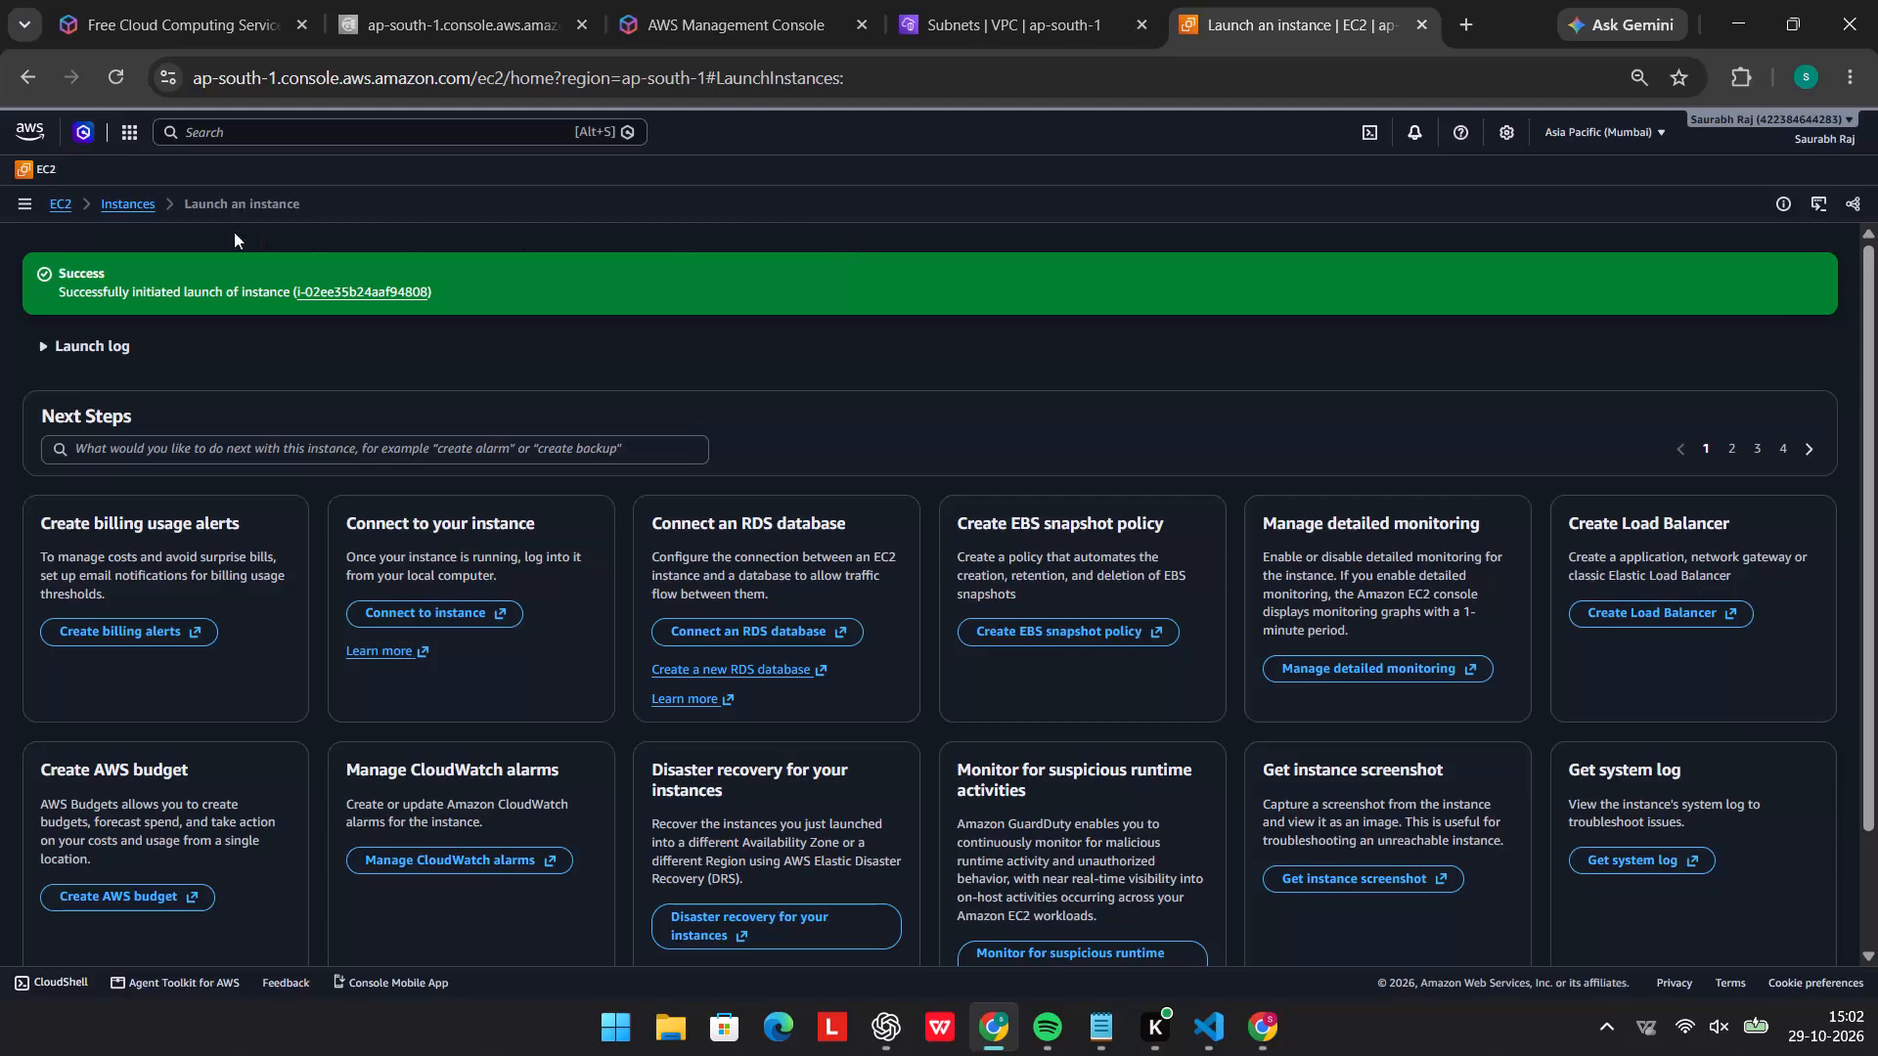
# Try to connect to the public-server instance with EC2 Instance Connect, using its public IPv4 address and the username ec2-user.
pyautogui.click(131, 202)
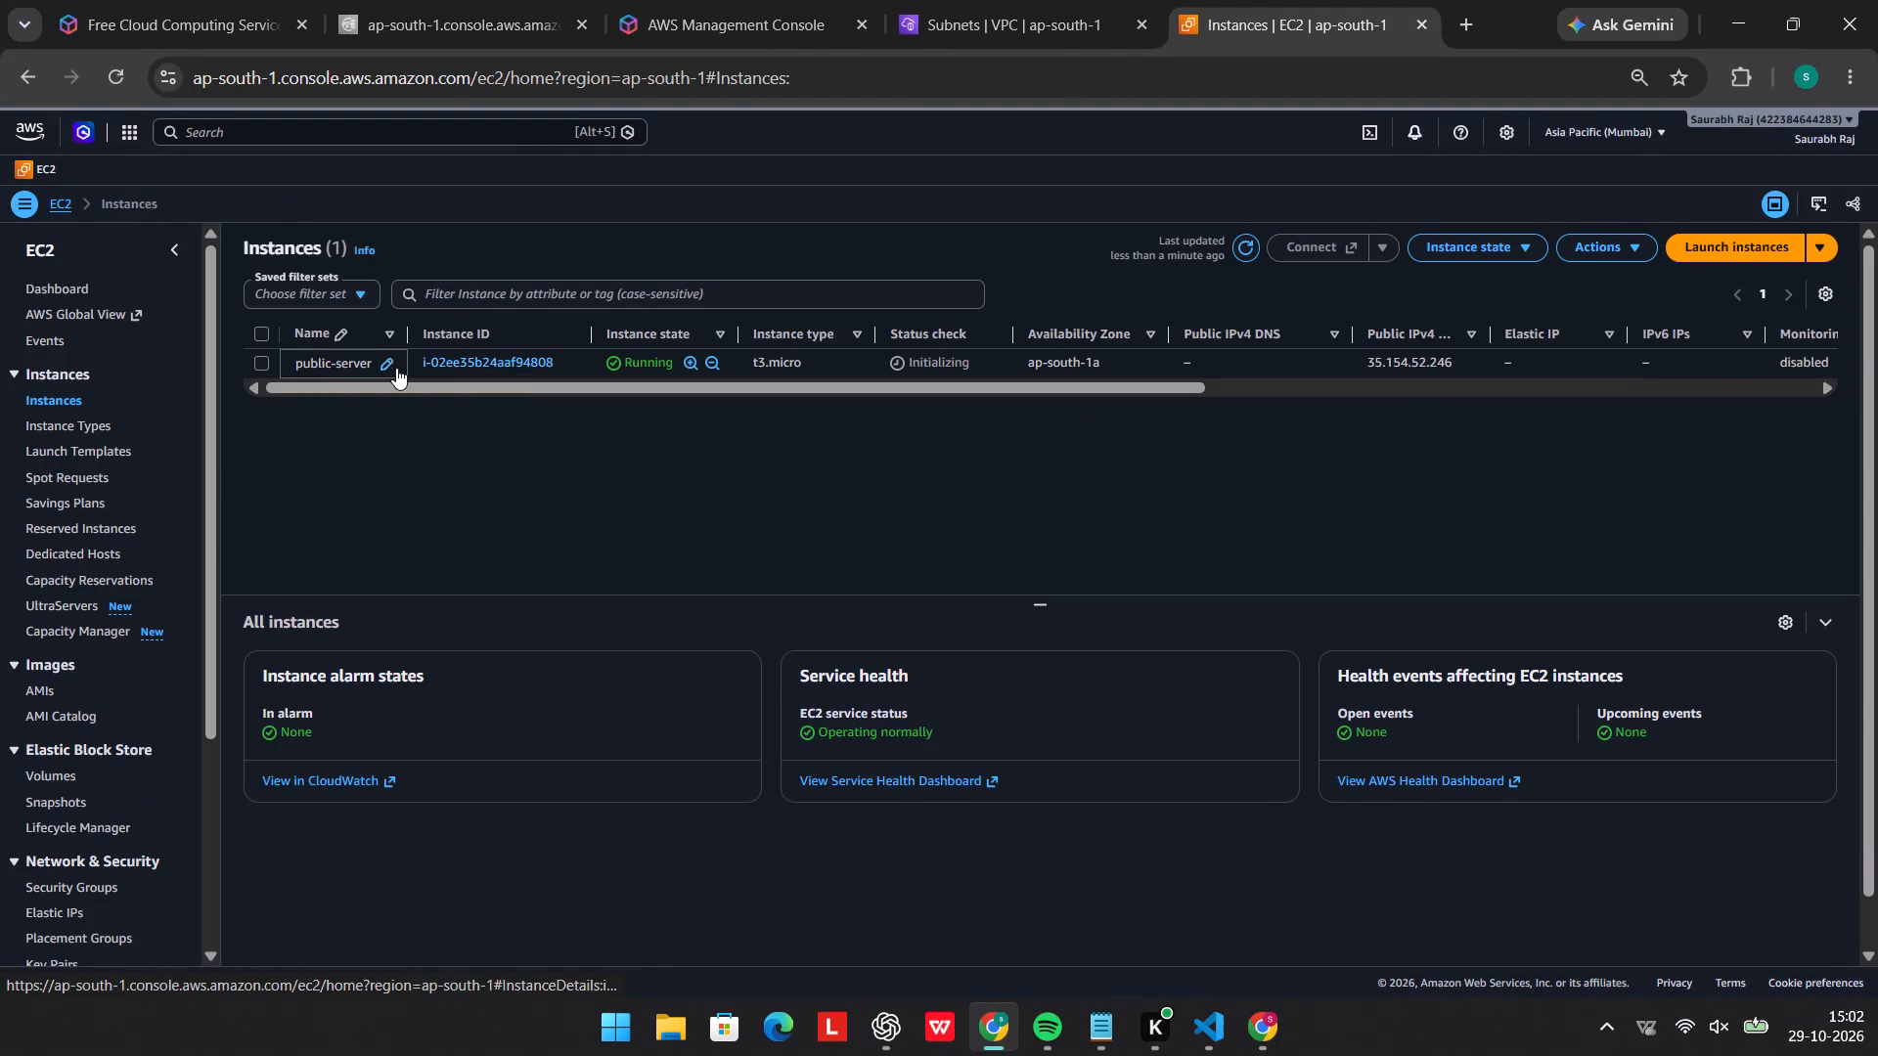
pyautogui.click(256, 365)
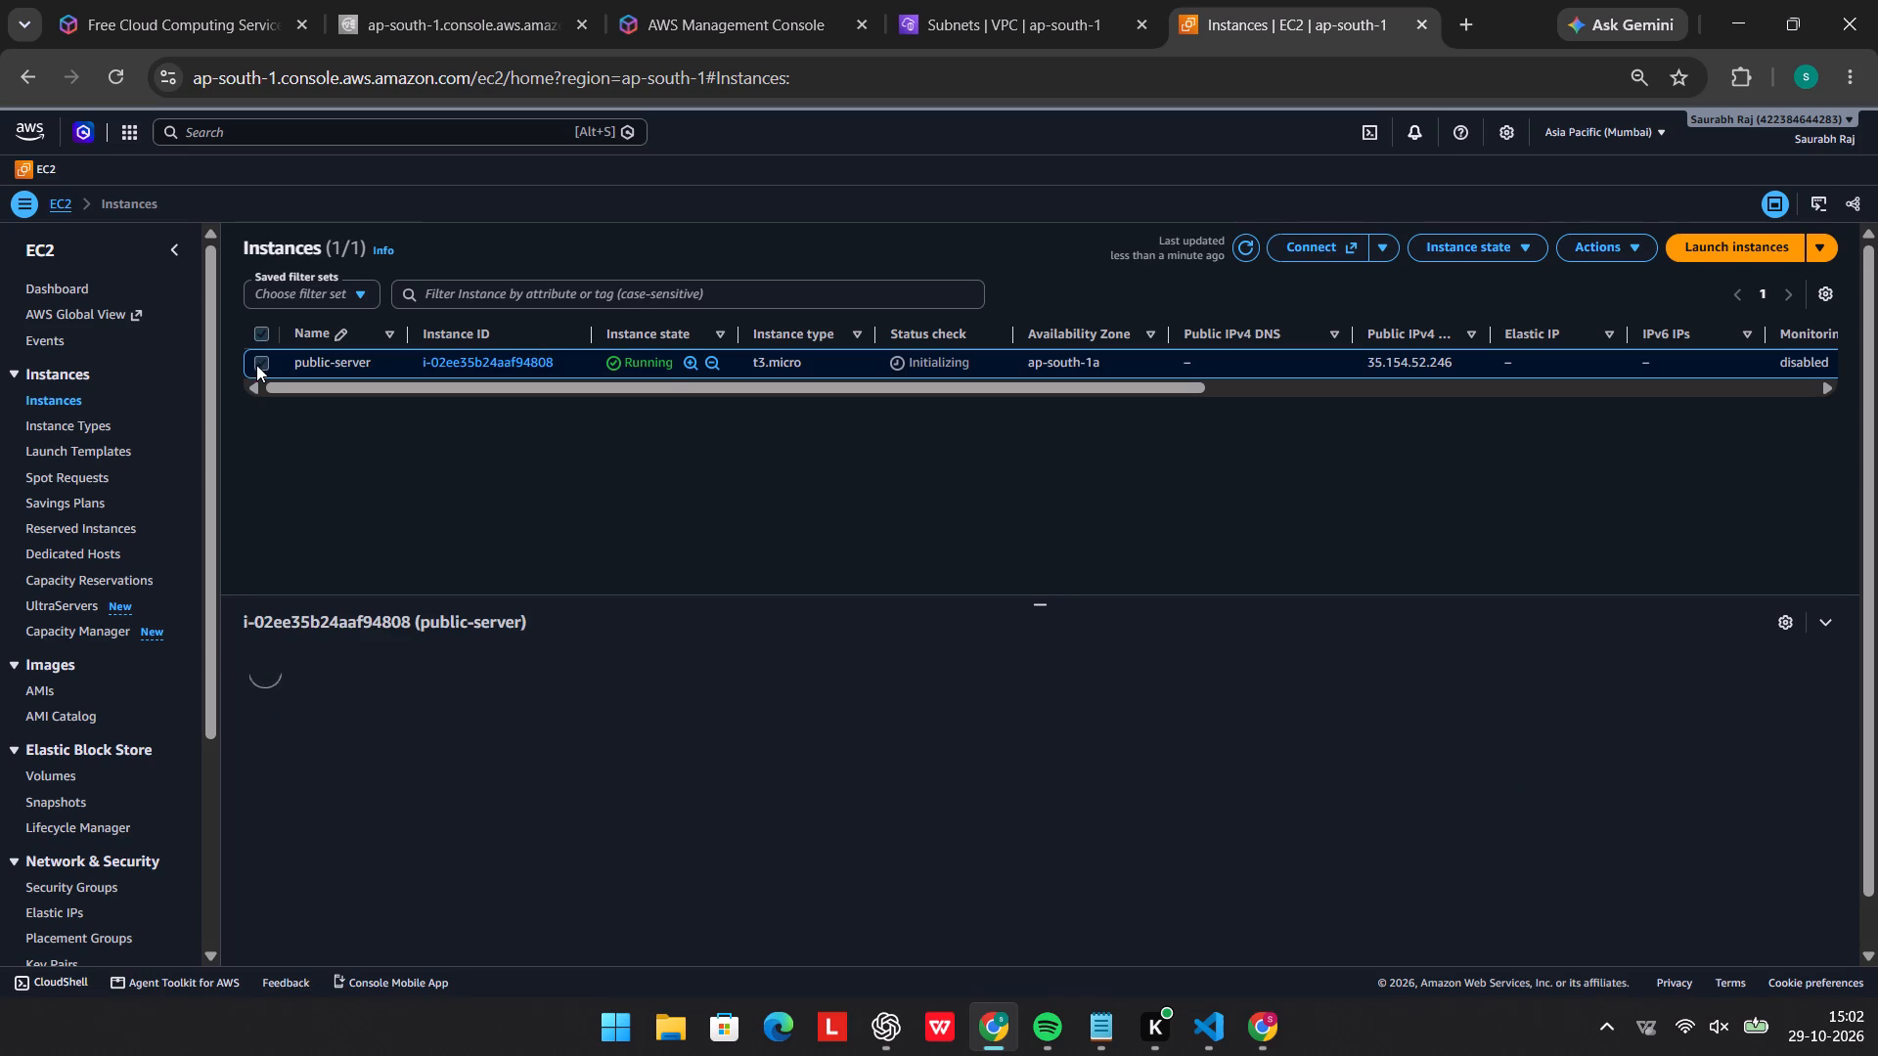
pyautogui.click(1344, 243)
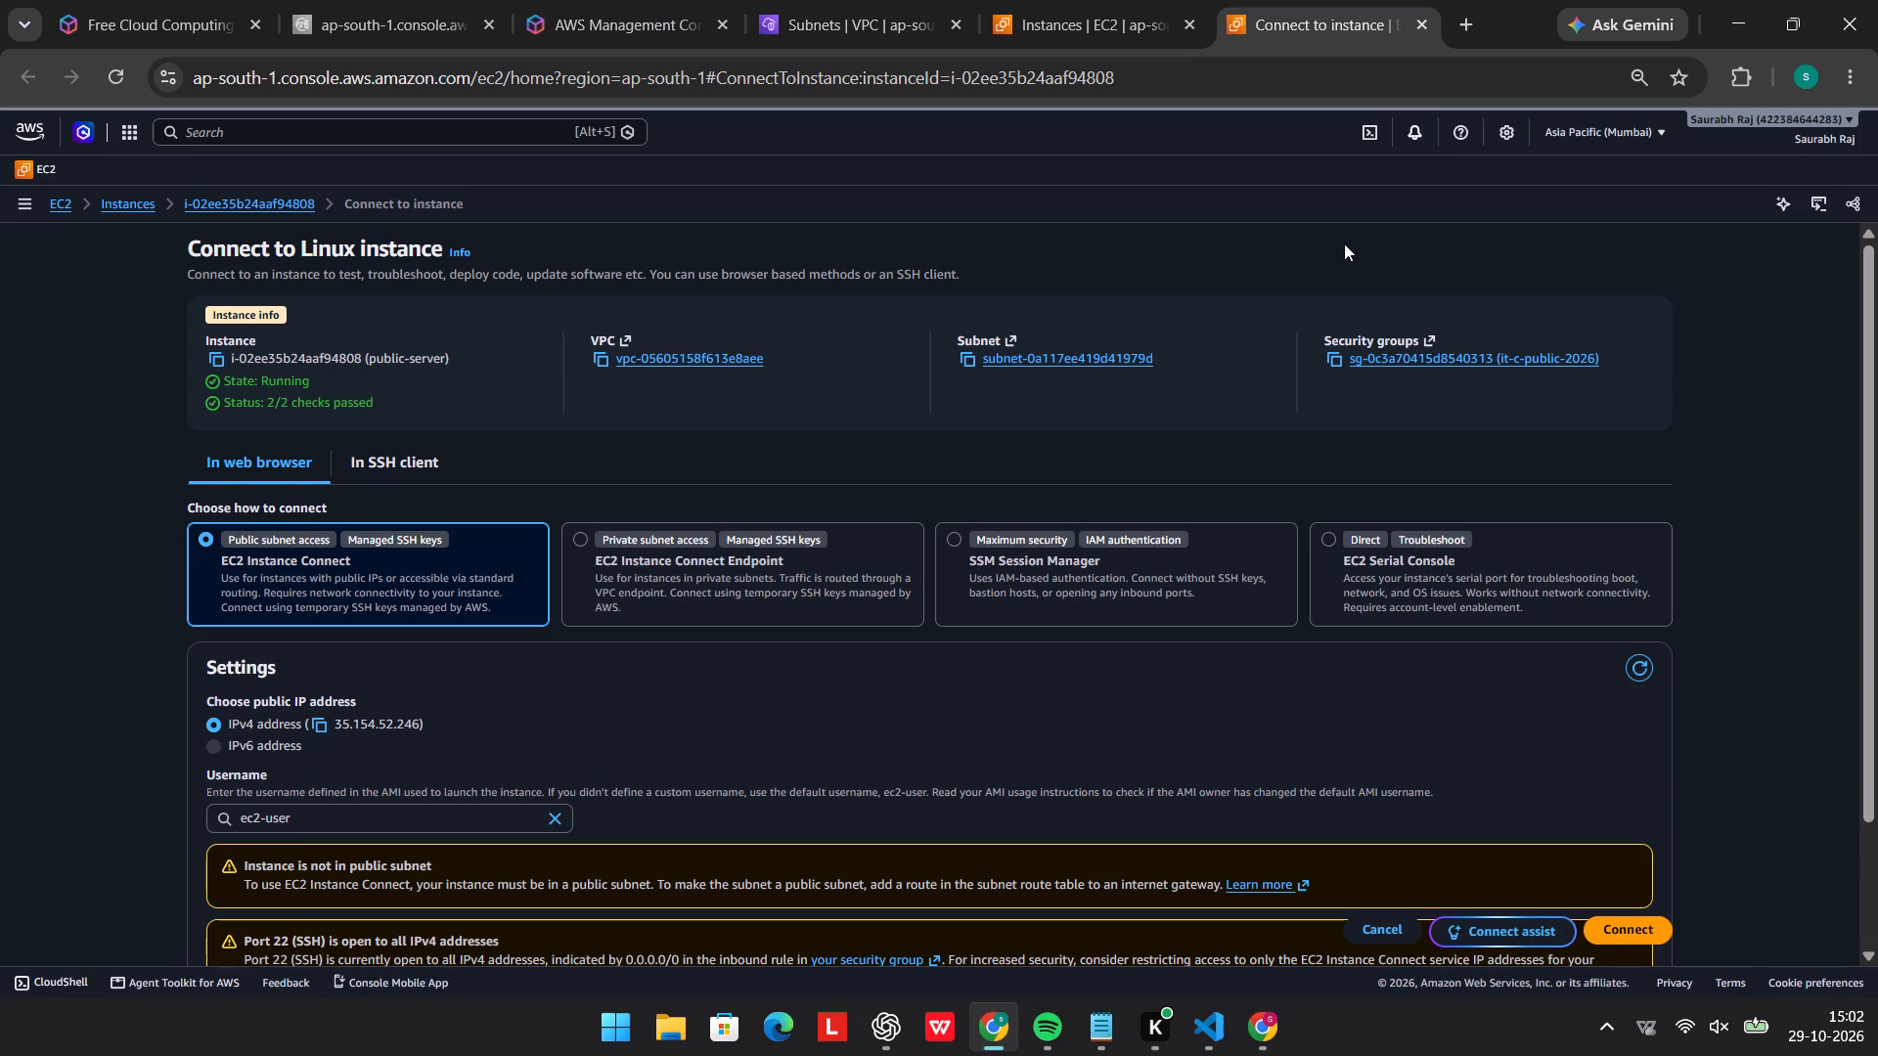
pyautogui.scroll(-5, 1588, 340)
pyautogui.click(1621, 910)
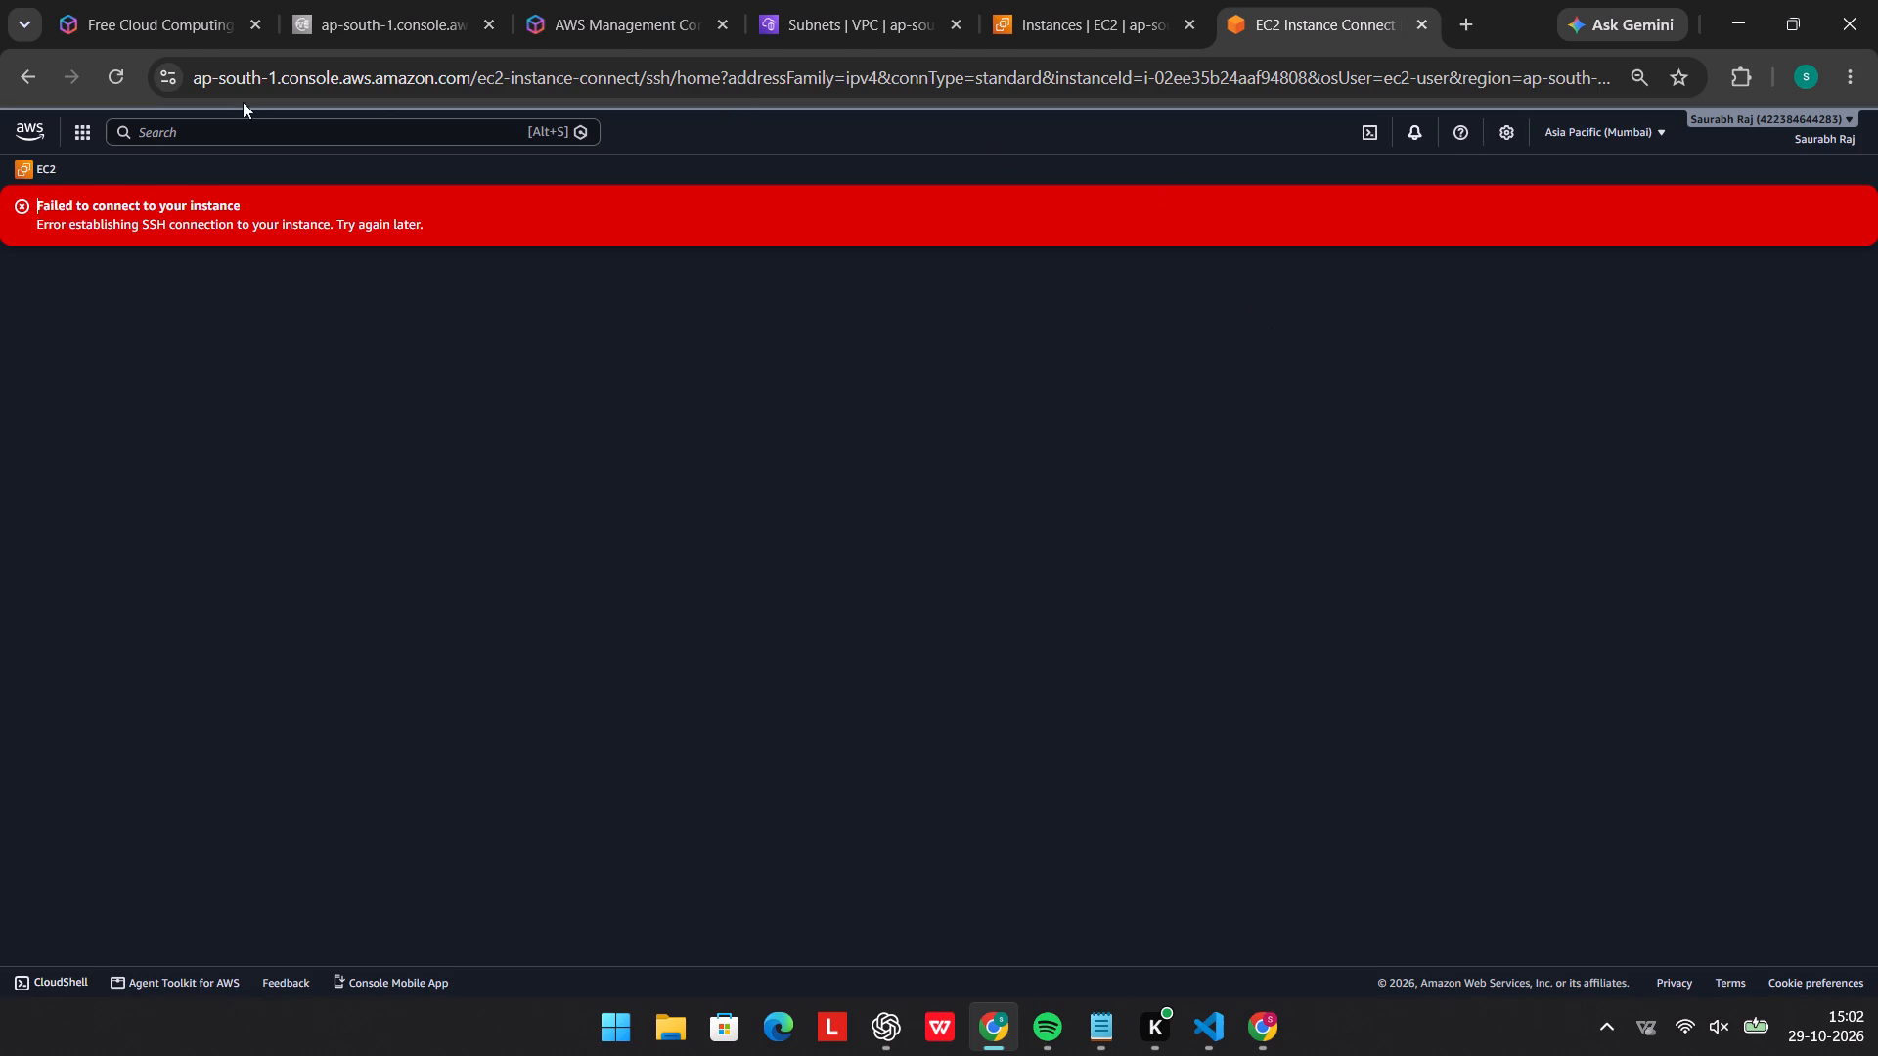
# Return to the connection options for public-server and review the EC2 Instance Connect settings and notices.
pyautogui.click(30, 75)
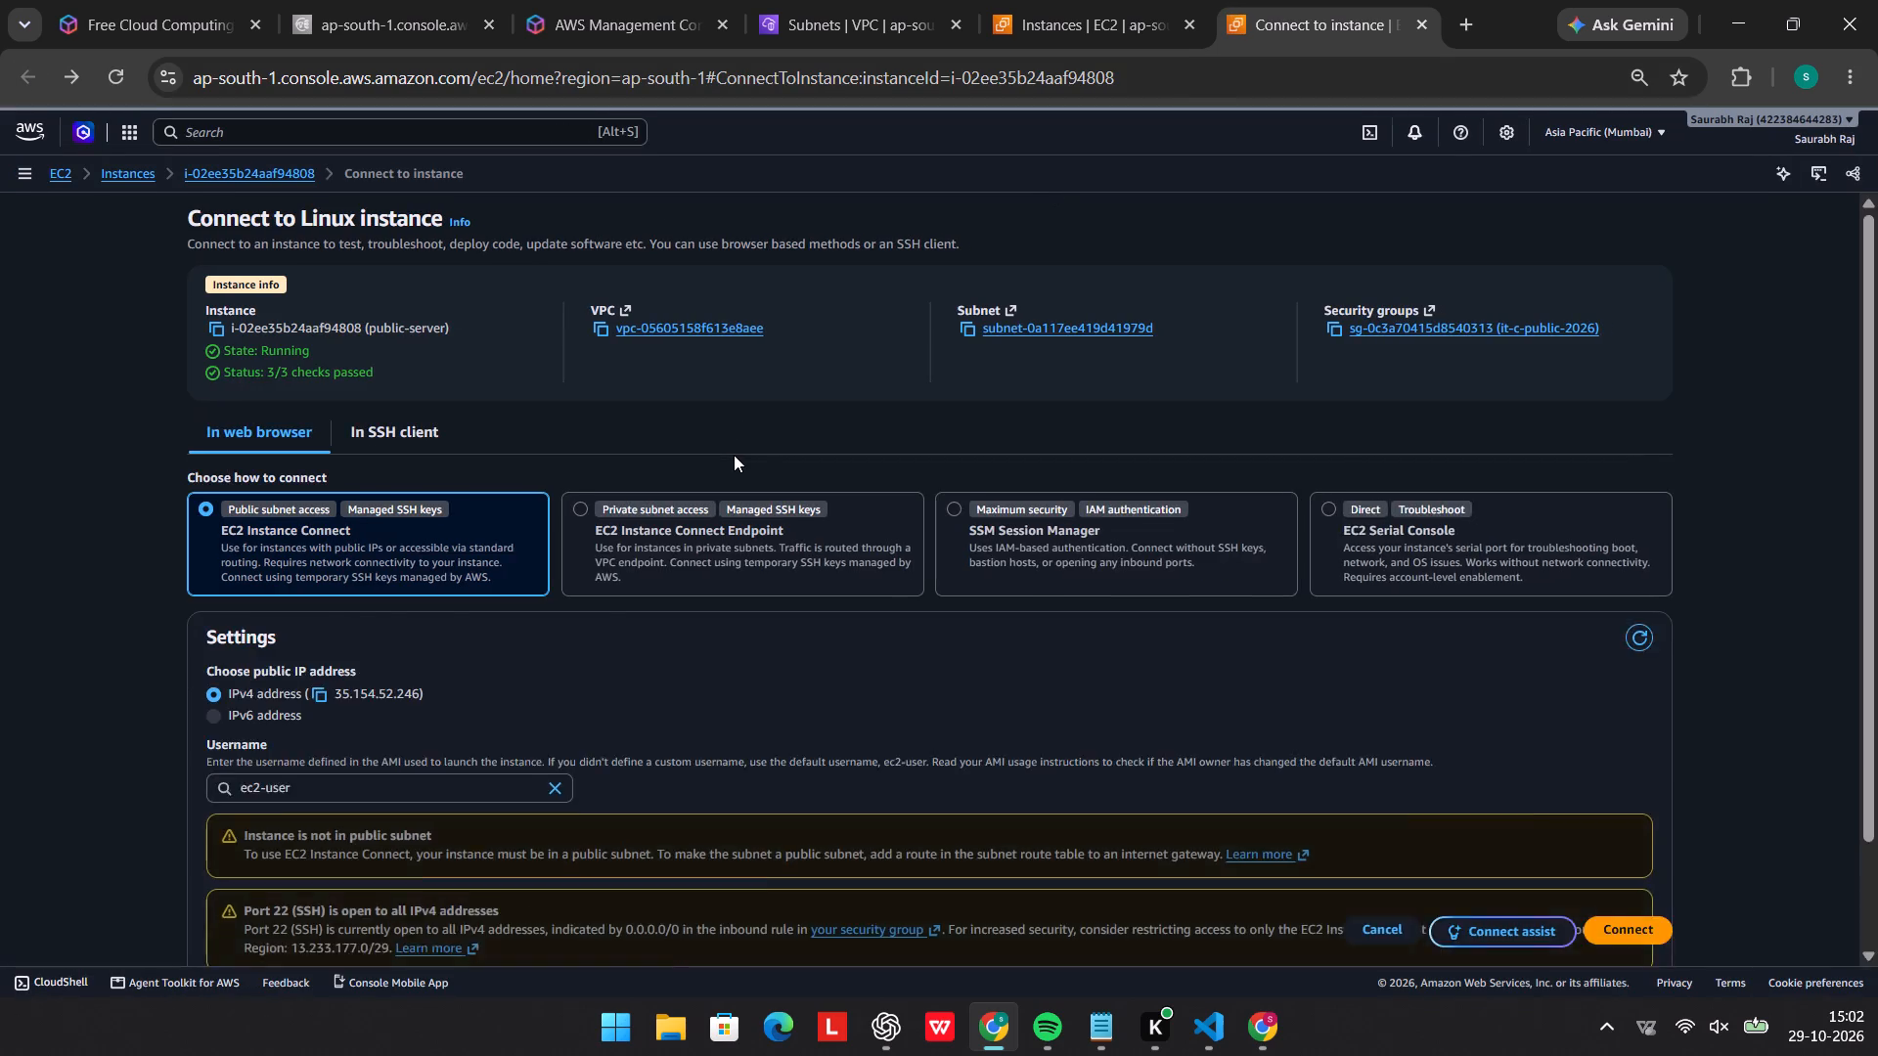
pyautogui.scroll(-2, 857, 628)
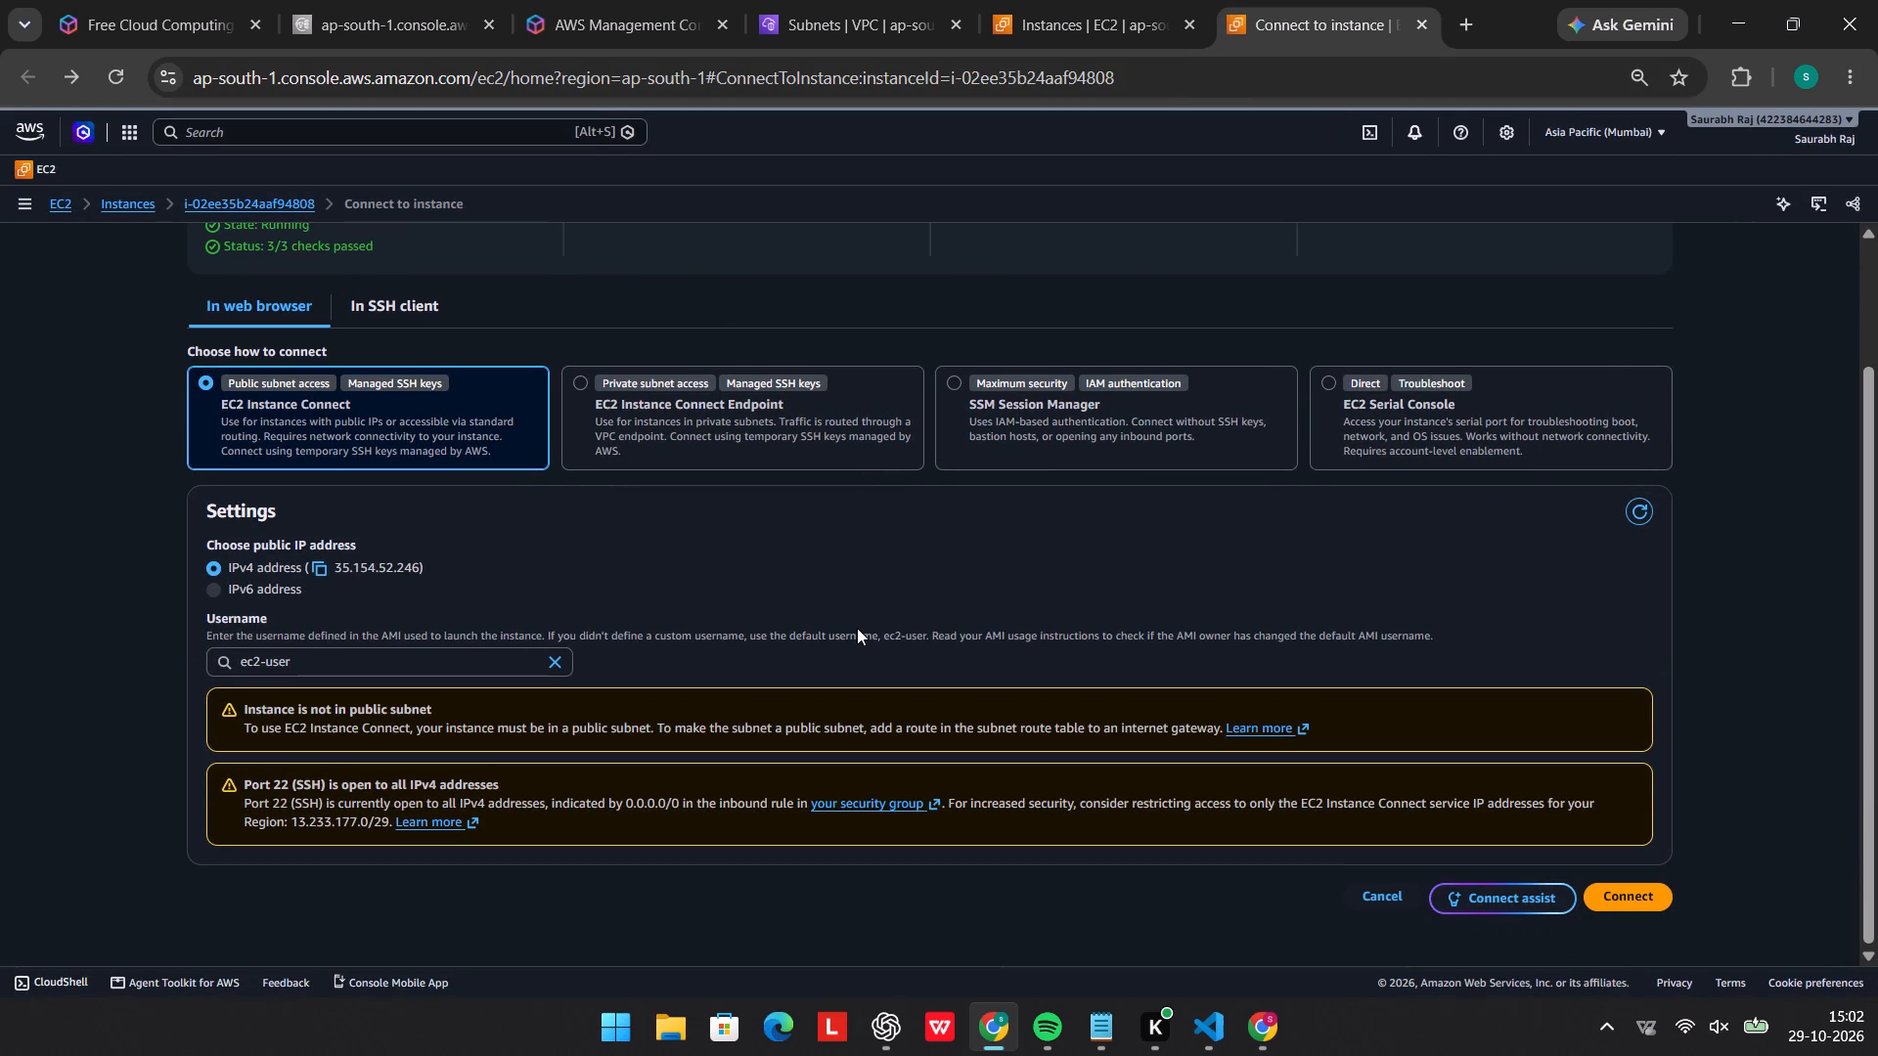
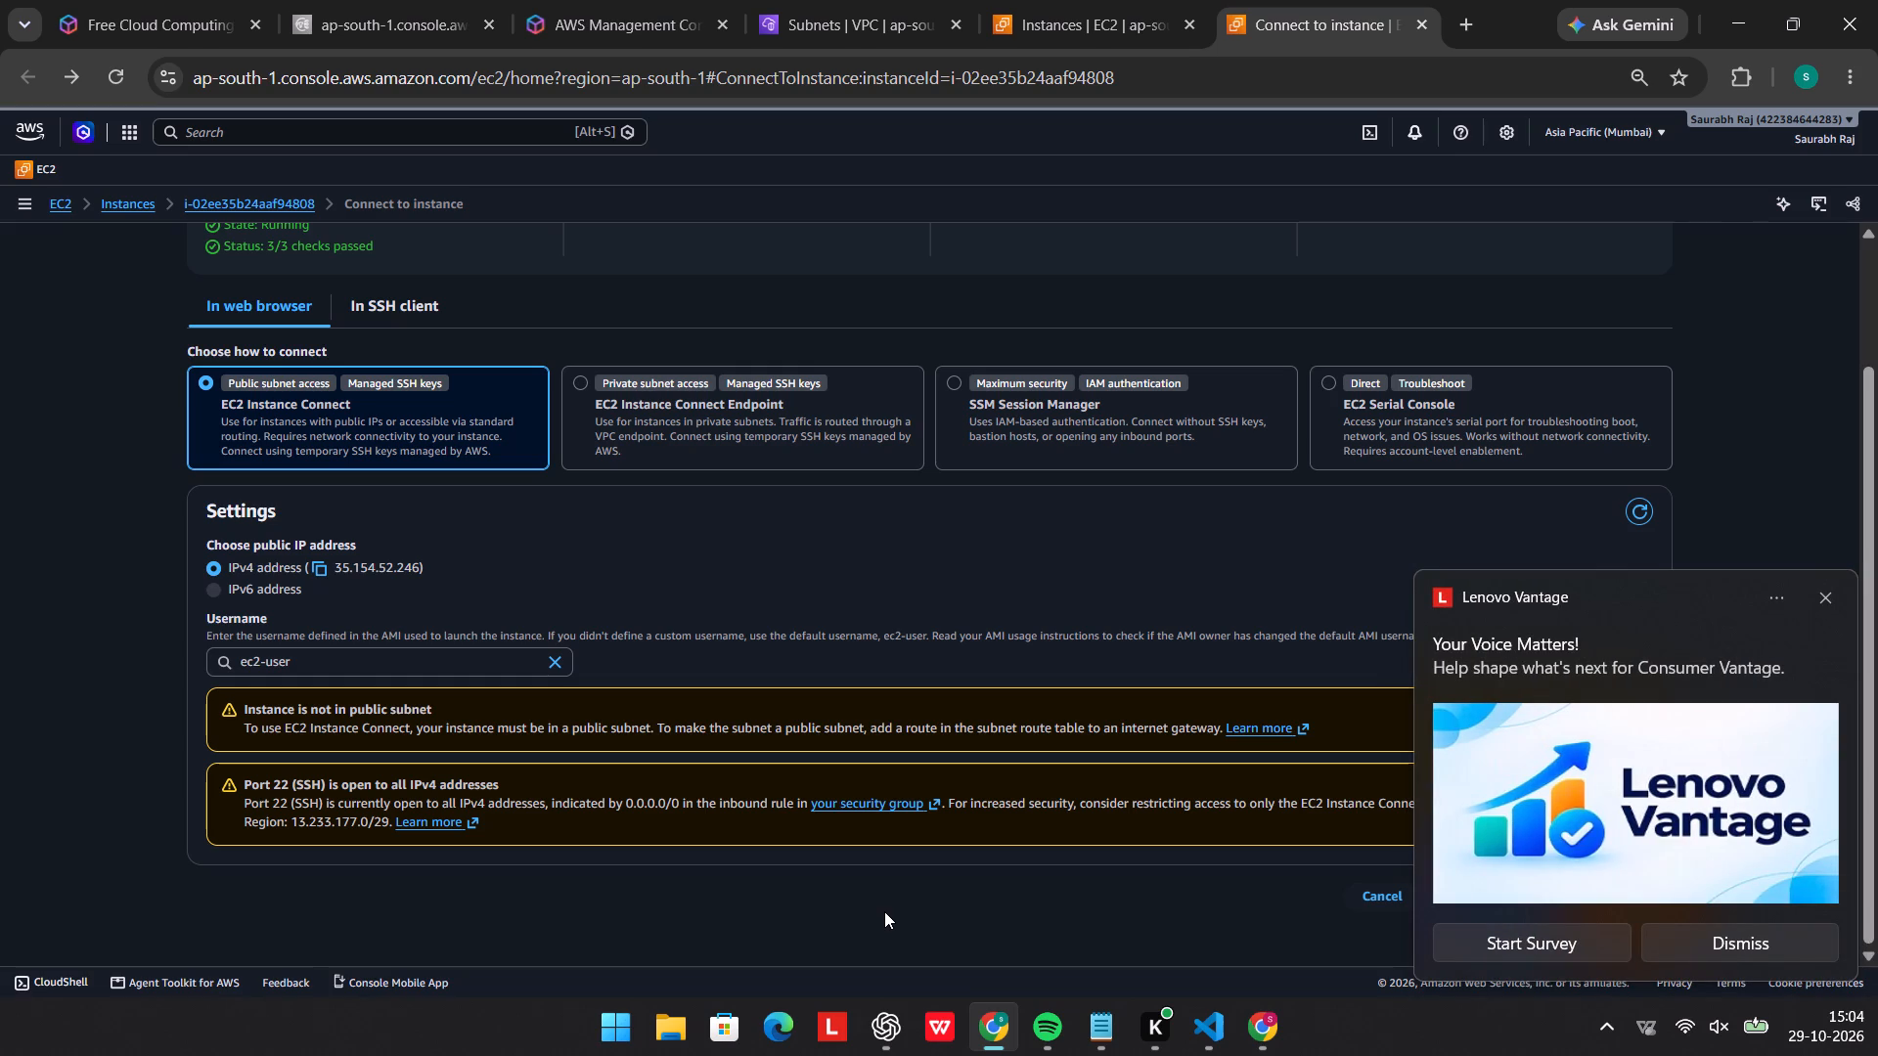
# Dismiss the Lenovo Vantage survey notification covering part of the EC2 connection settings.
pyautogui.click(1824, 590)
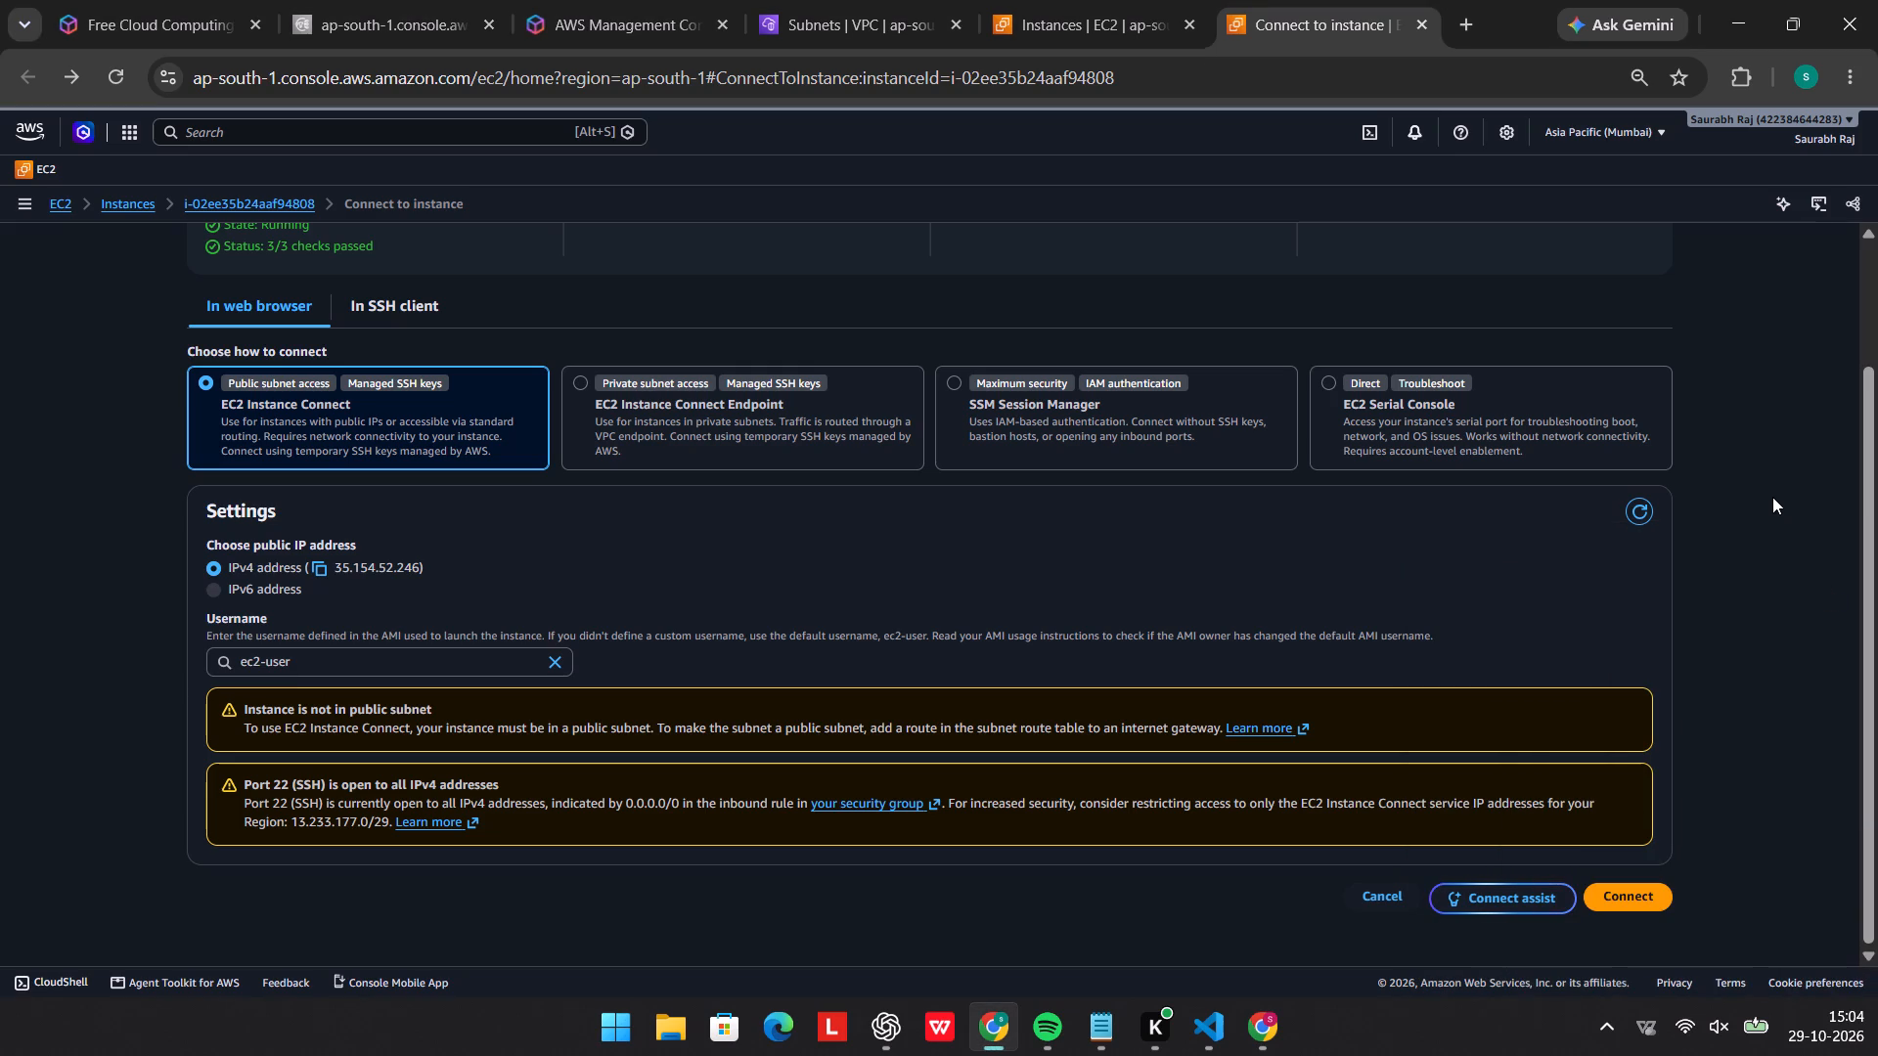
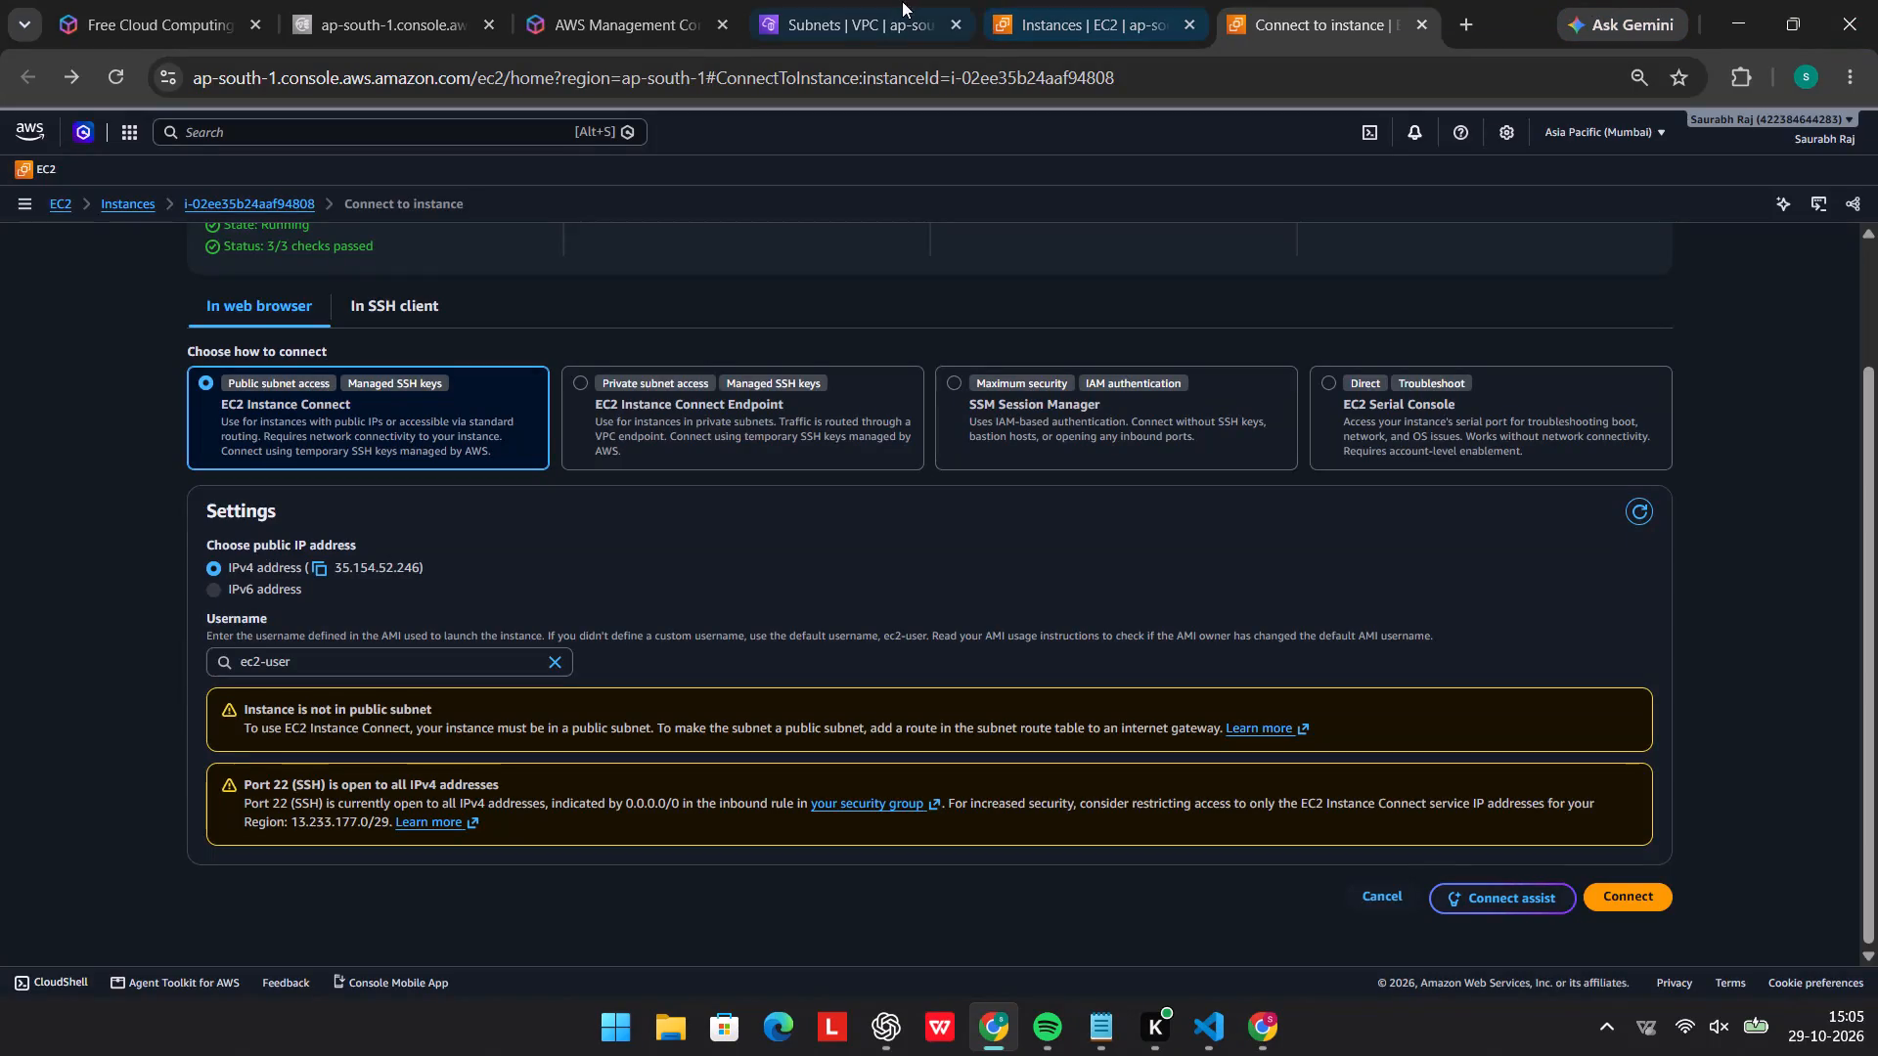
# Create an internet gateway with the name tag it-c-gw from the VPC console's internet gateways list.
pyautogui.click(852, 12)
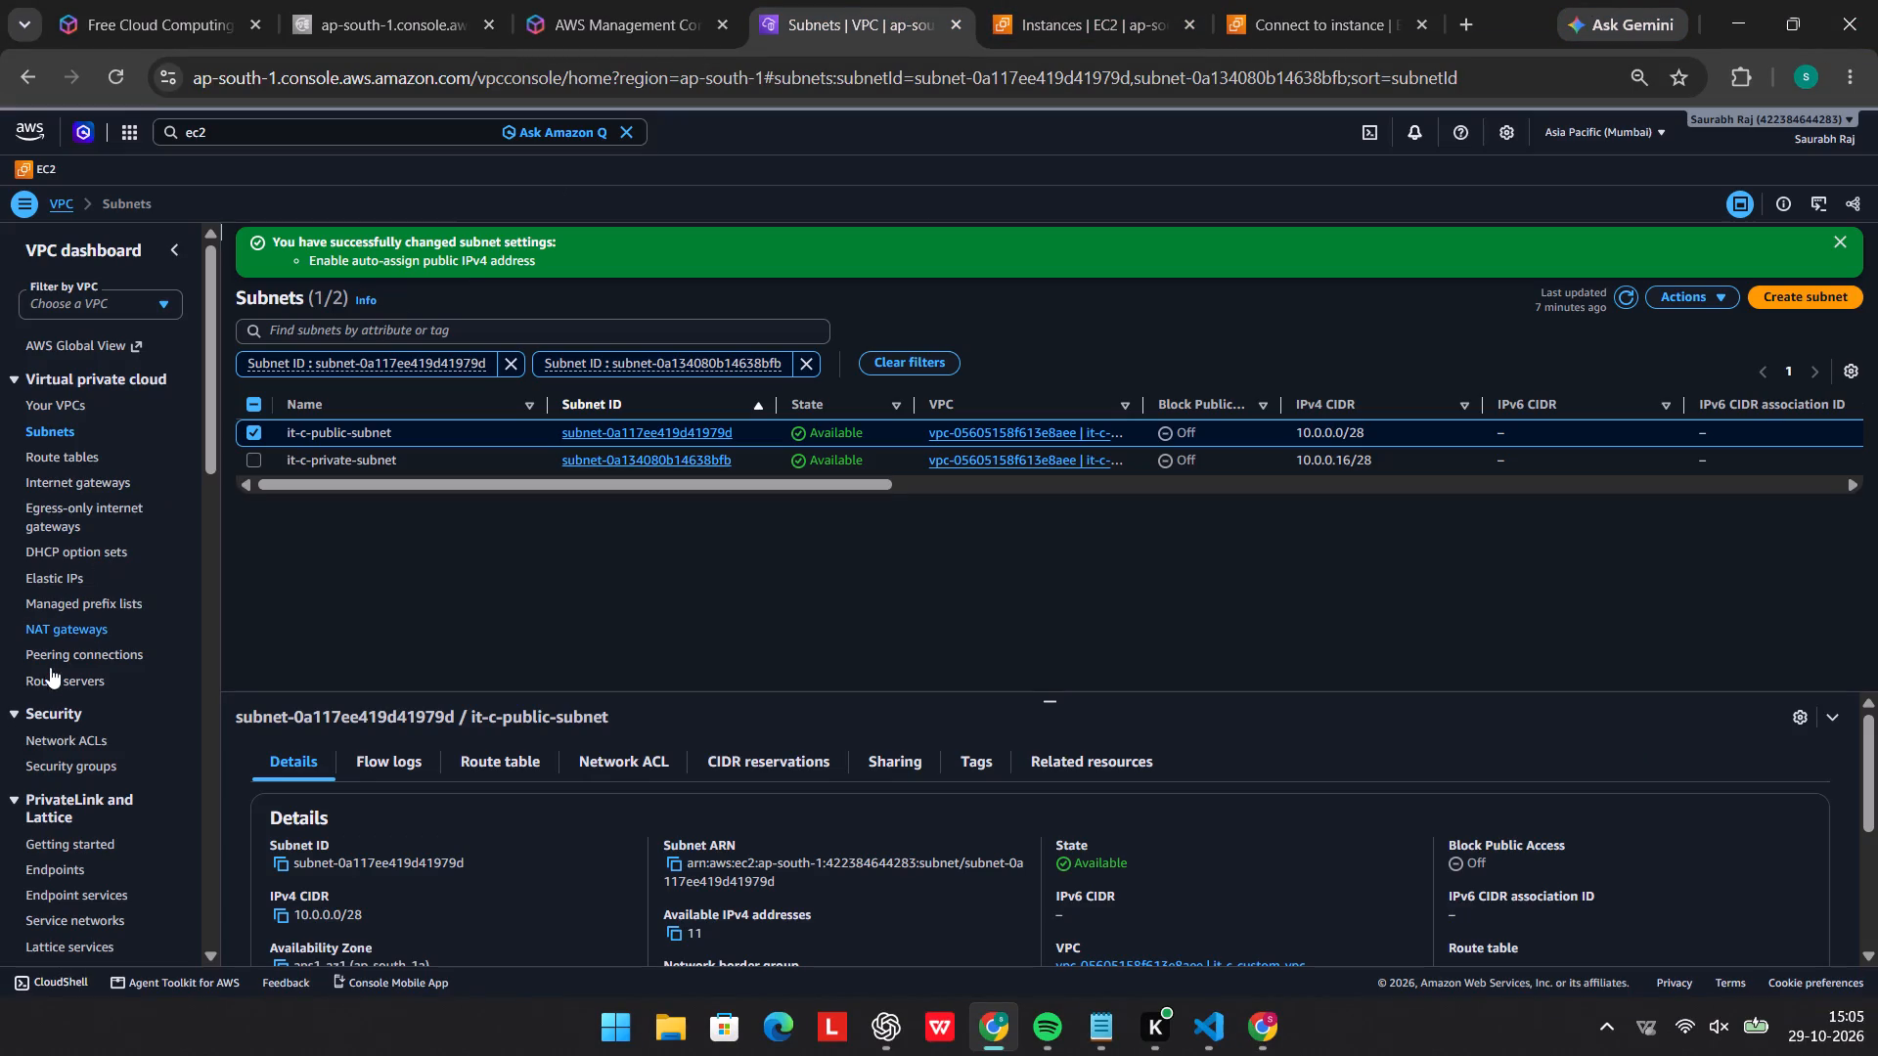
pyautogui.click(85, 474)
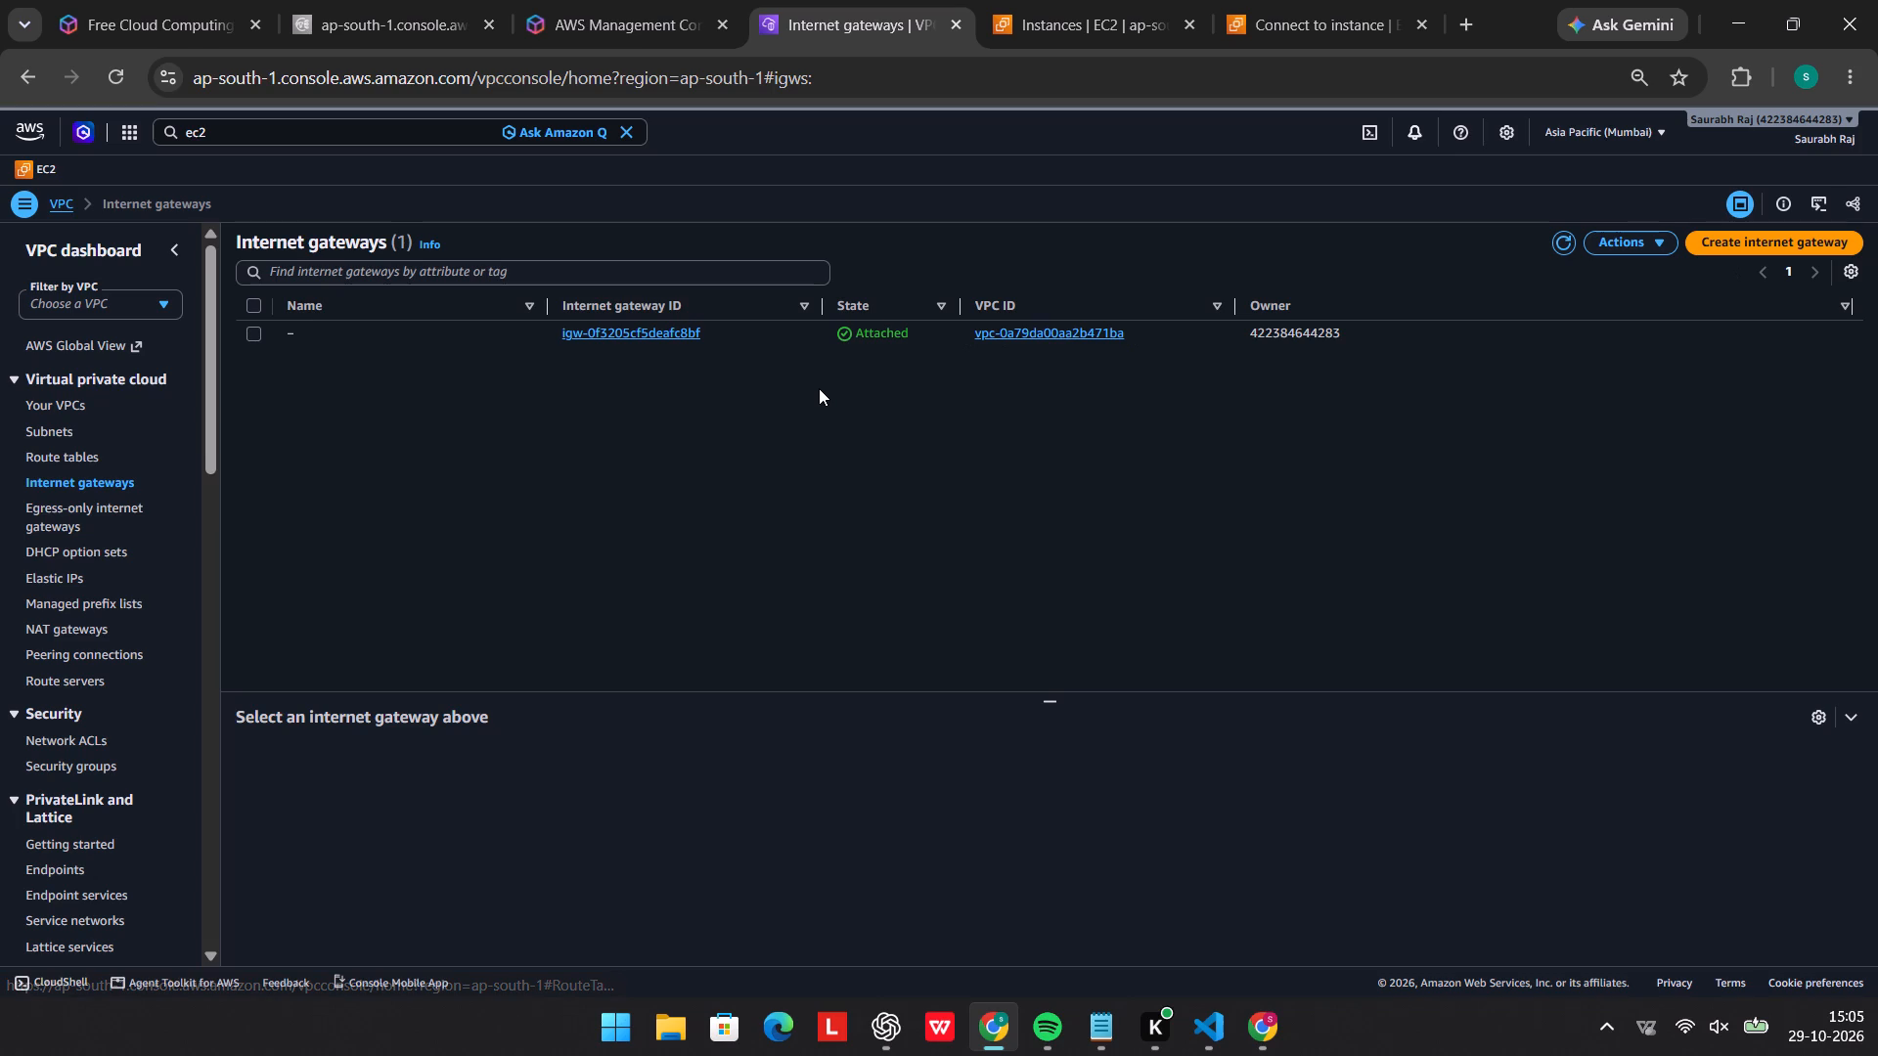
pyautogui.hotkey('ctrl', '=')
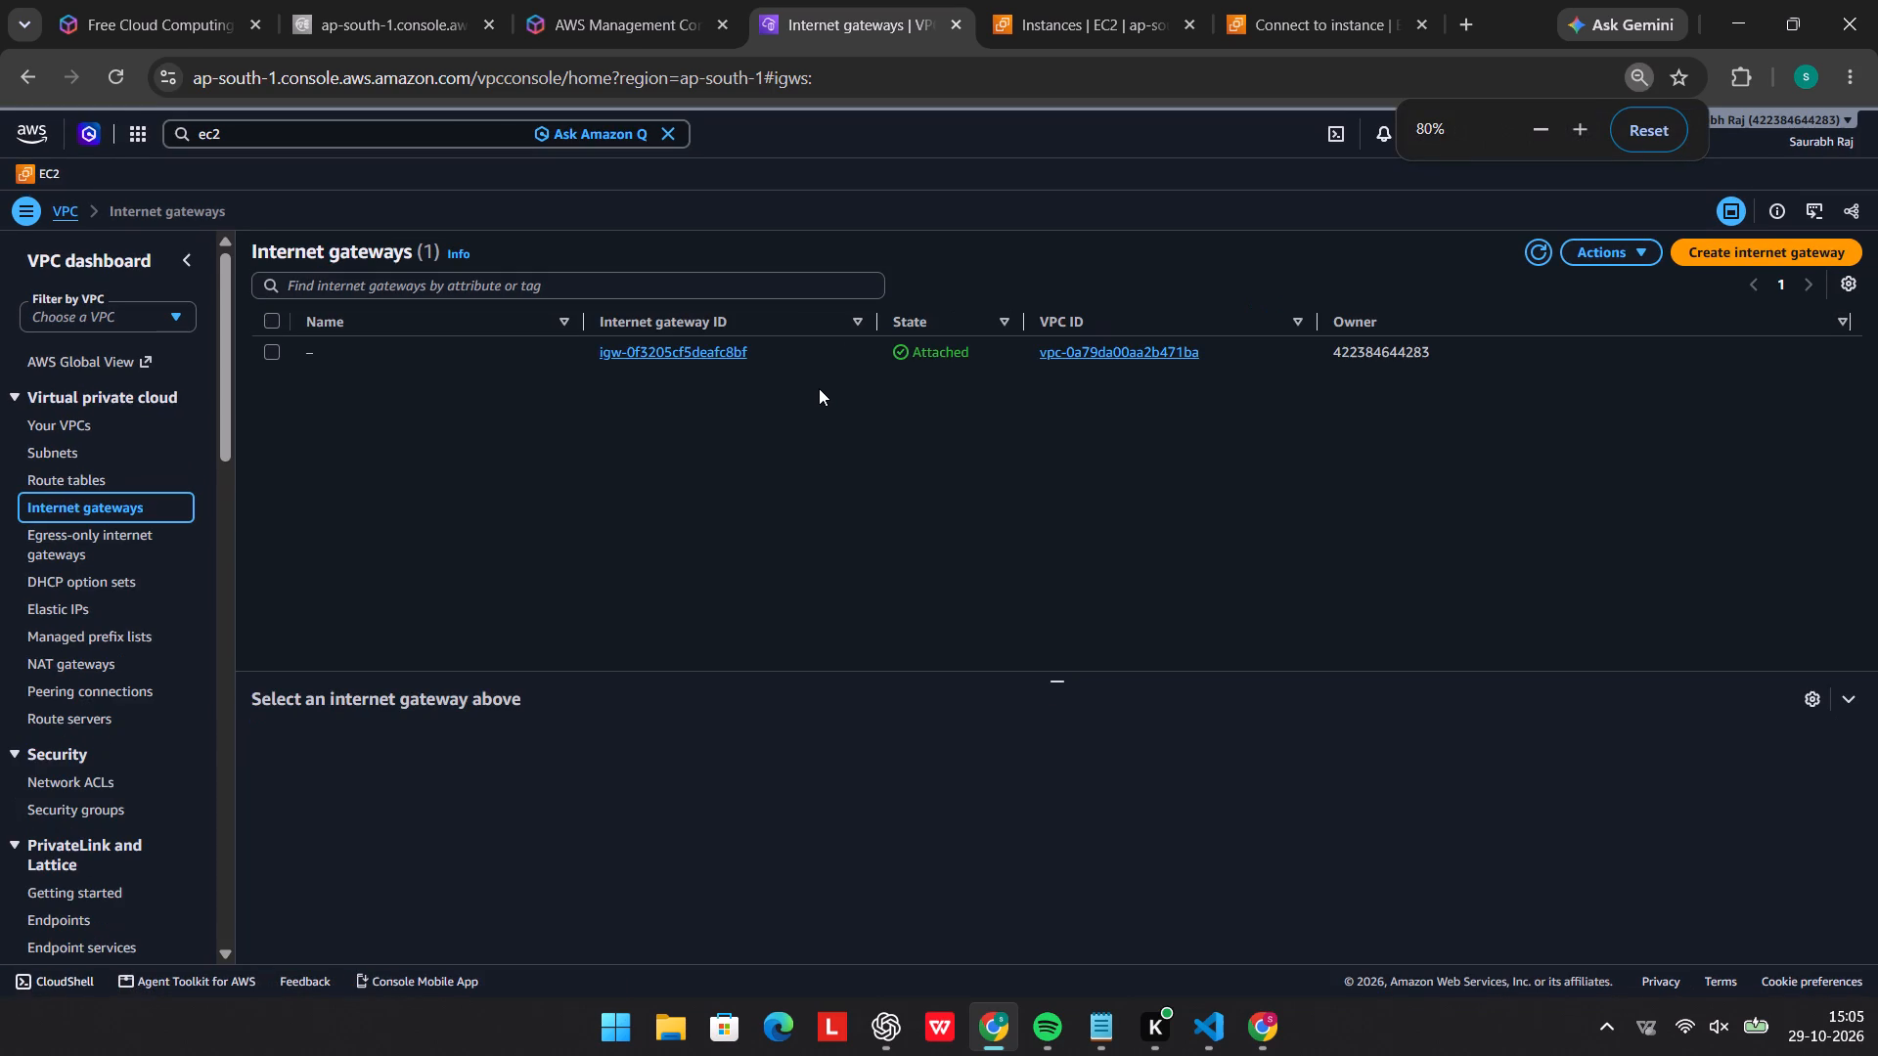
pyautogui.hotkey('ctrl', '=')
pyautogui.hotkey('ctrl', '=')
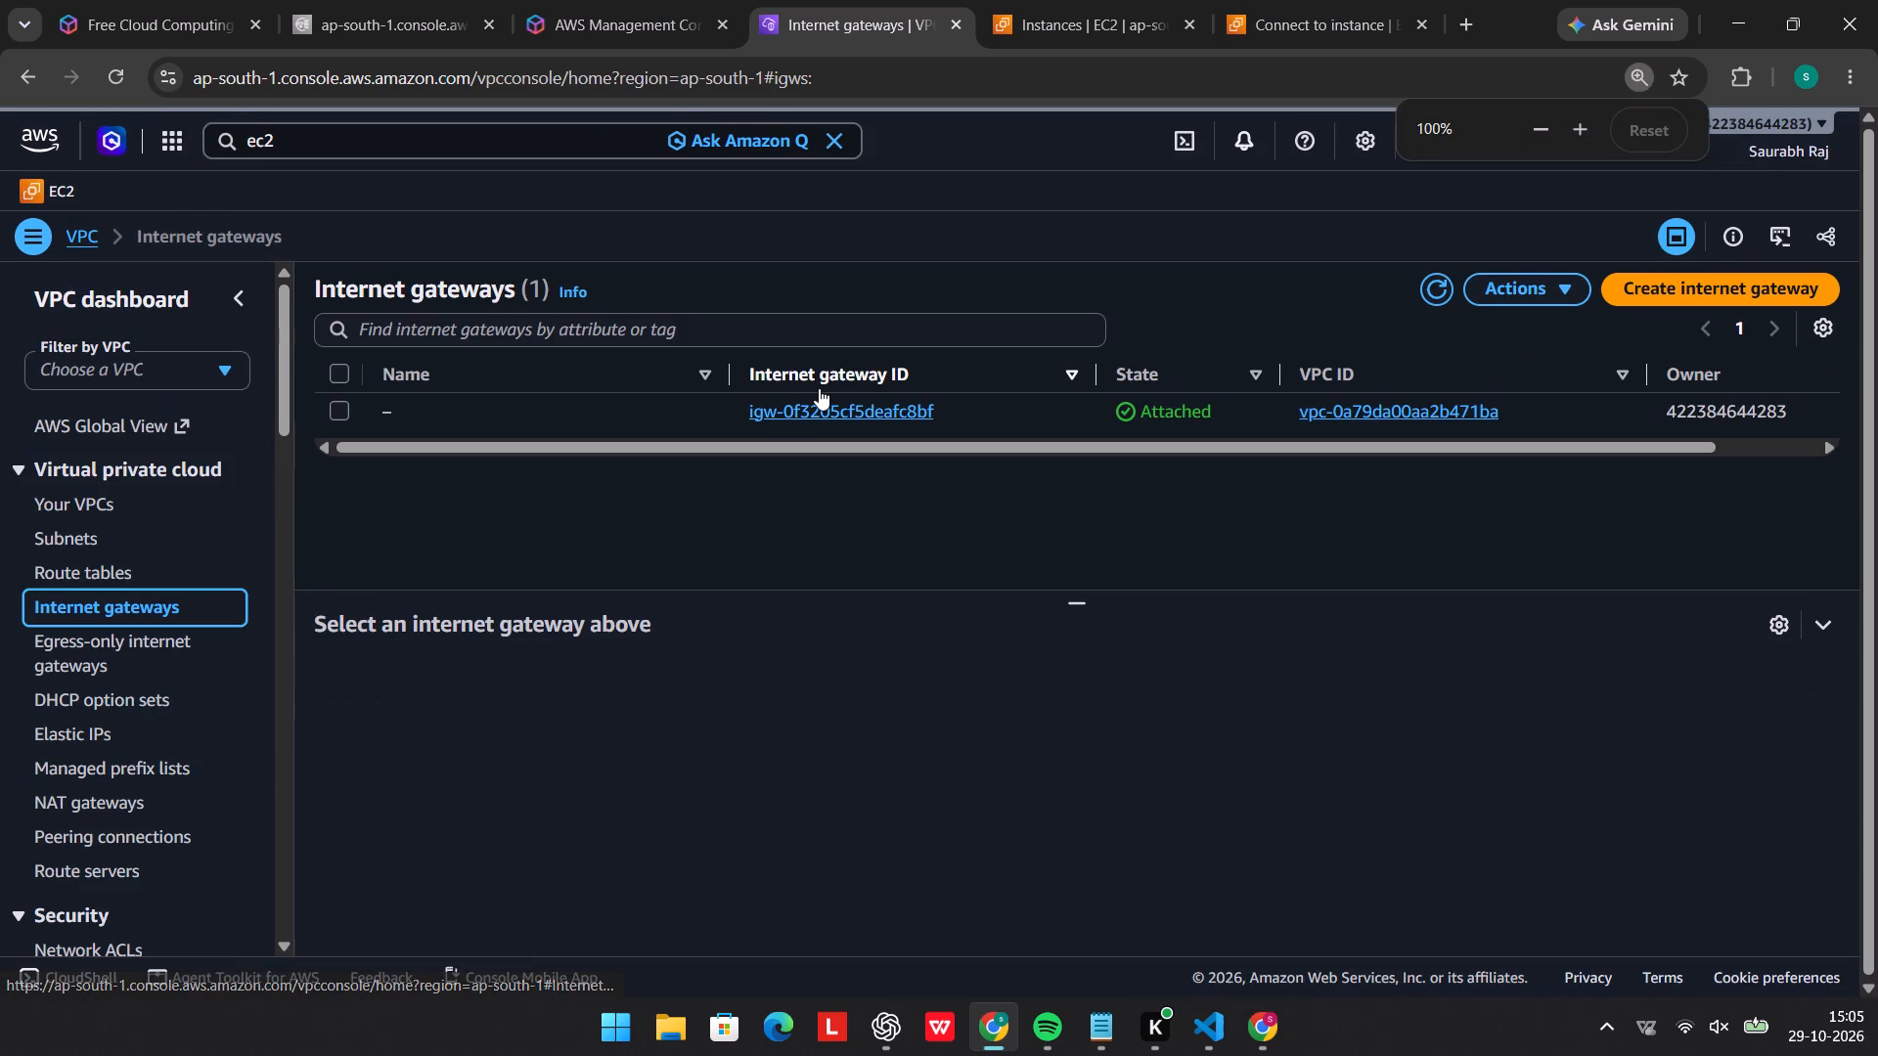
pyautogui.click(1748, 280)
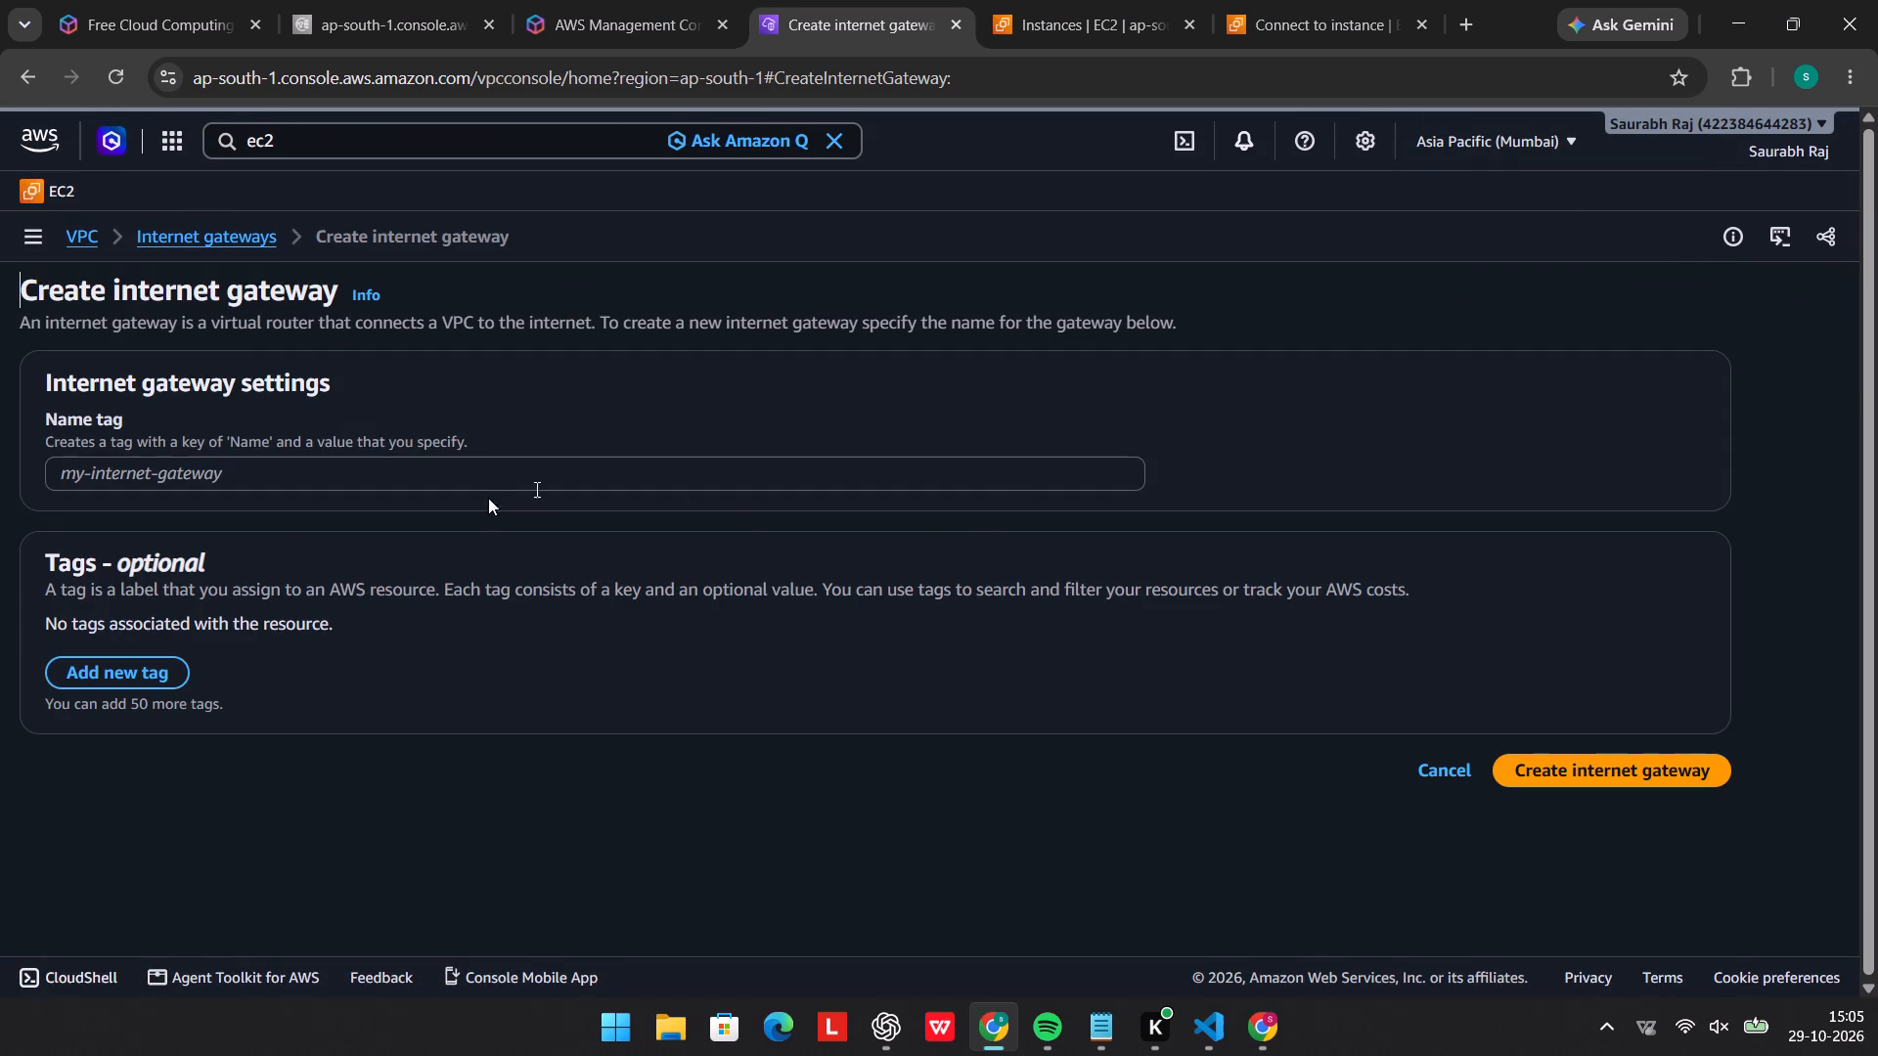
pyautogui.click(480, 479)
pyautogui.write('it')
pyautogui.write('-c')
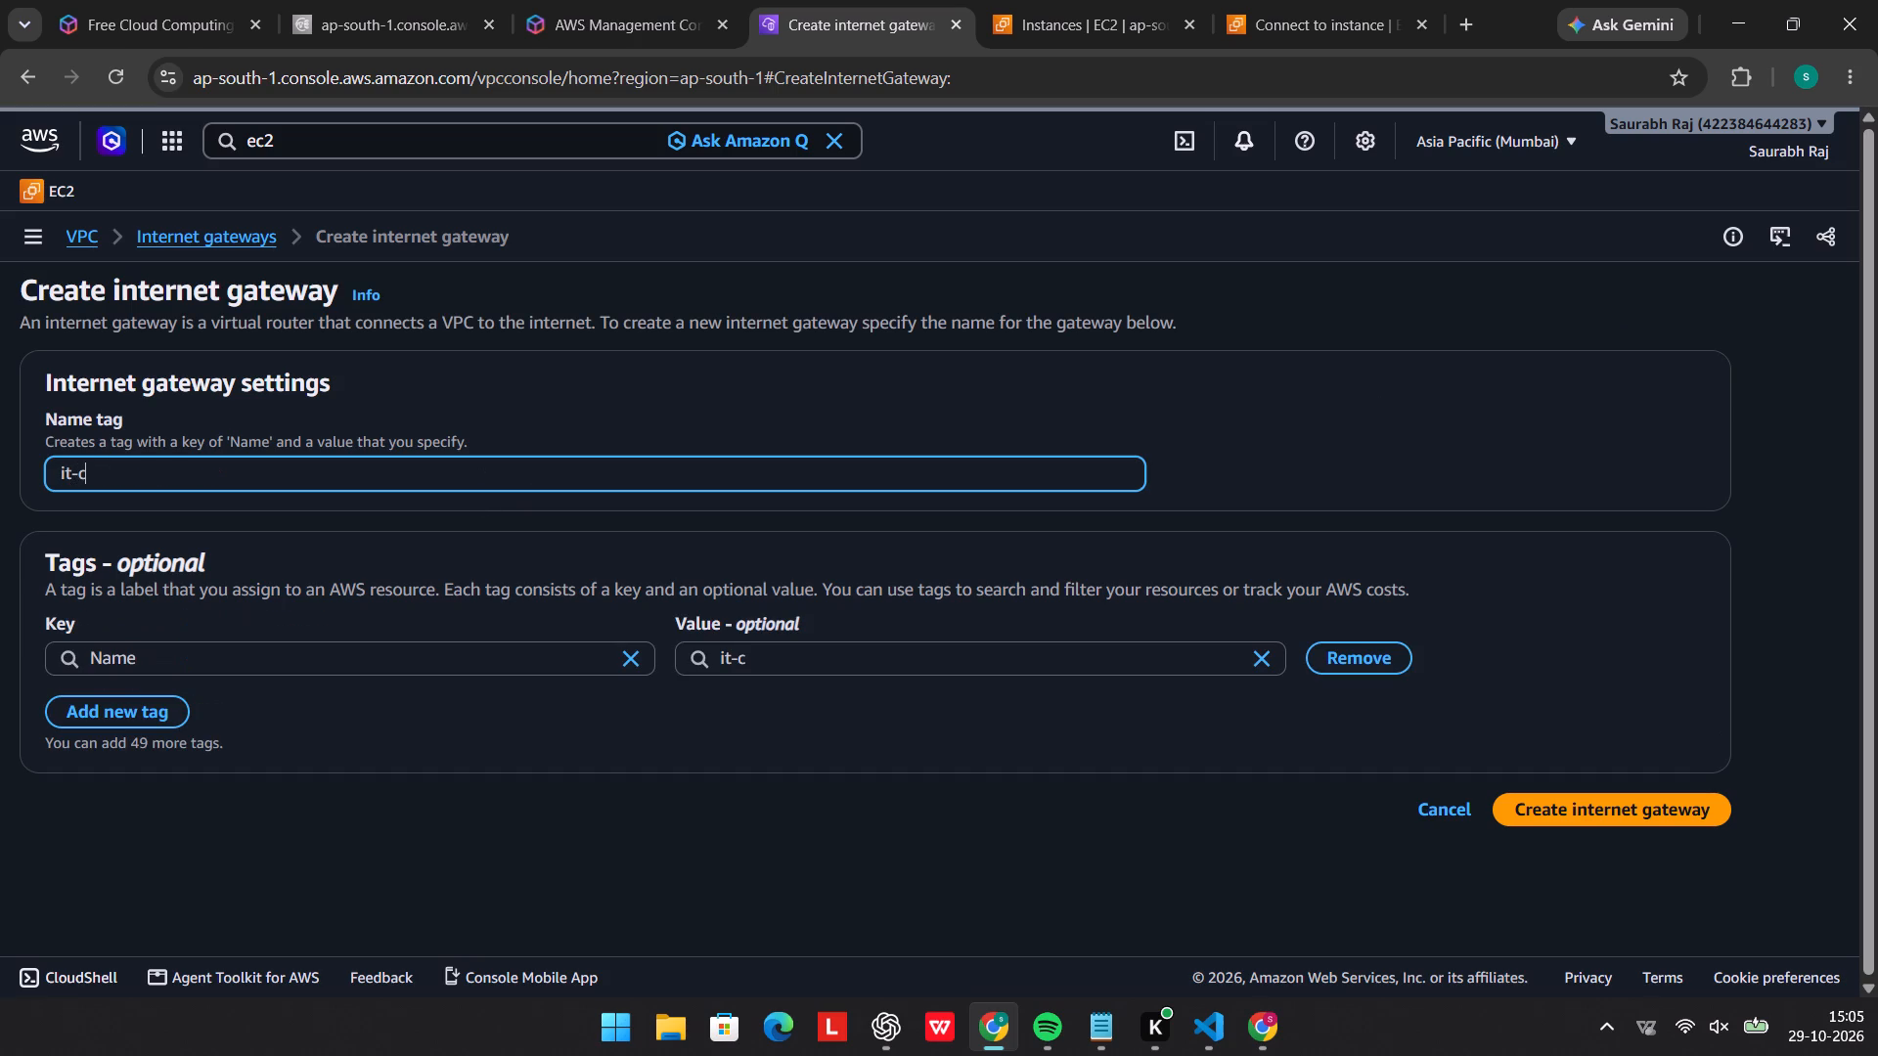
pyautogui.press('-')
pyautogui.press('g')
pyautogui.press('w')
pyautogui.click(1551, 798)
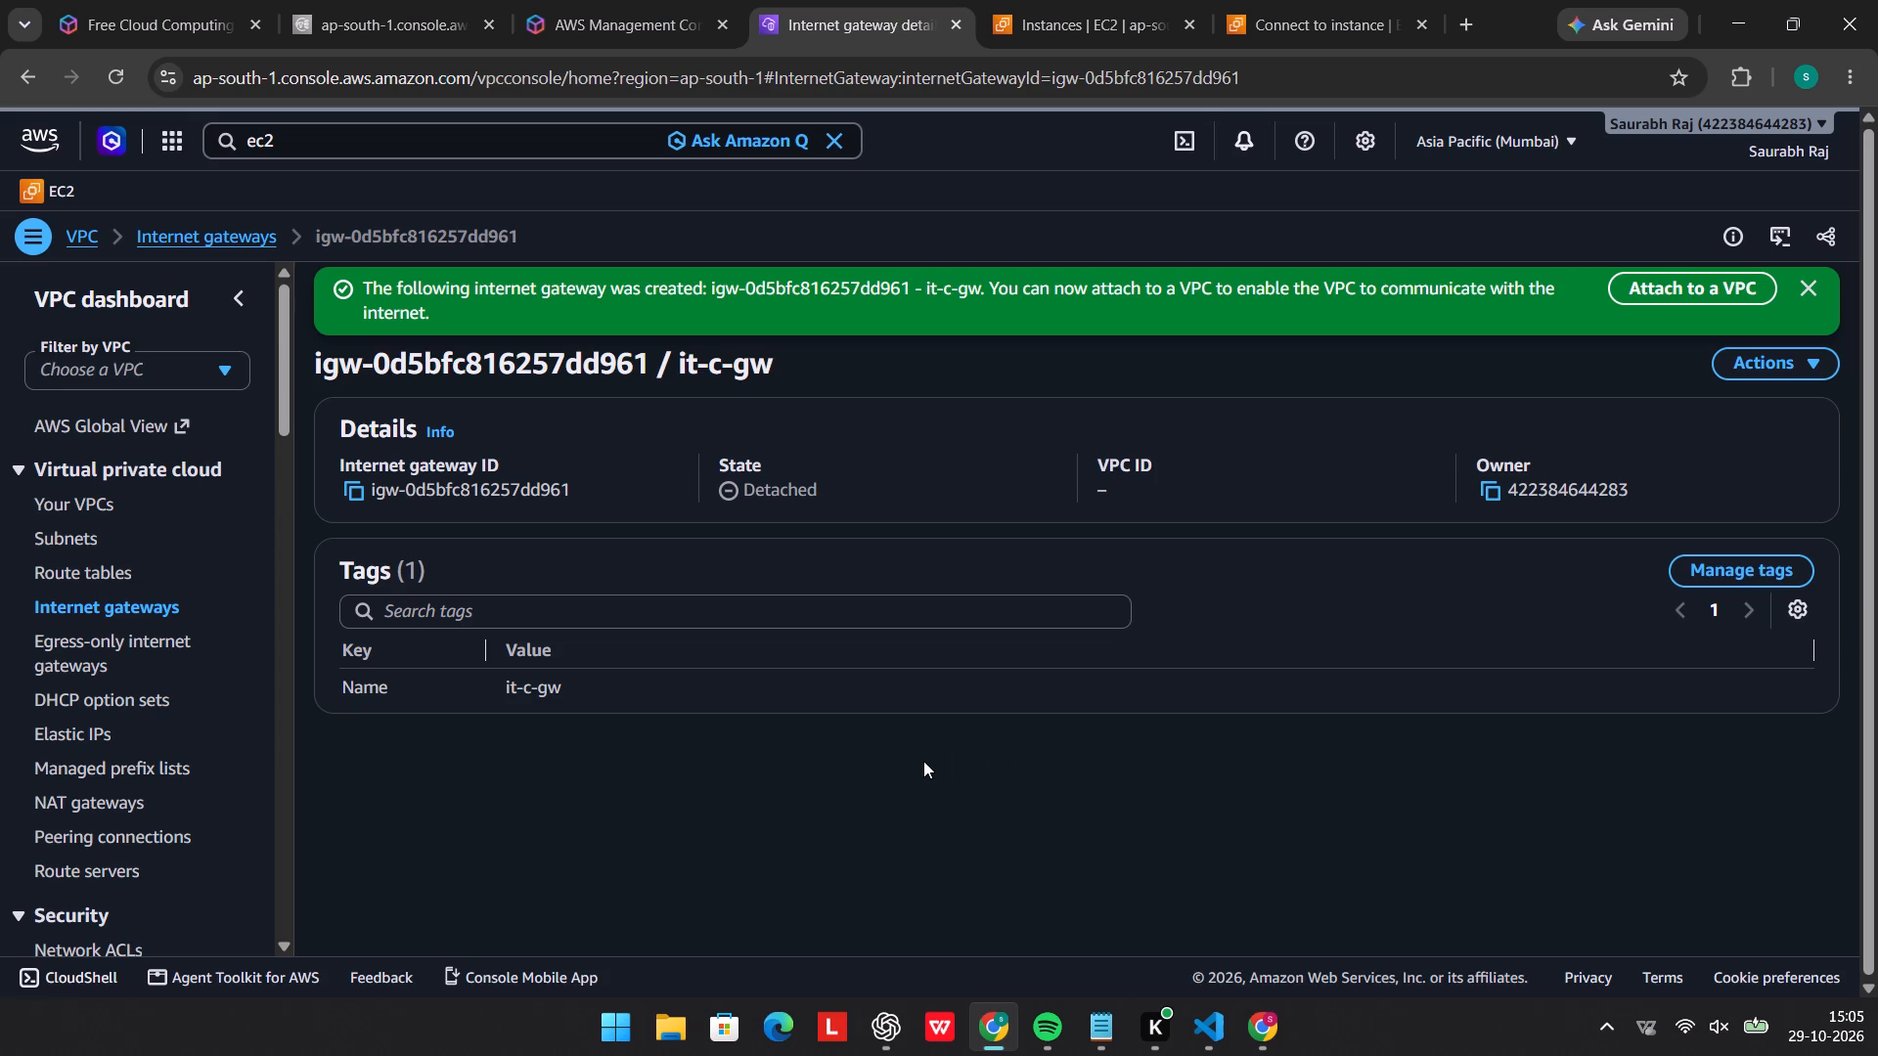
# Attach the it-c-gw internet gateway to it-c-custom-vpc.
pyautogui.click(1686, 290)
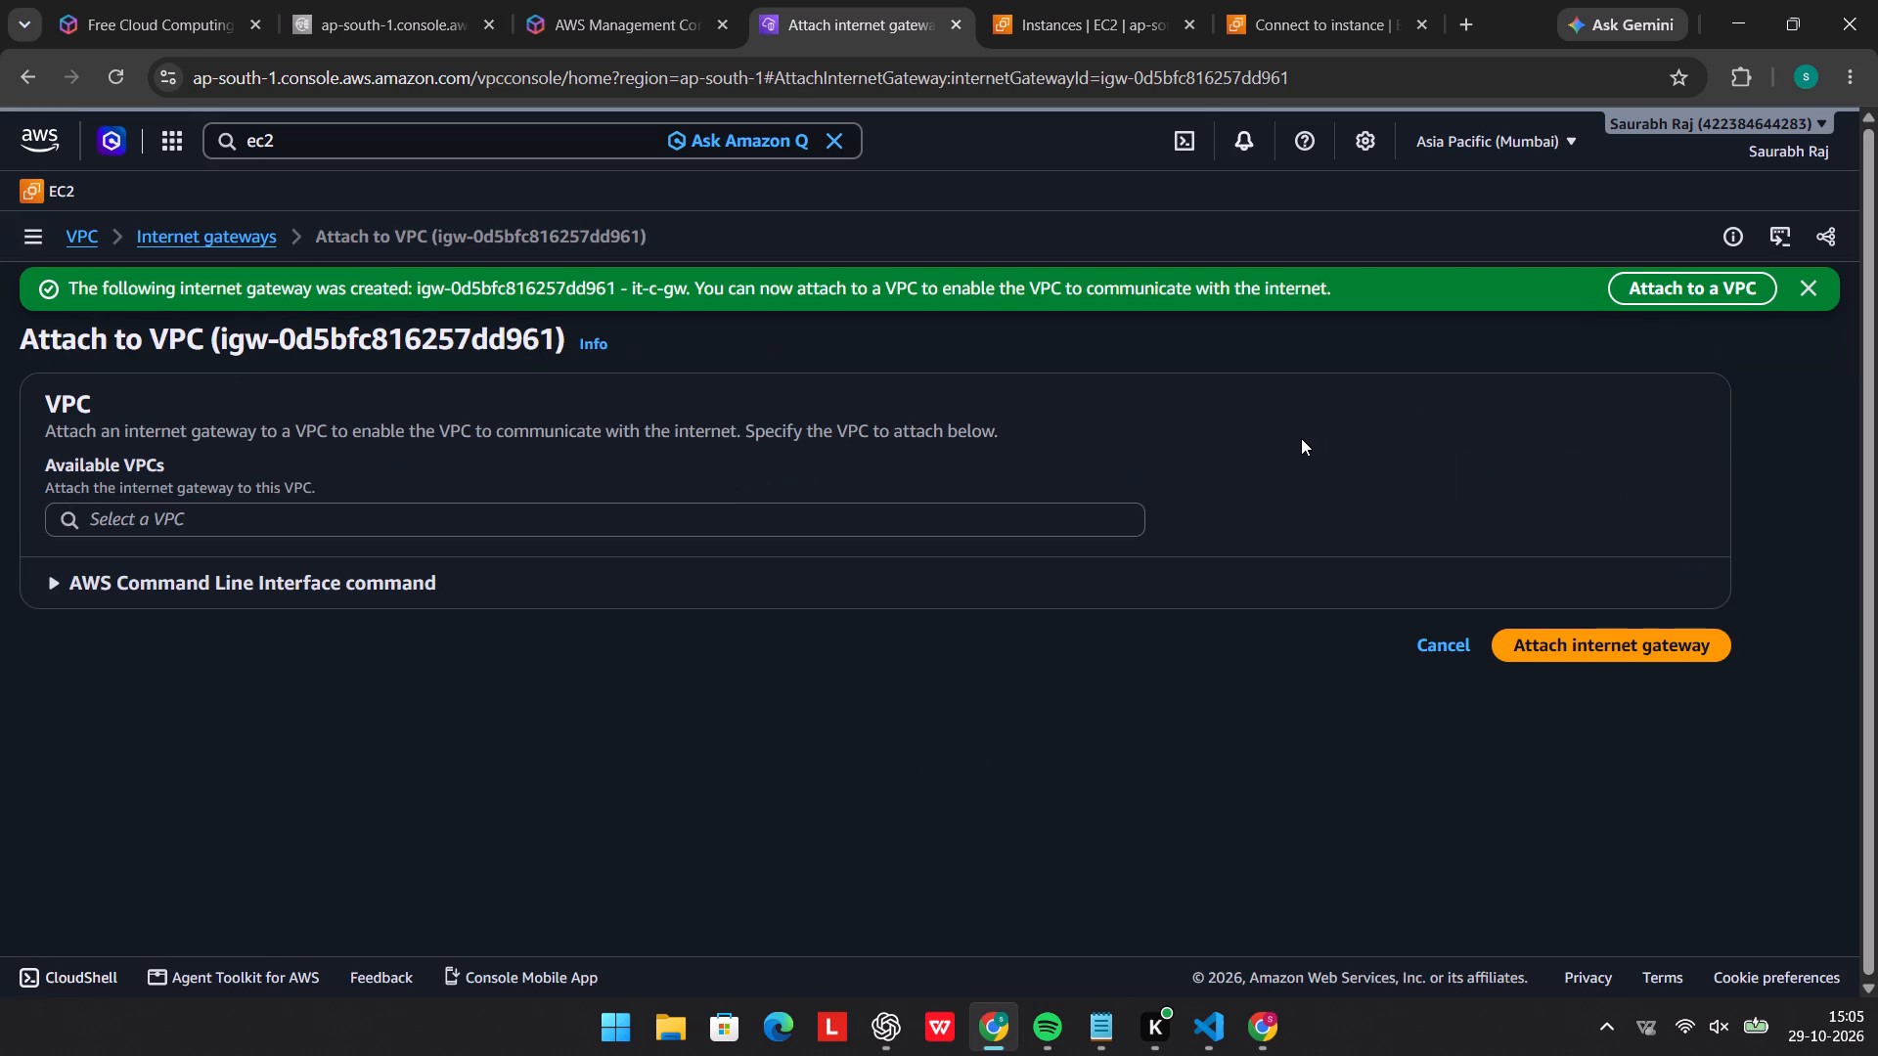
pyautogui.click(294, 519)
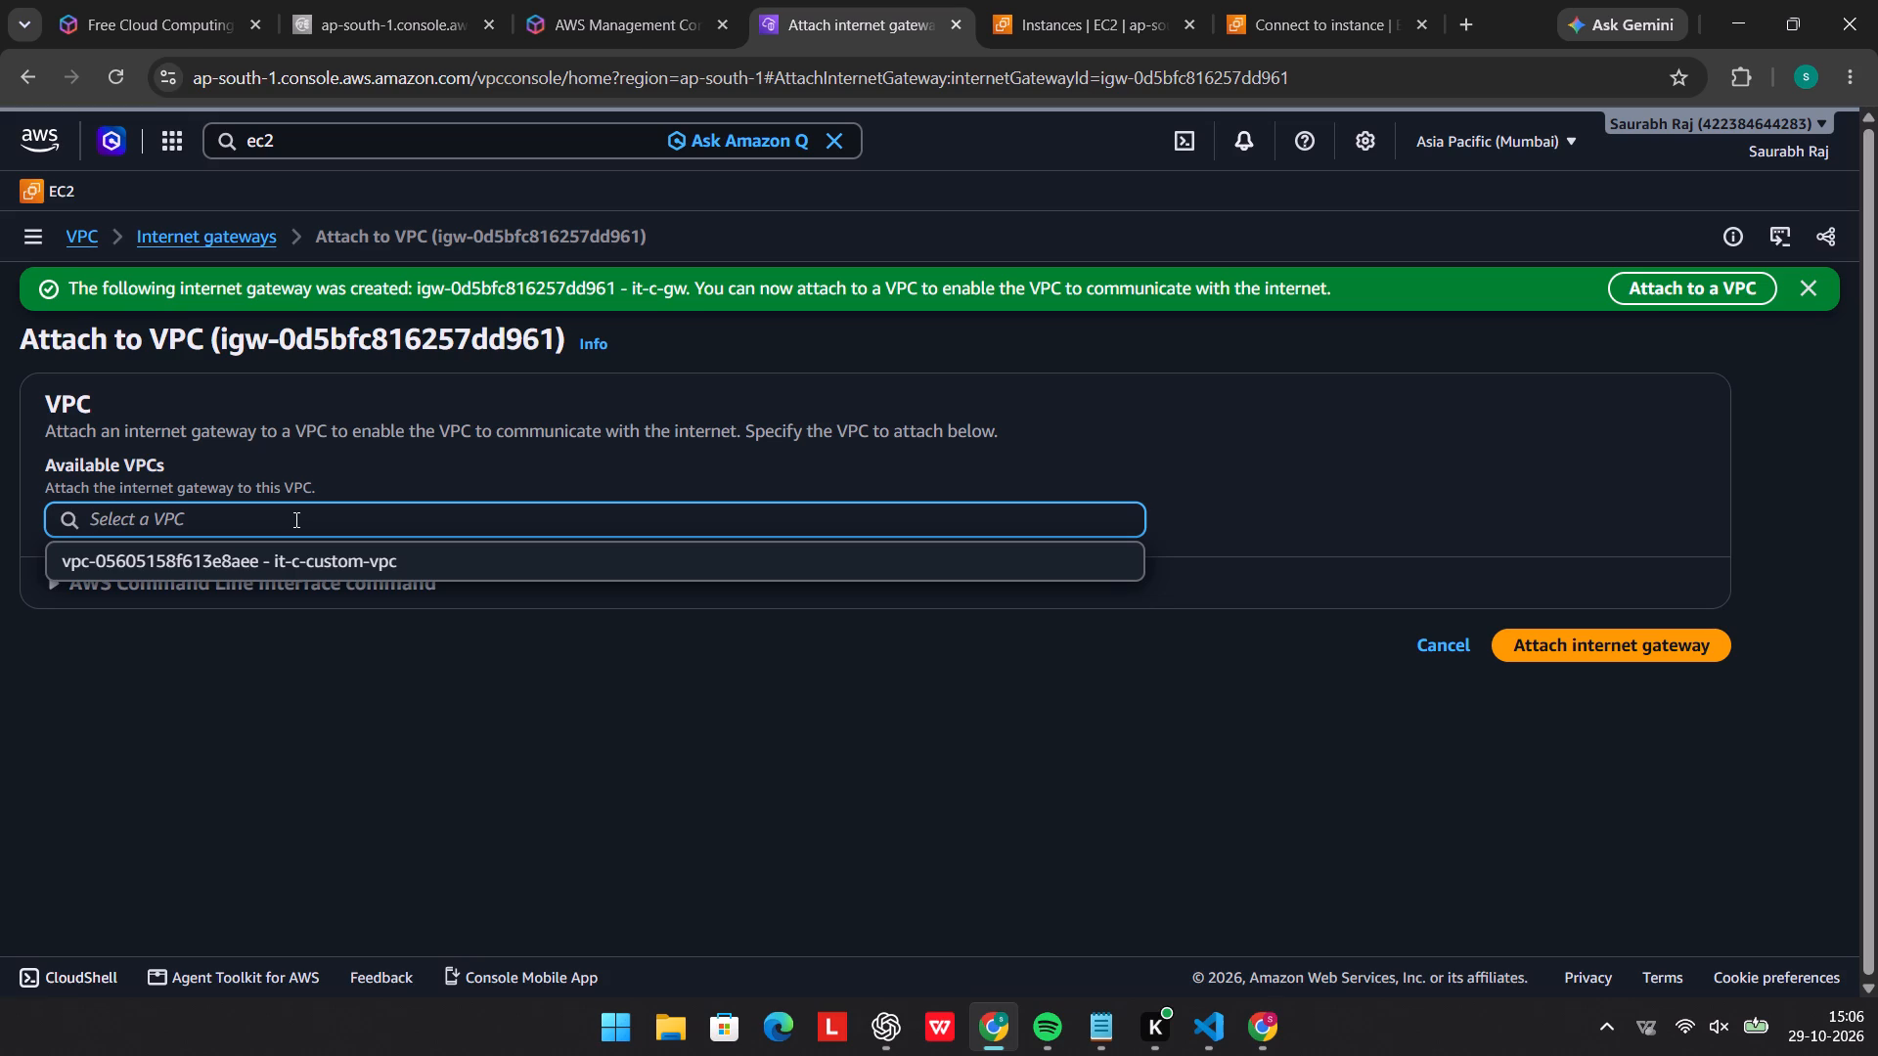
pyautogui.click(315, 575)
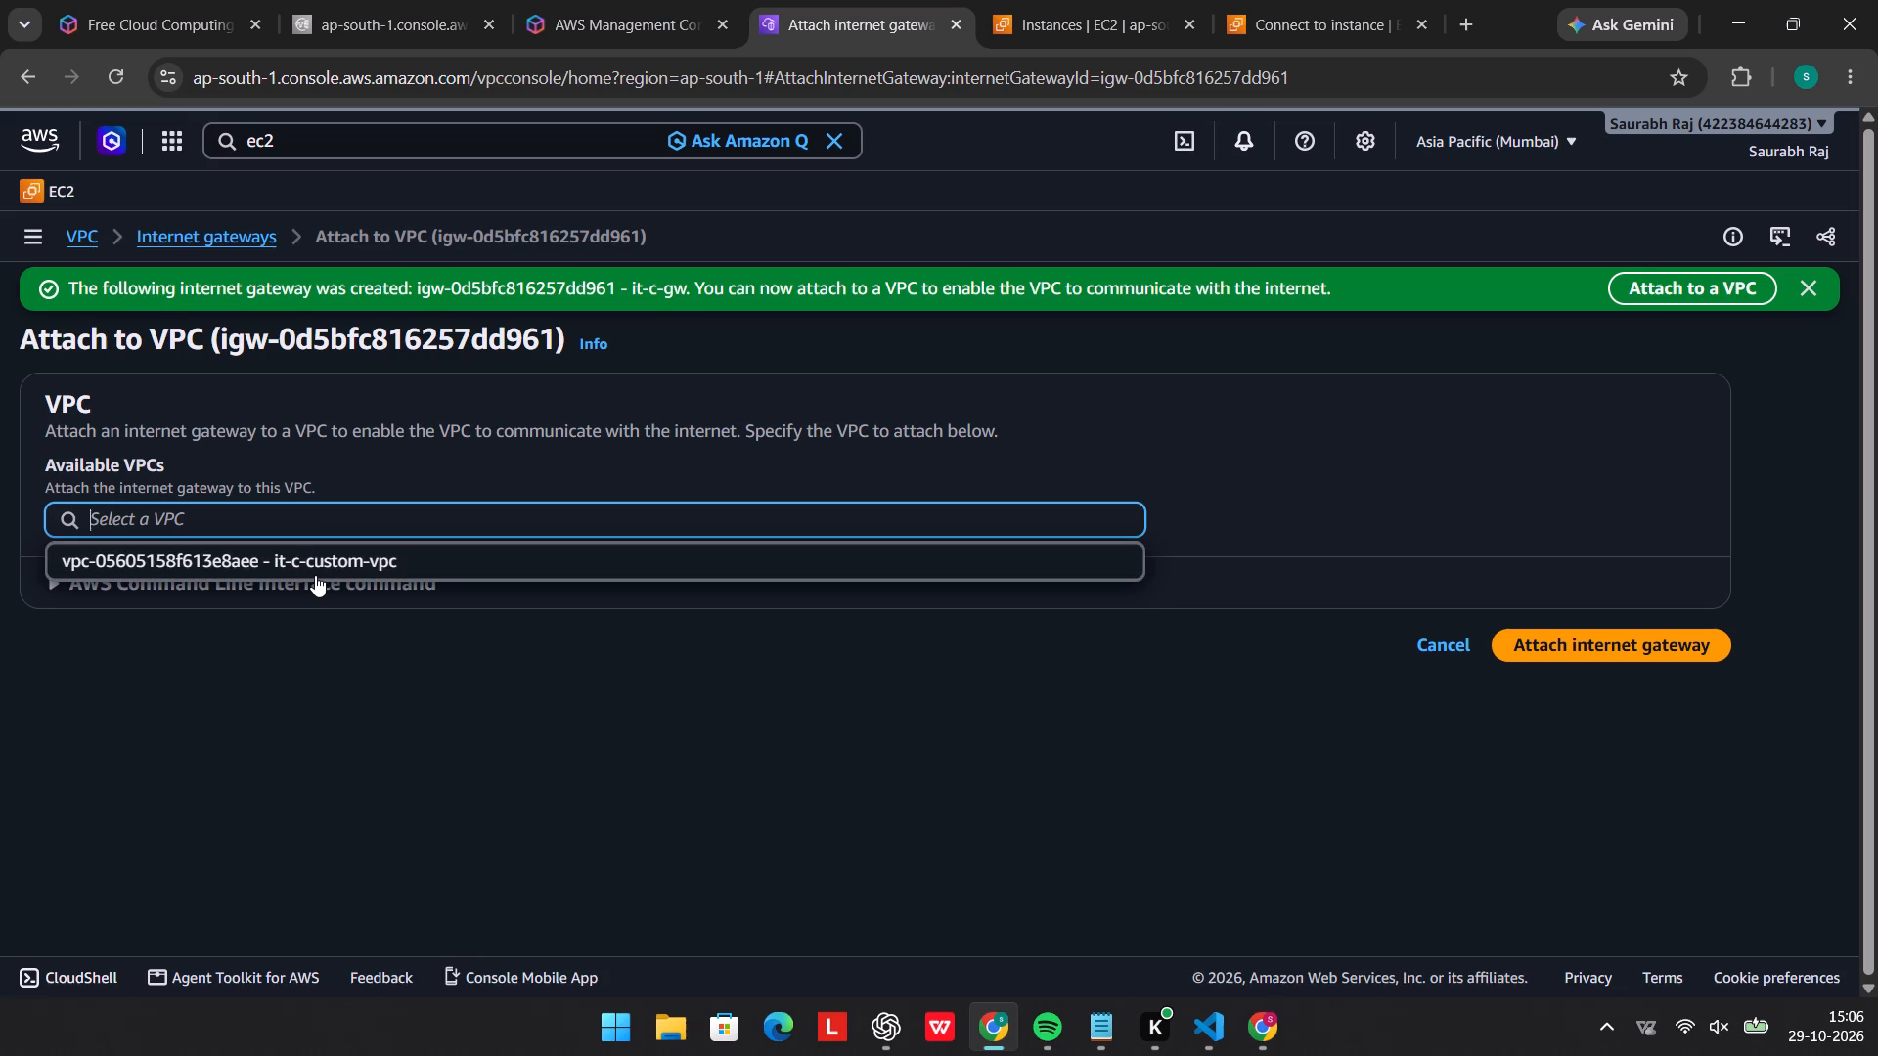
pyautogui.click(1565, 660)
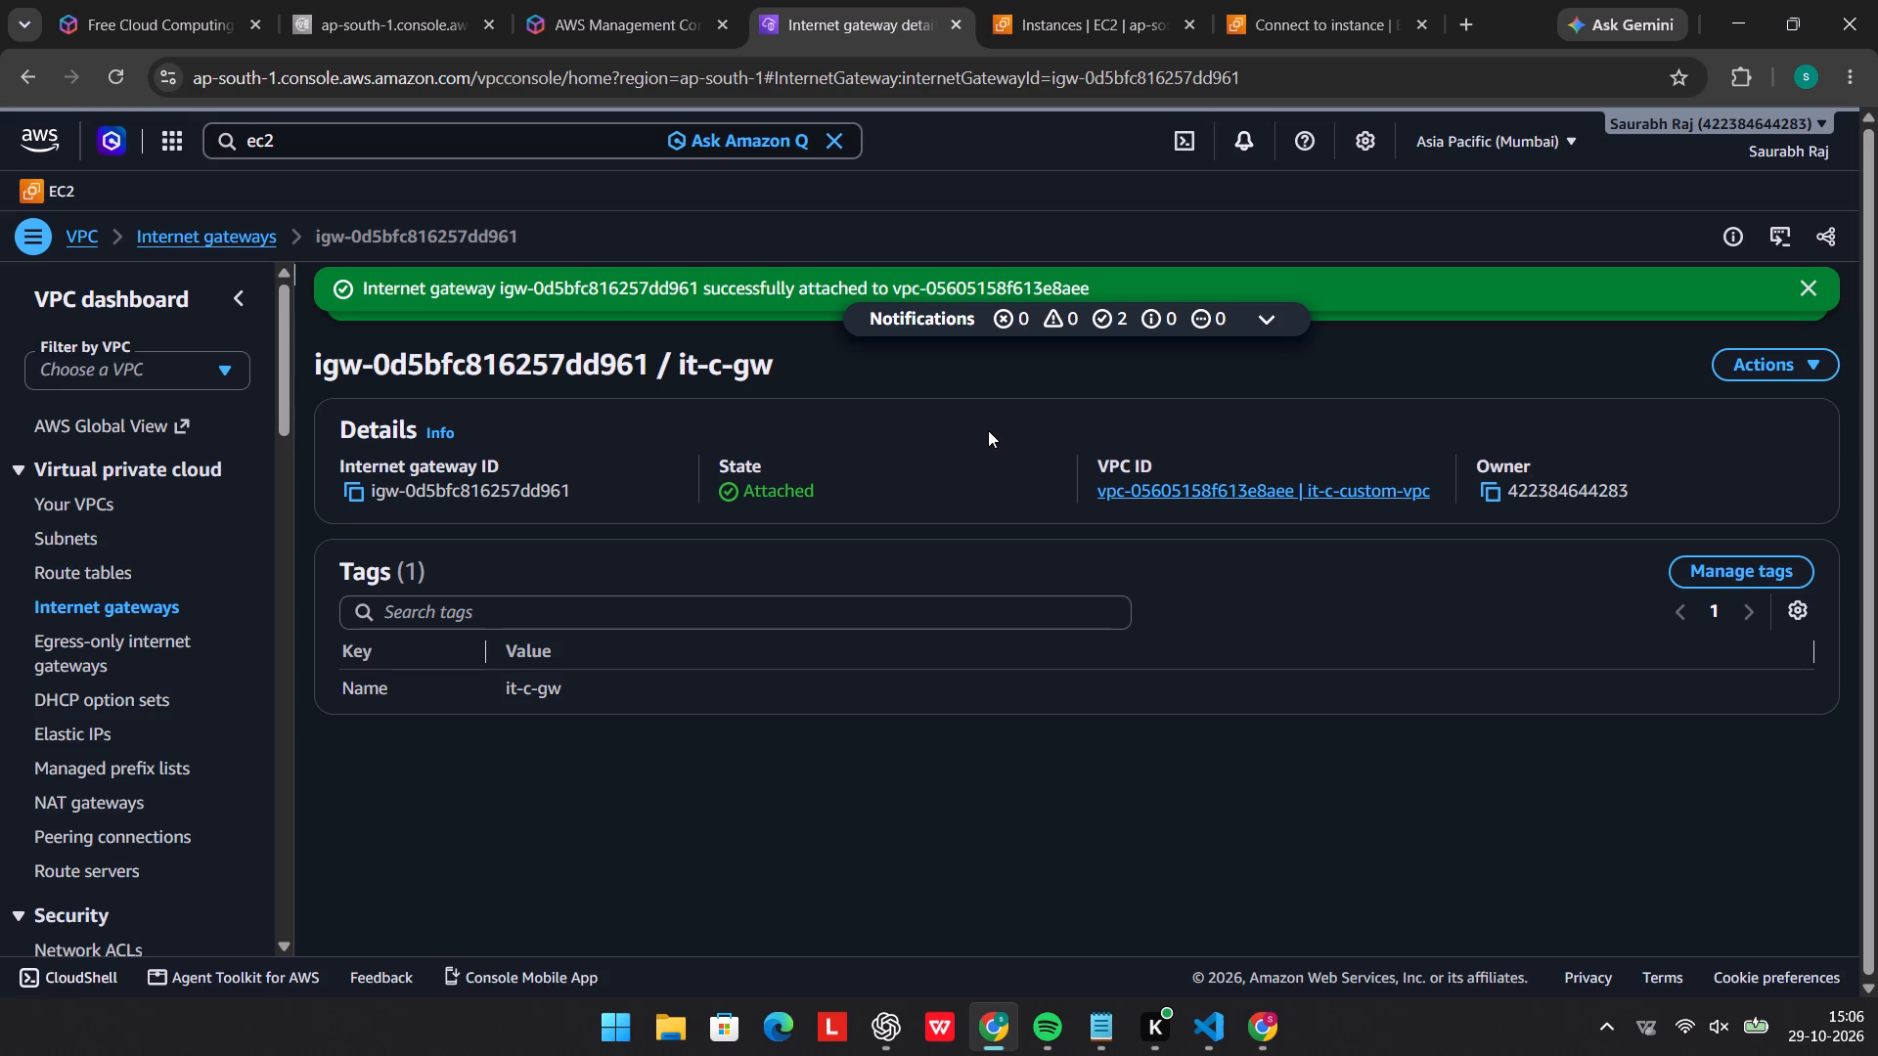
# Reopen the connection page for the public-server instance and check its EC2 Instance Connect settings.
pyautogui.click(1095, 9)
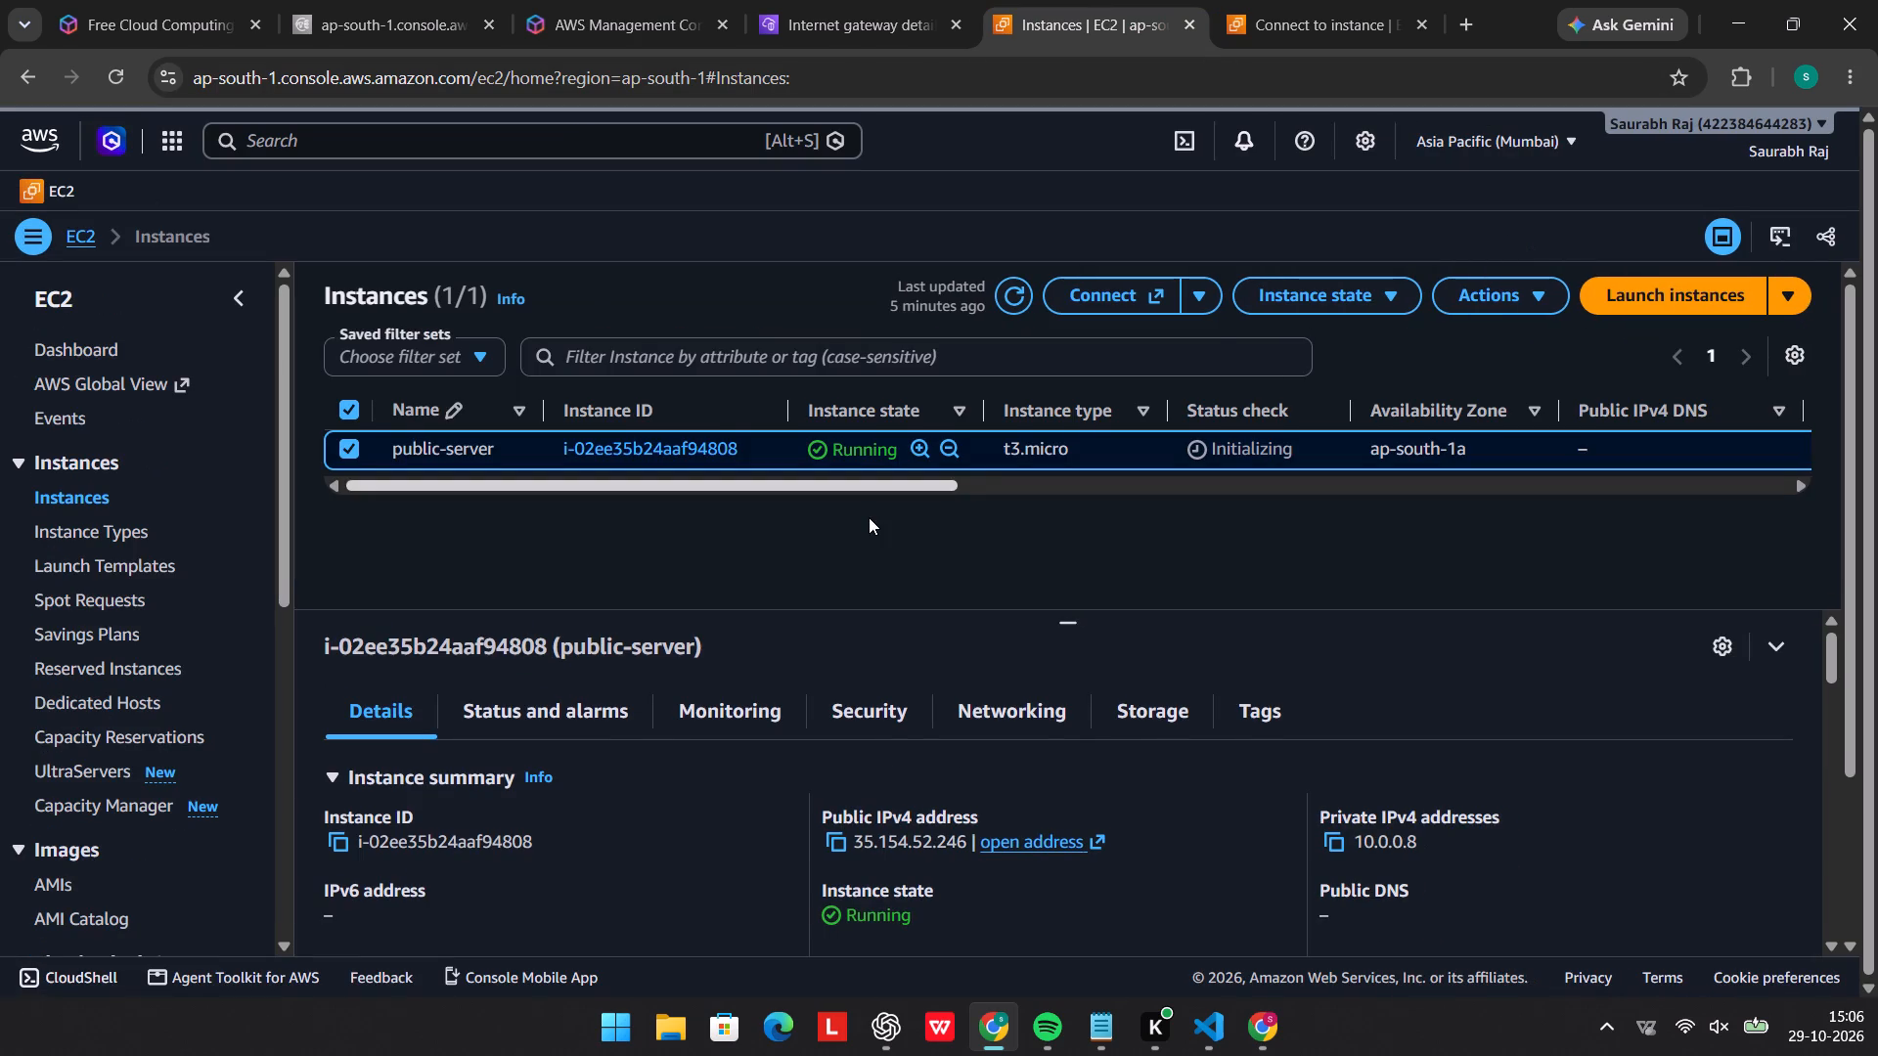
pyautogui.click(1079, 283)
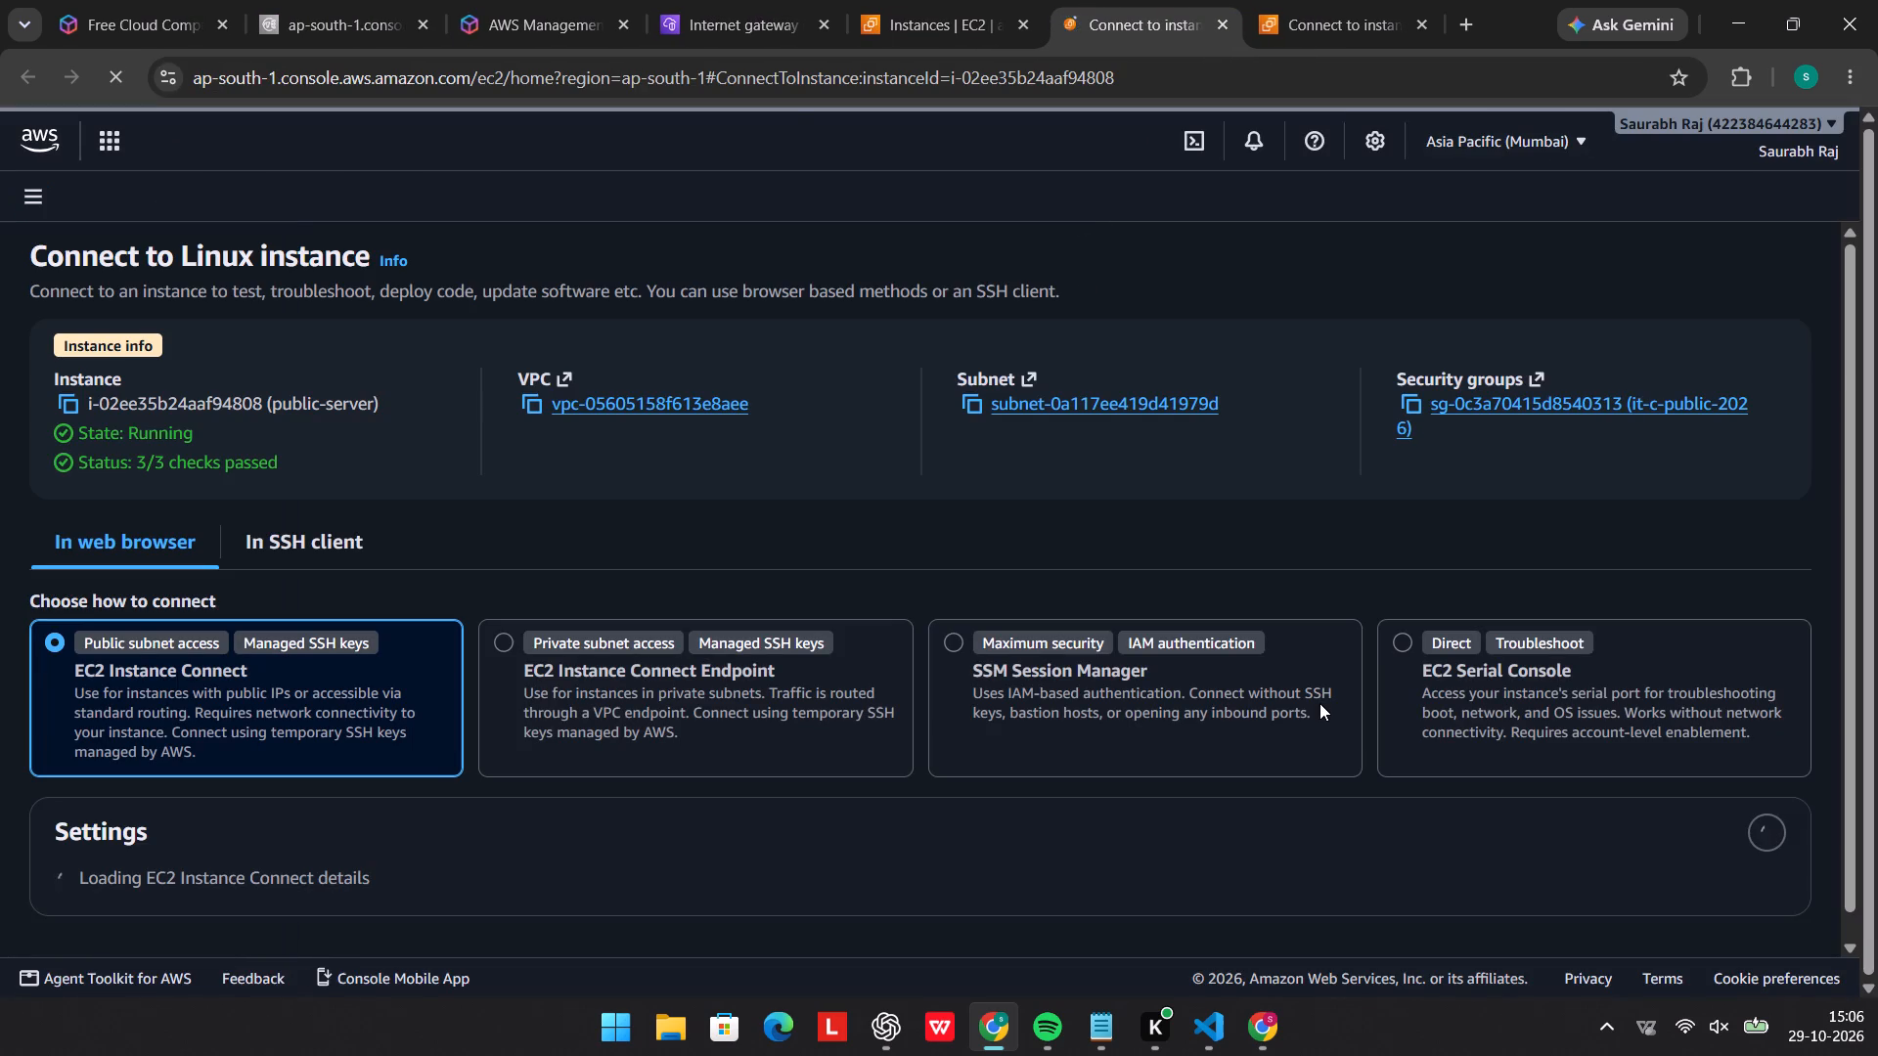
pyautogui.scroll(-4, 1193, 756)
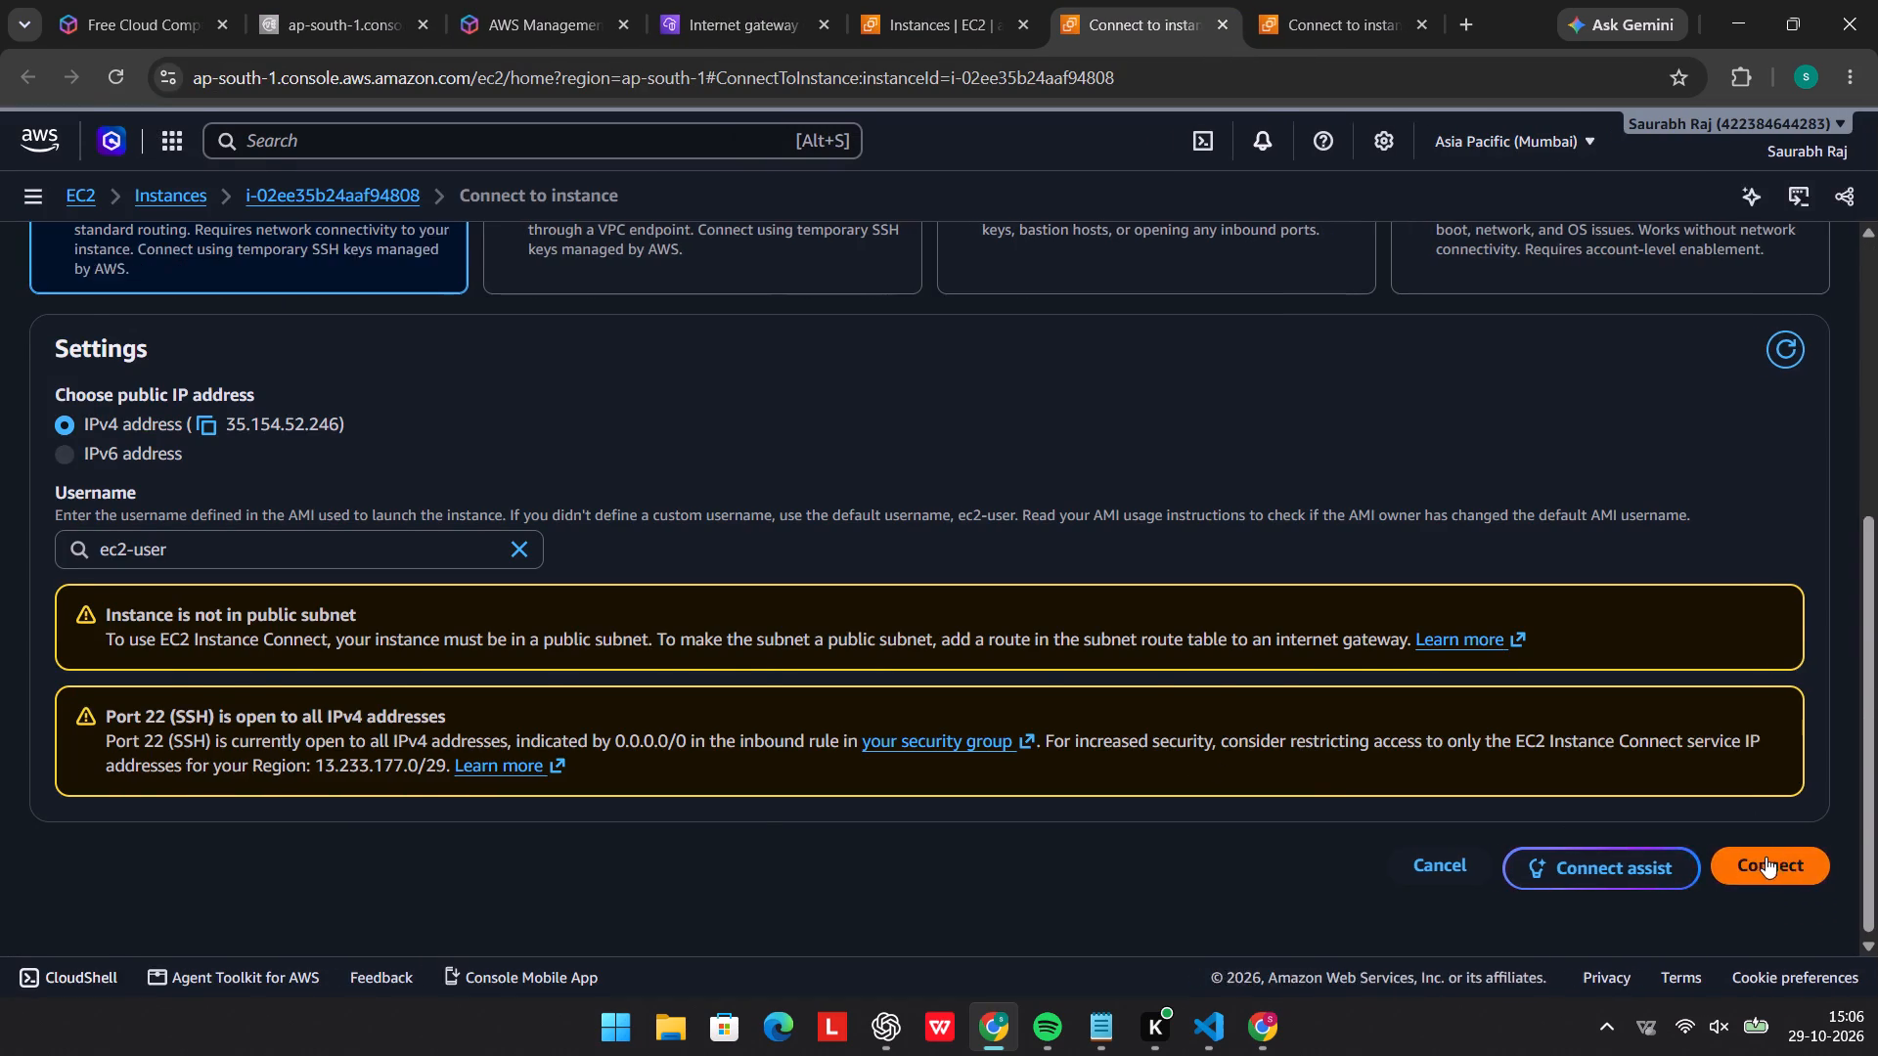
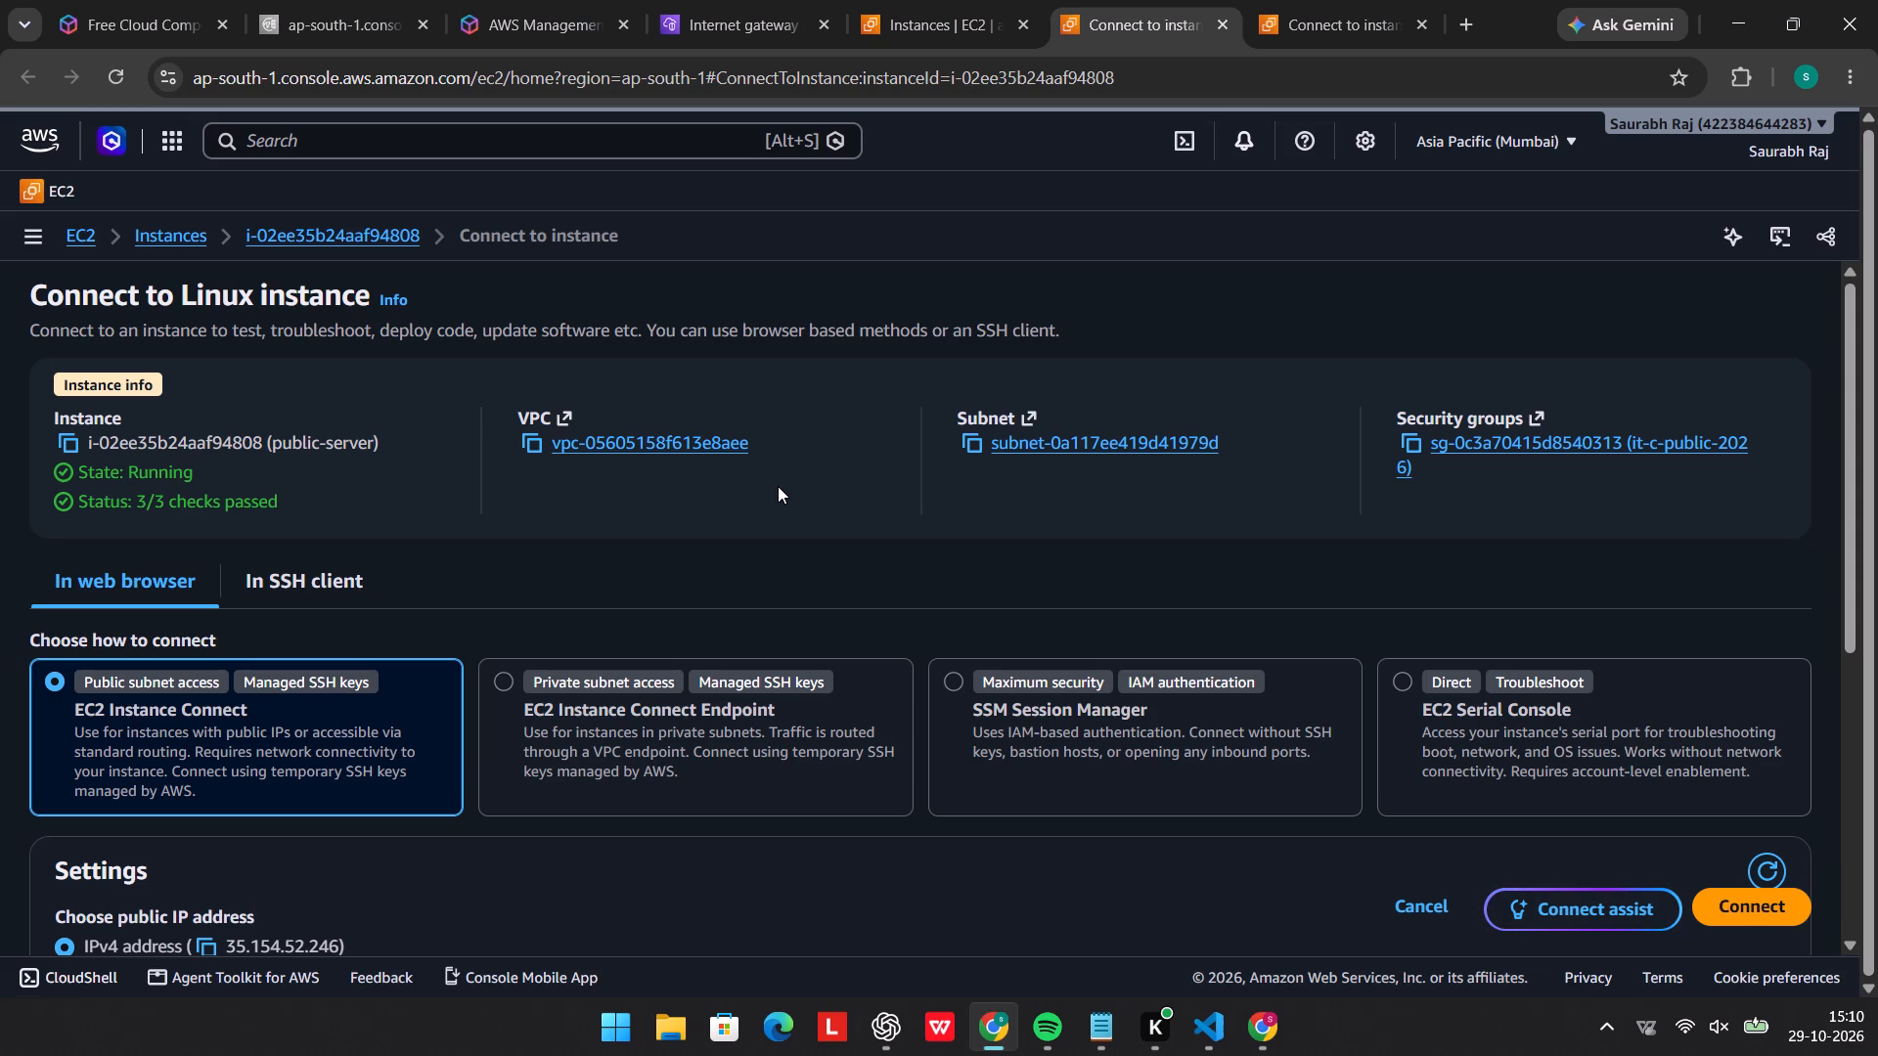
# Connect to the public-server instance through EC2 Instance Connect, using its public IPv4 address and the username ec2-user.
pyautogui.scroll(-3, 778, 486)
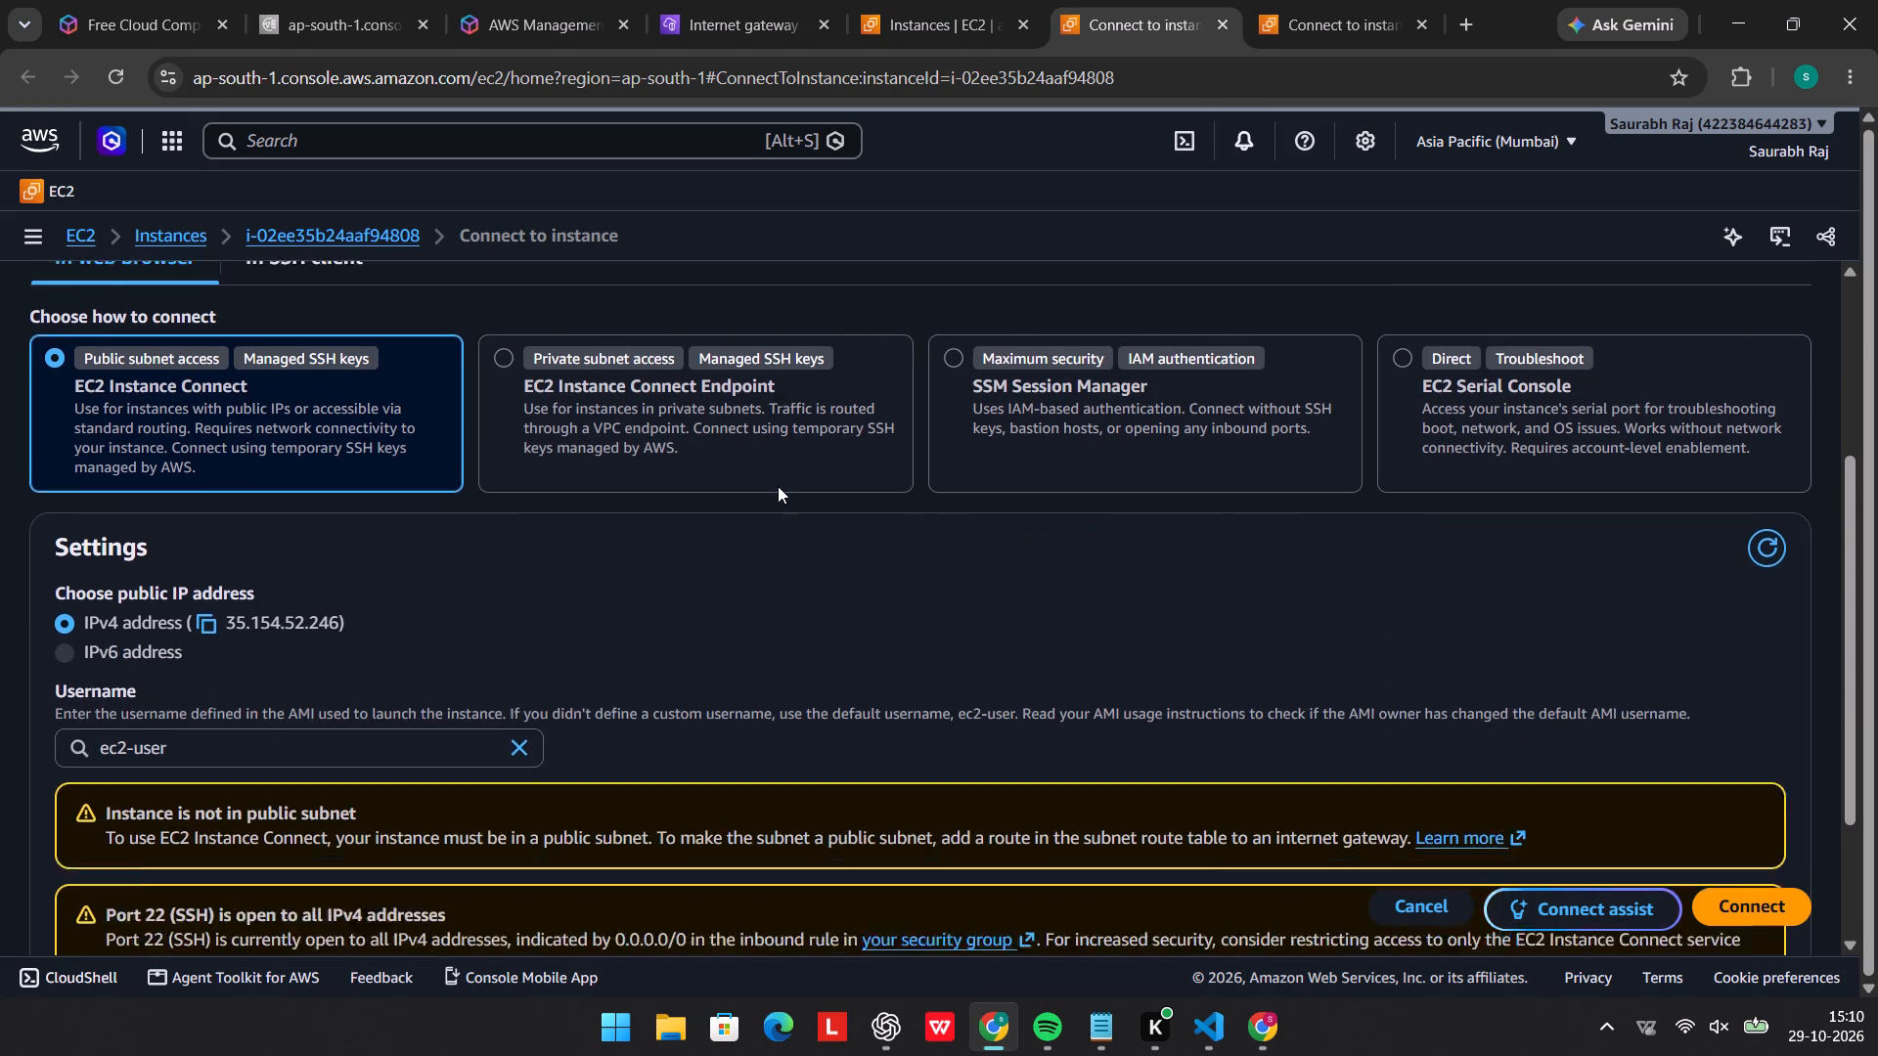
pyautogui.scroll(-1, 778, 486)
pyautogui.scroll(8, 778, 486)
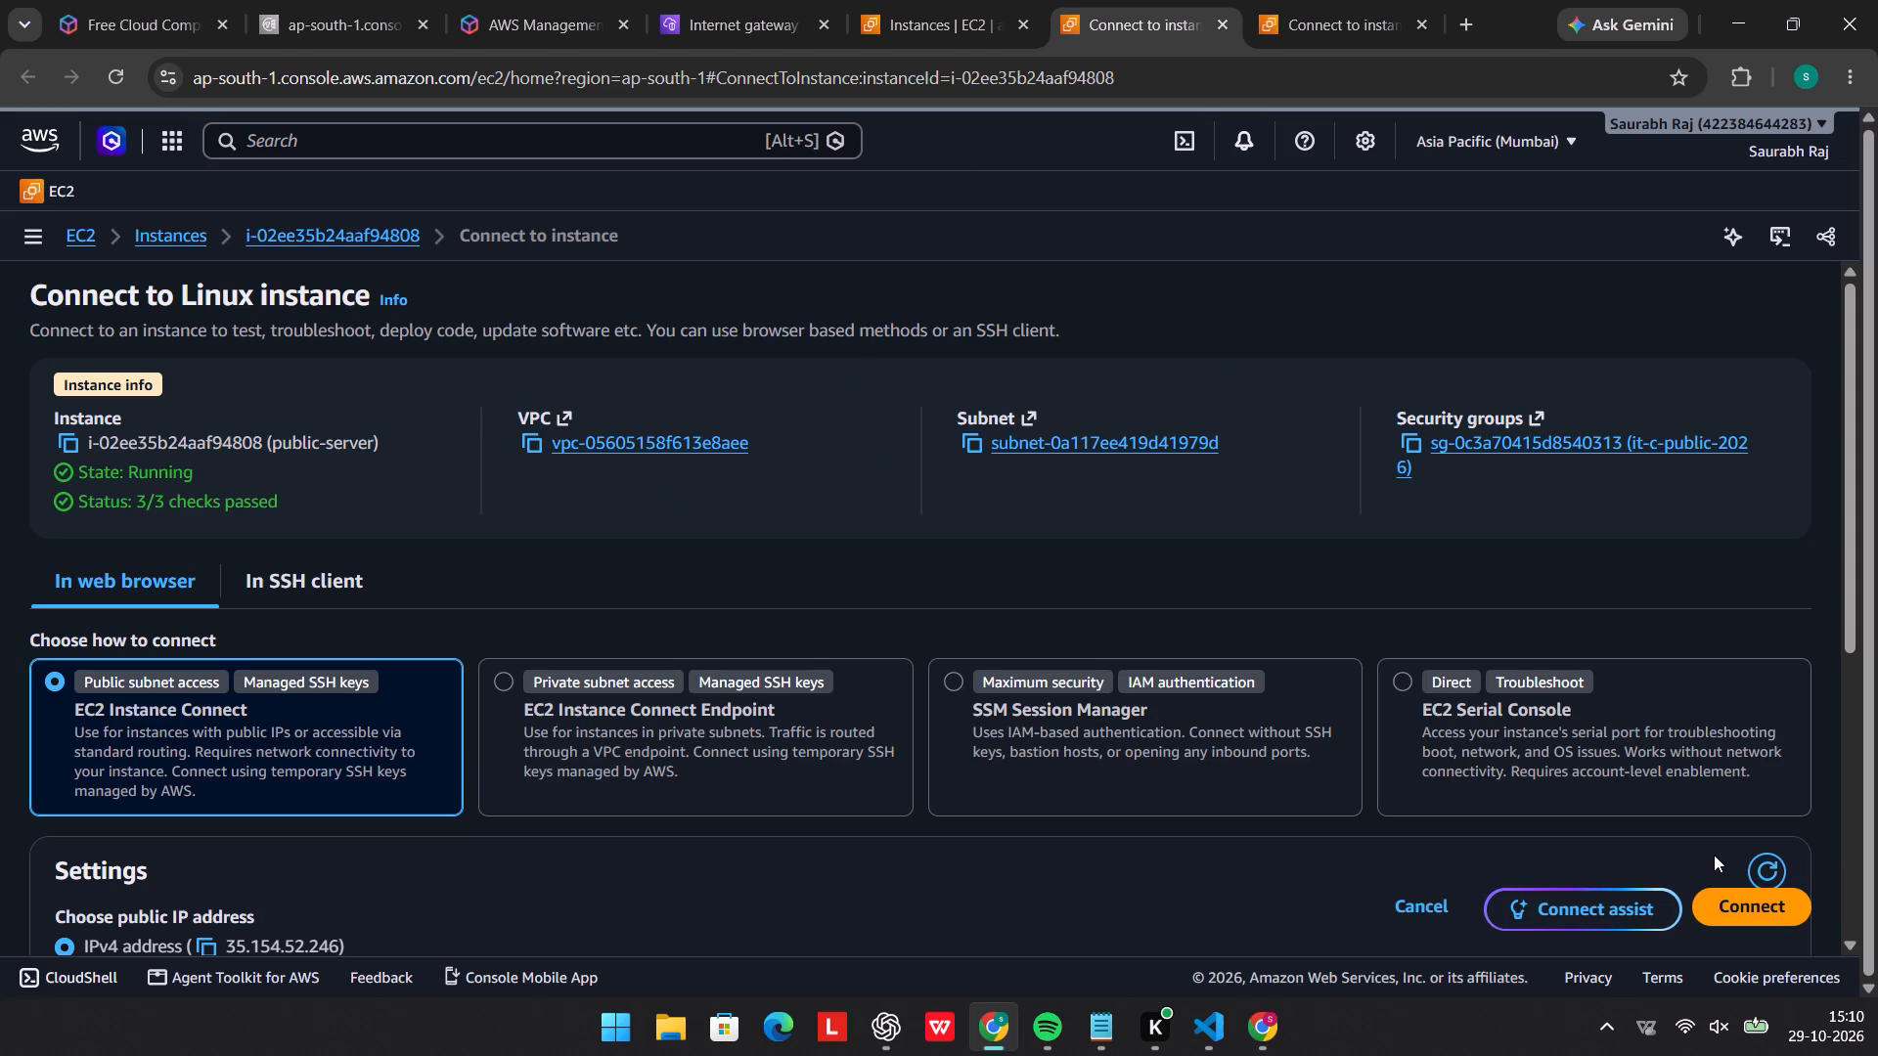
pyautogui.click(1750, 902)
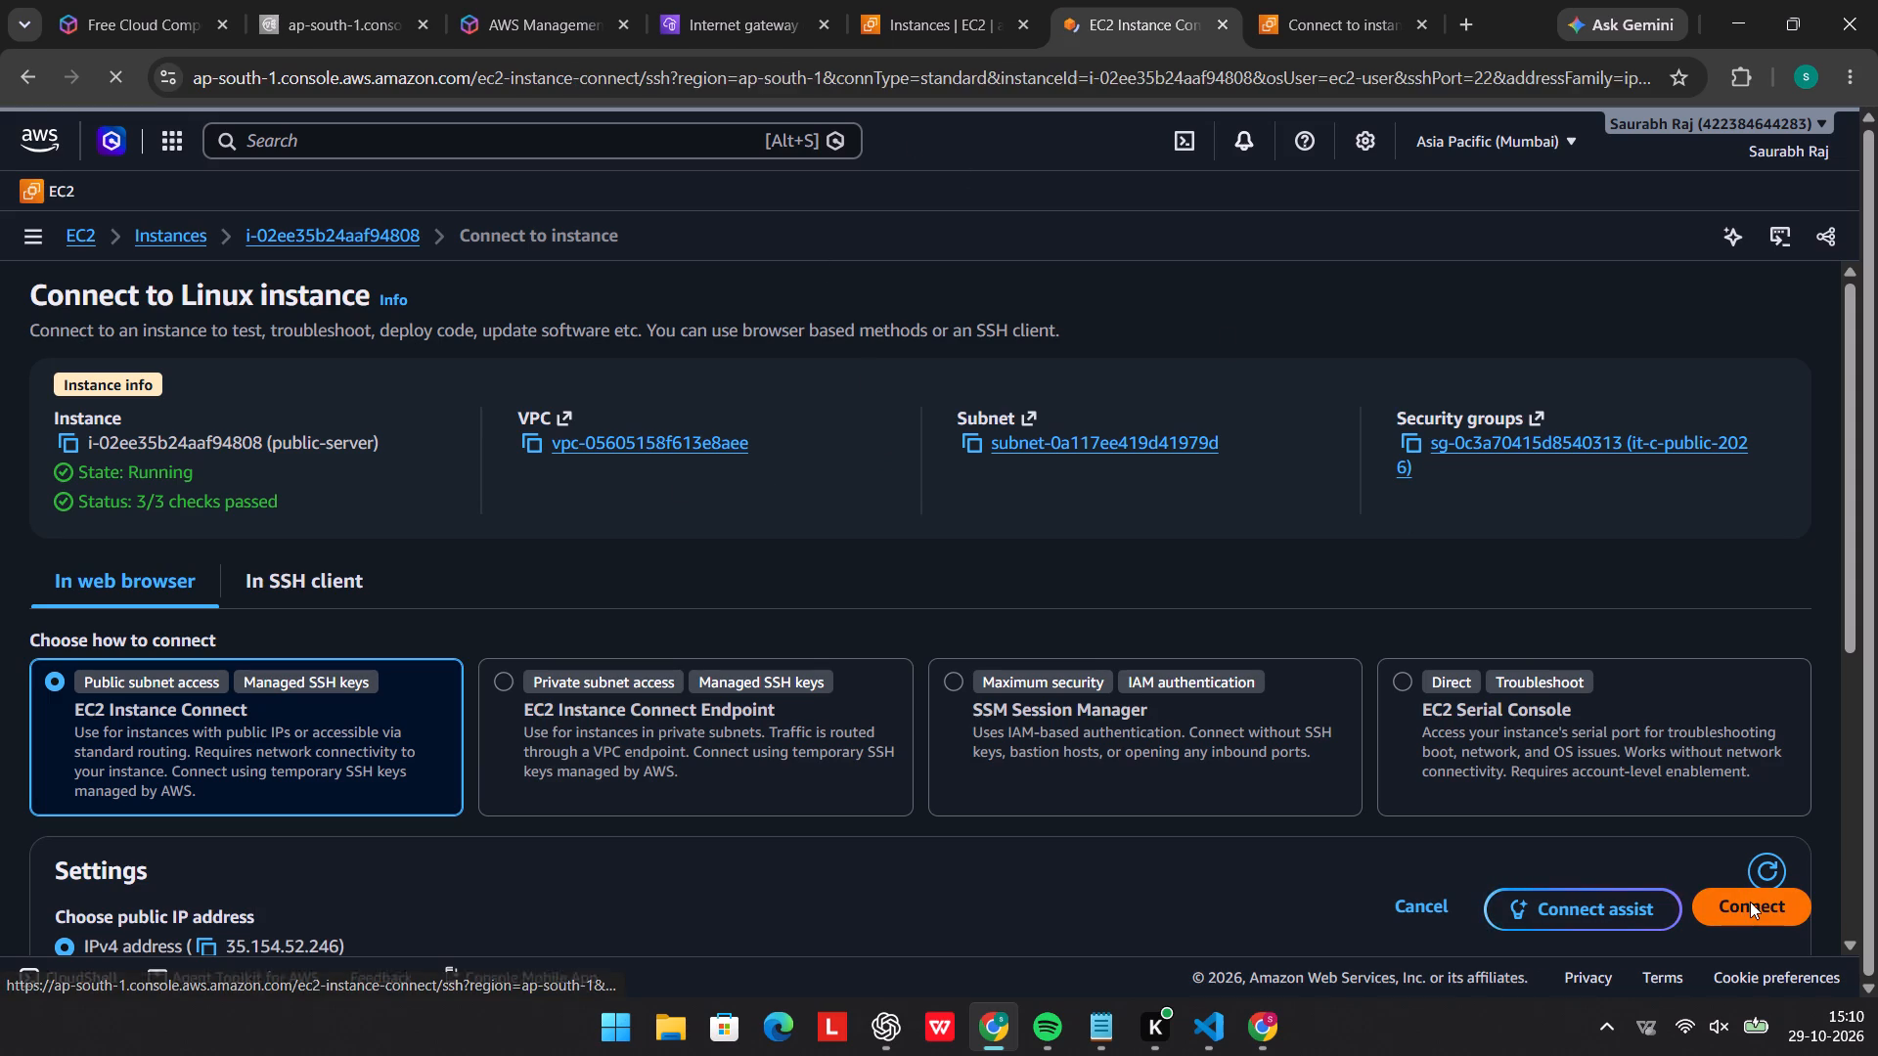
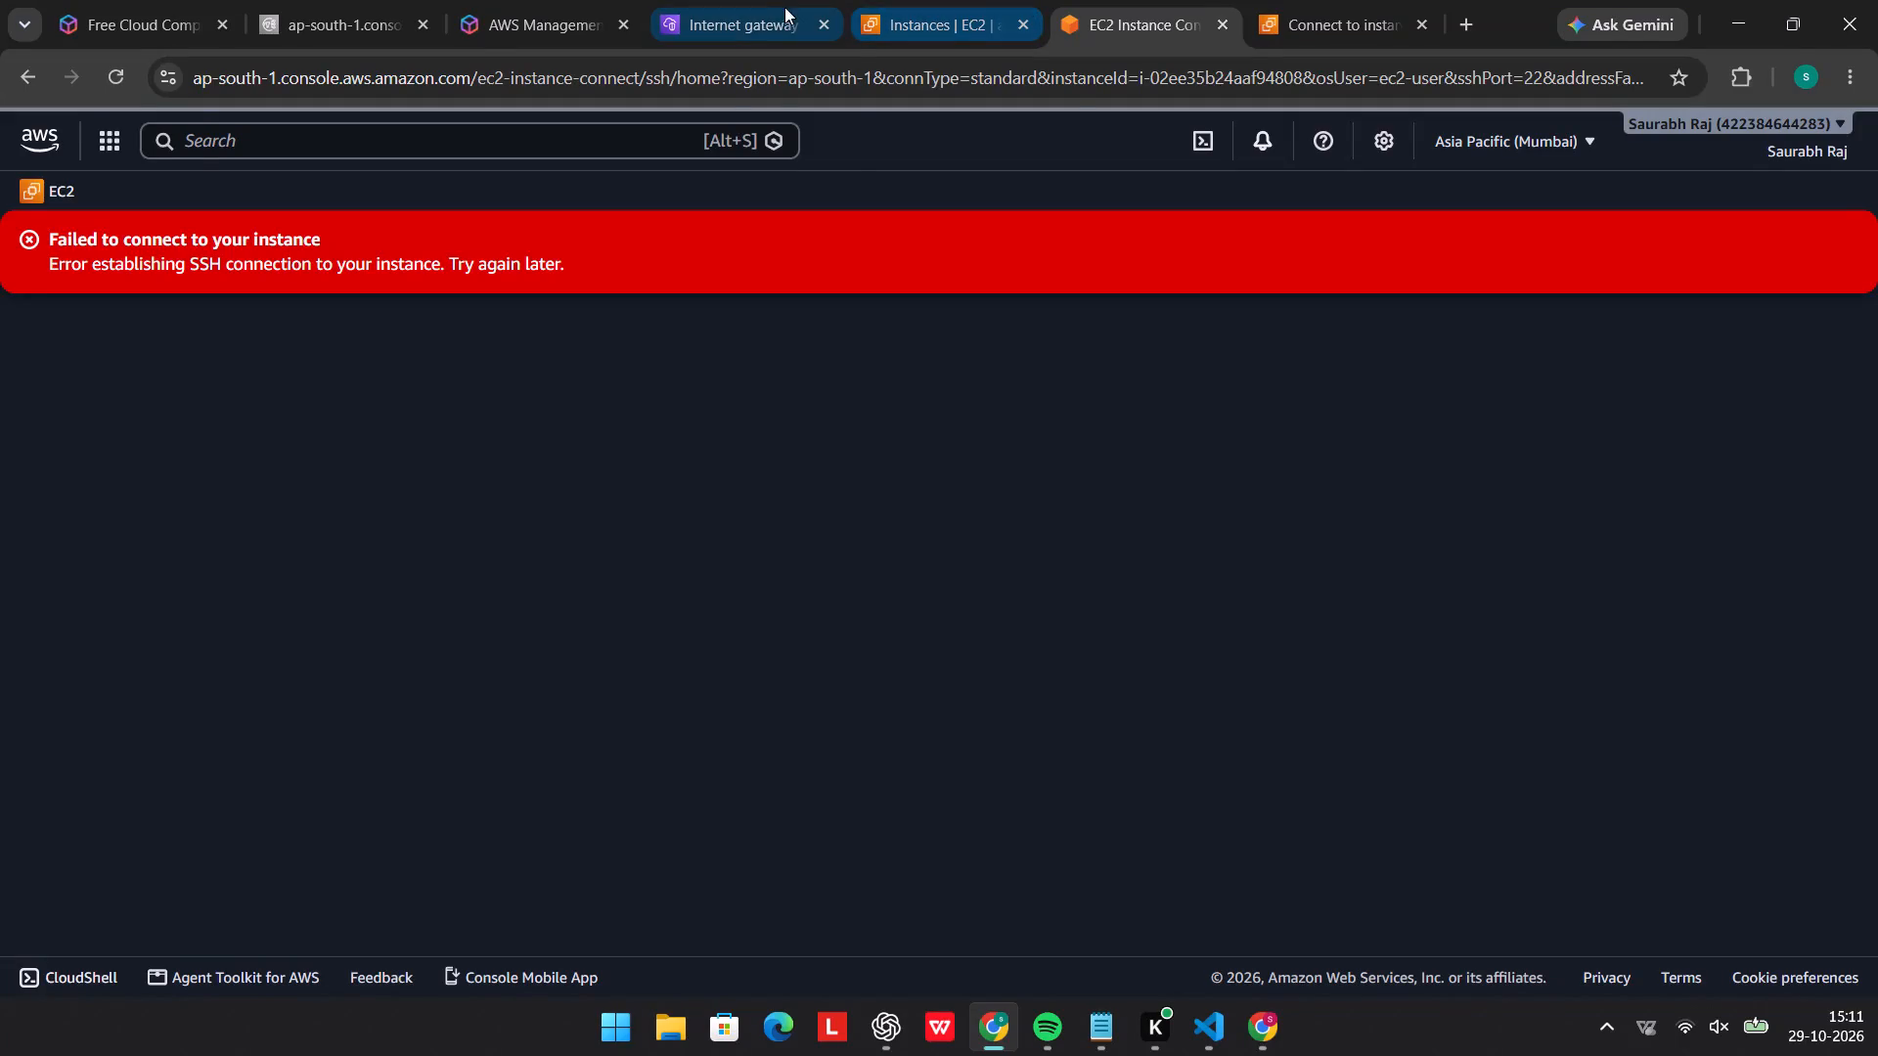
# Create a route table named it-c-public-route-table in the it-c-custom-vpc VPC.
pyautogui.click(756, 20)
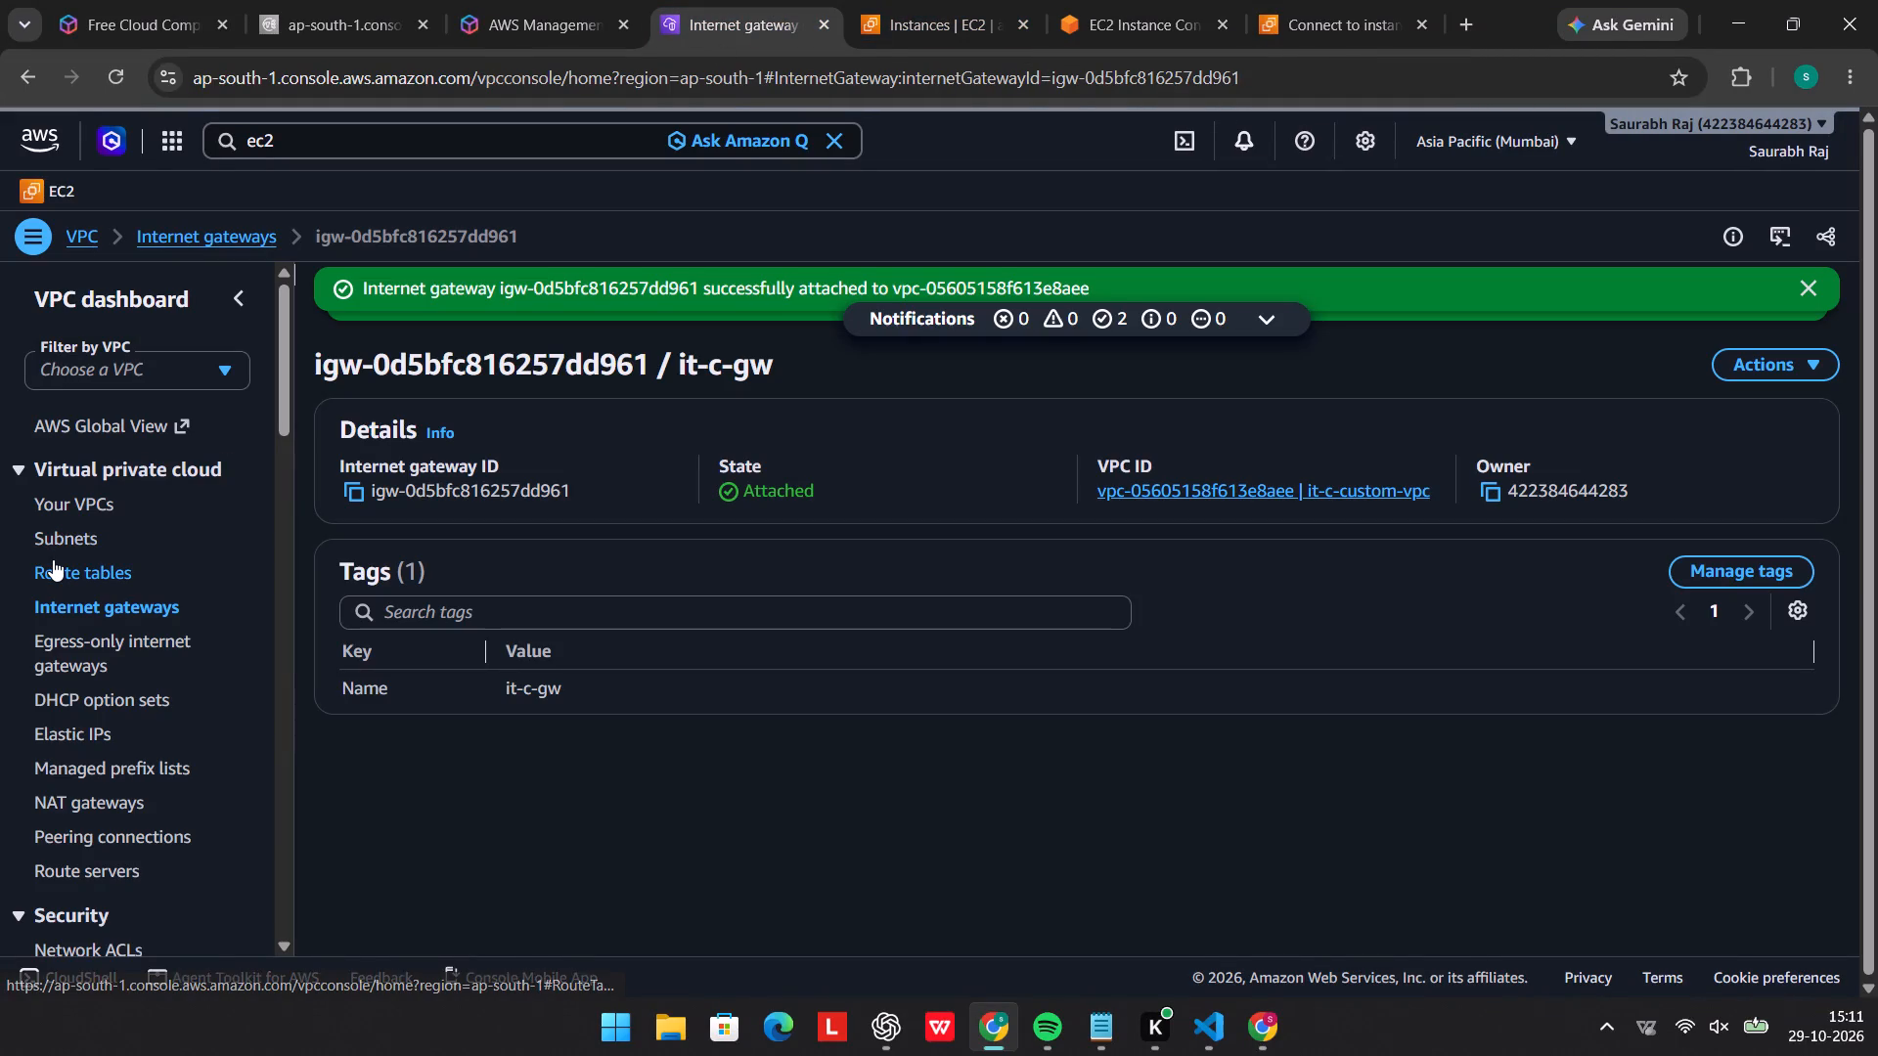
pyautogui.click(53, 559)
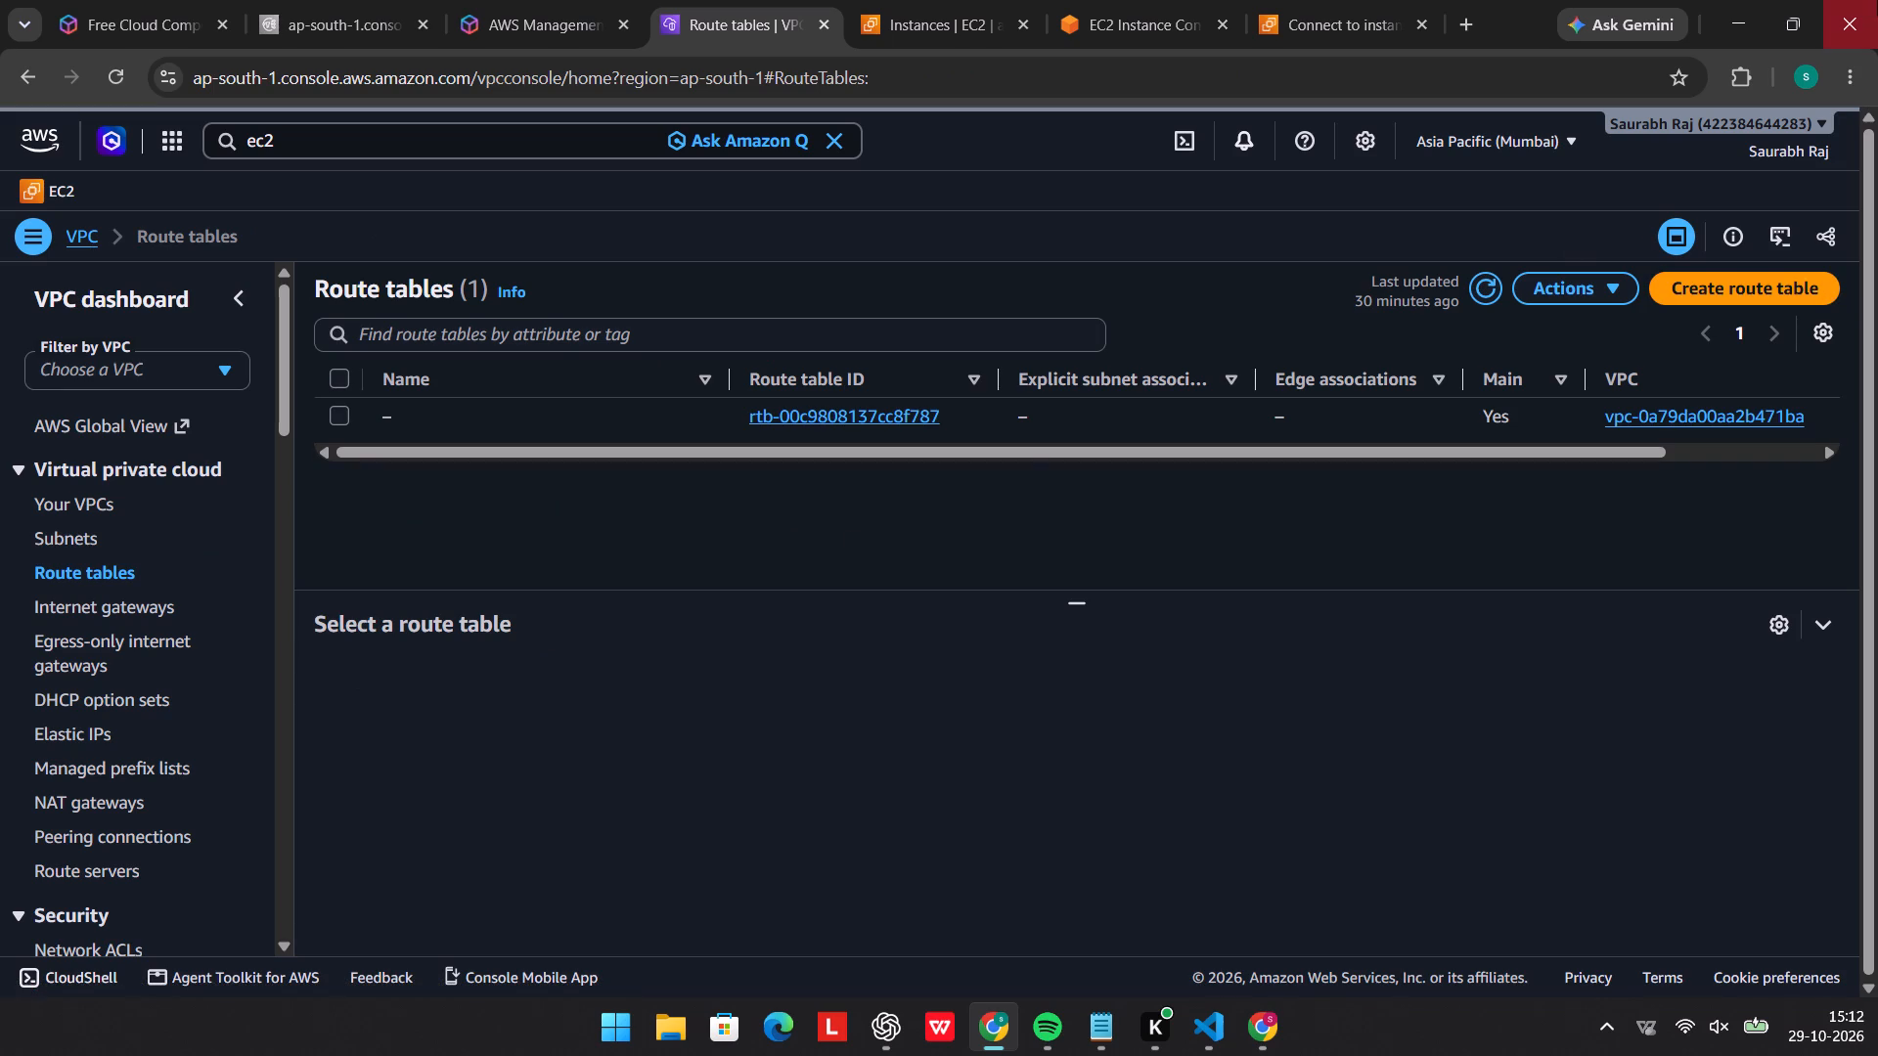
pyautogui.click(1818, 115)
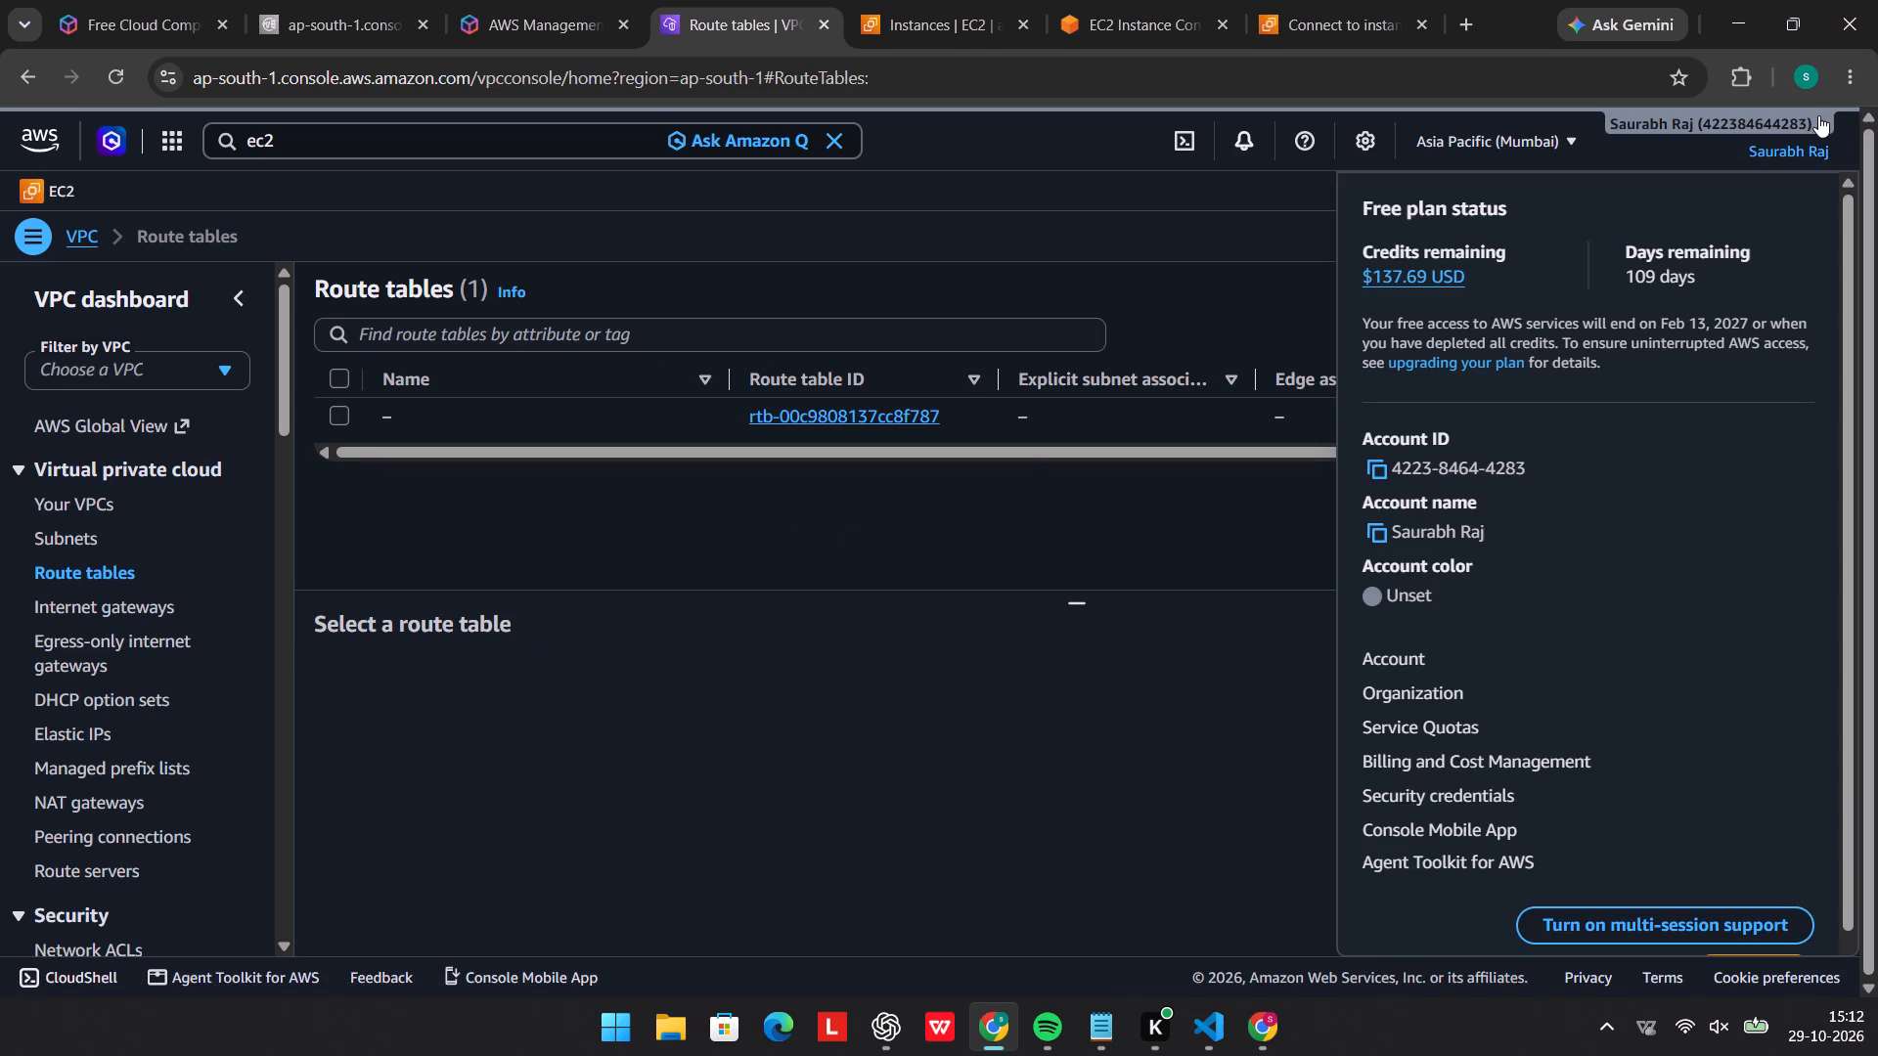
pyautogui.click(1205, 293)
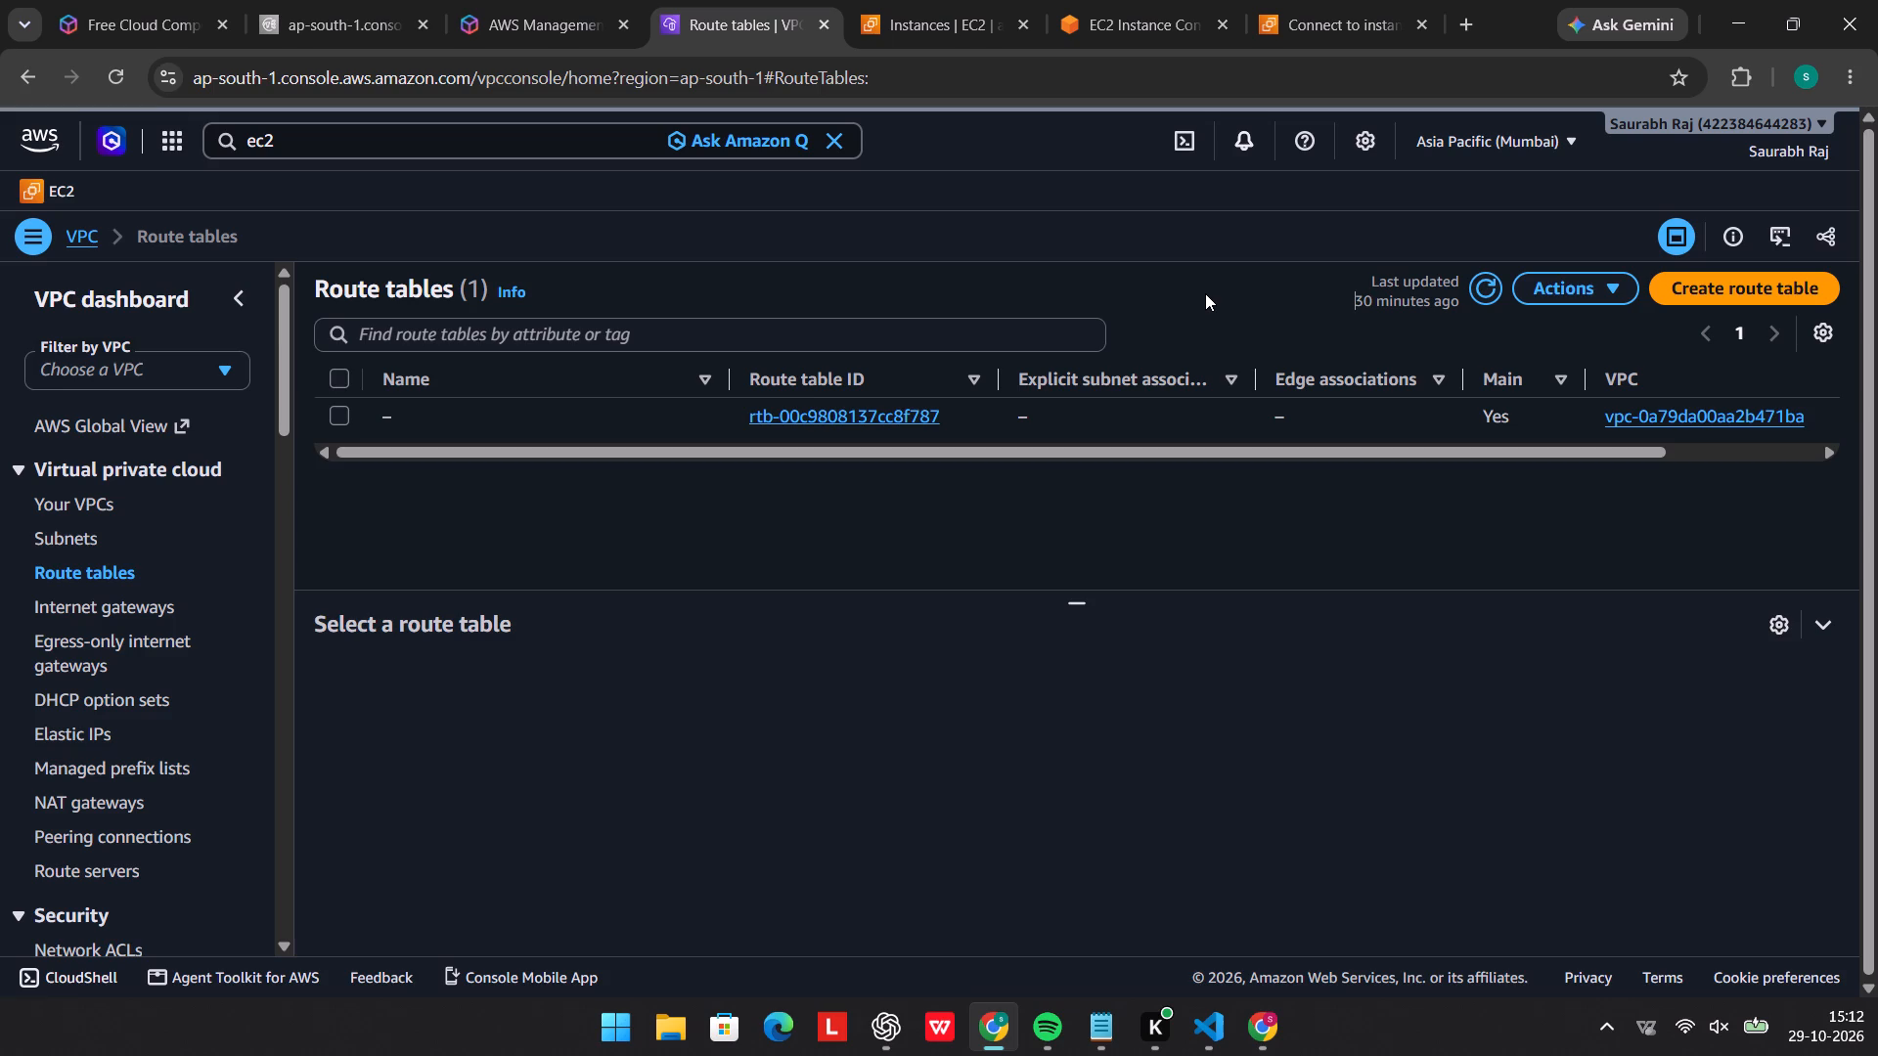
pyautogui.click(1755, 286)
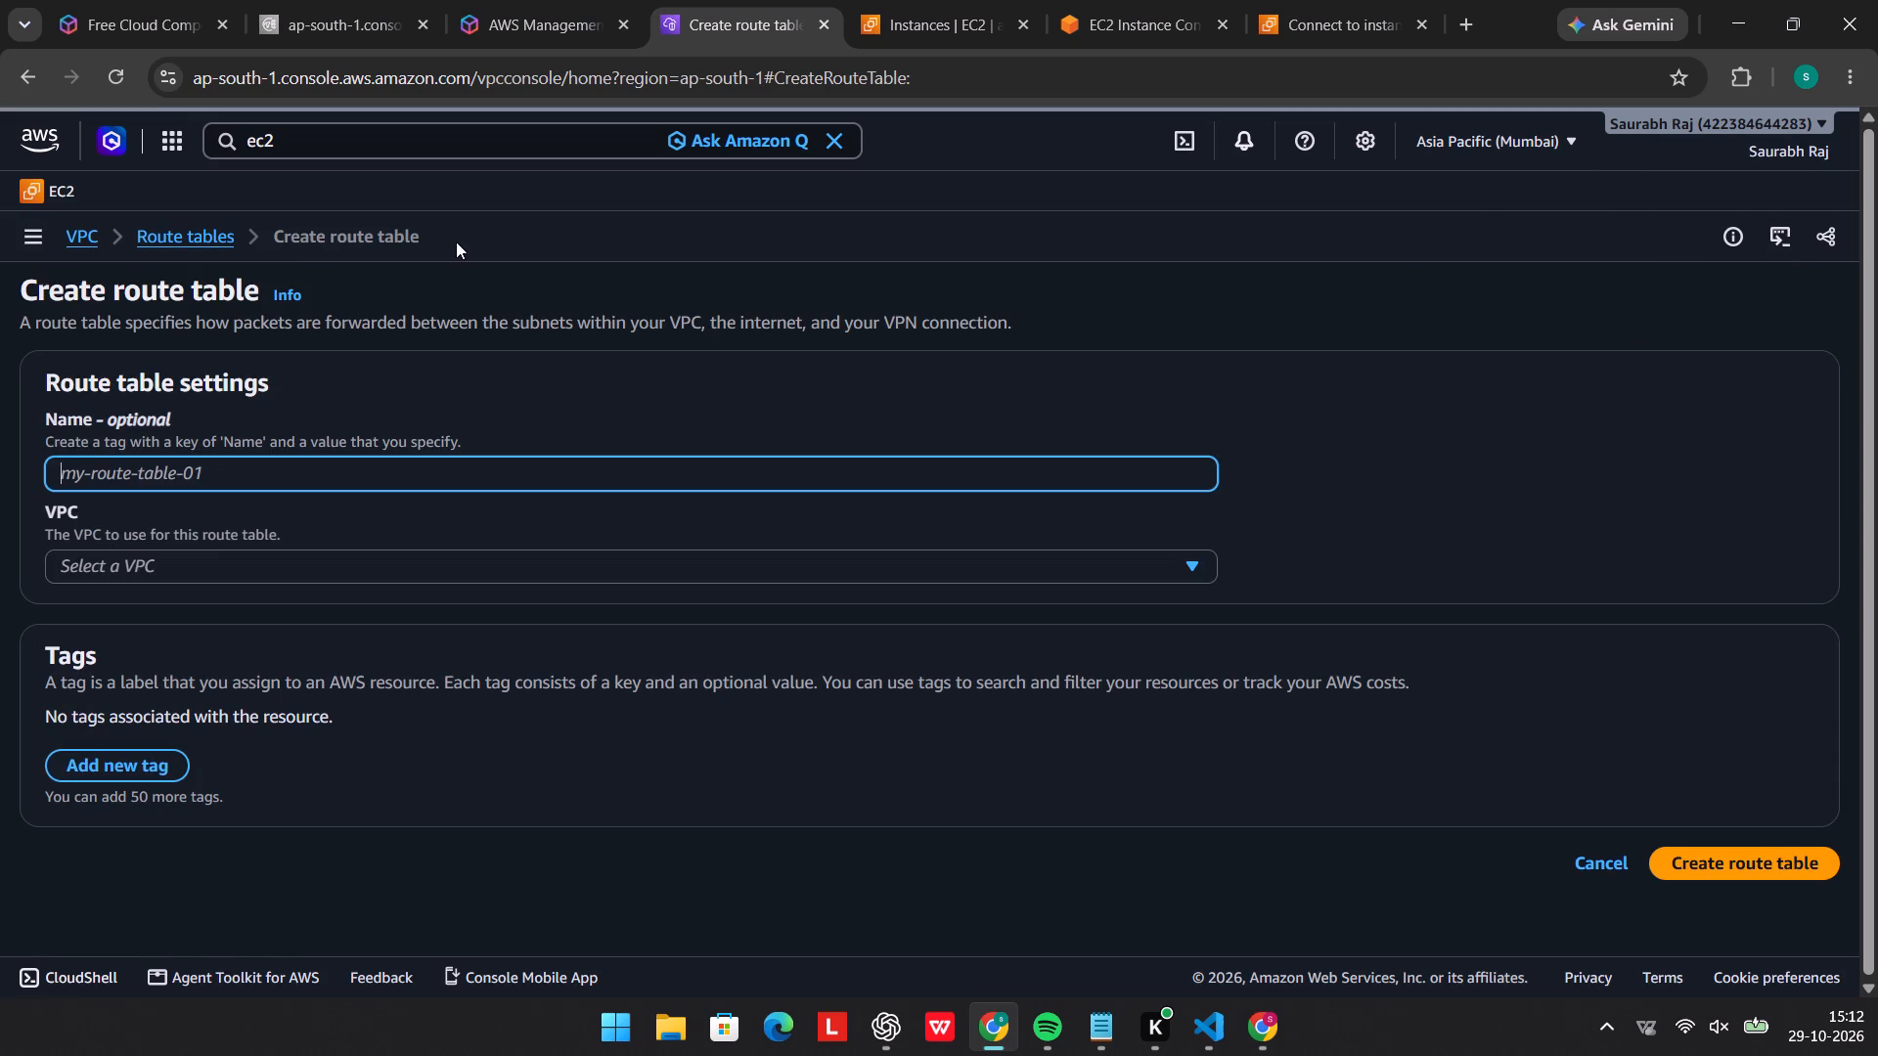
pyautogui.write('it')
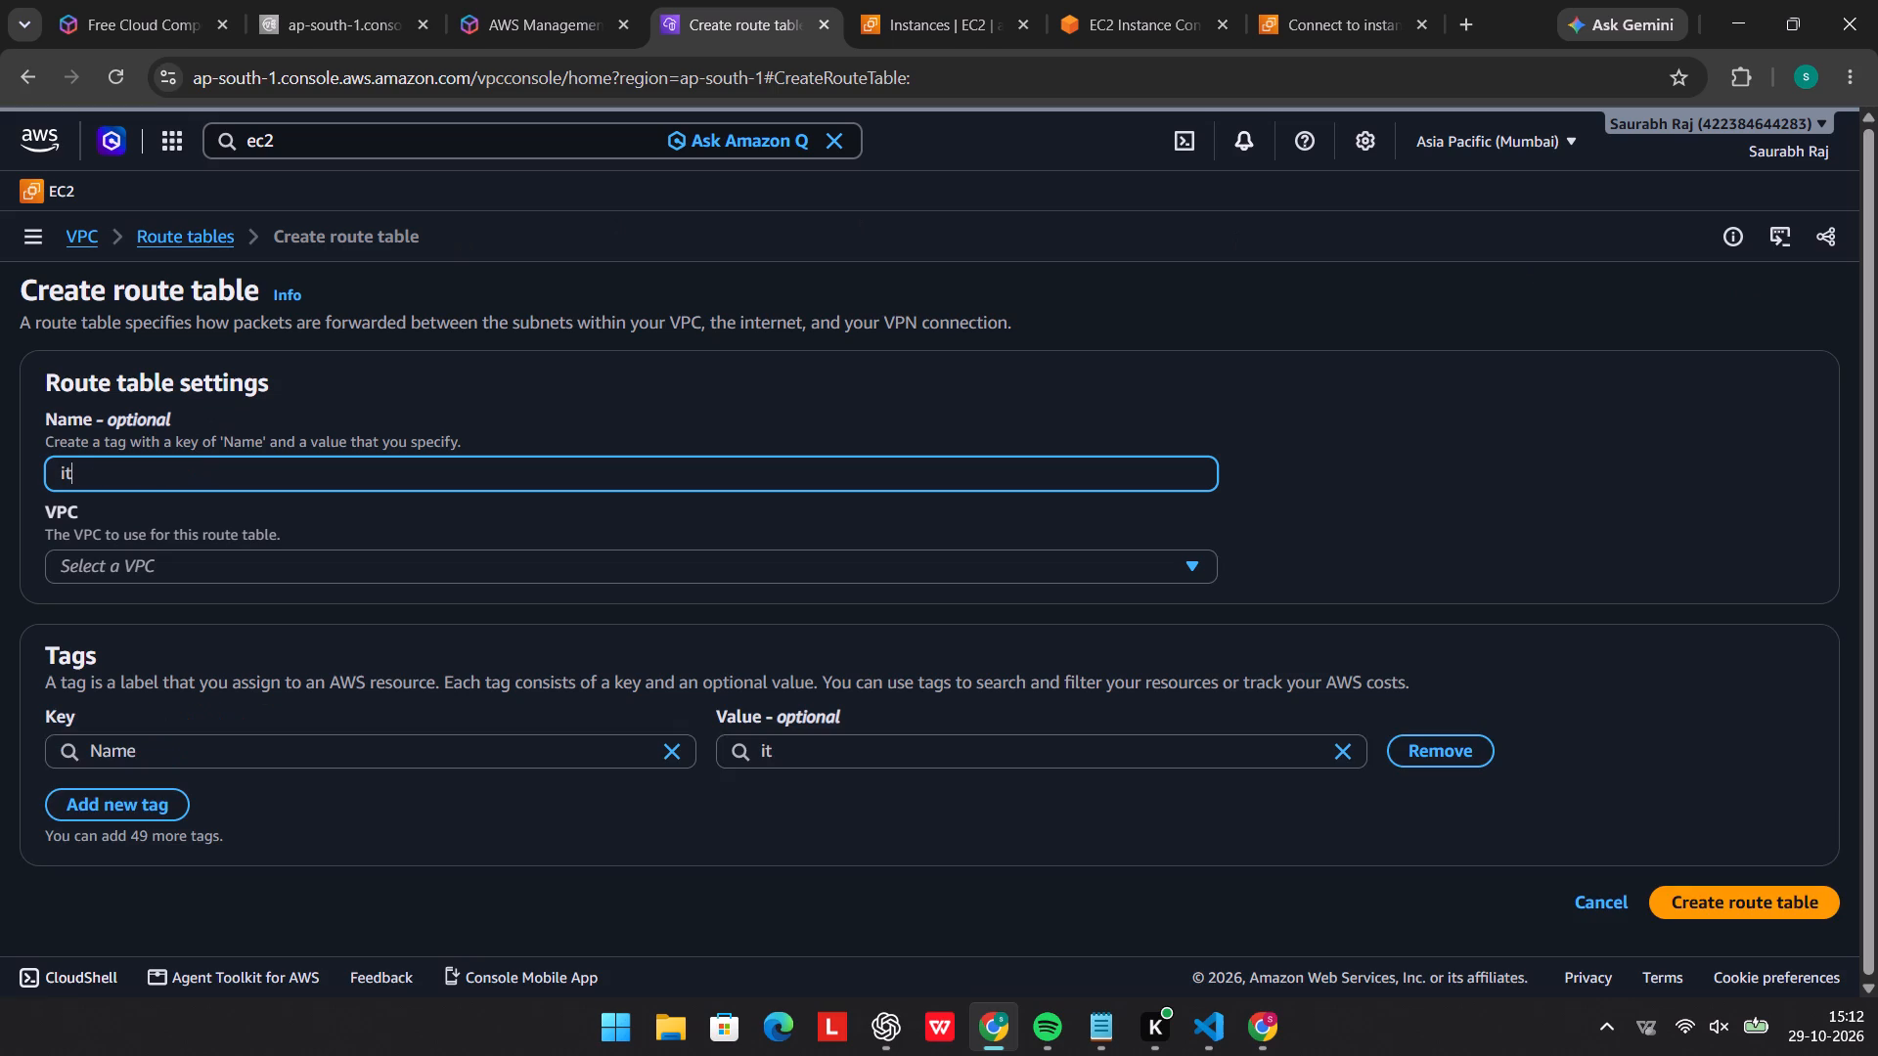
pyautogui.write('-c-public')
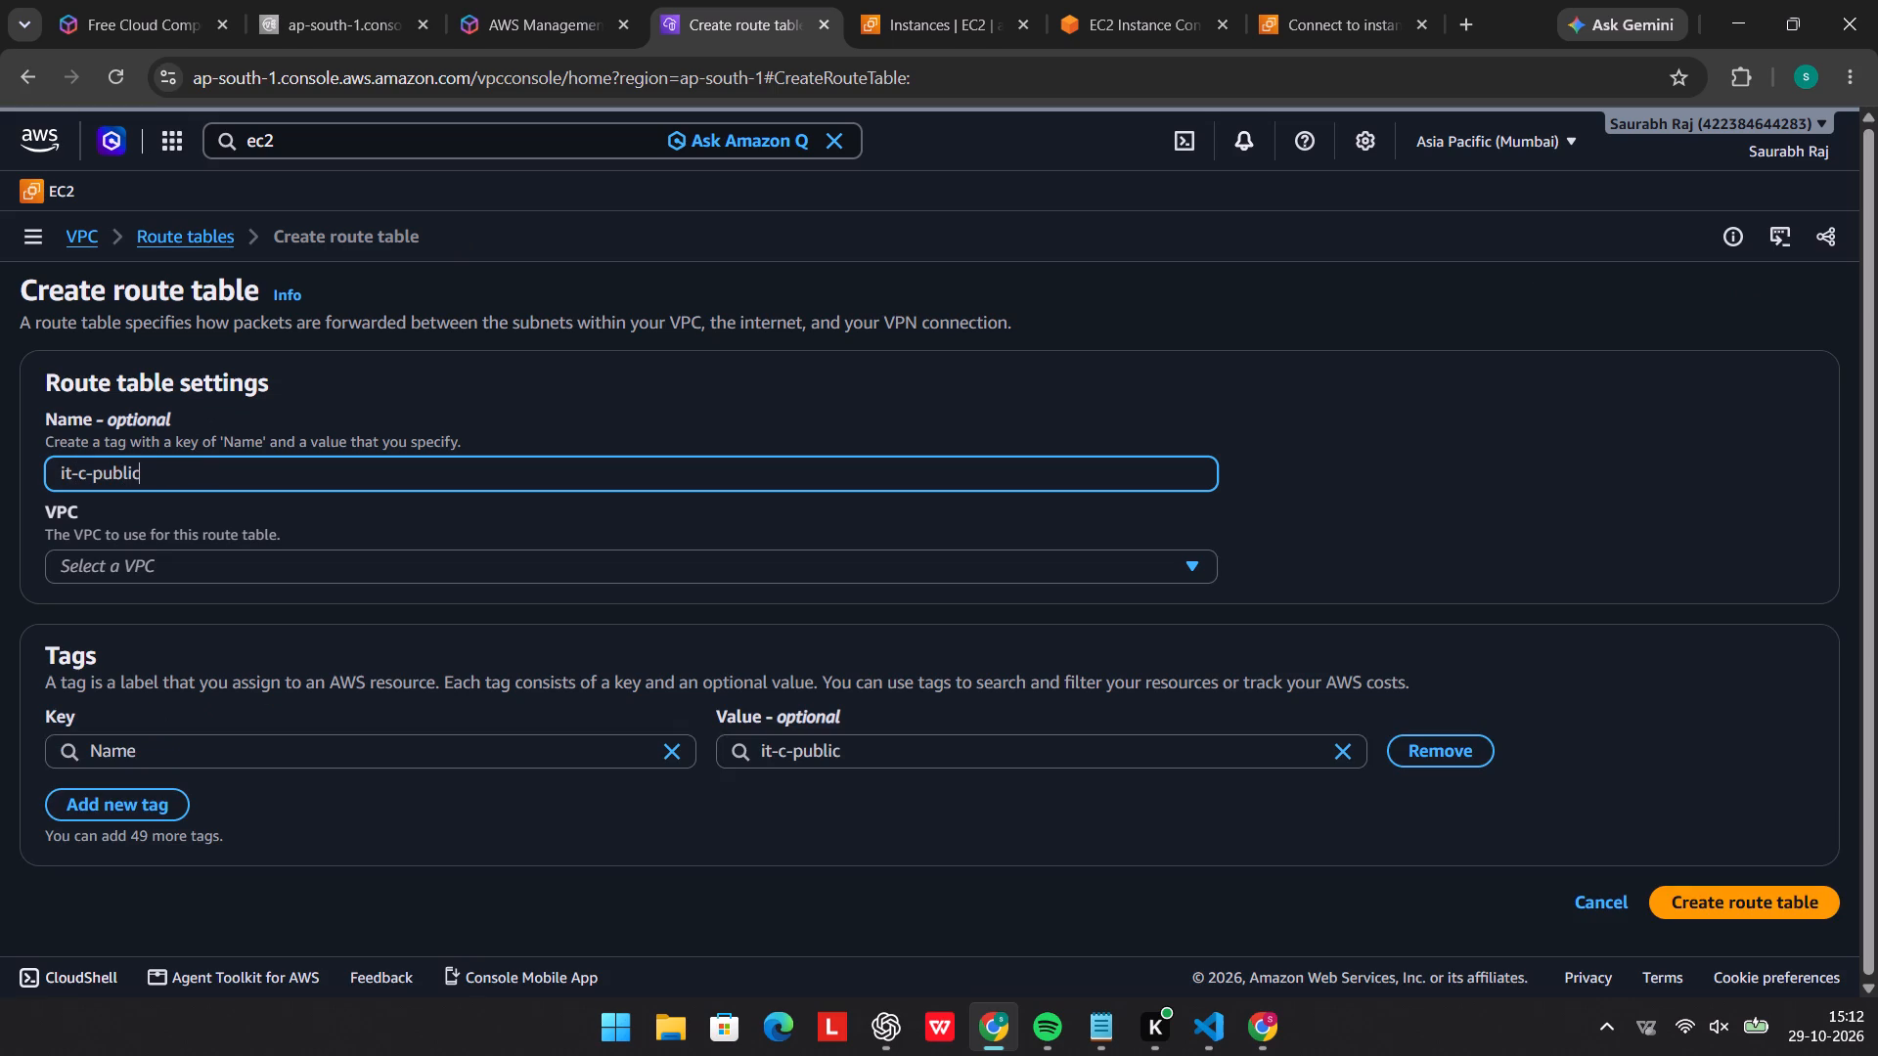
pyautogui.write('-rou')
pyautogui.write('te')
pyautogui.write('-tabl')
pyautogui.press('r')
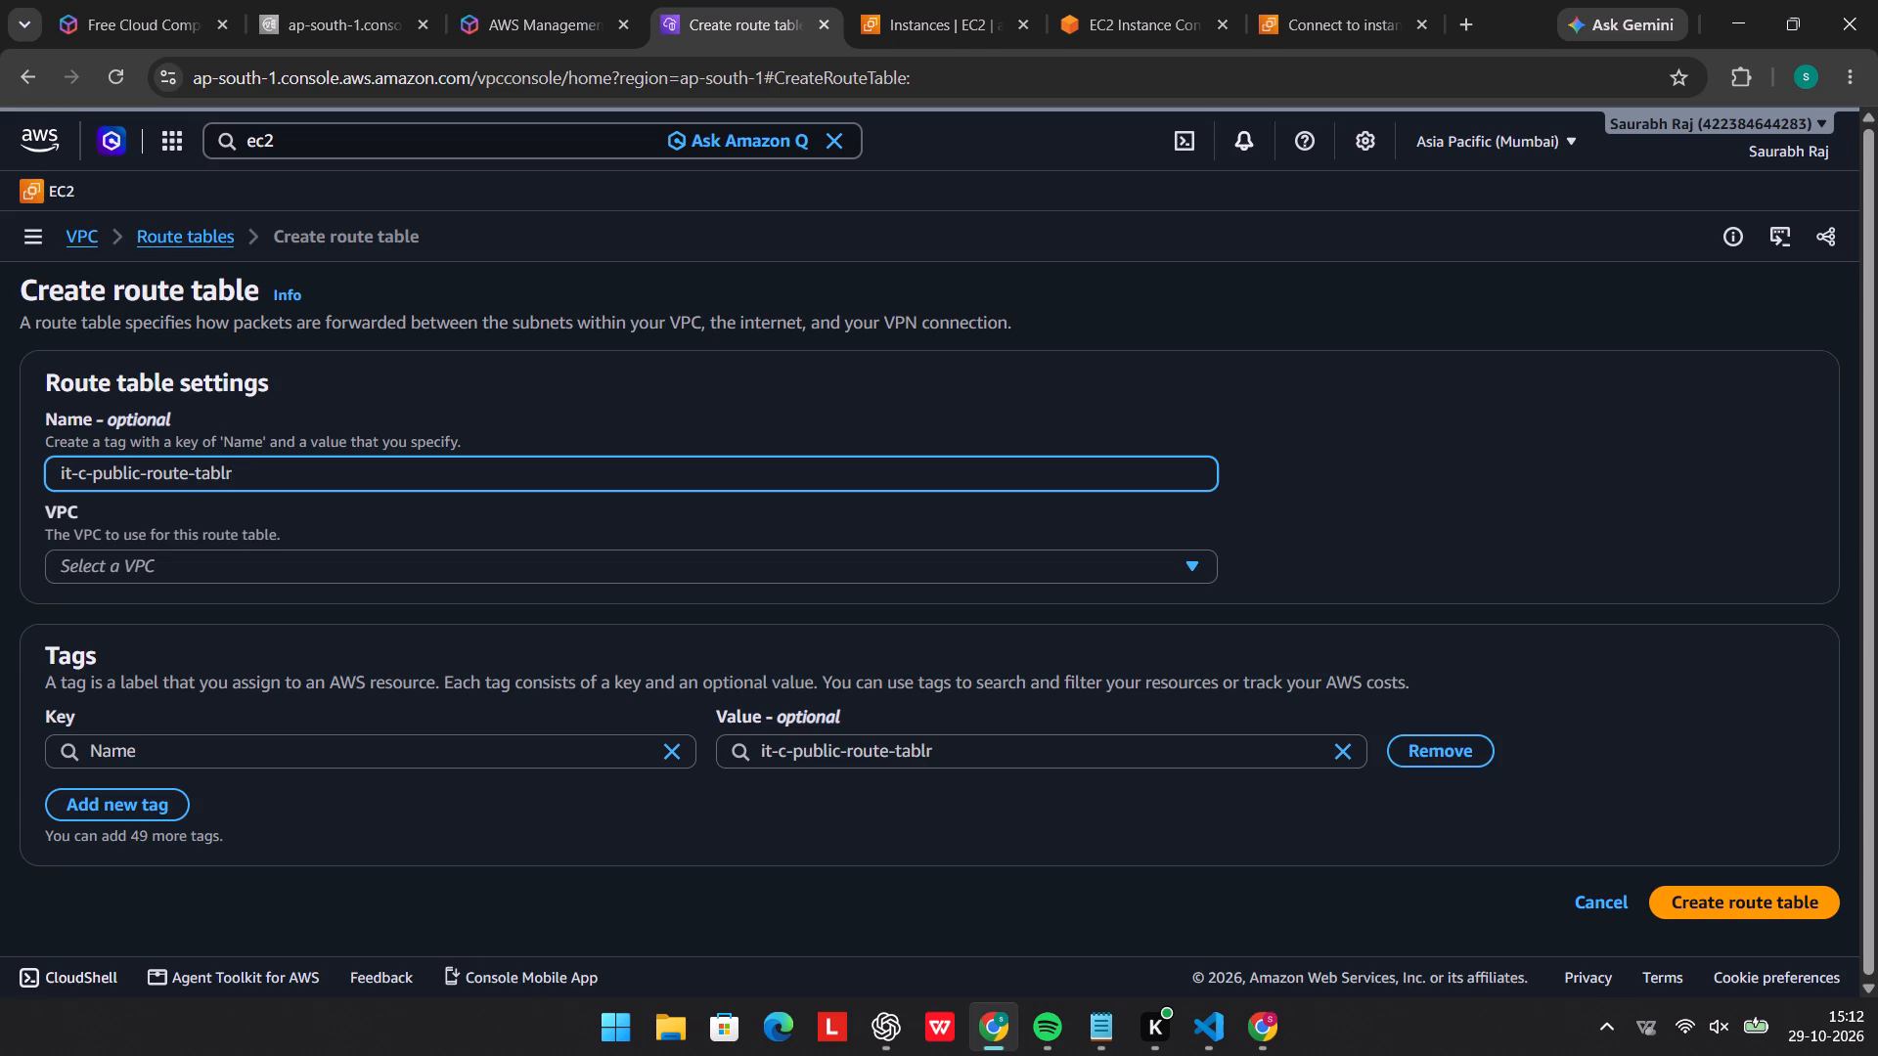
pyautogui.press('BackSpace')
pyautogui.press('e')
pyautogui.click(122, 558)
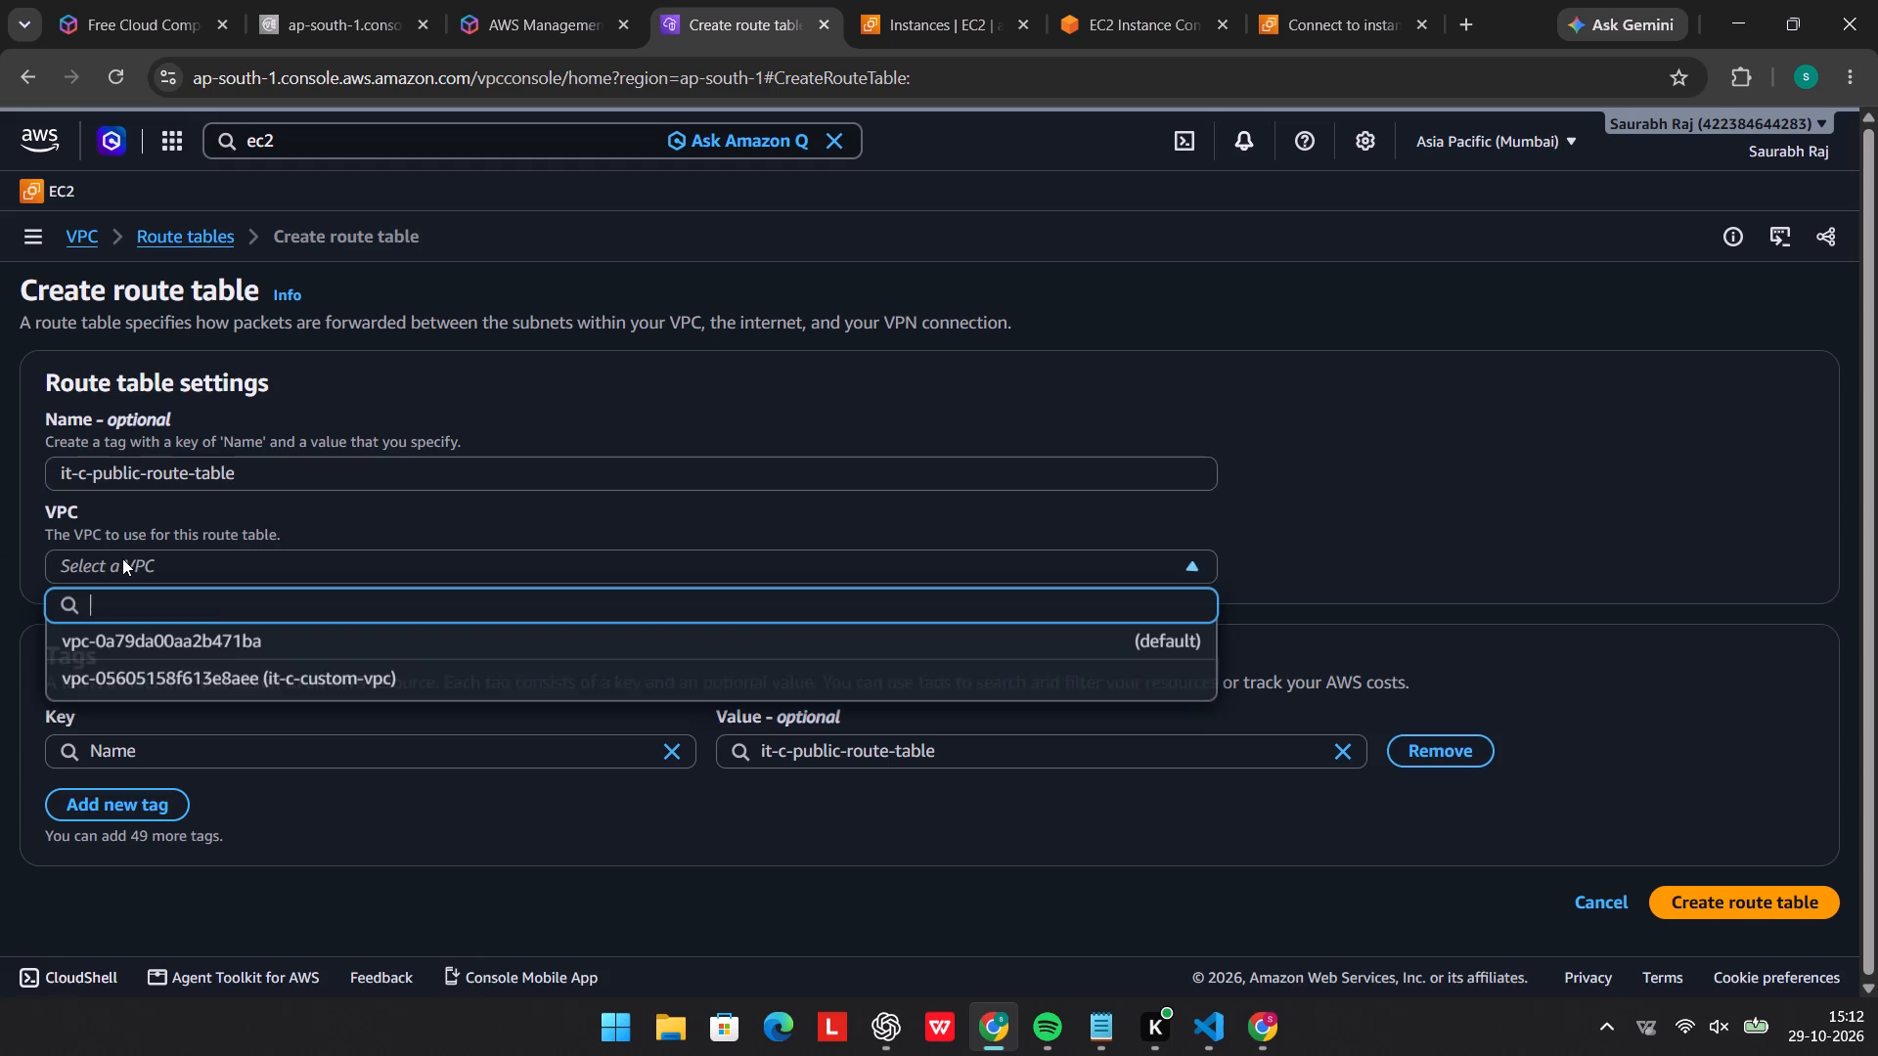
pyautogui.click(224, 675)
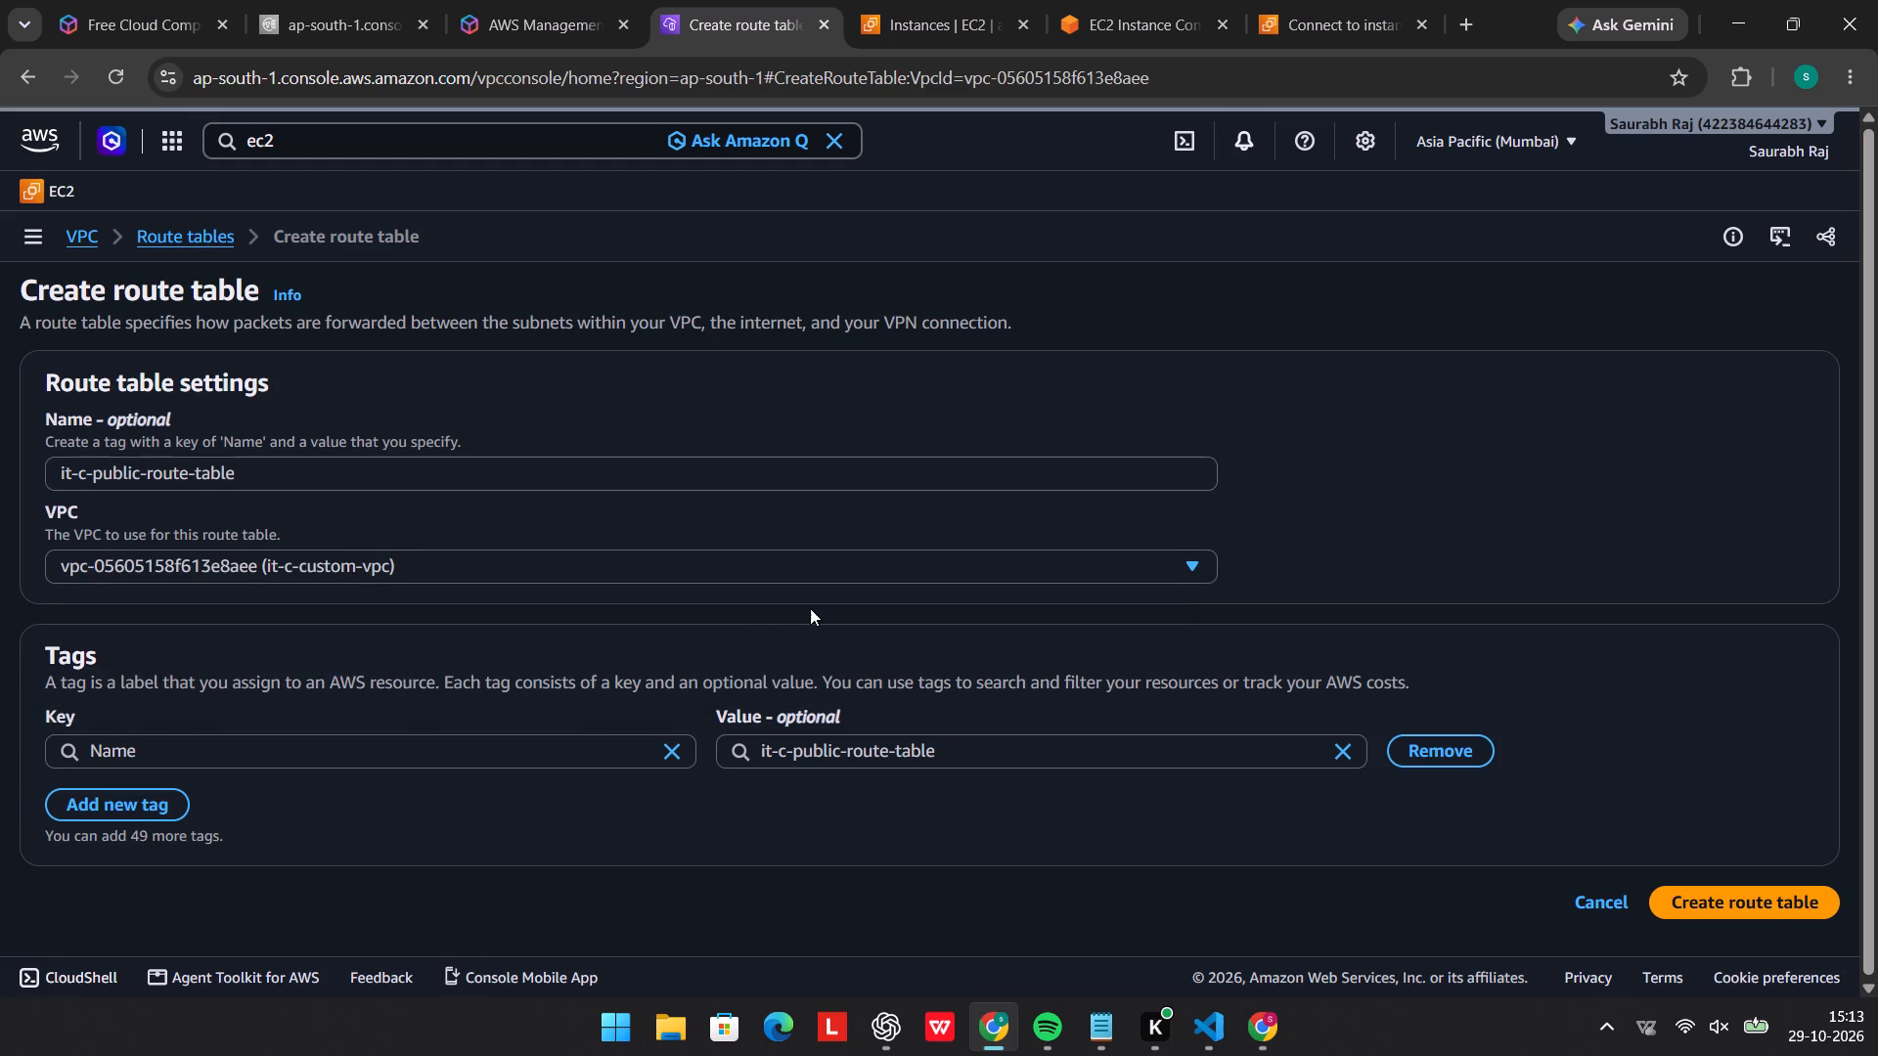
pyautogui.scroll(-2, 810, 608)
pyautogui.click(1783, 902)
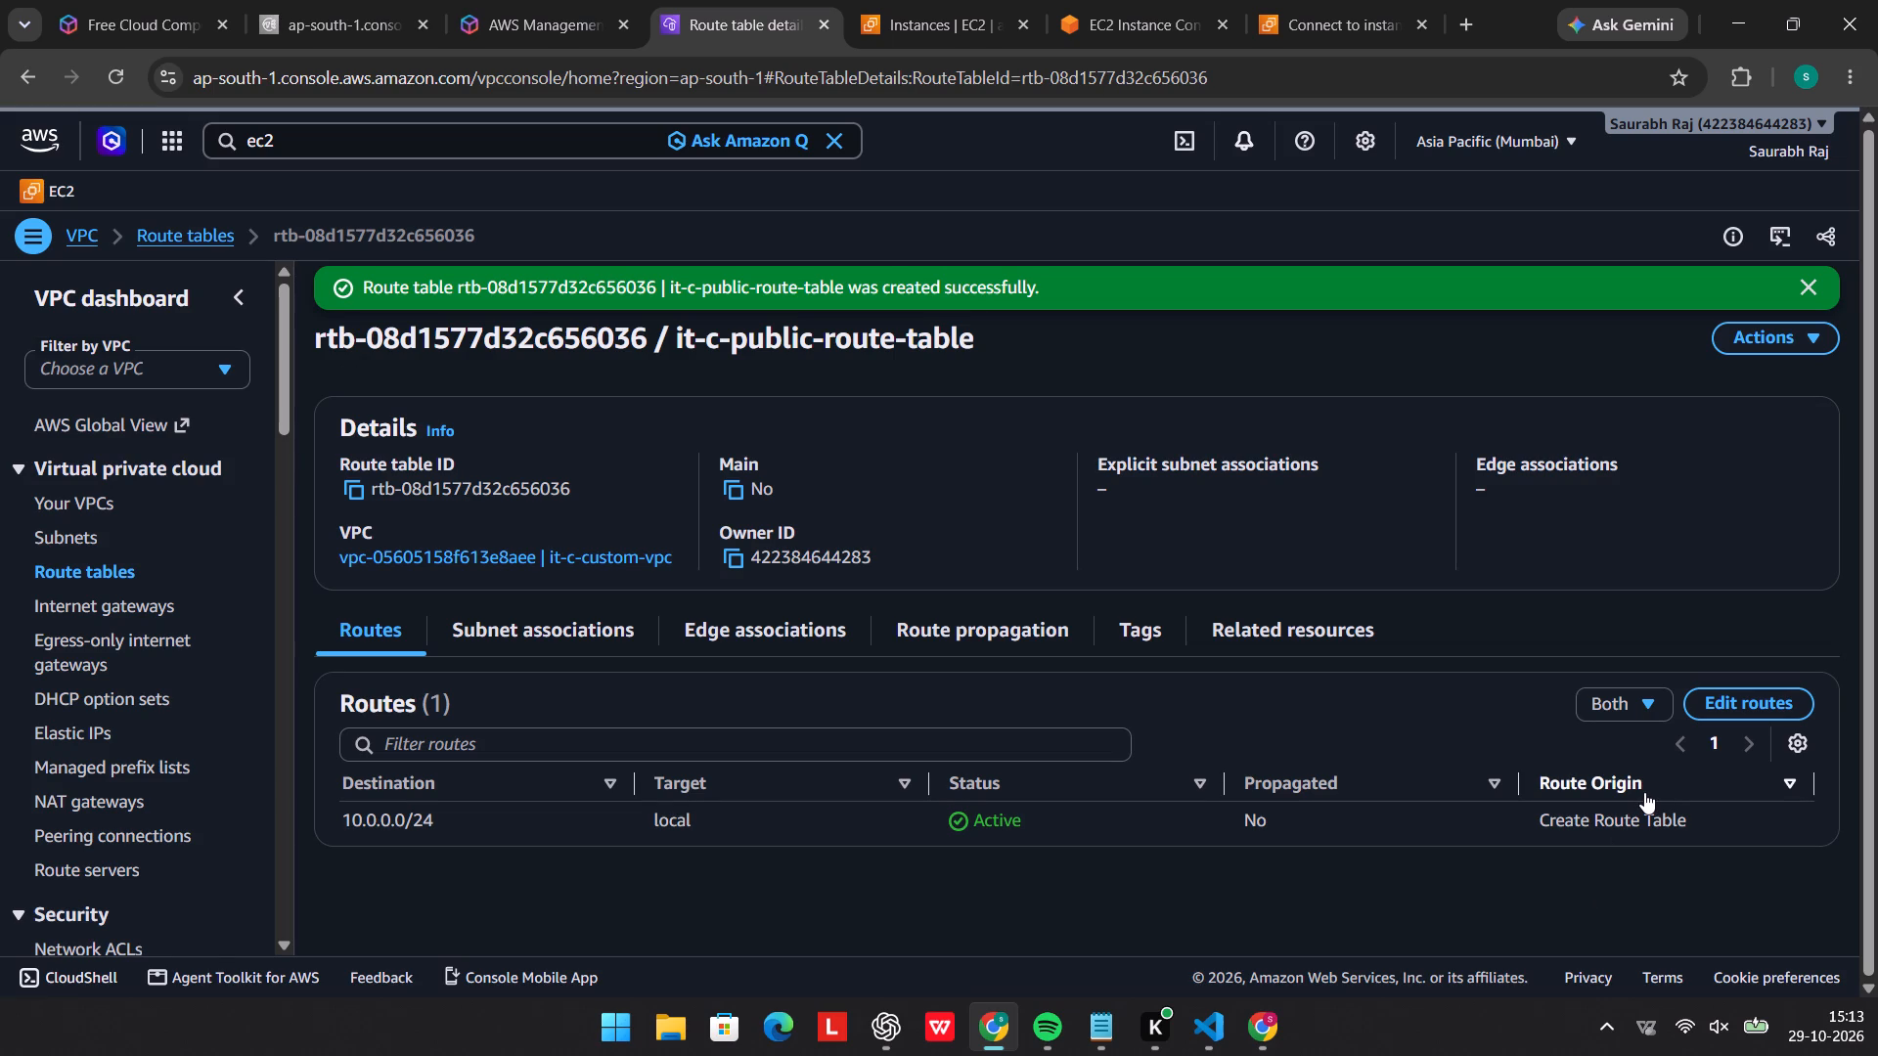
# Add a route to it-c-public-route-table with destination 0.0.0.0/0 and the internet gateway it-c-gw as its target.
pyautogui.click(1743, 699)
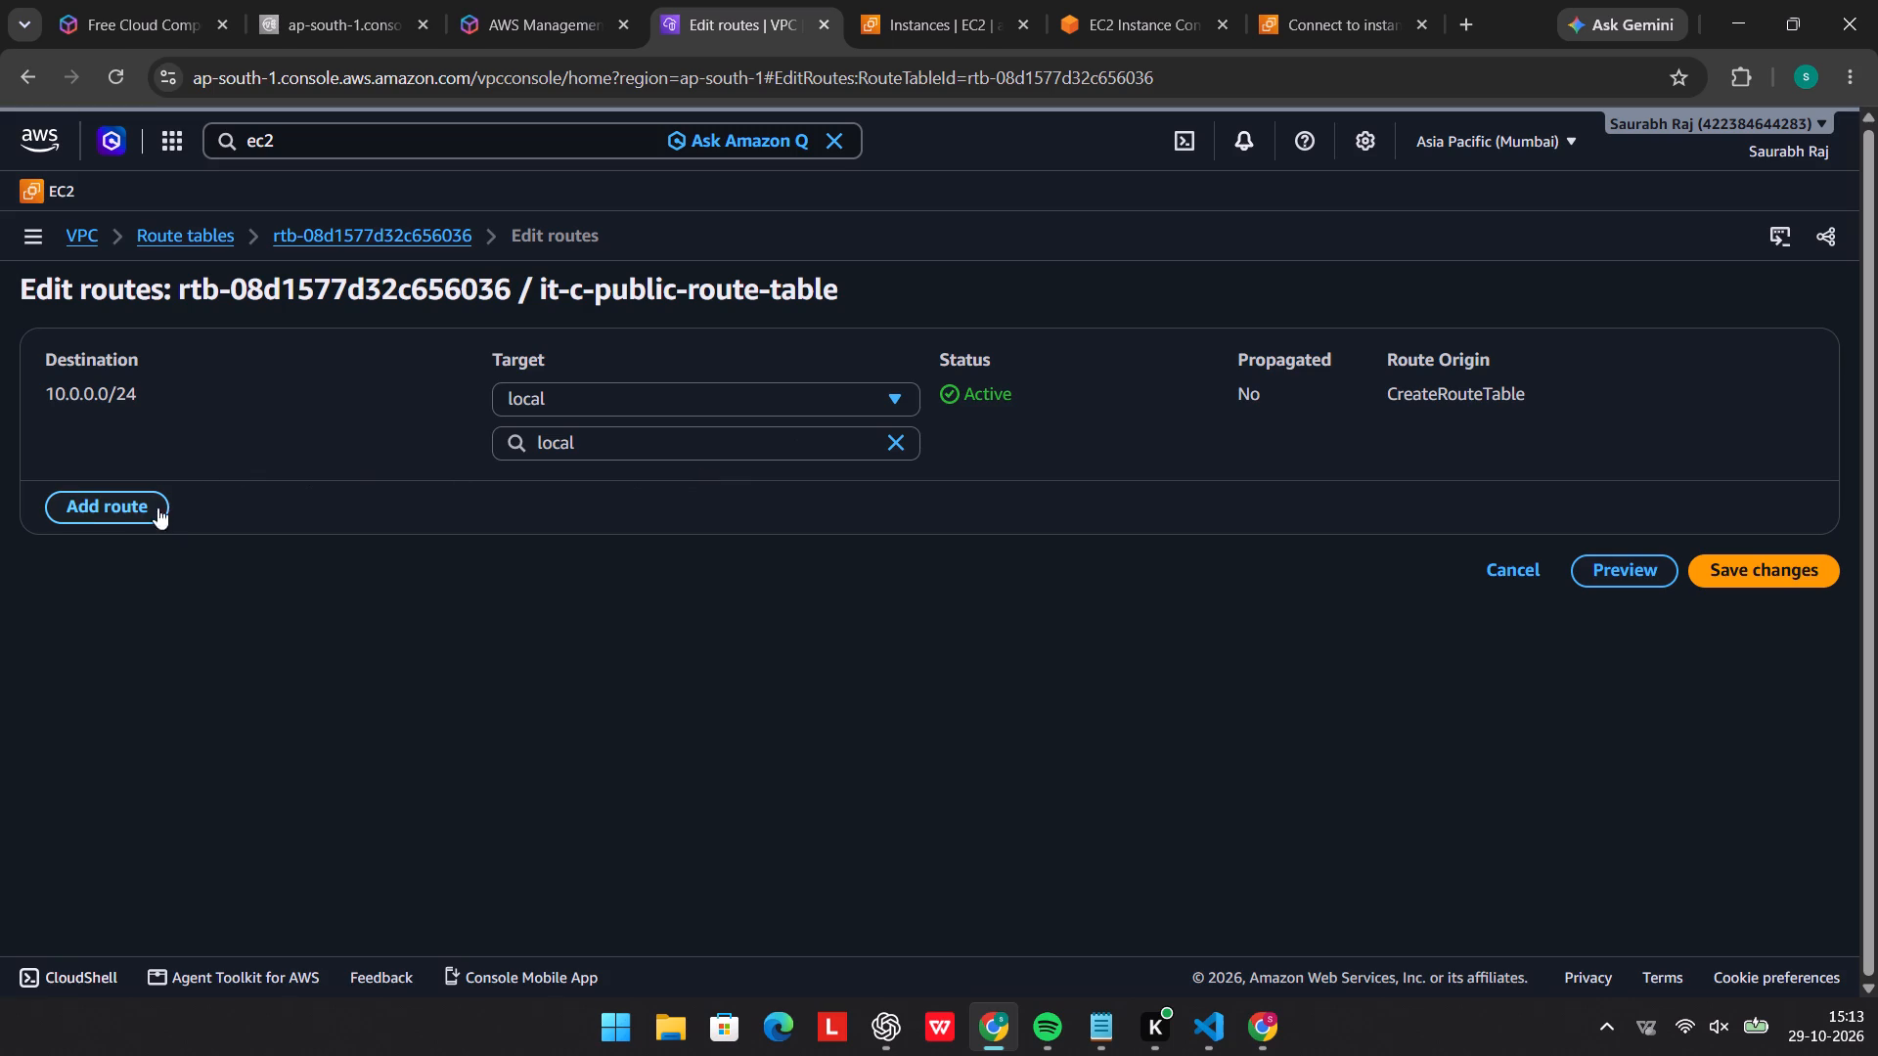
pyautogui.click(121, 512)
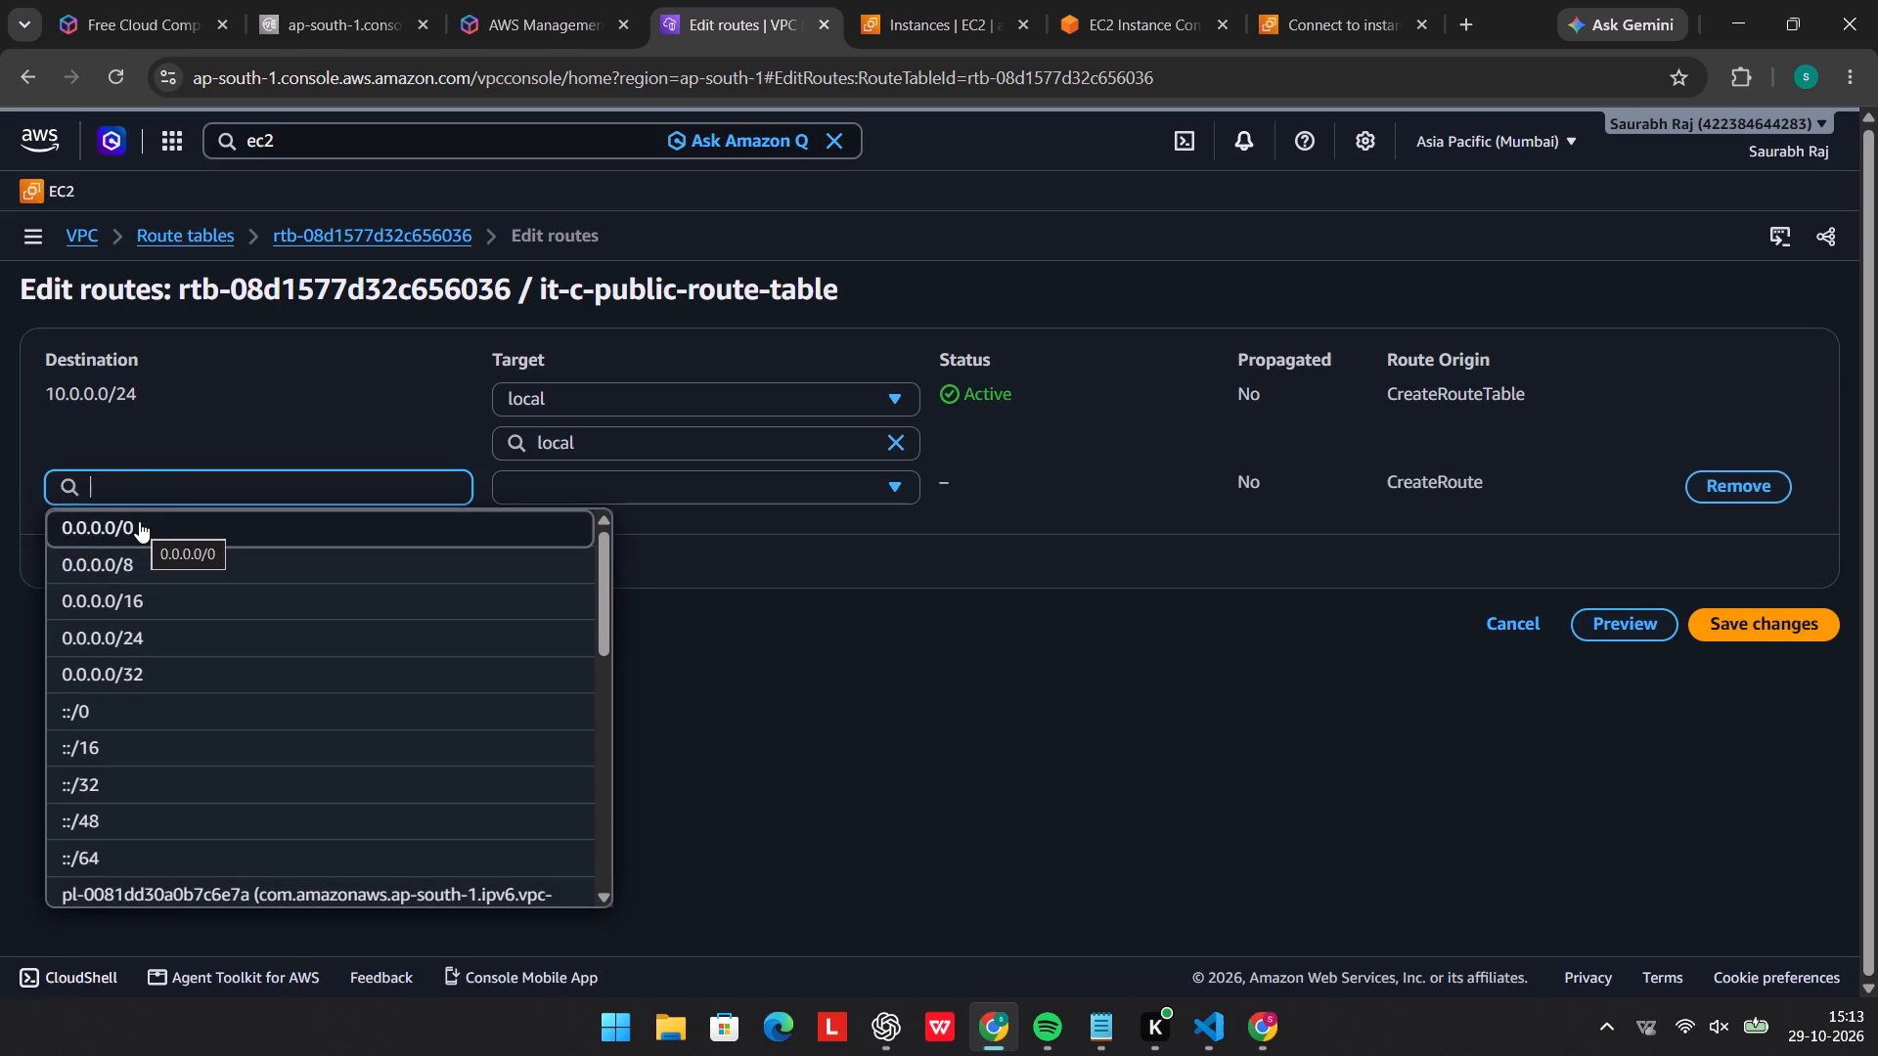
pyautogui.click(139, 521)
pyautogui.click(536, 492)
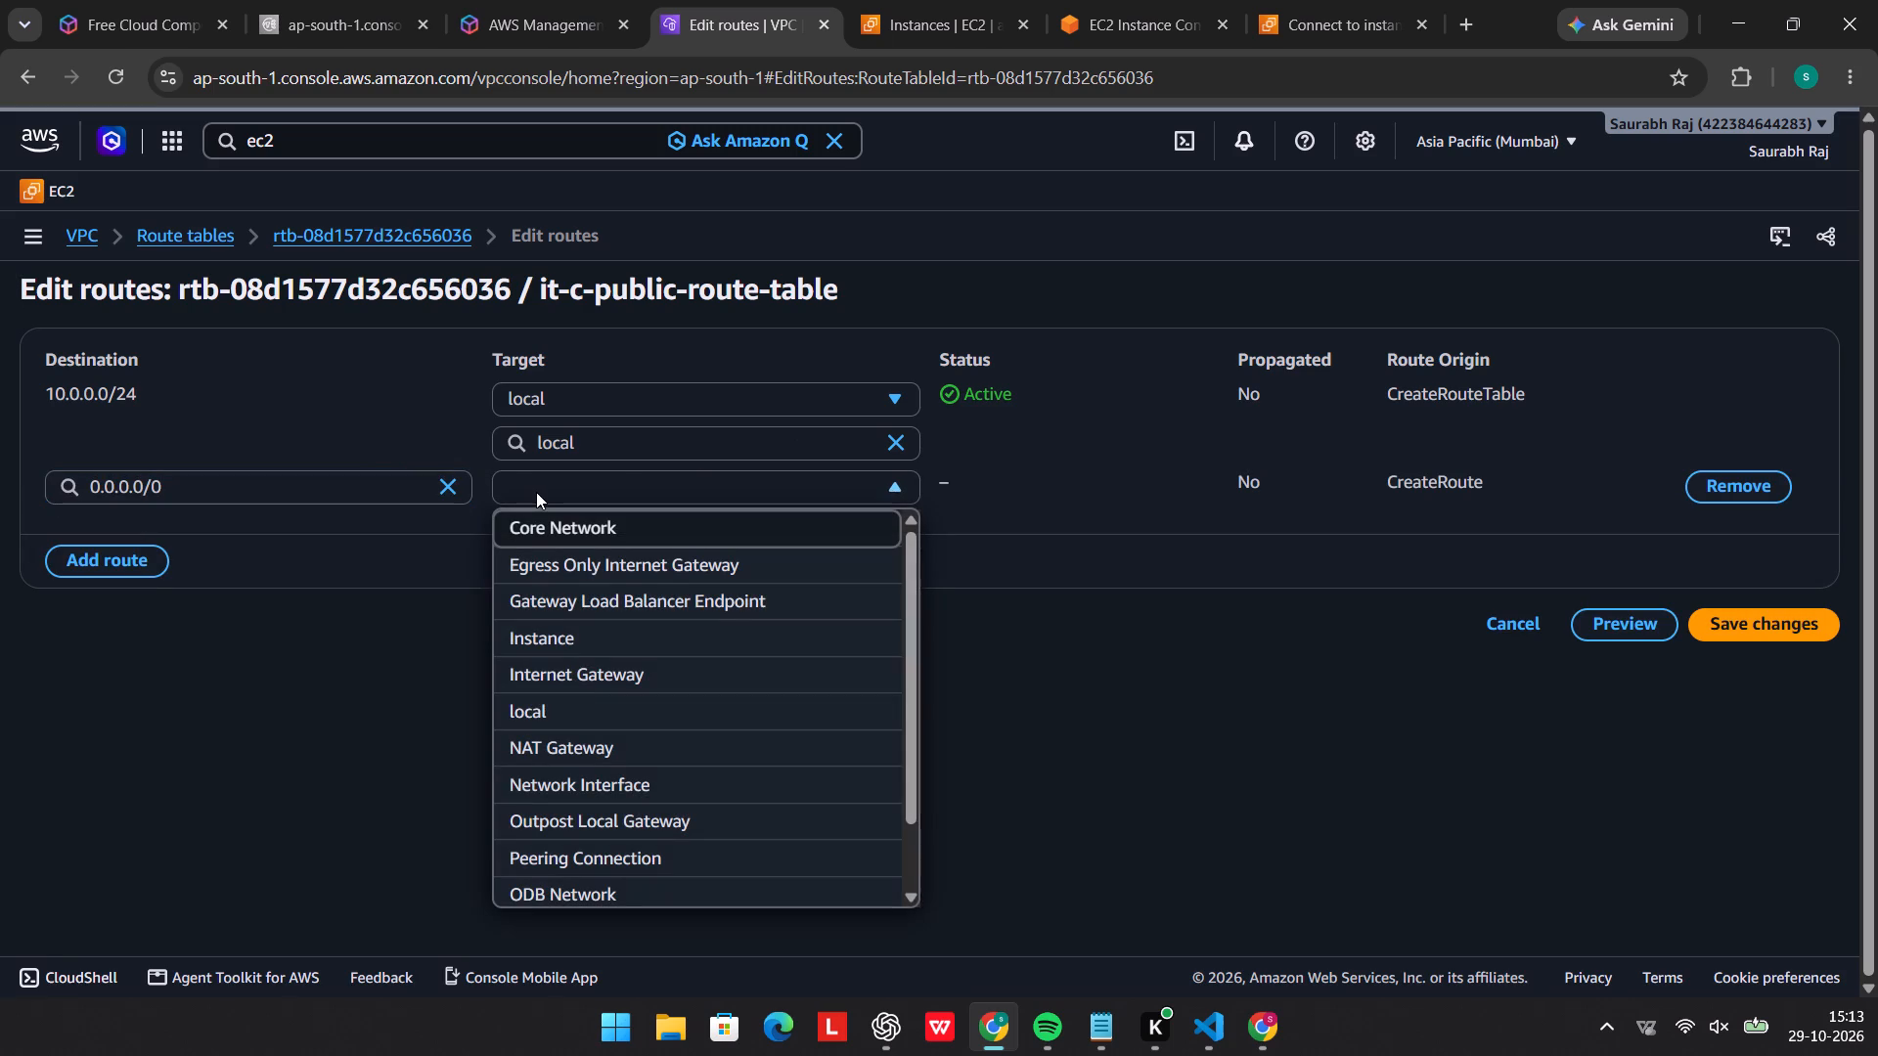
pyautogui.press('i')
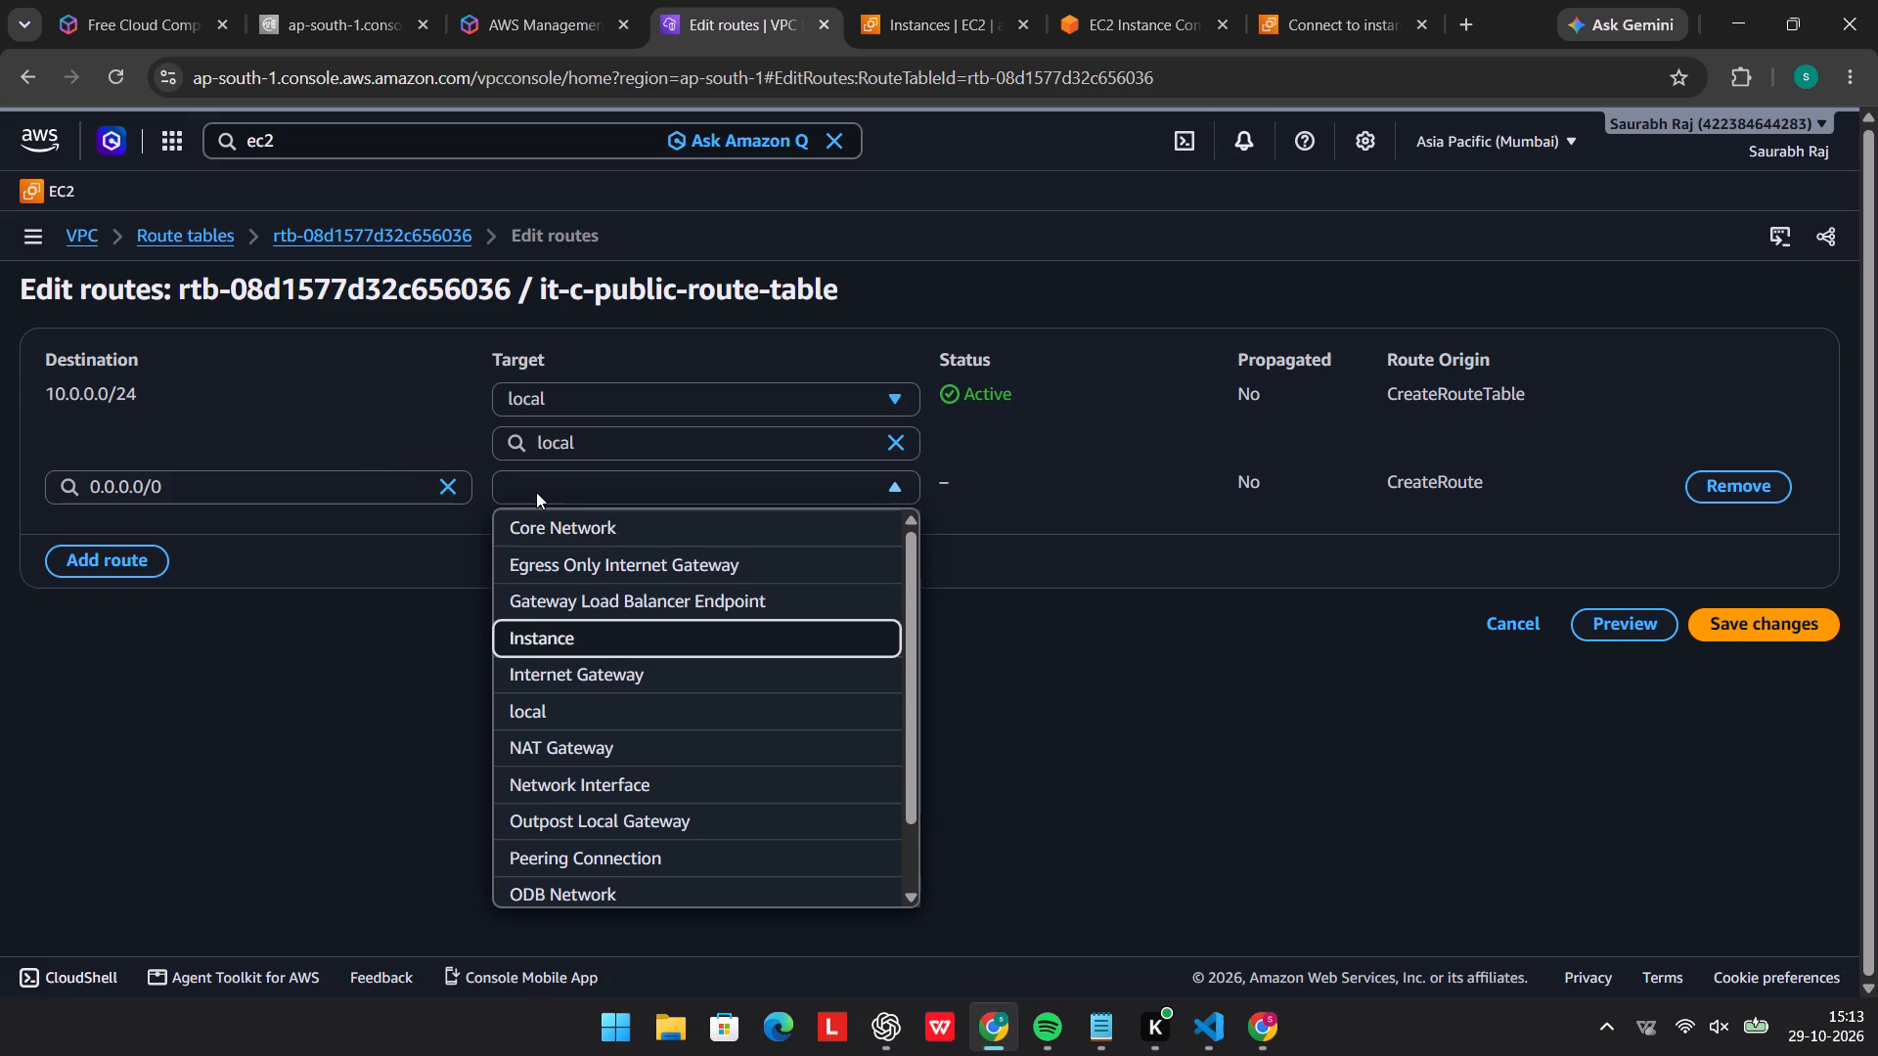
pyautogui.click(563, 667)
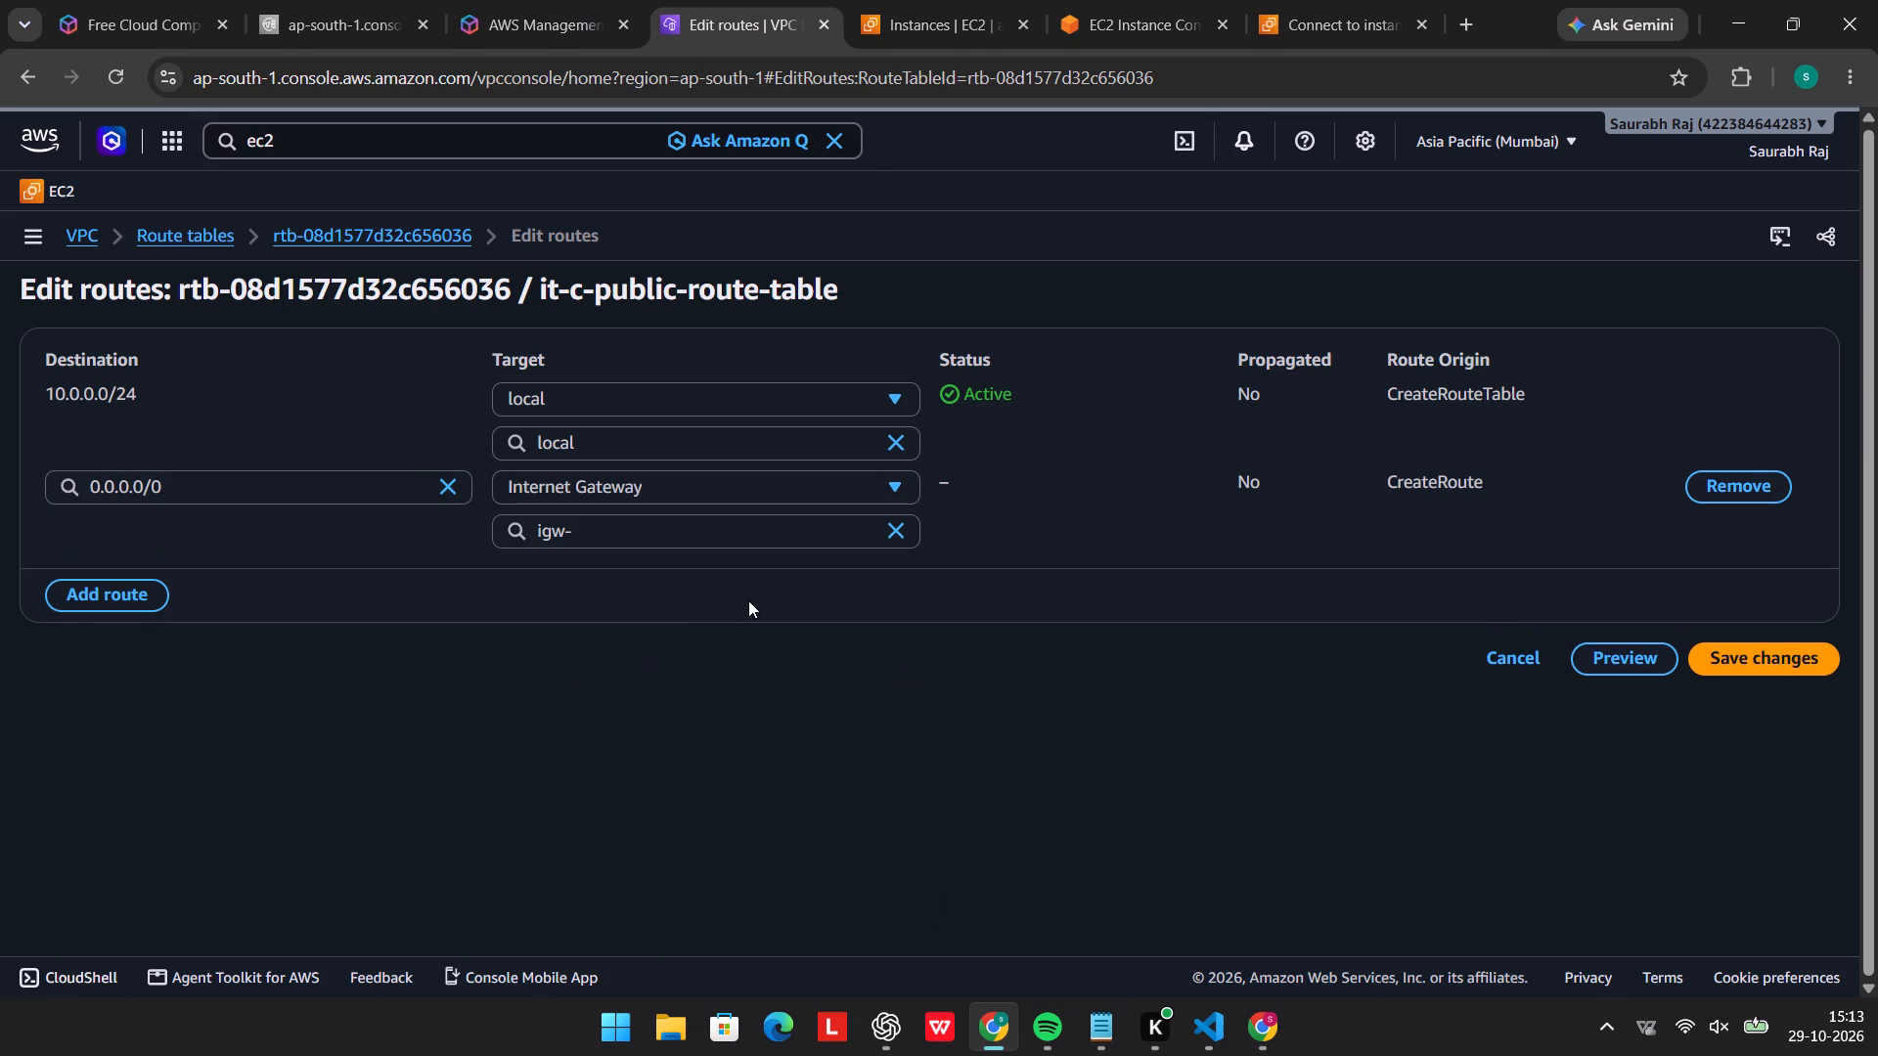
pyautogui.click(690, 524)
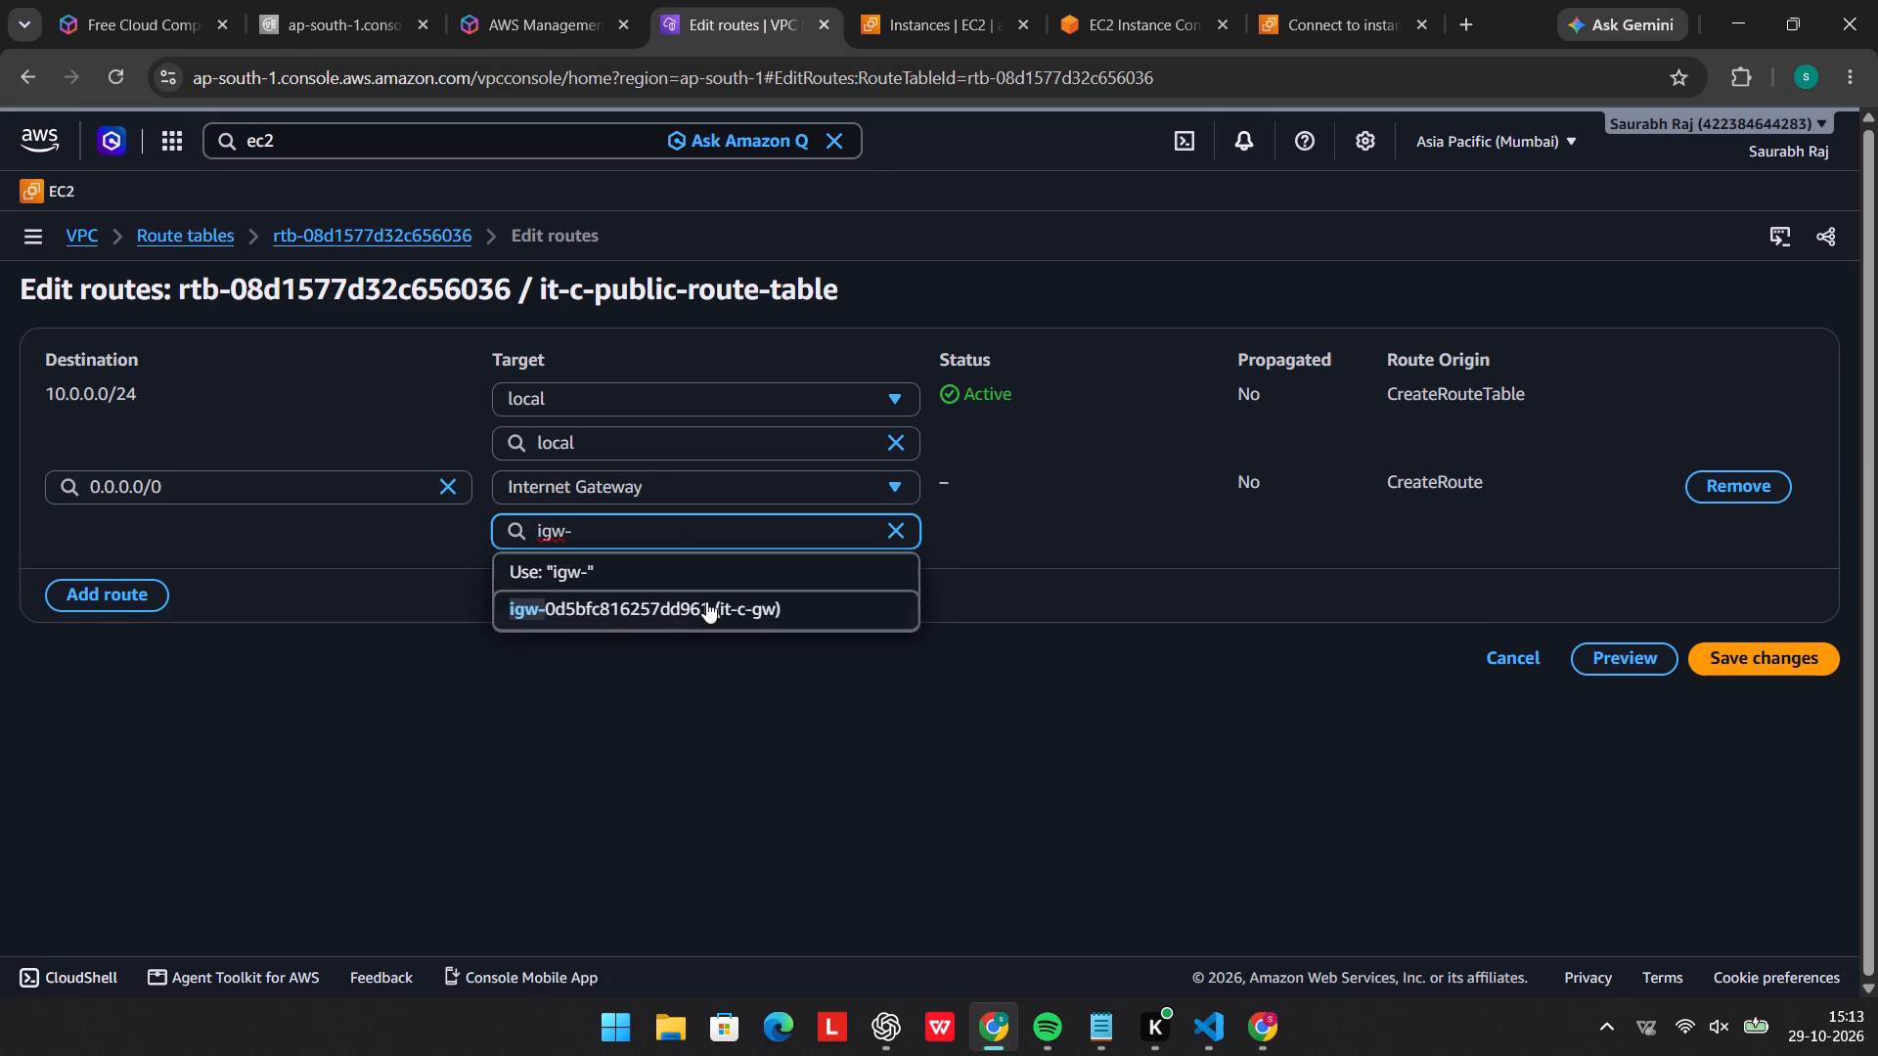
pyautogui.click(713, 616)
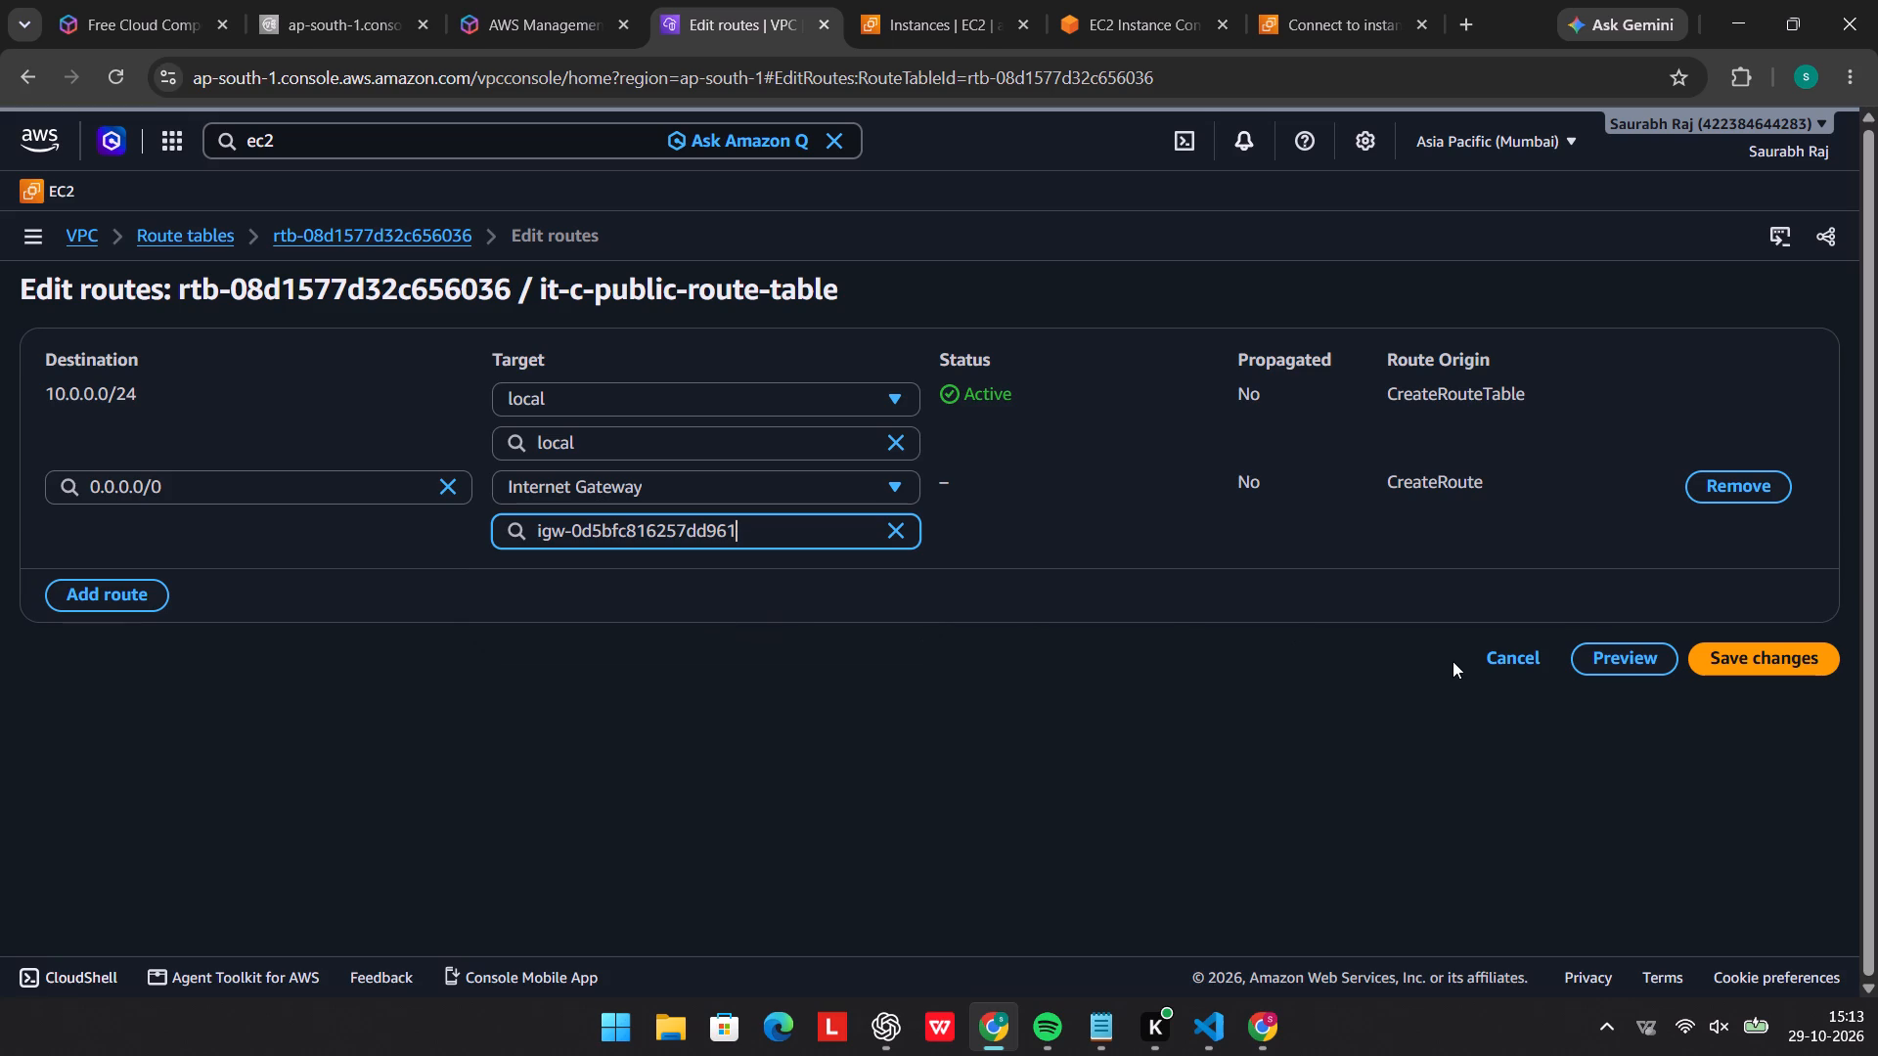
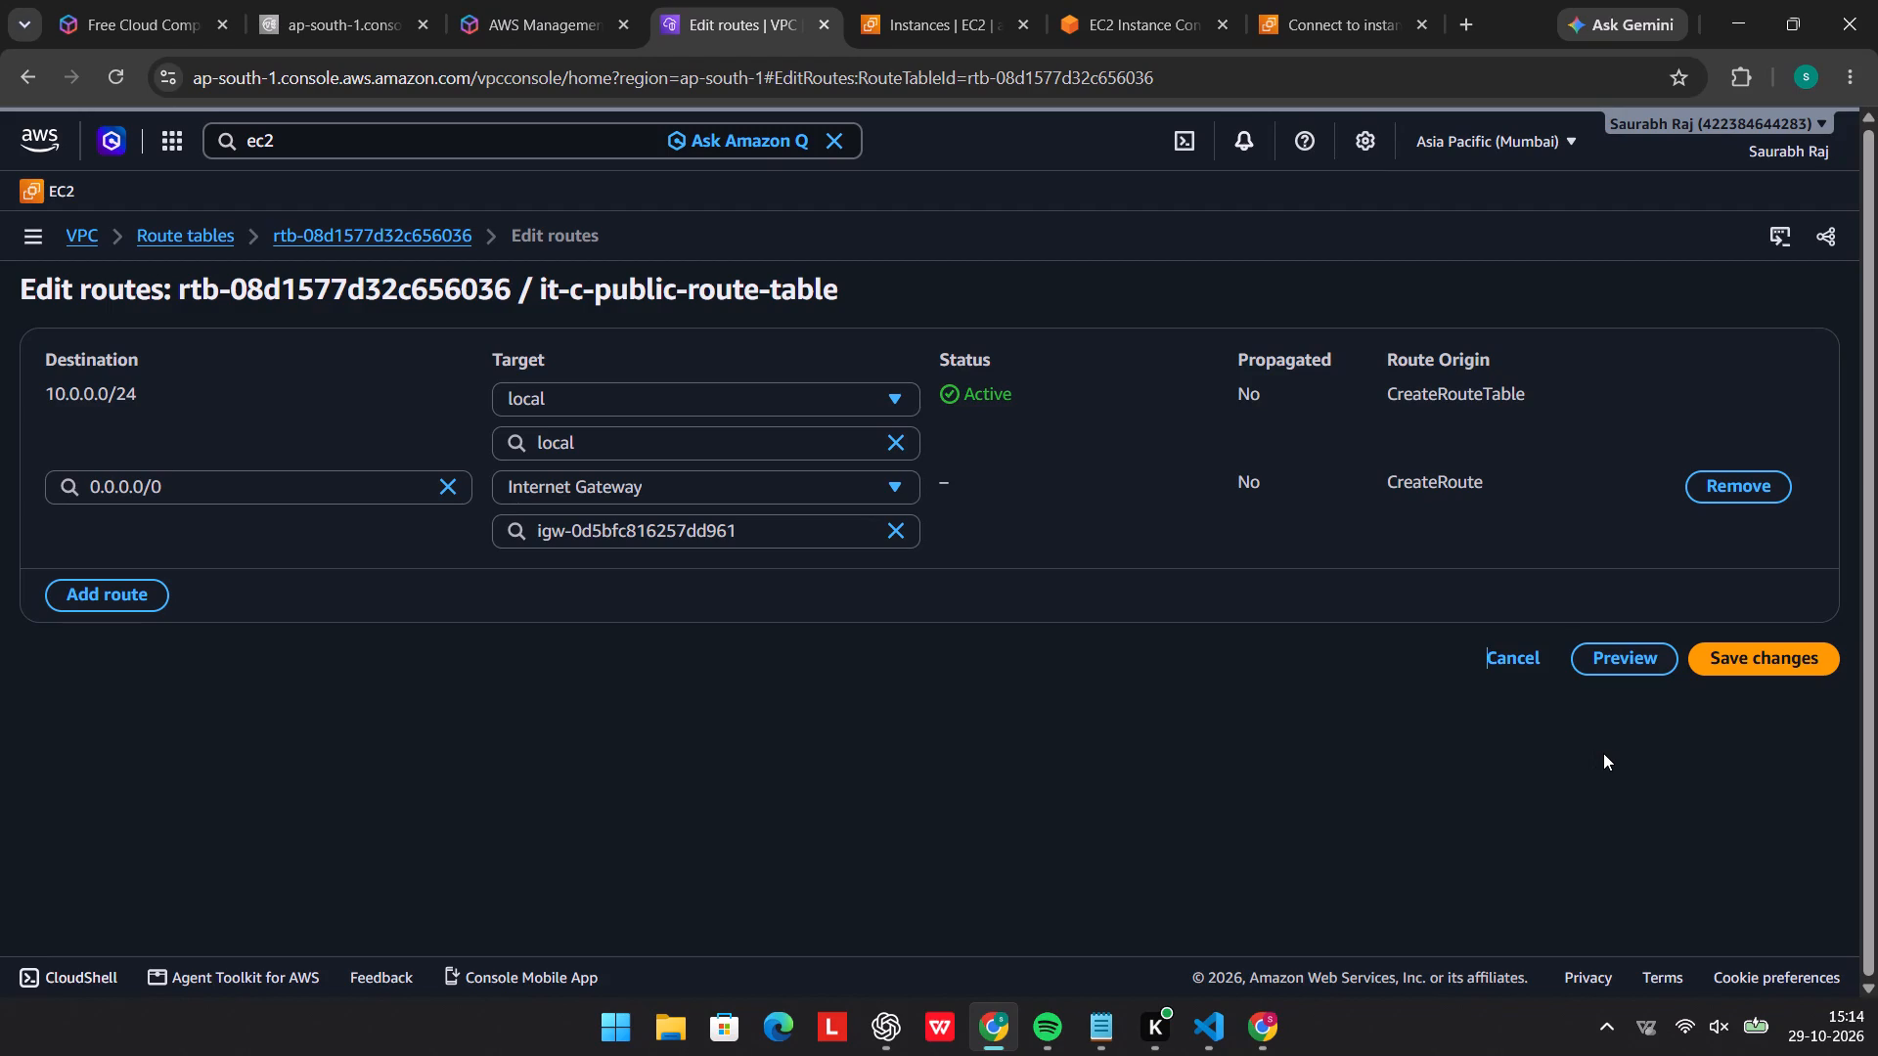
# Save the edited routes of it-c-public-route-table.
pyautogui.click(1805, 662)
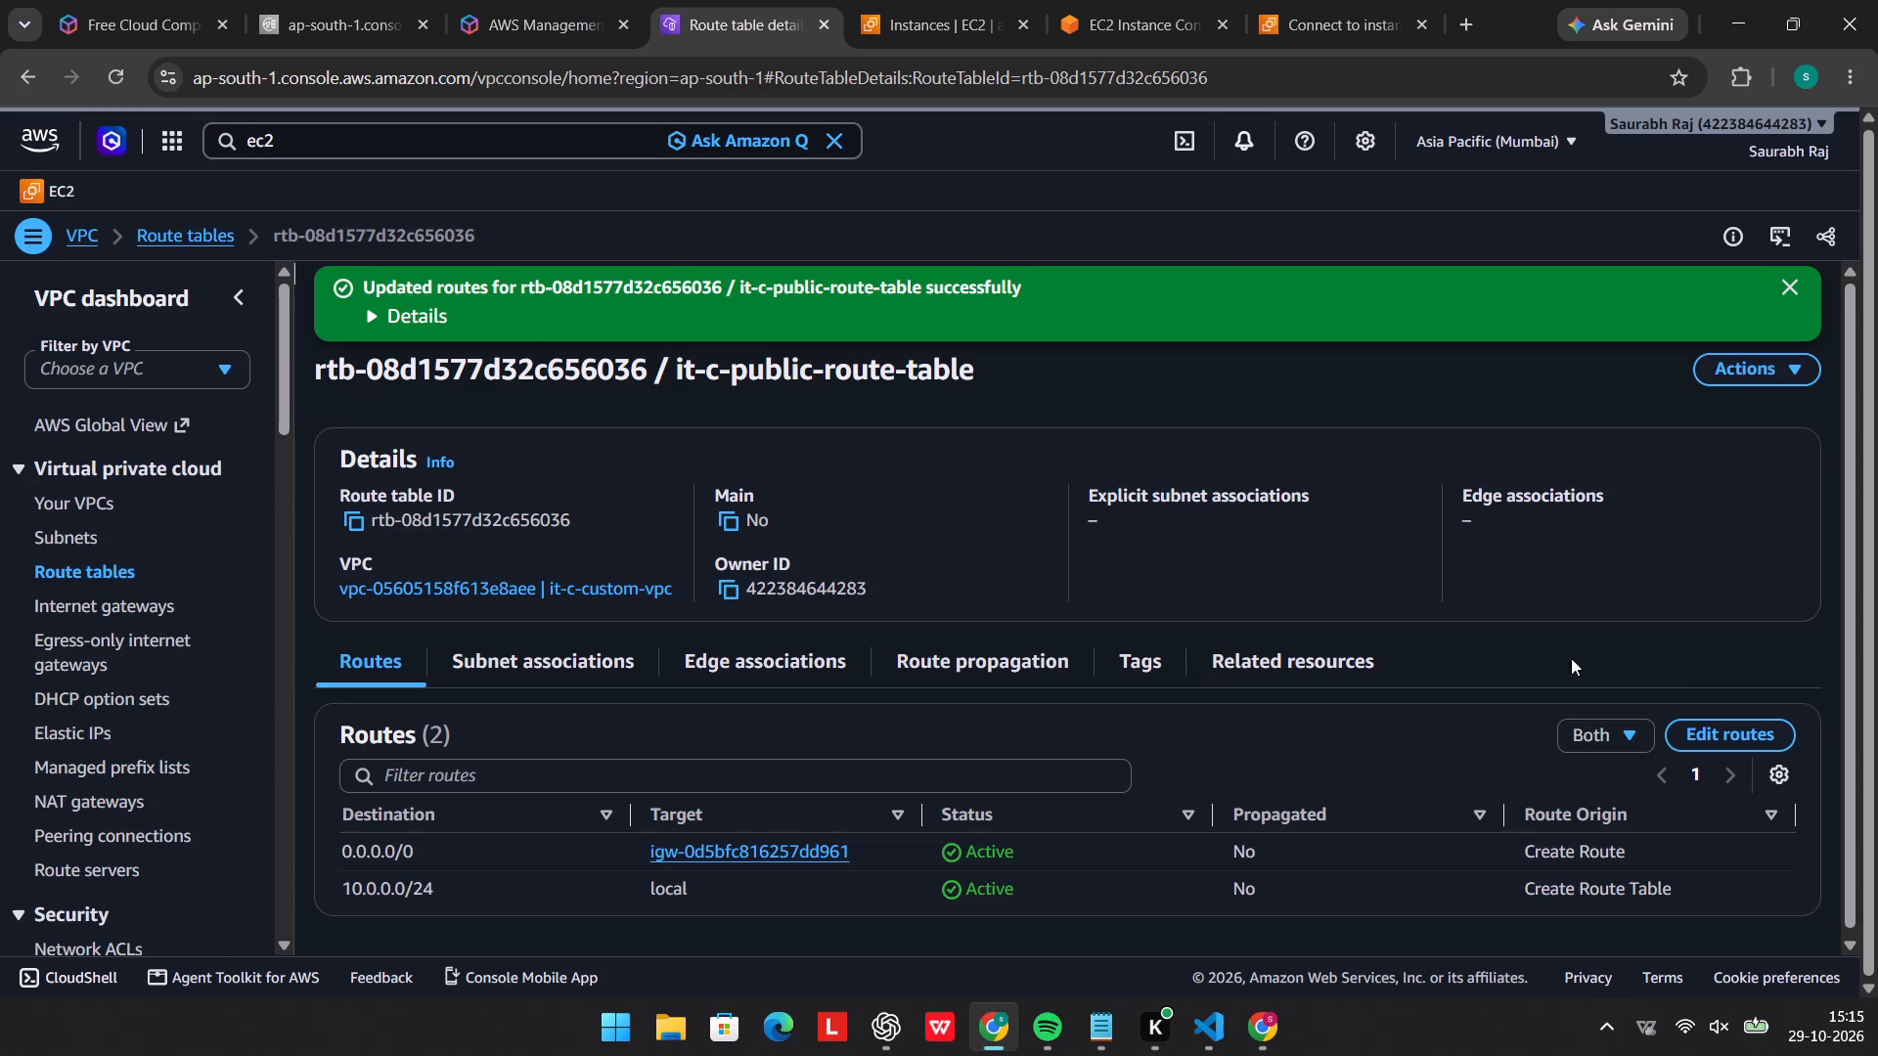
# Change the route table association of it-c-public-subnet to it-c-public-route-table.
pyautogui.click(72, 544)
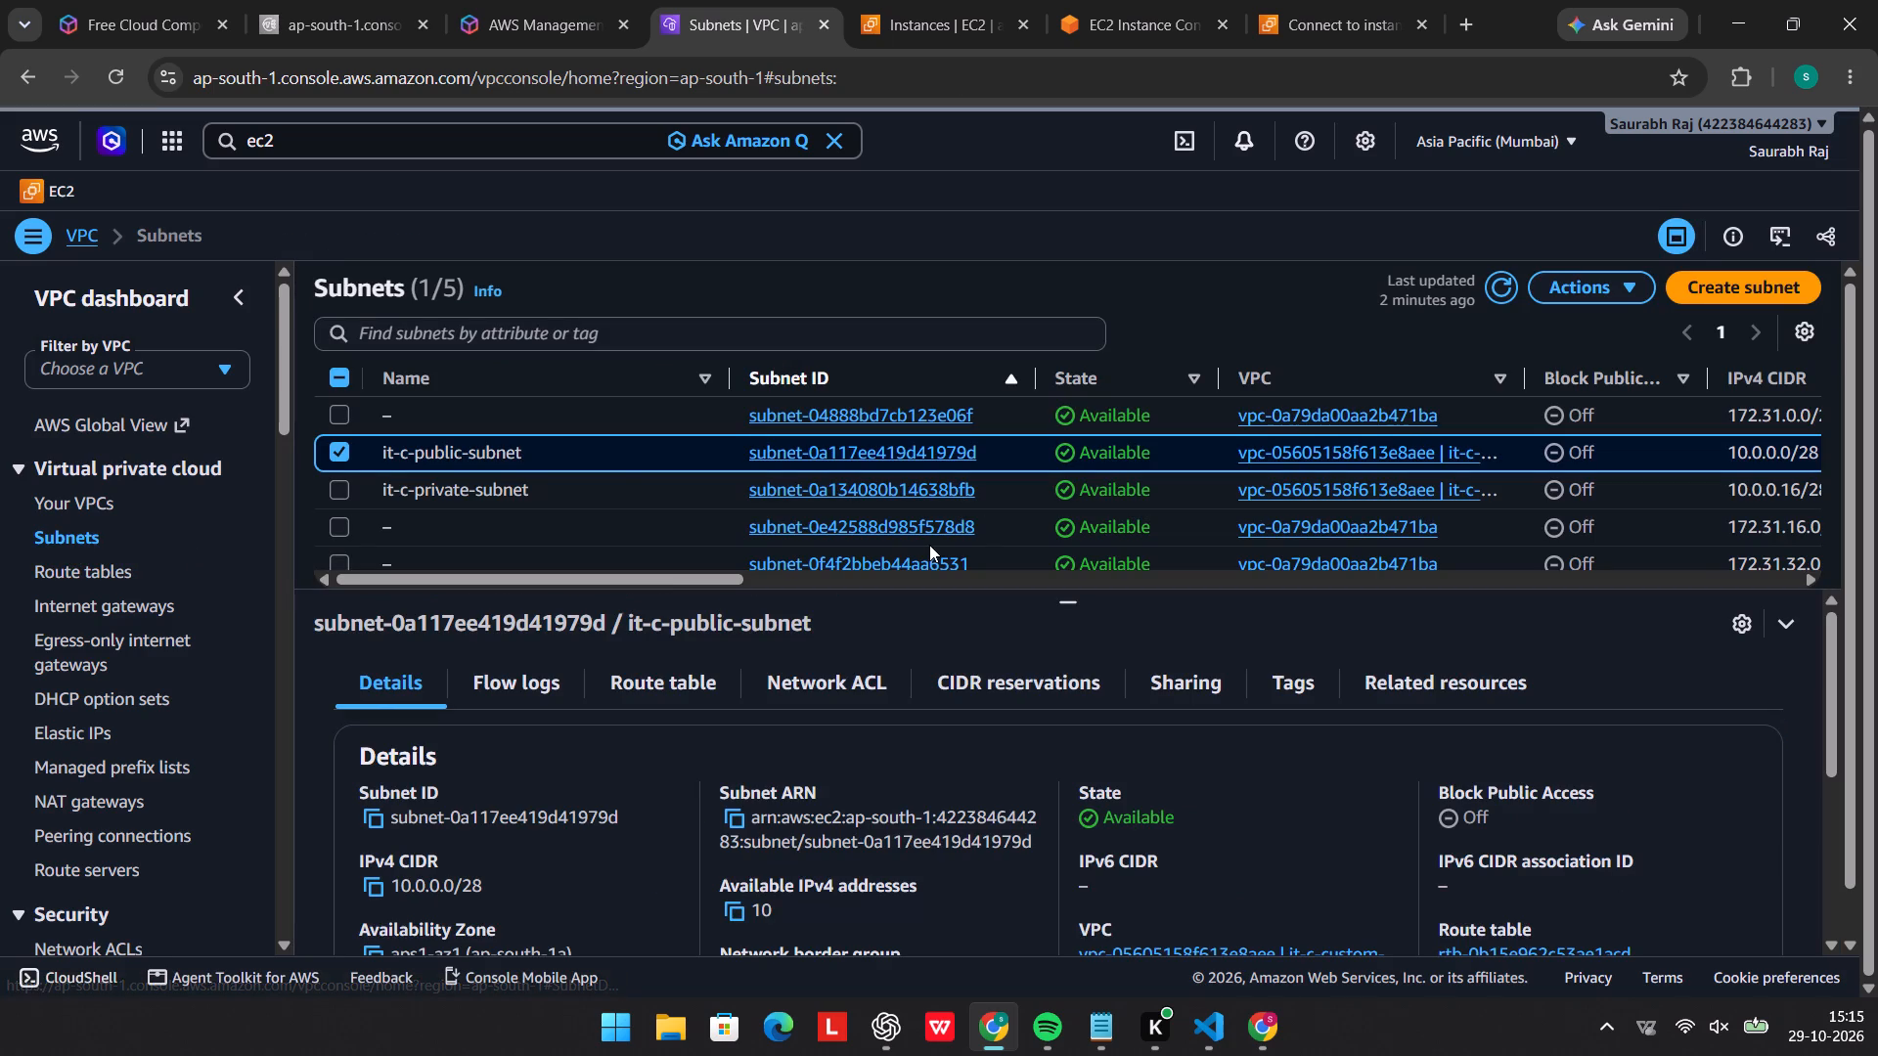
pyautogui.scroll(-3, 700, 526)
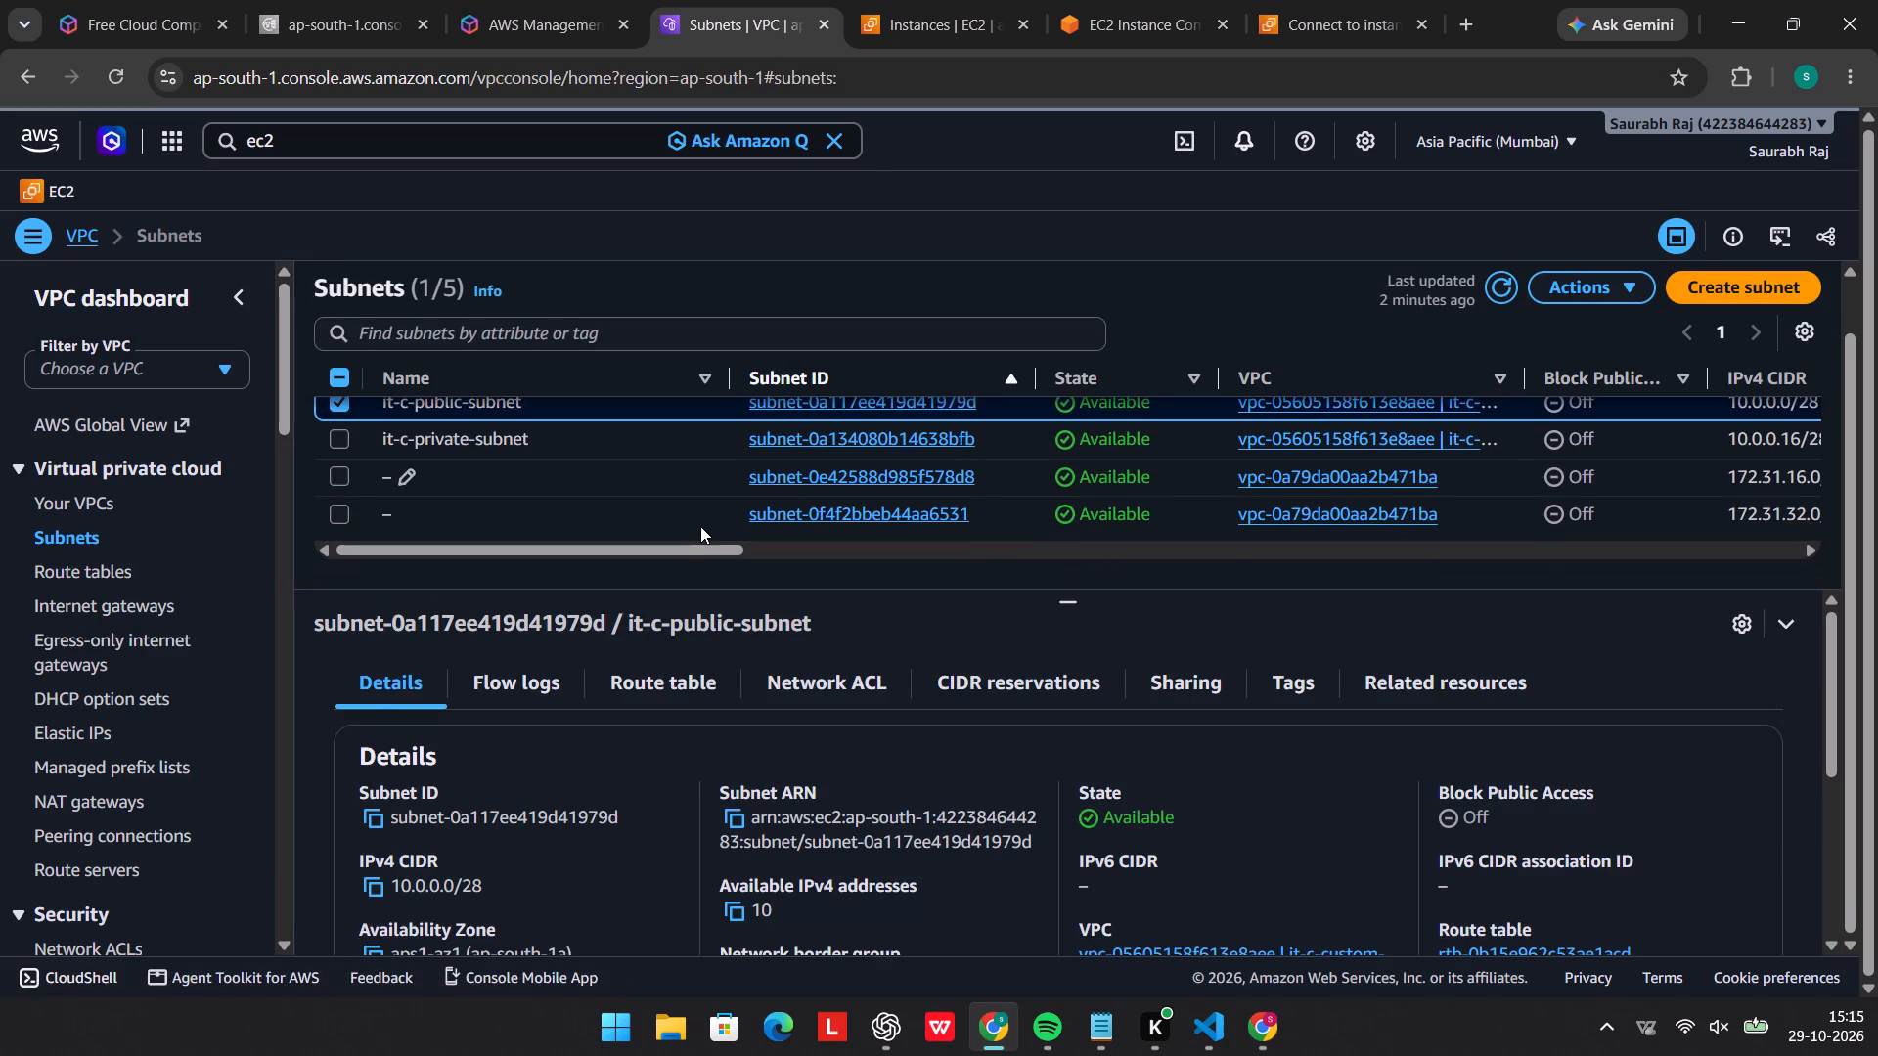
pyautogui.scroll(1, 700, 526)
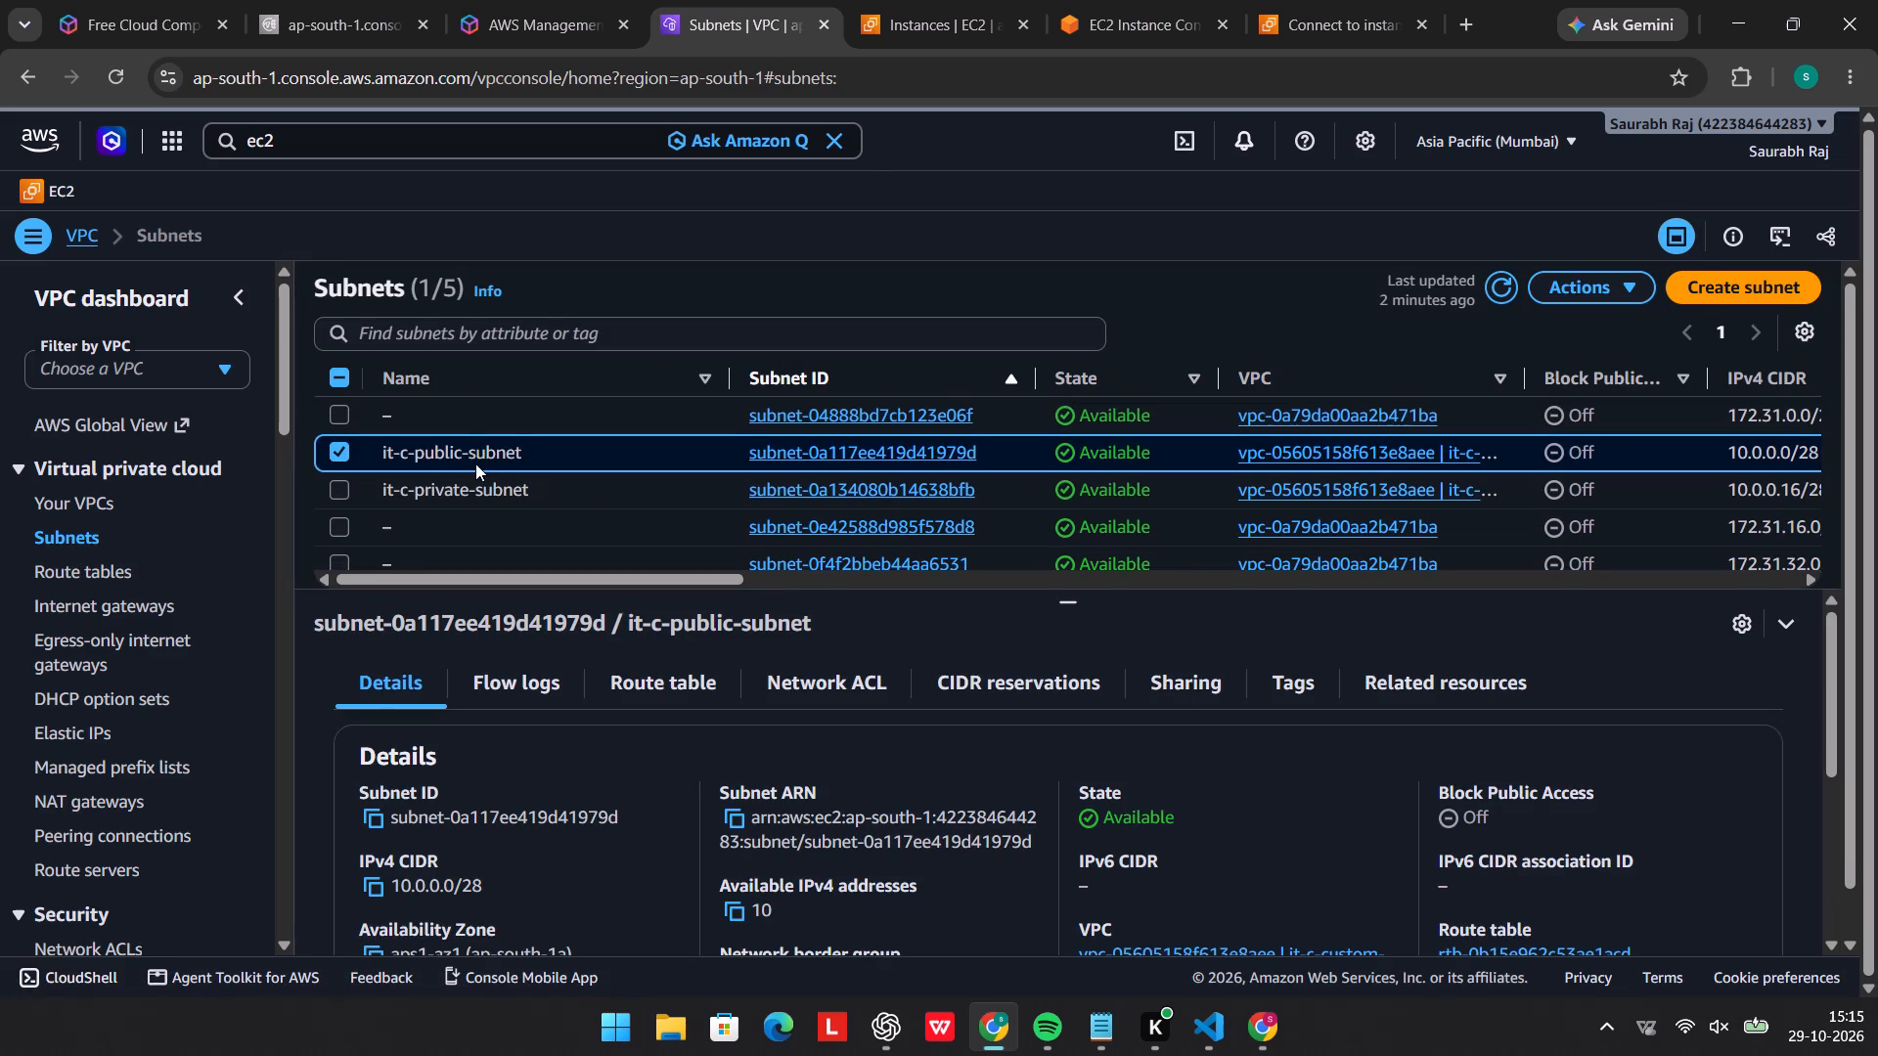
pyautogui.click(802, 446)
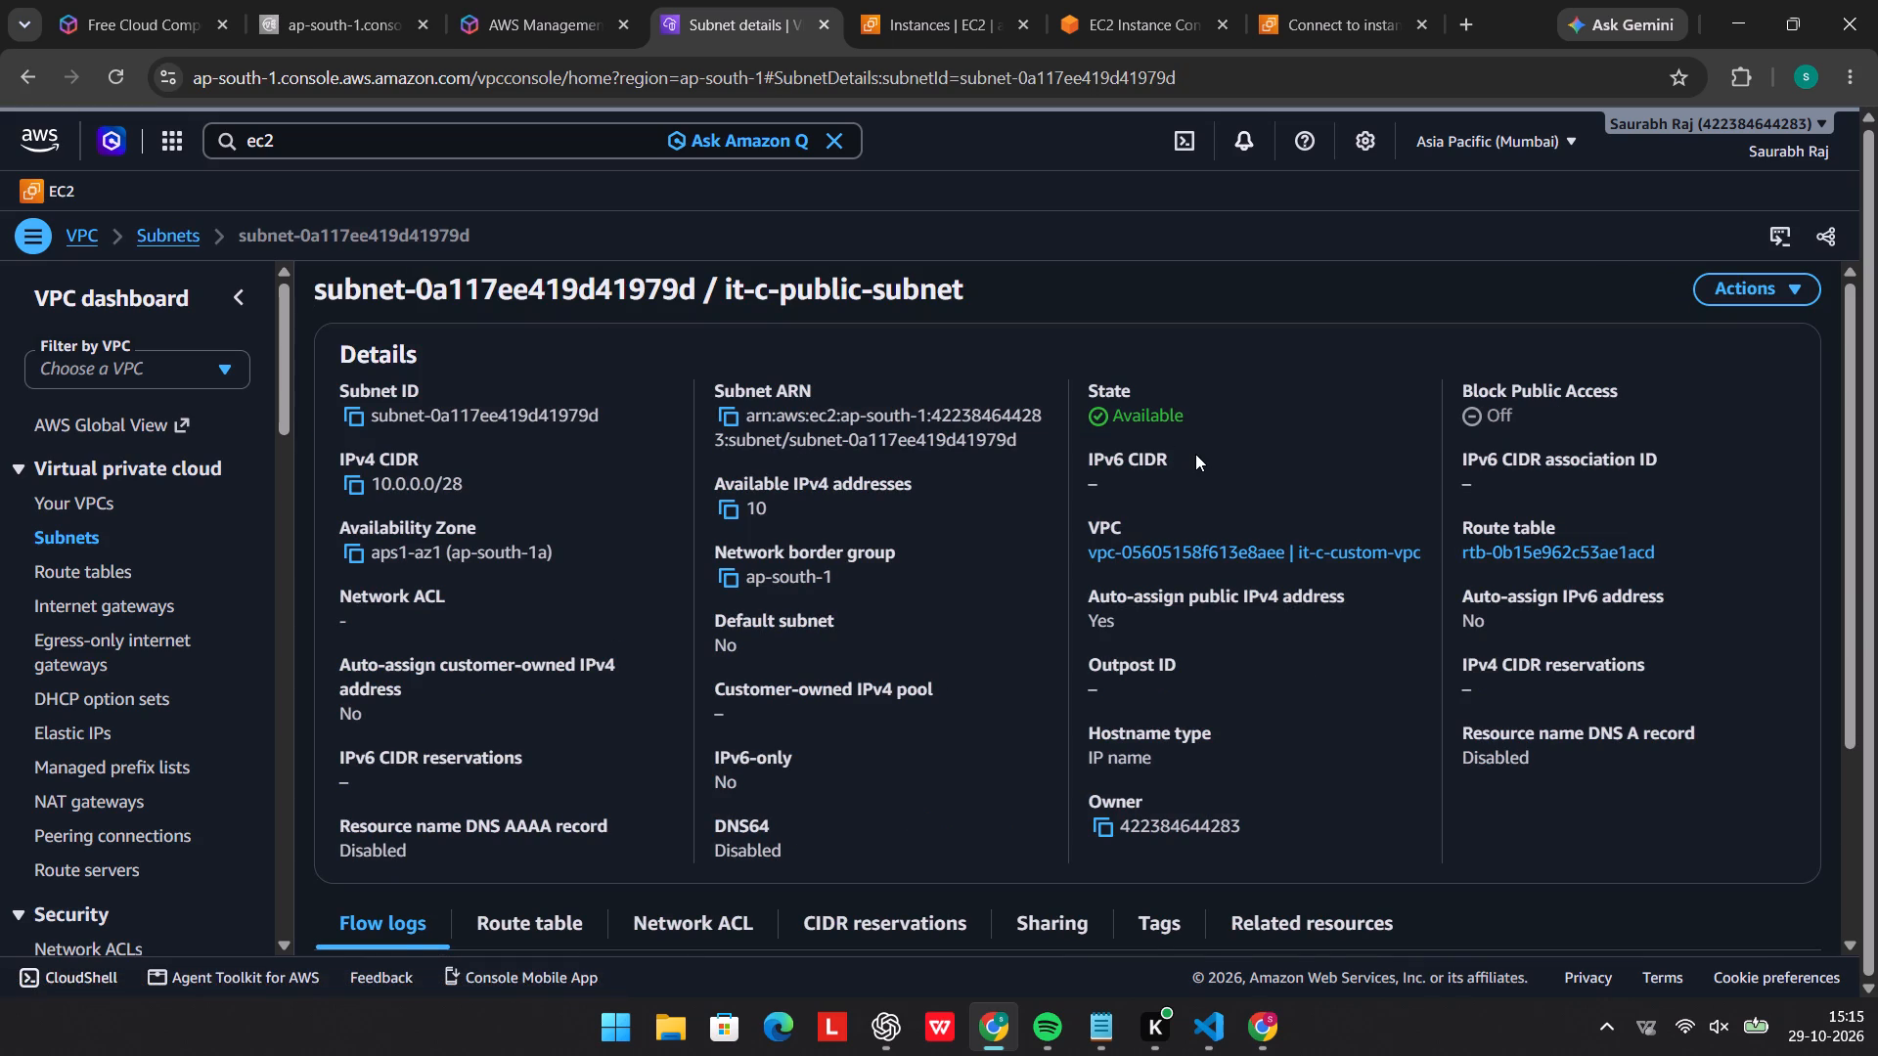
pyautogui.scroll(-3, 1195, 454)
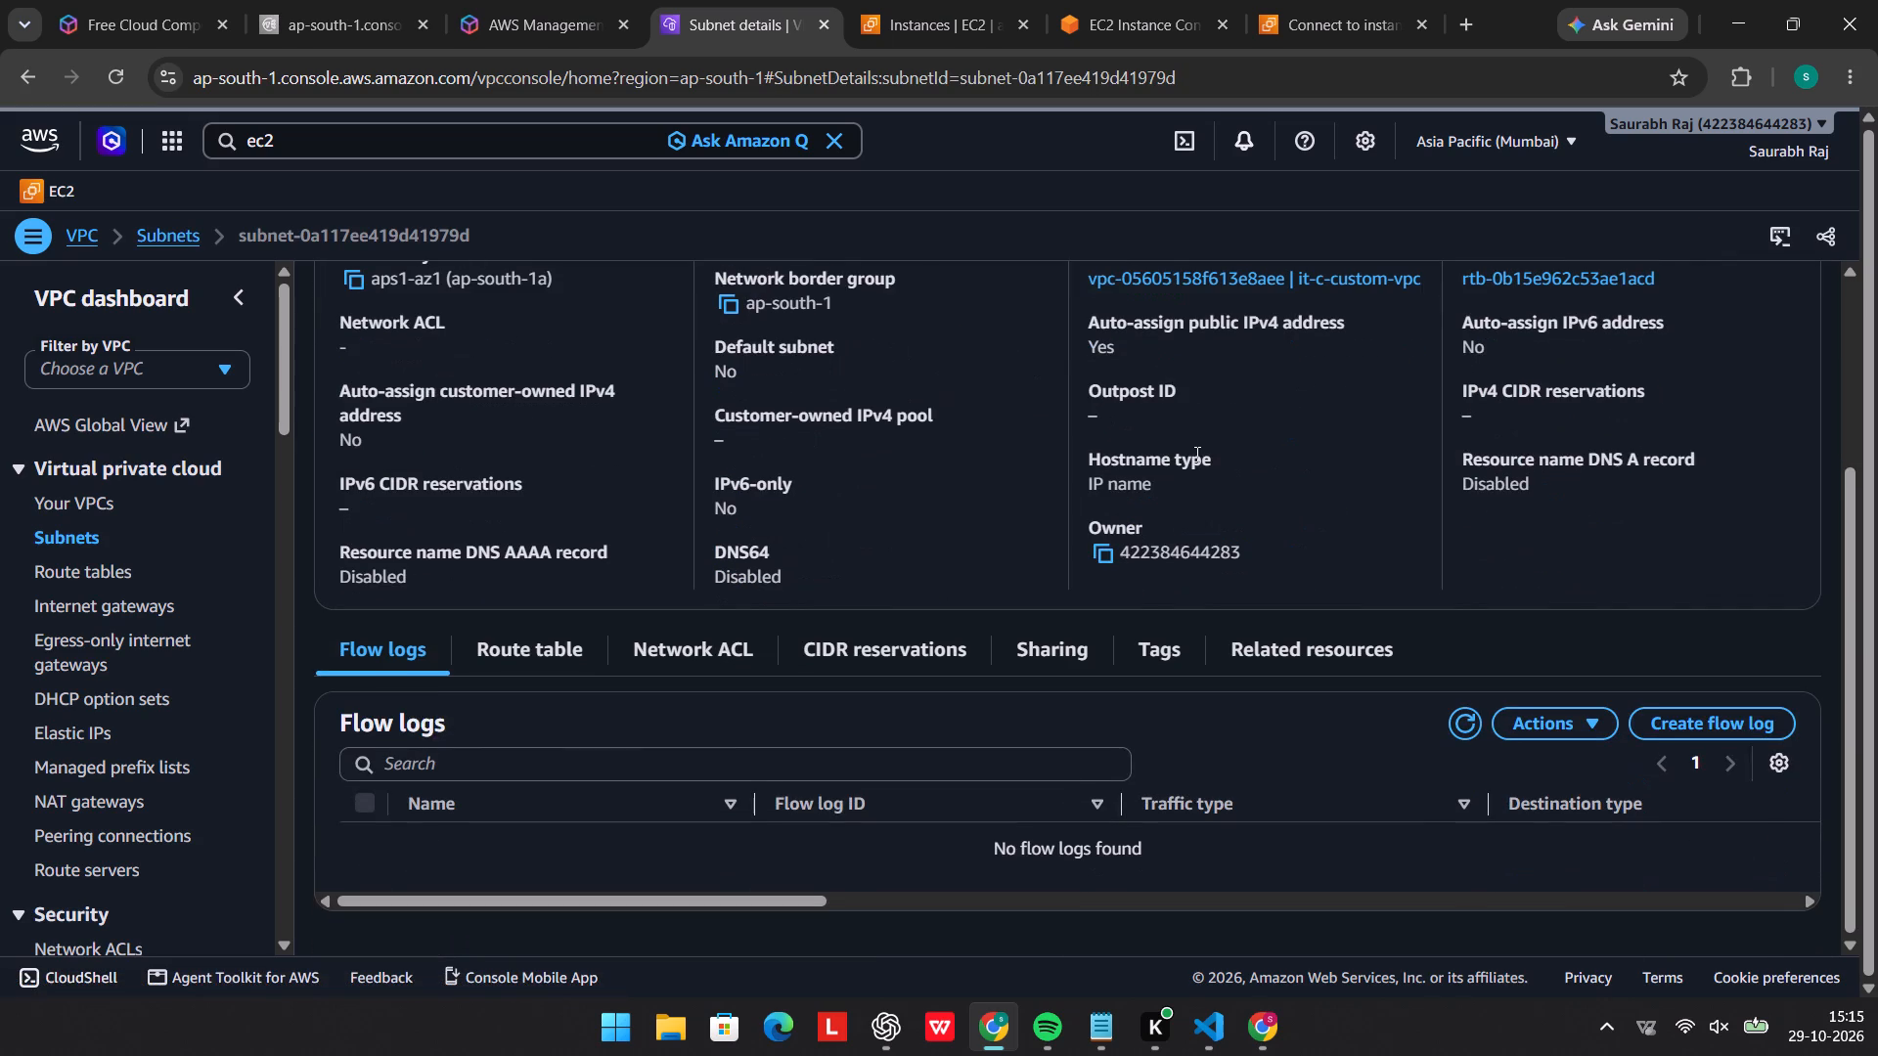
pyautogui.click(525, 659)
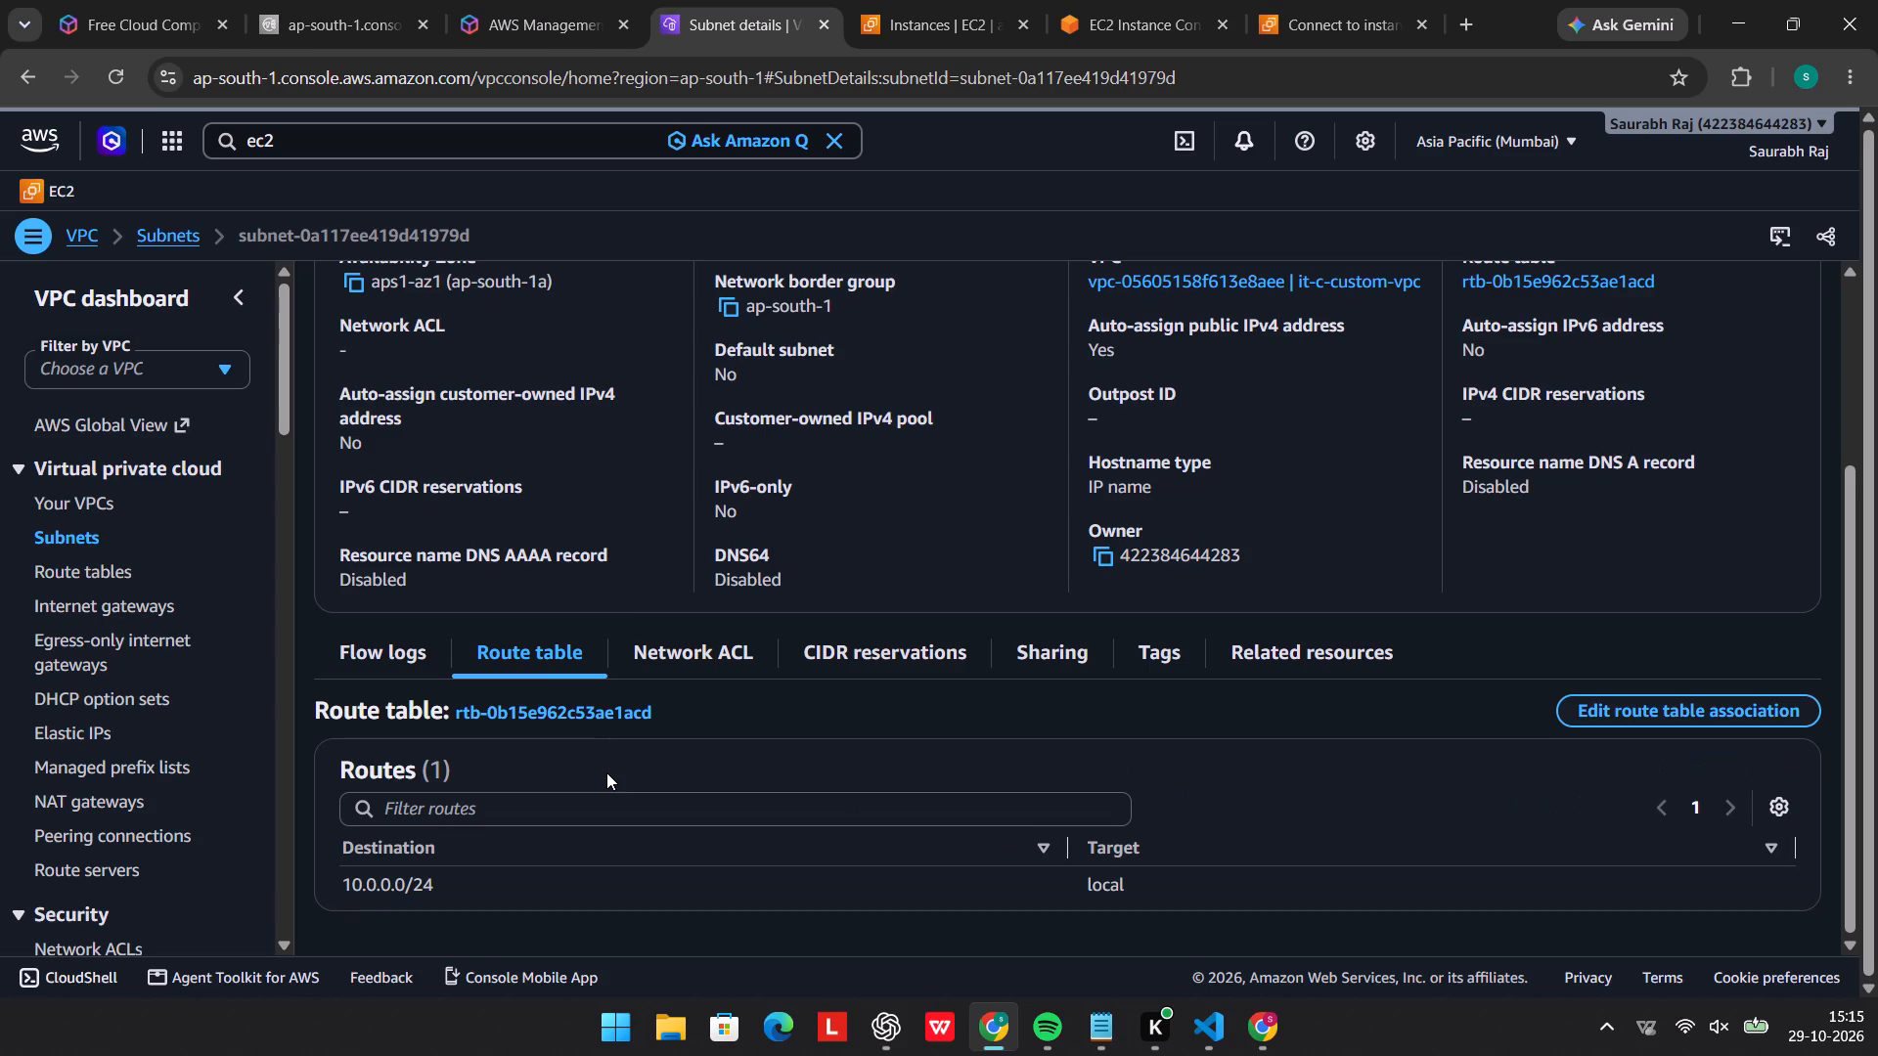
pyautogui.click(506, 828)
pyautogui.click(499, 812)
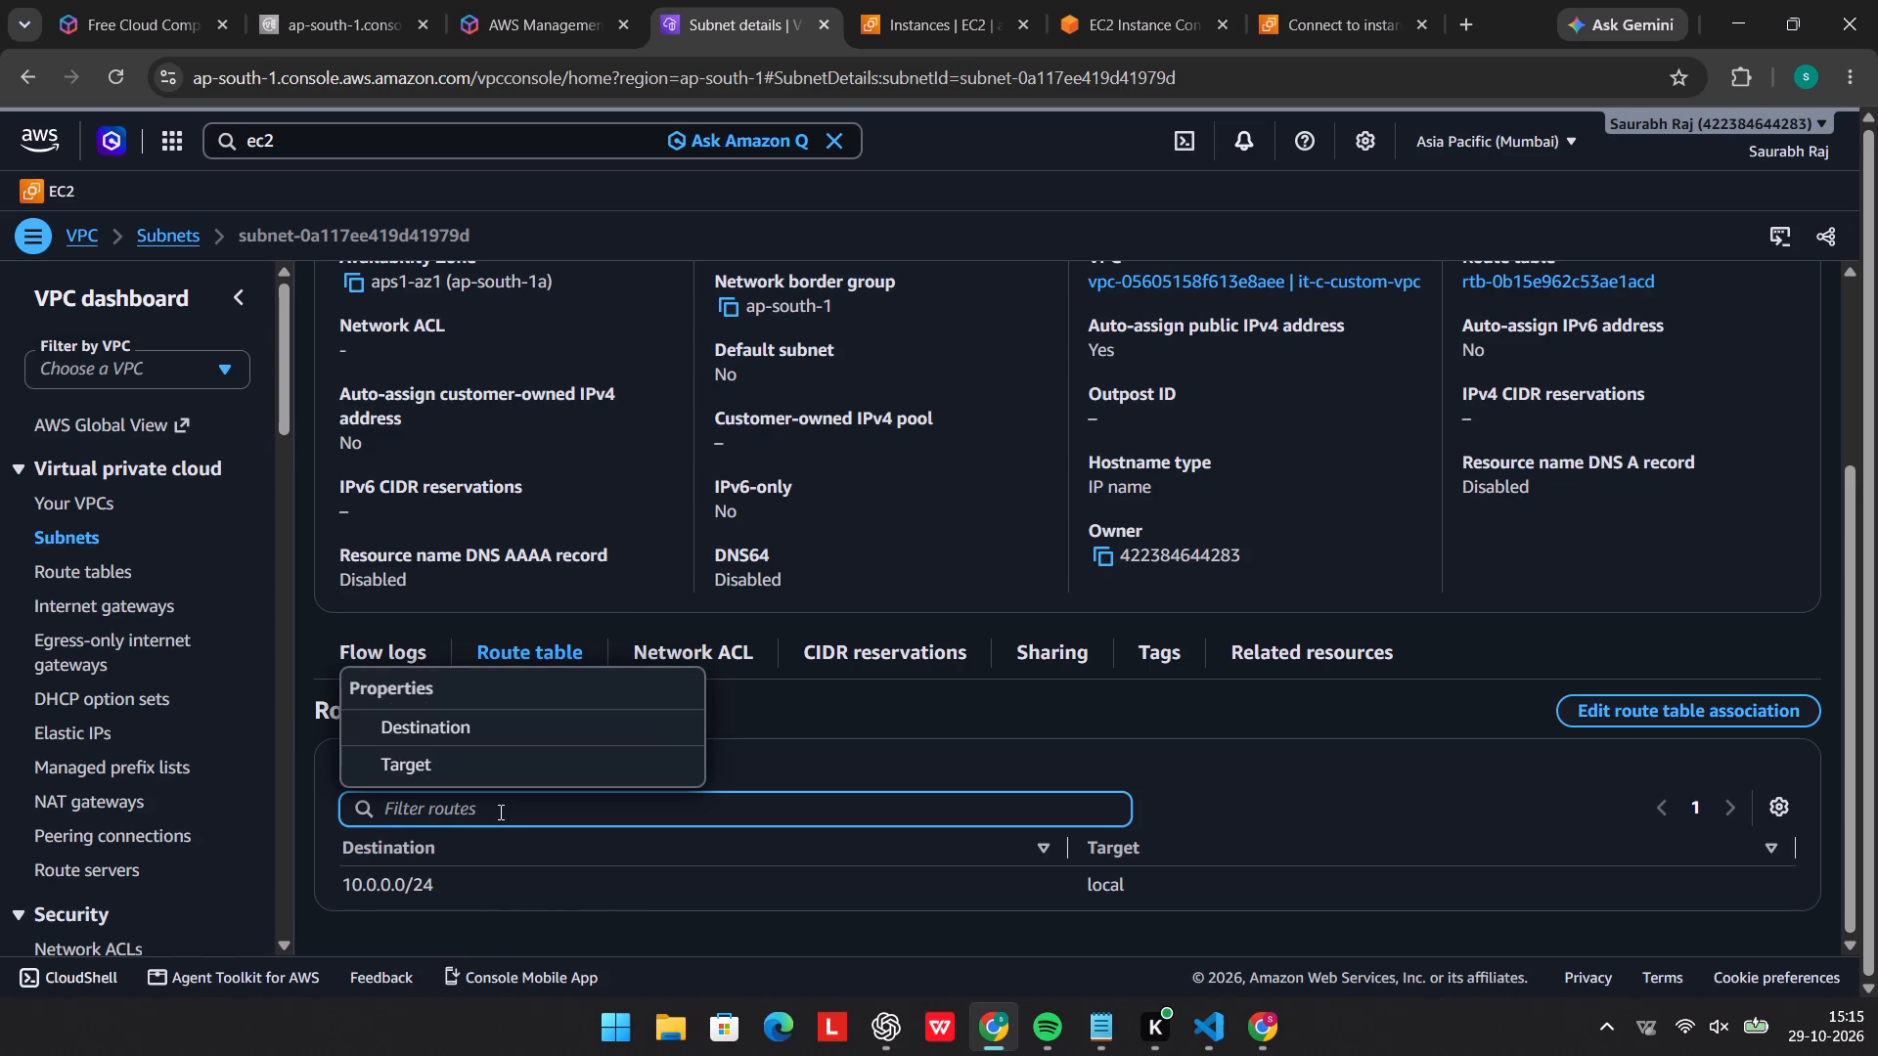
pyautogui.click(499, 812)
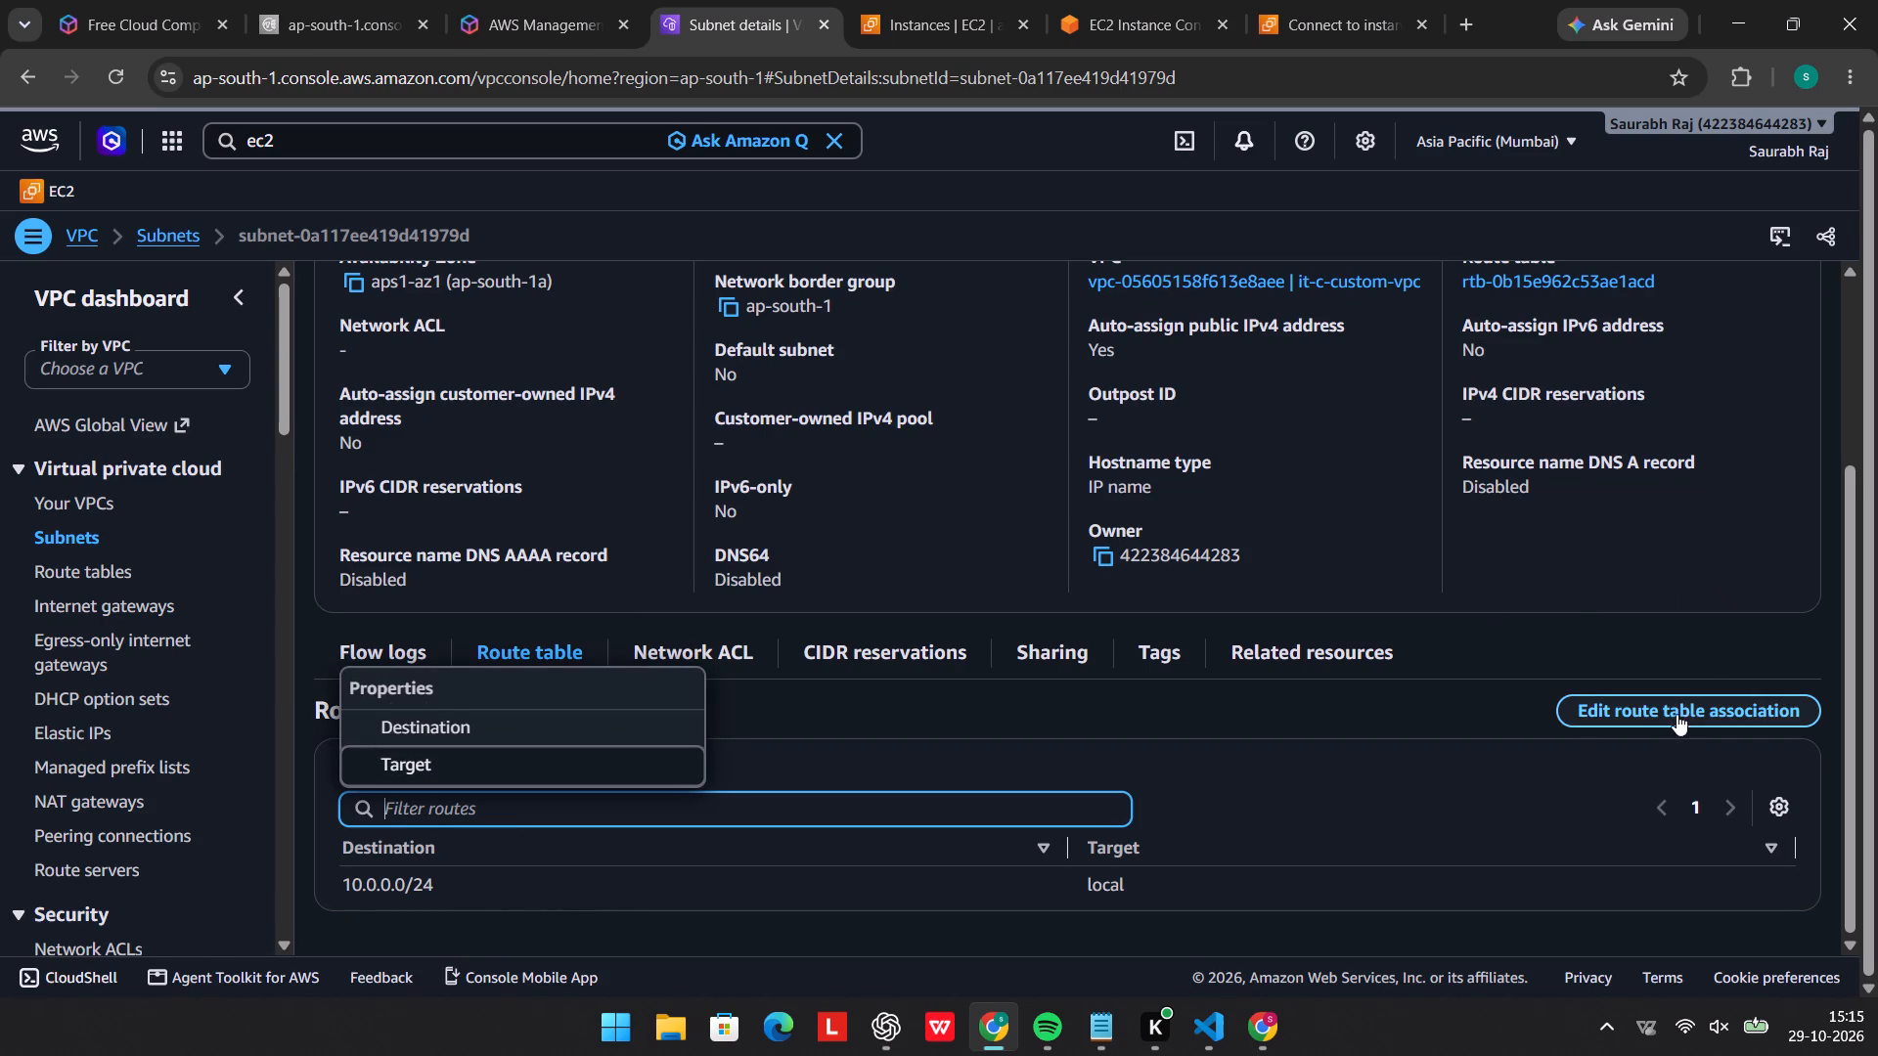
pyautogui.click(1675, 716)
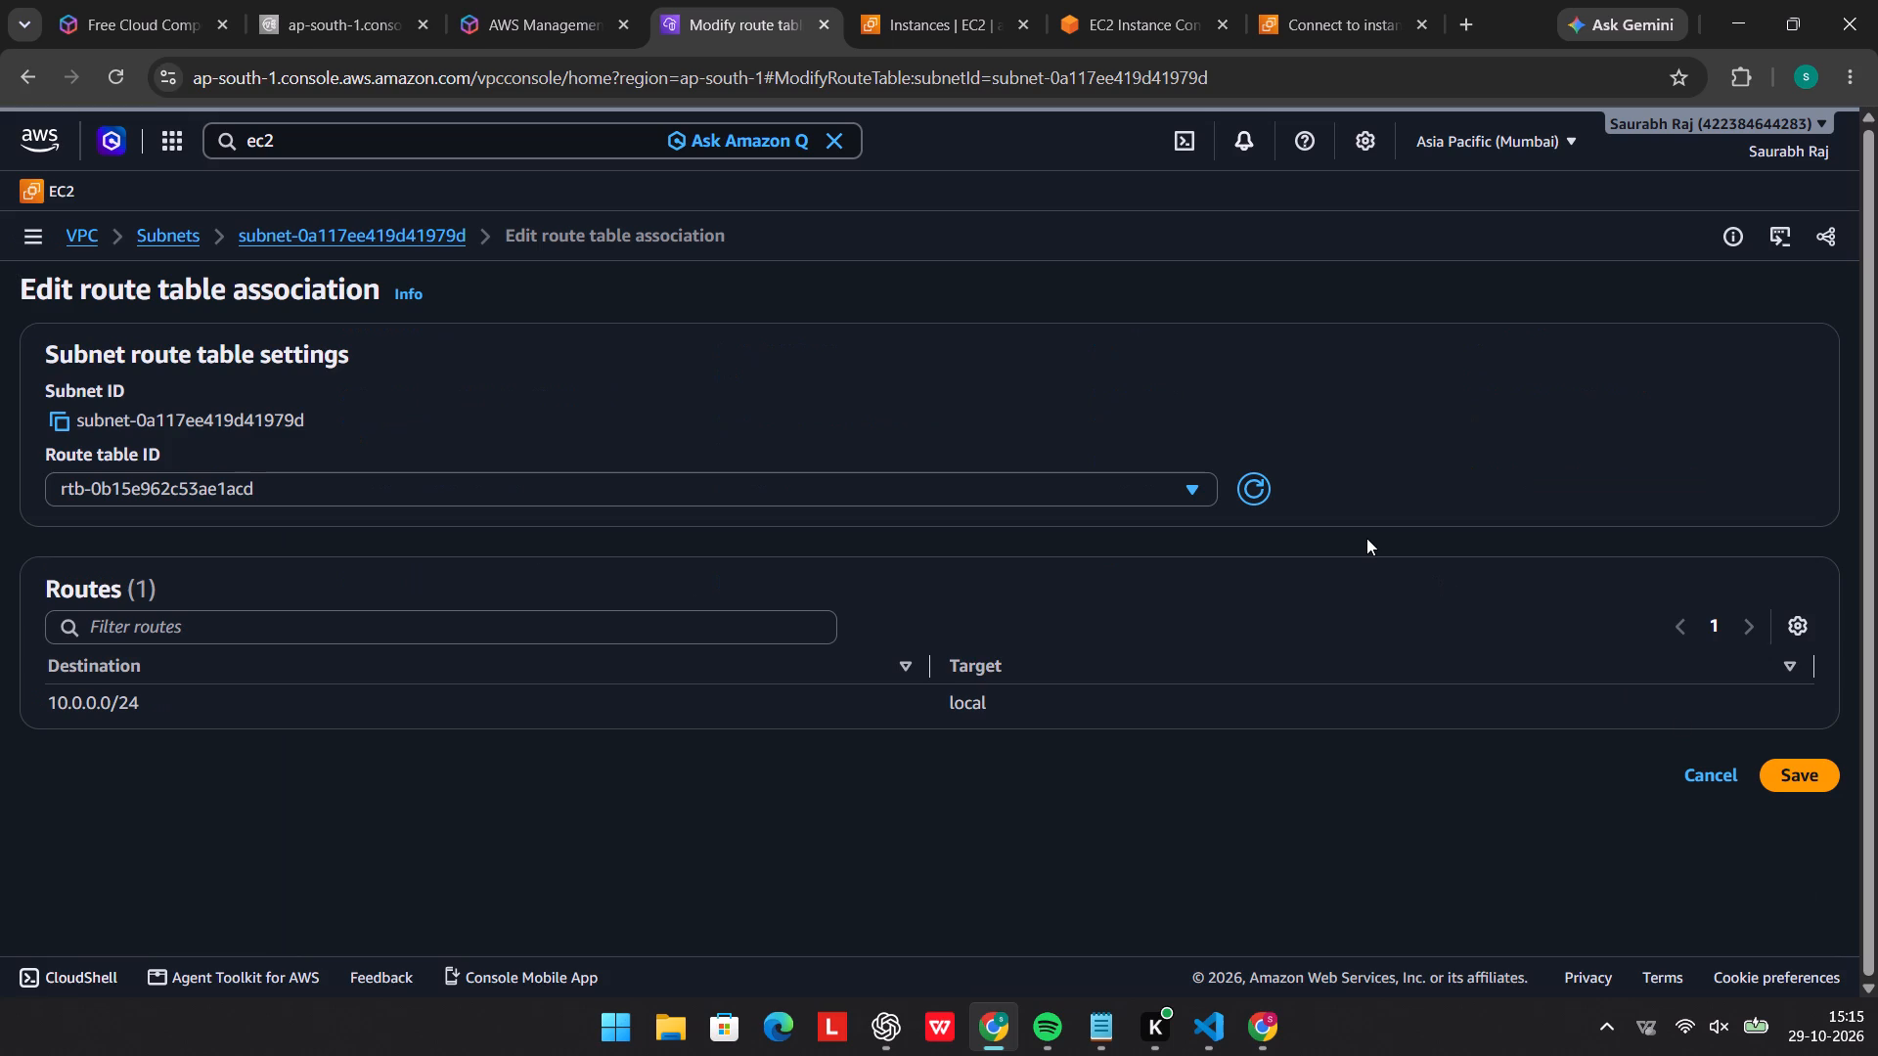
pyautogui.click(1013, 483)
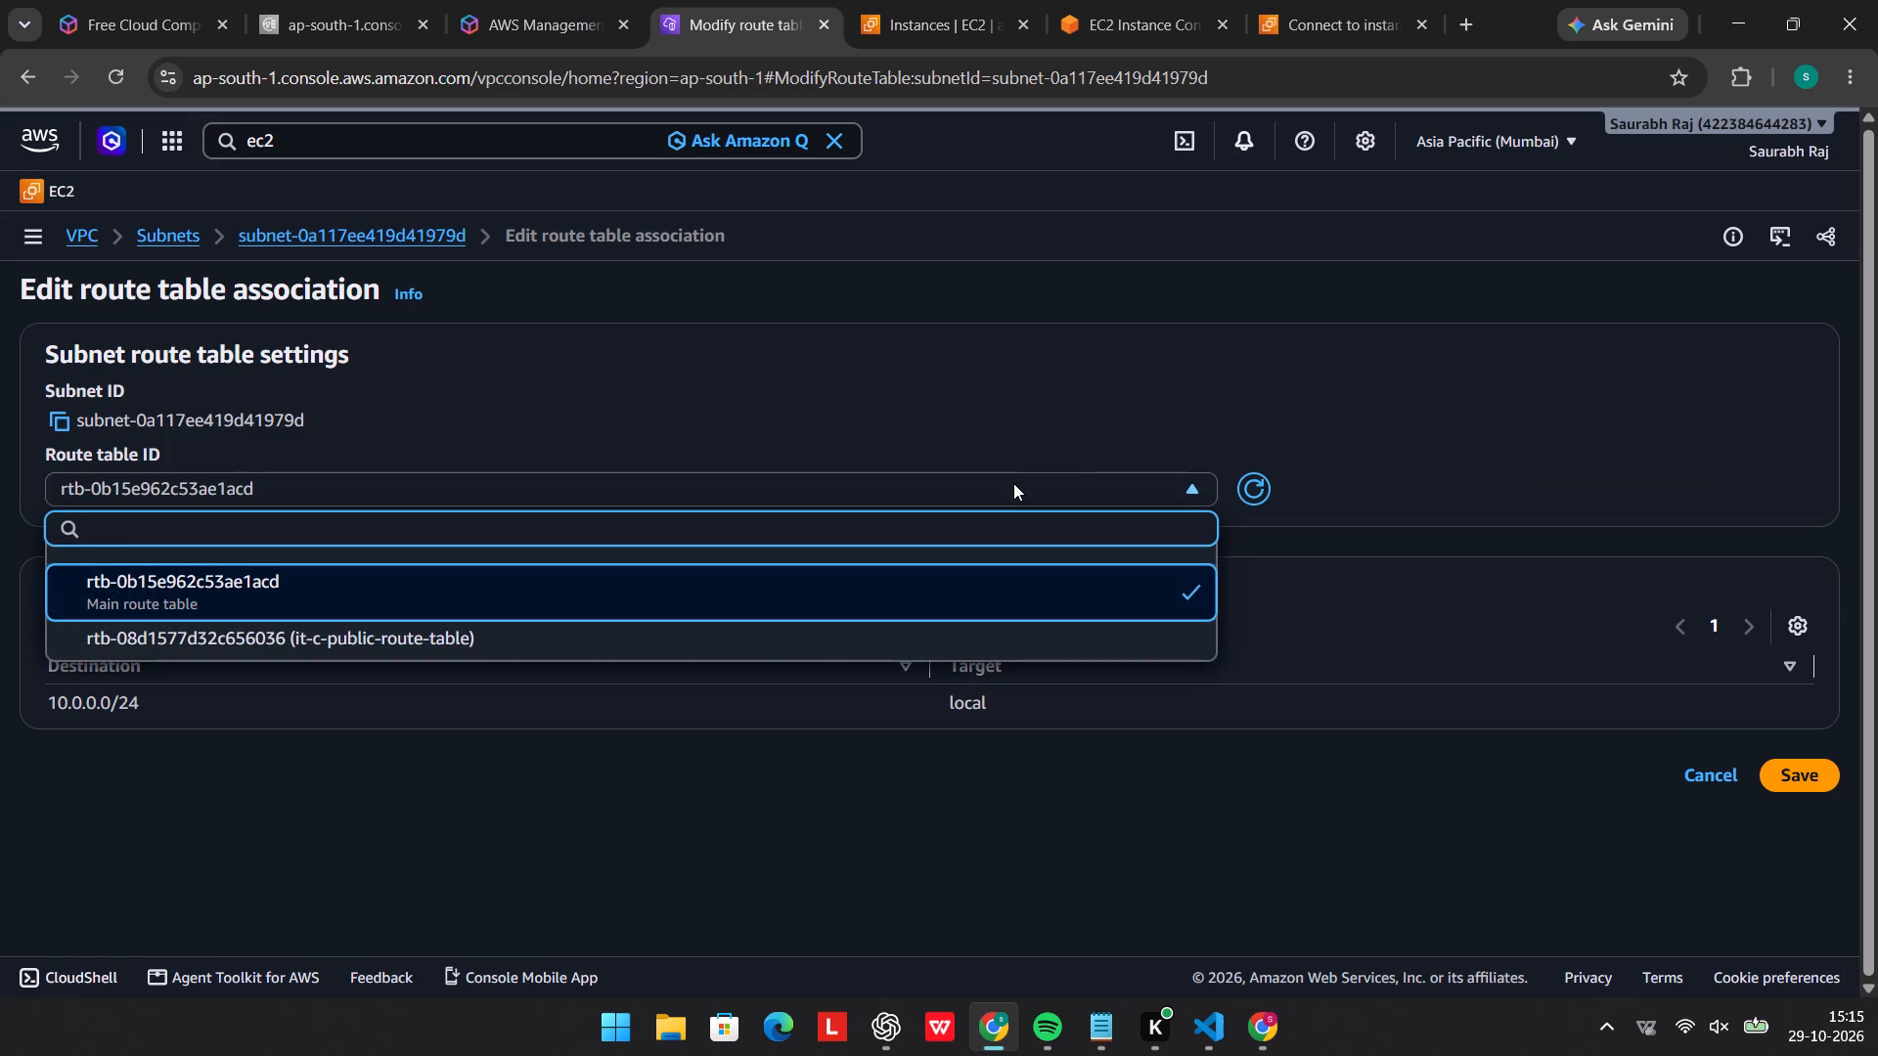
pyautogui.click(565, 643)
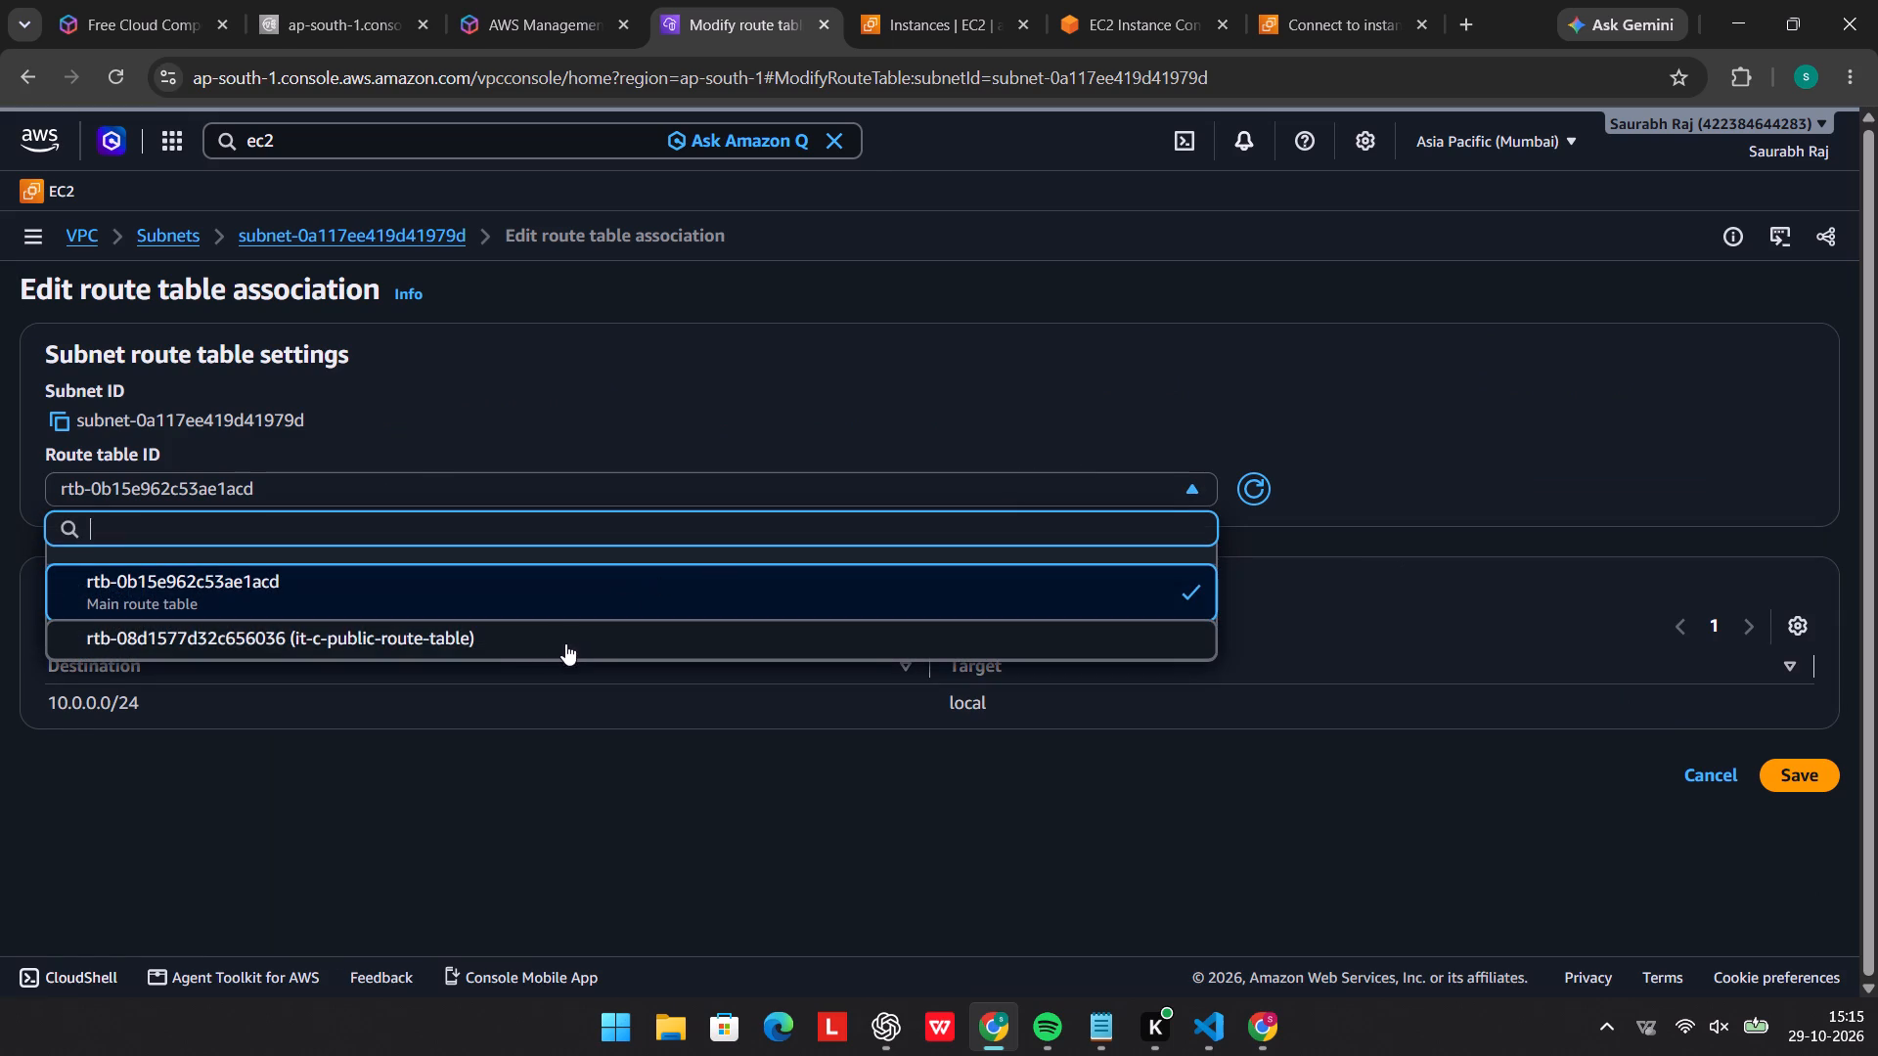
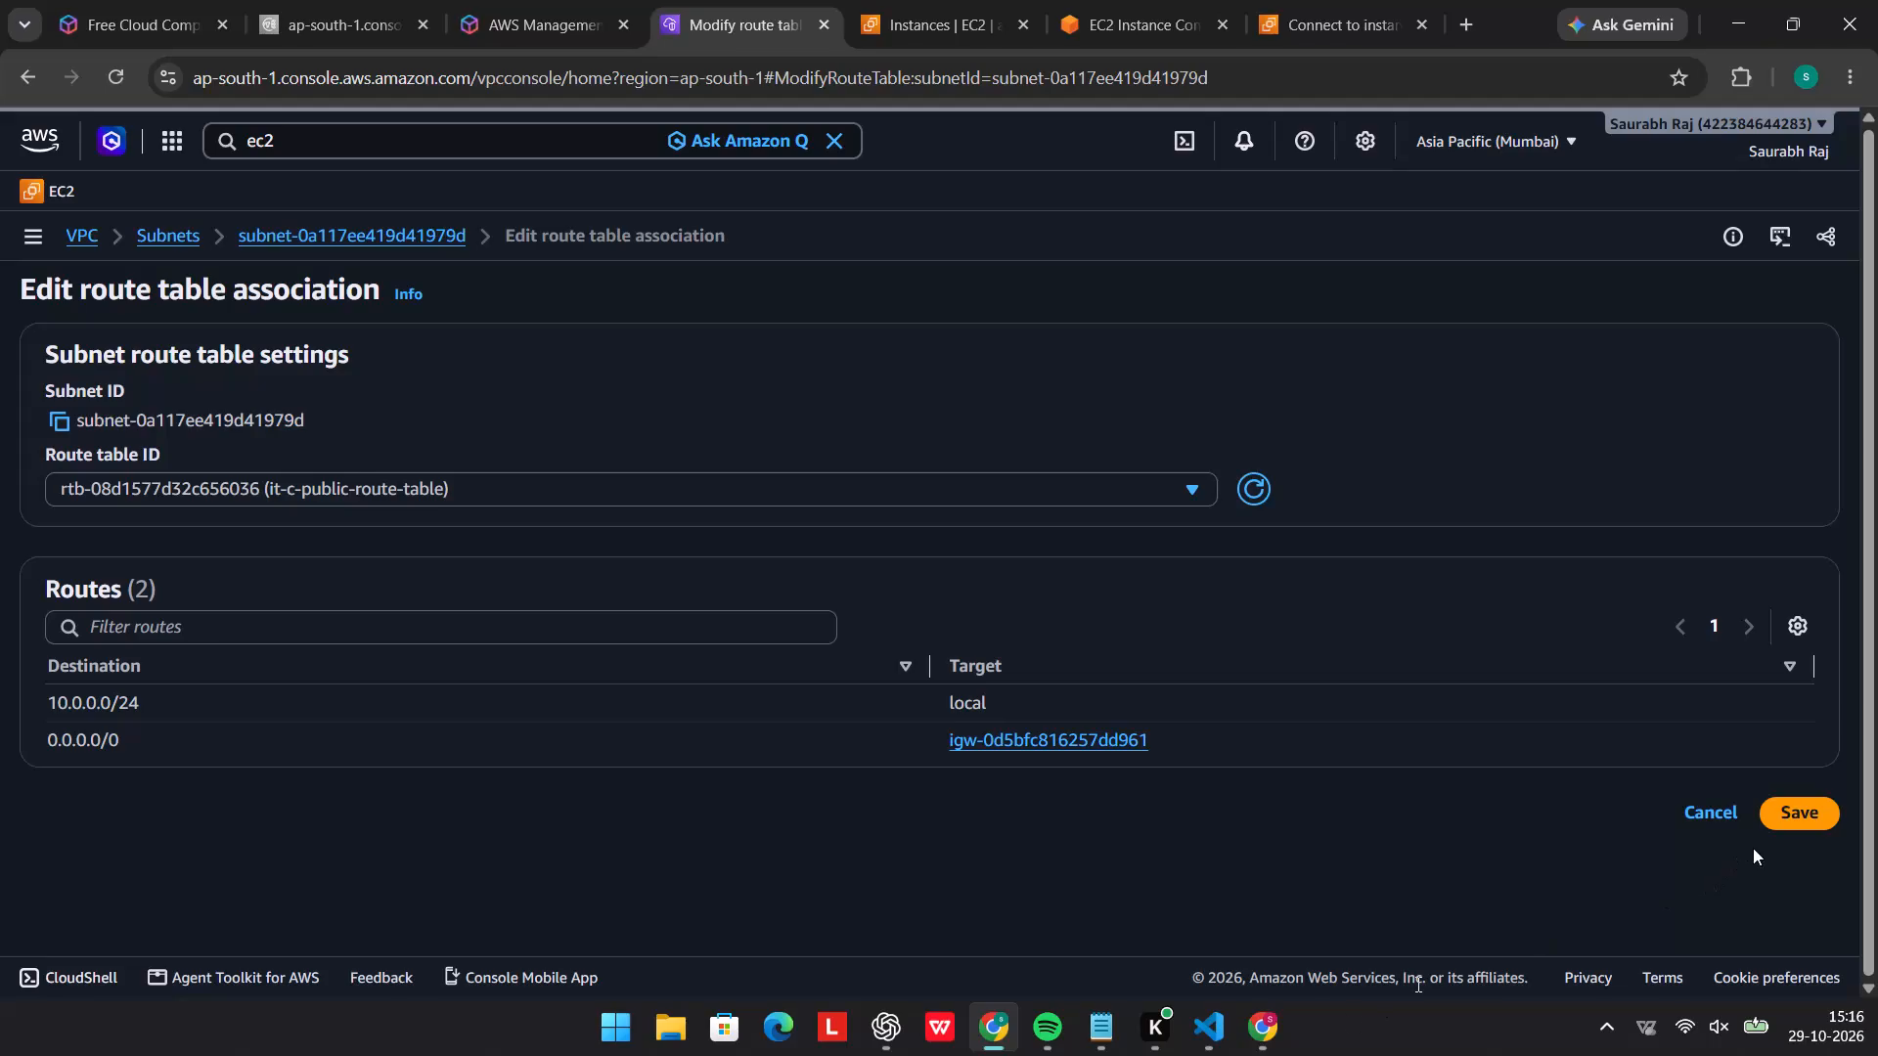
# Save the association of it-c-public-subnet with it-c-public-route-table.
pyautogui.click(1802, 805)
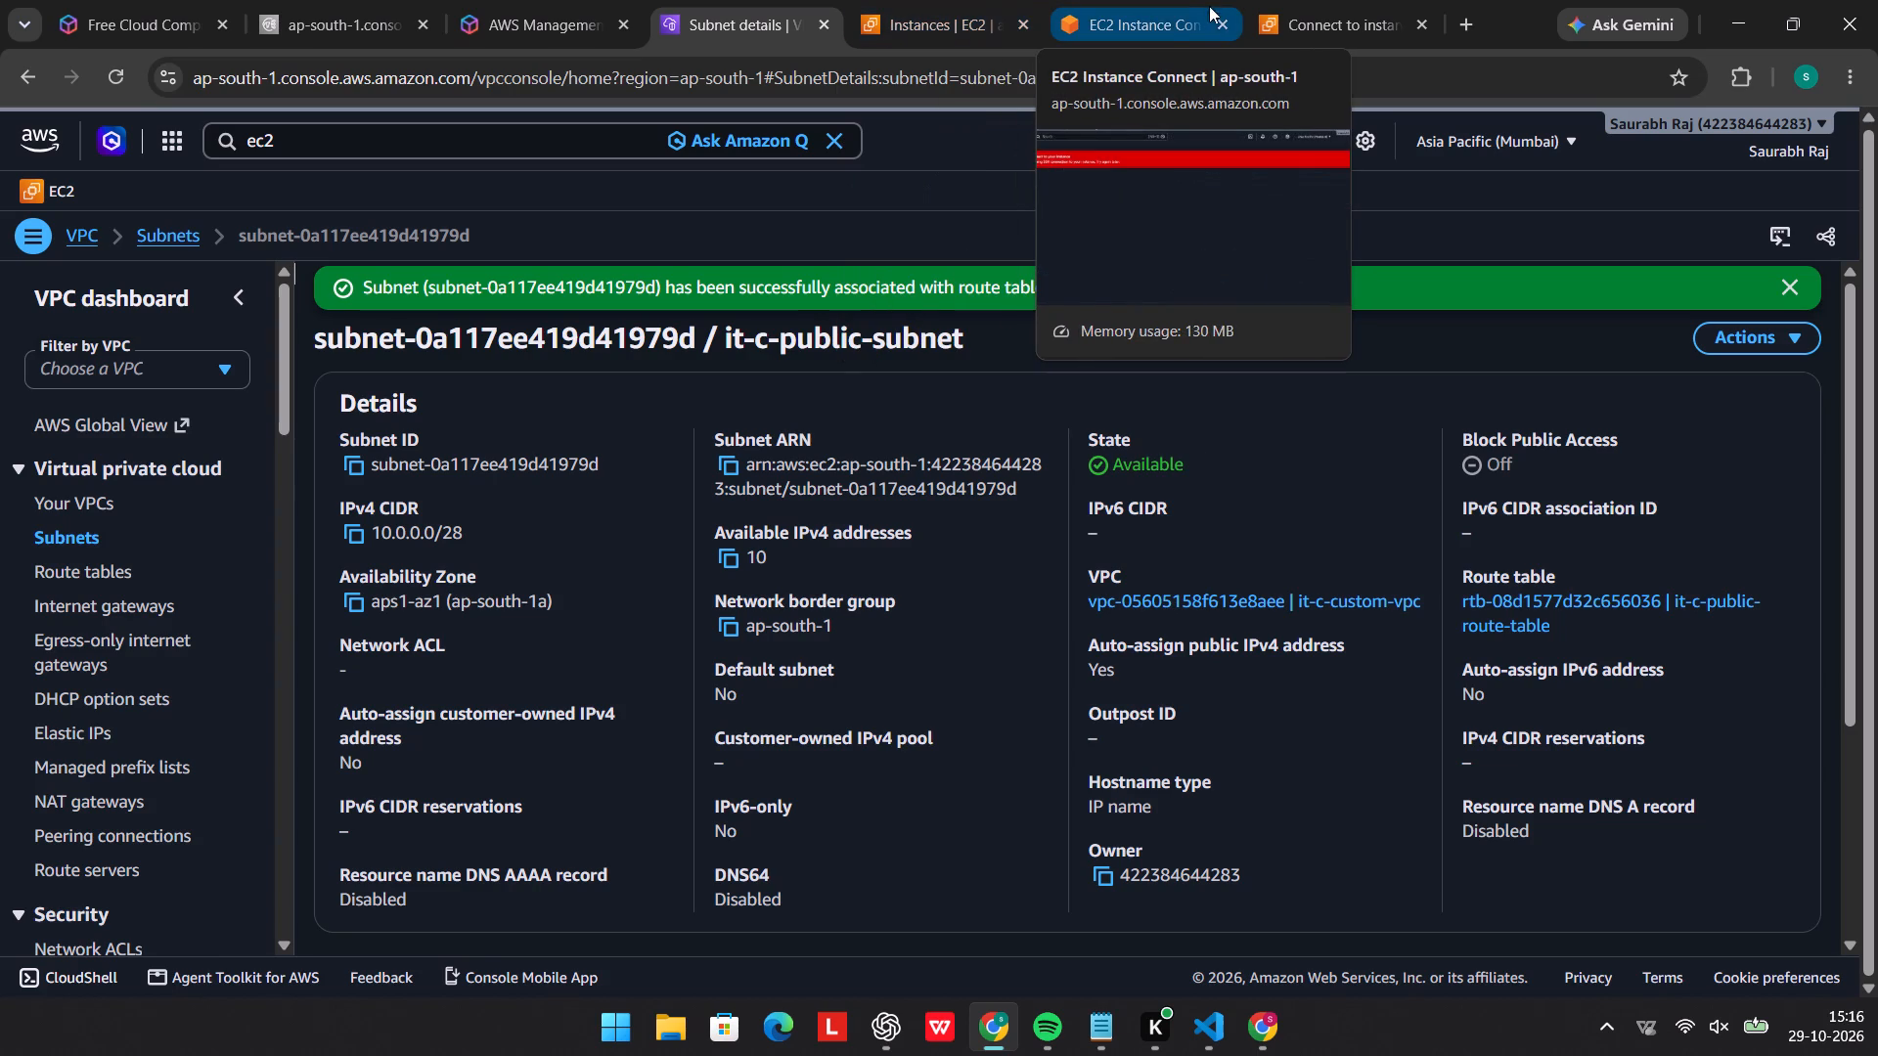
# Retry the EC2 Instance Connect session to public-server by reloading its connection page.
pyautogui.click(1159, 22)
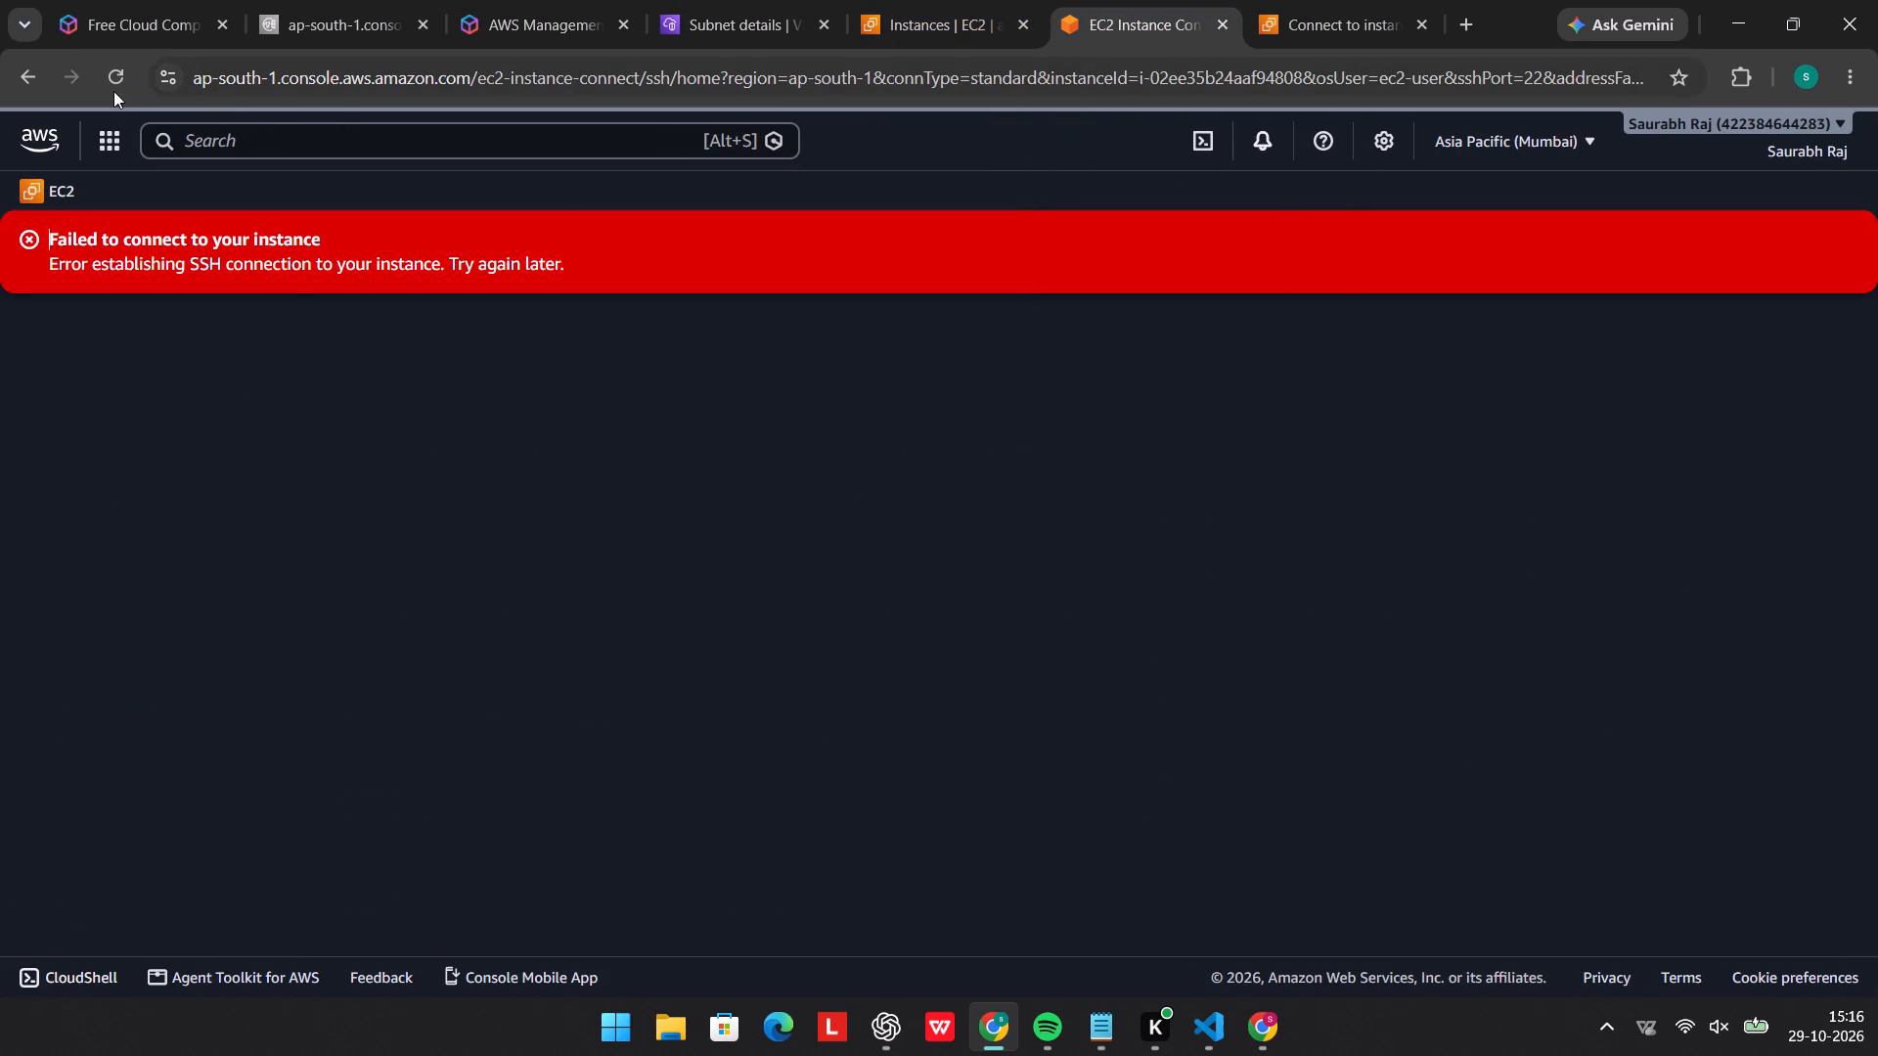
pyautogui.click(111, 82)
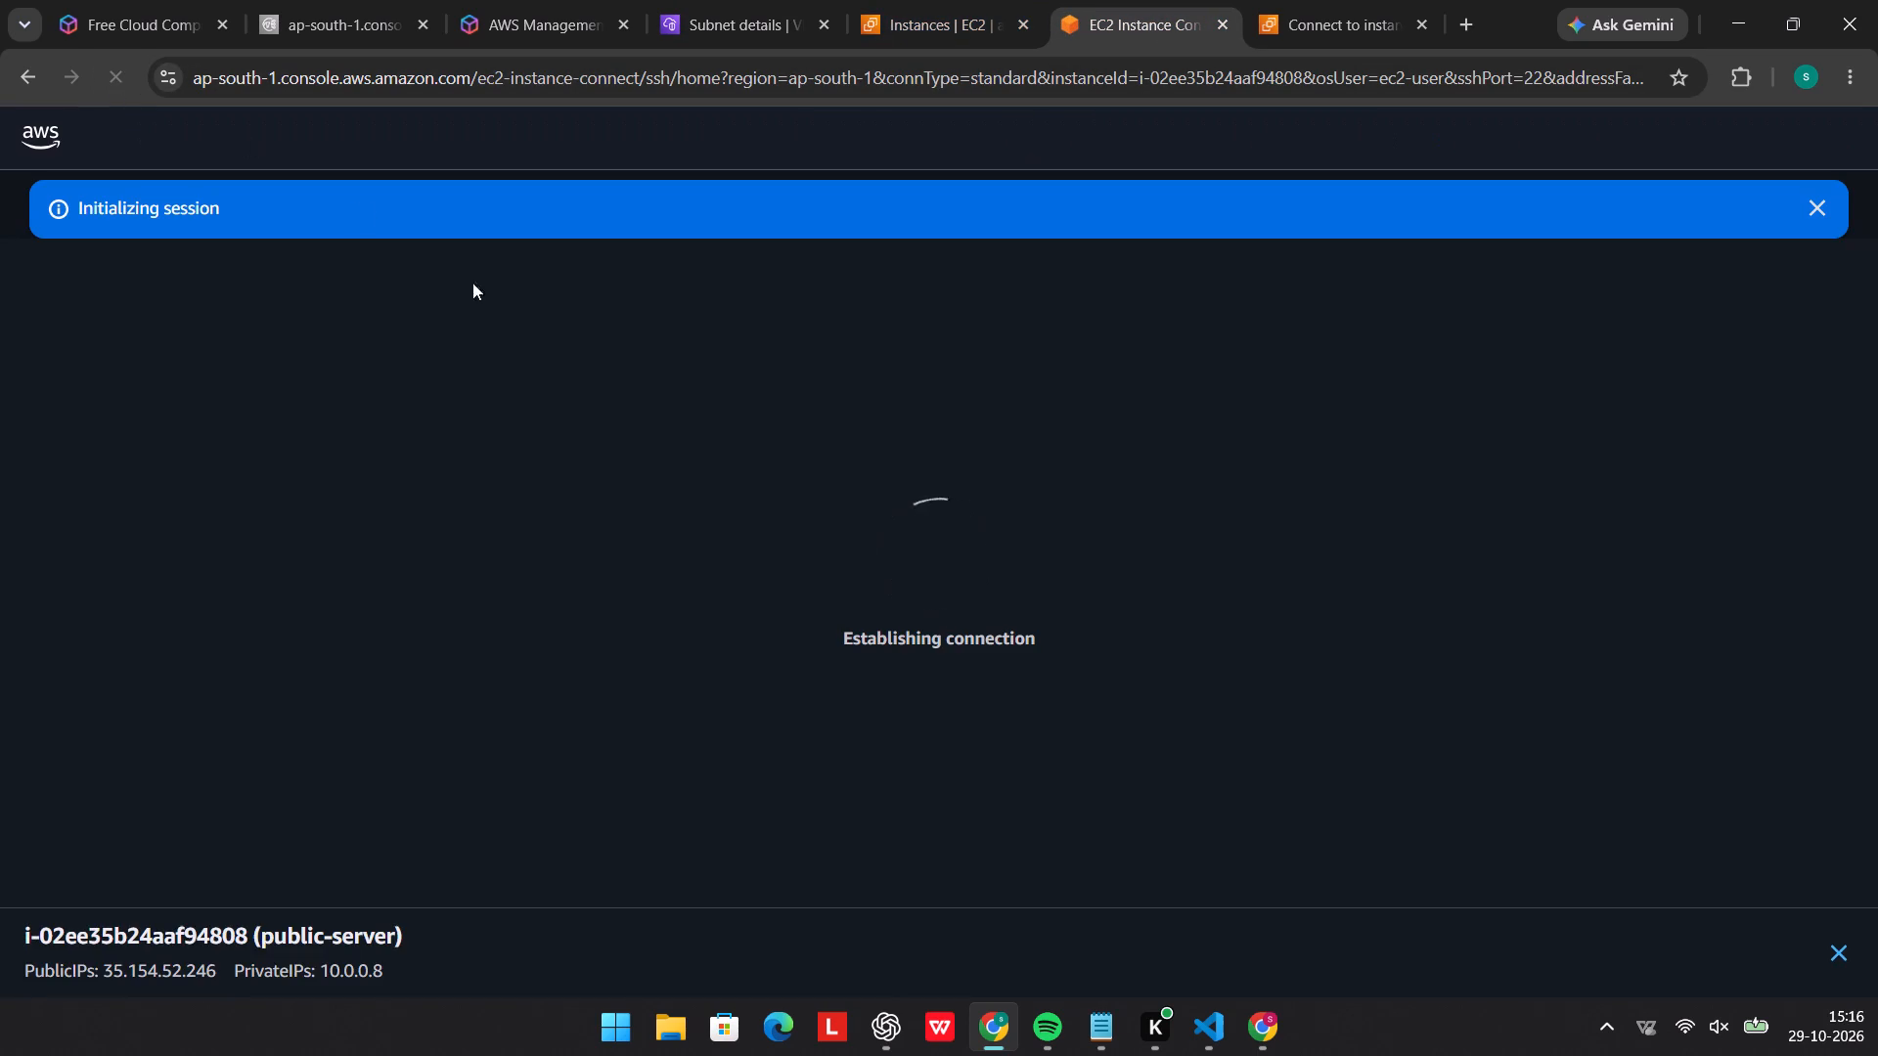
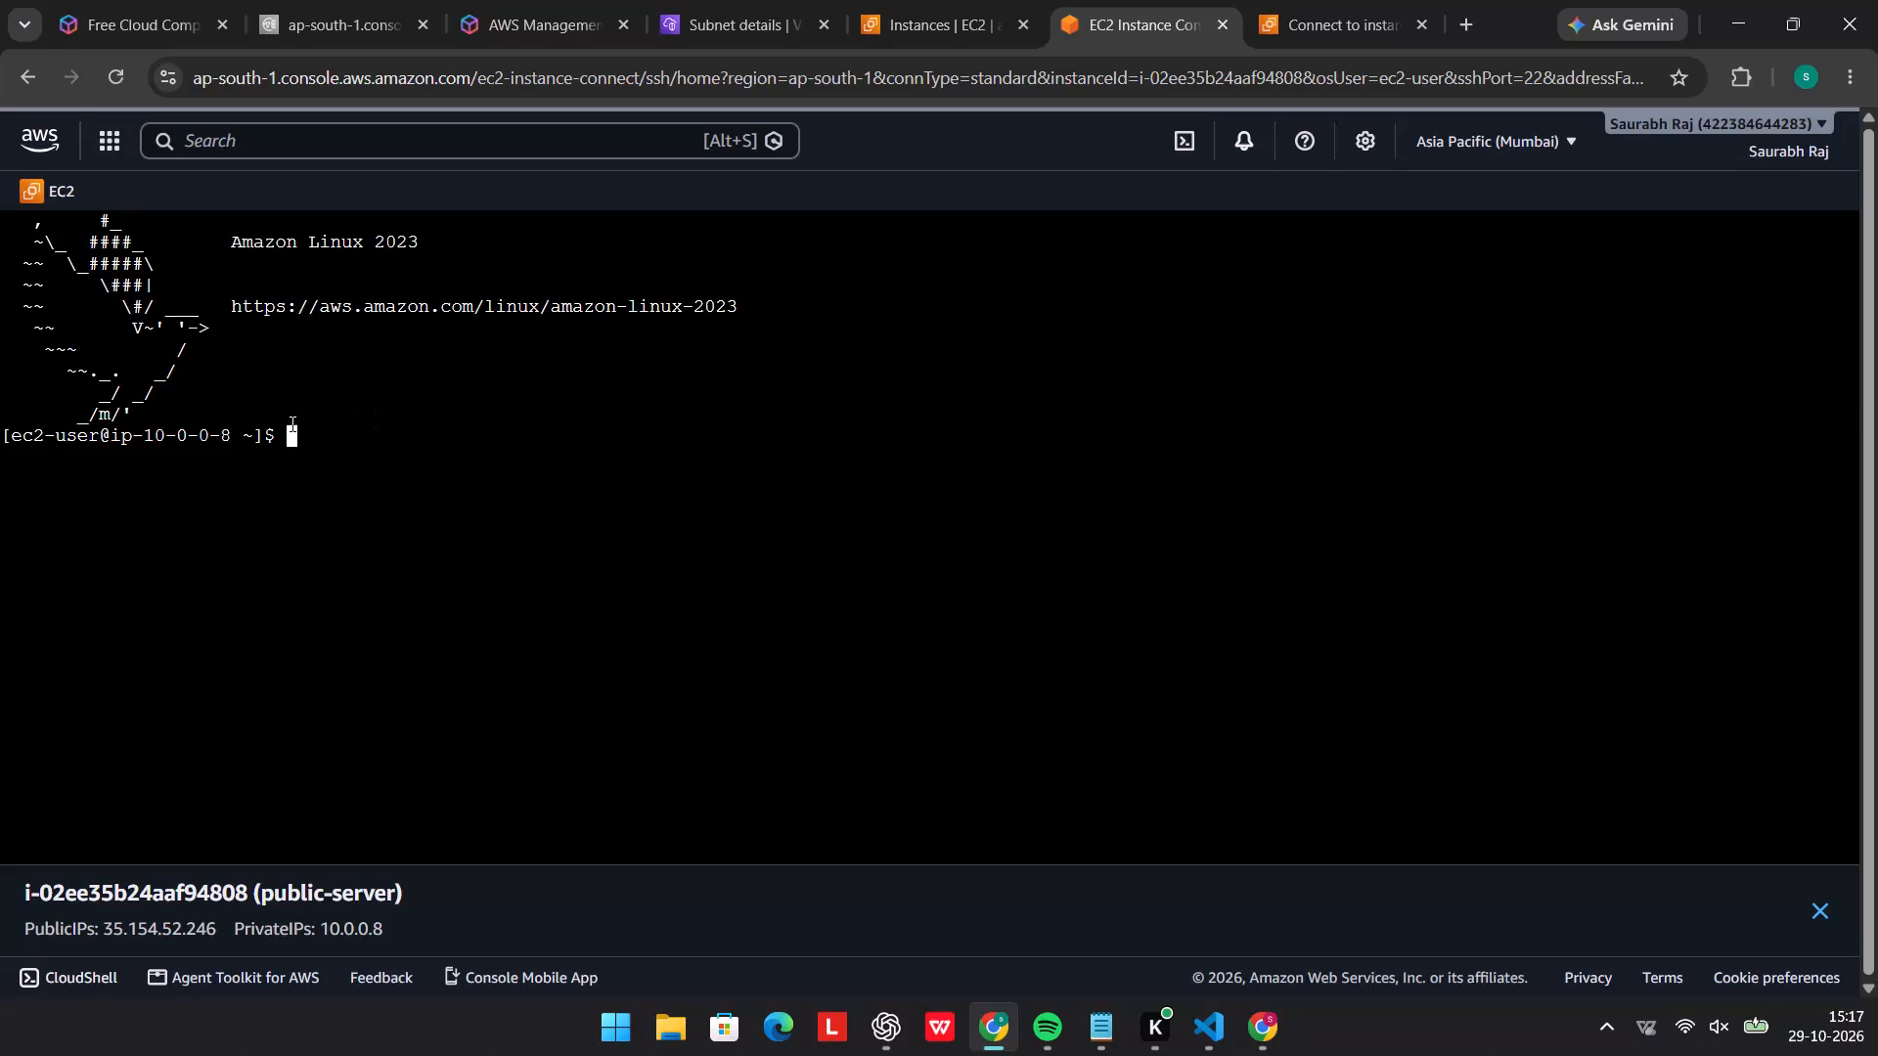
# Test public-server's internet connectivity by running ping google.com in its EC2 Instance Connect terminal.
pyautogui.click(291, 423)
pyautogui.write('pin')
pyautogui.write('g o')
pyautogui.press('BackSpace')
pyautogui.write('google')
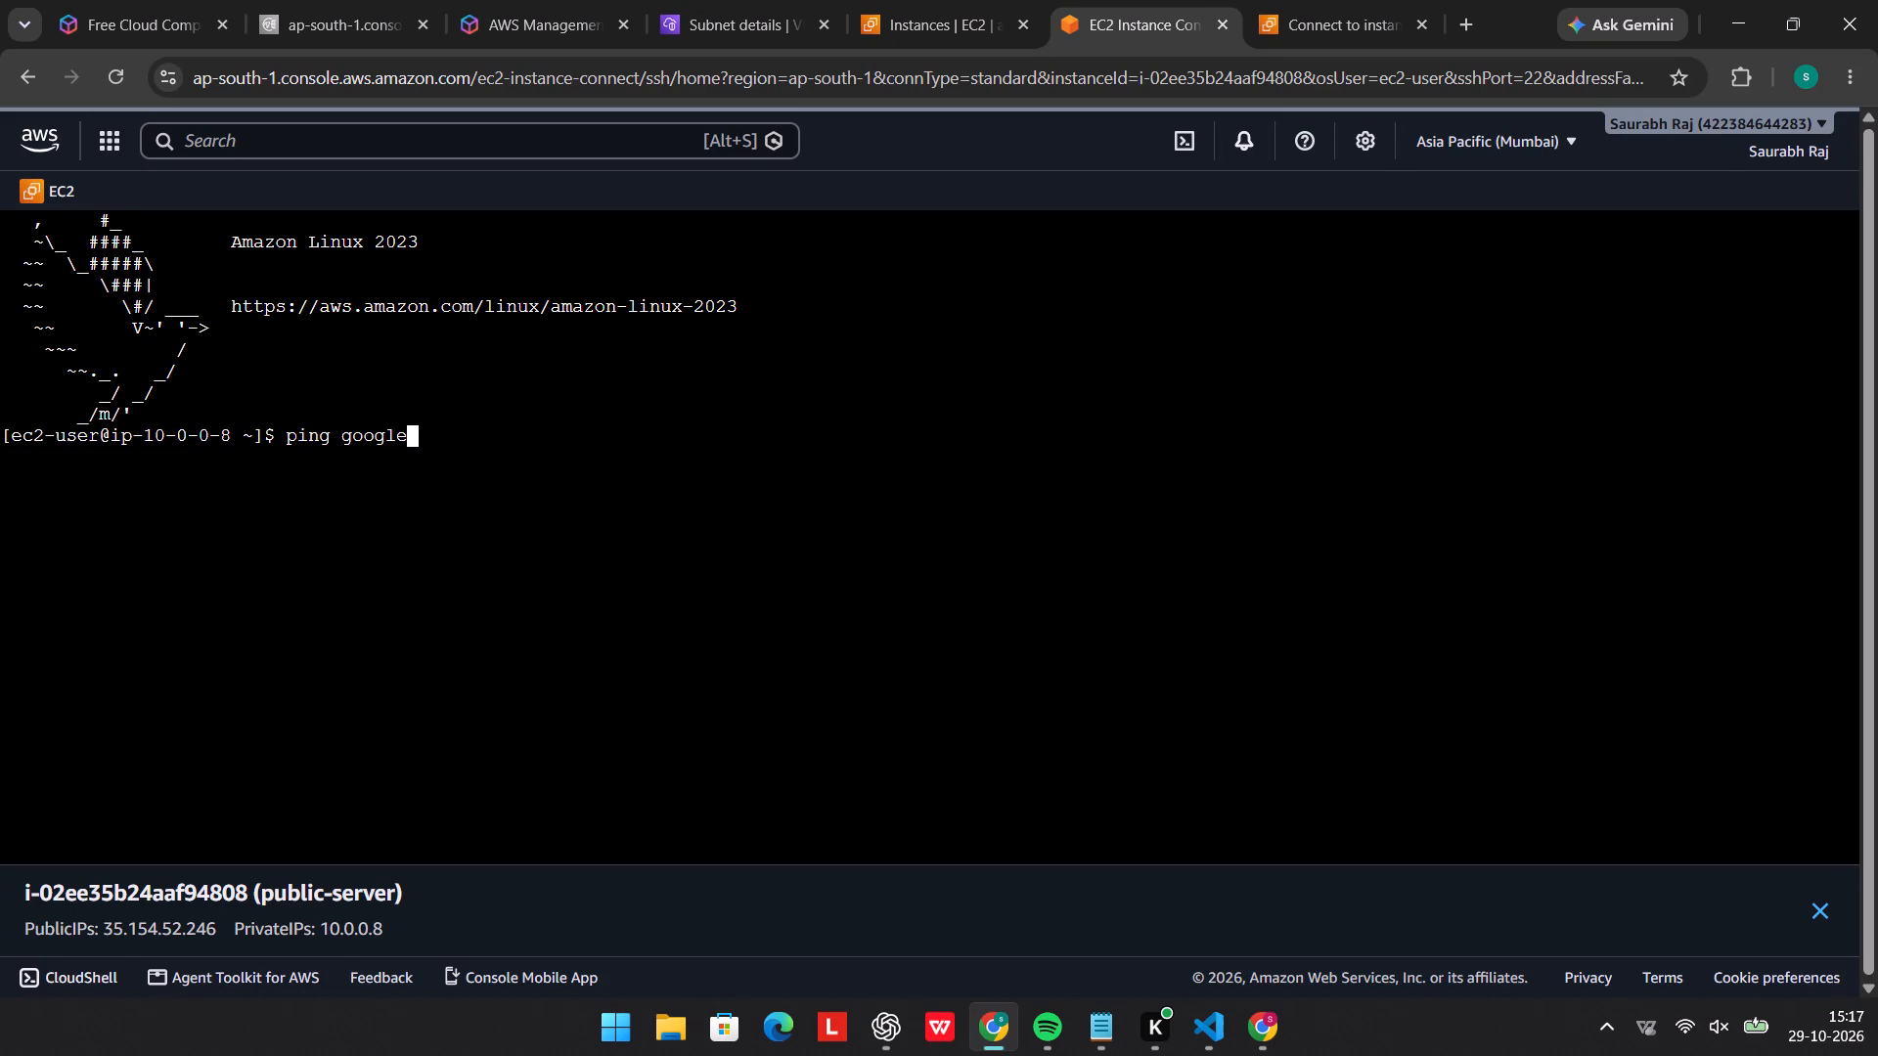
pyautogui.write('.com')
pyautogui.press('Return')
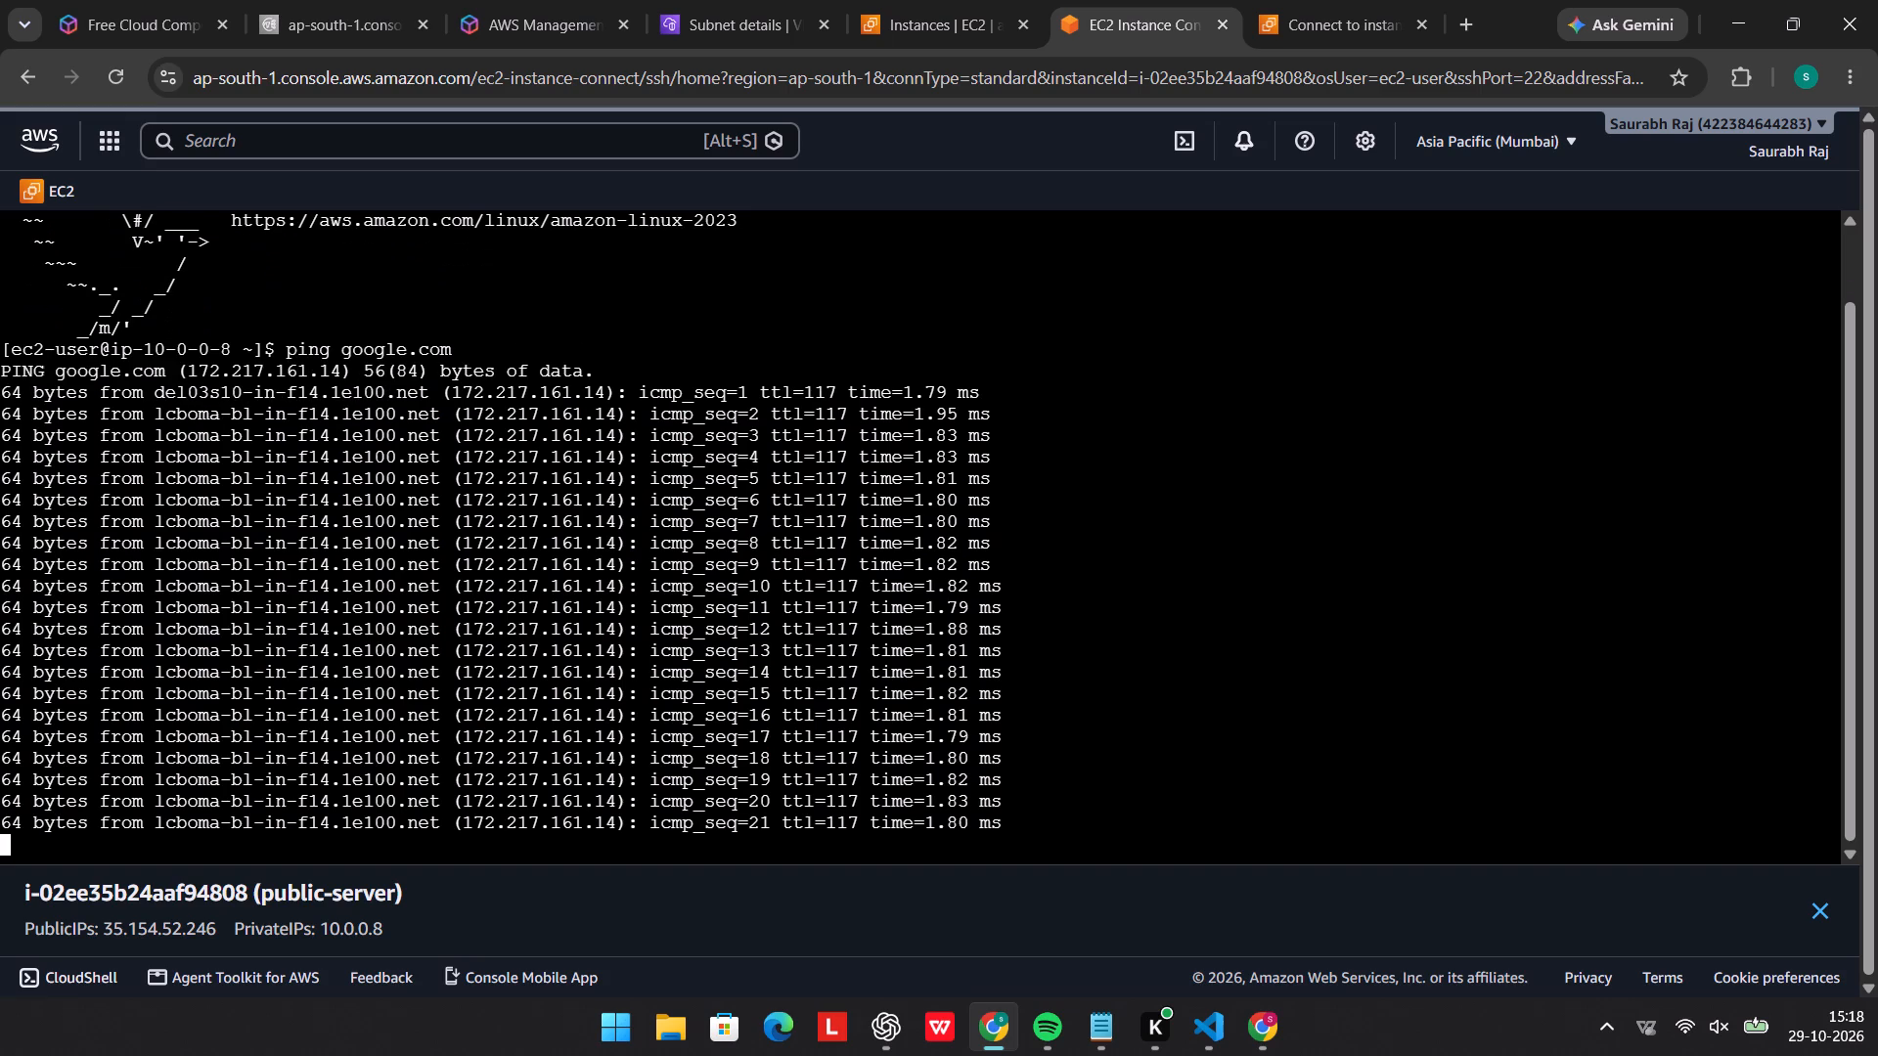
# Examine the google.com ping replies in the terminal, from the first reply to the most recent.
pyautogui.scroll(-2, 952, 398)
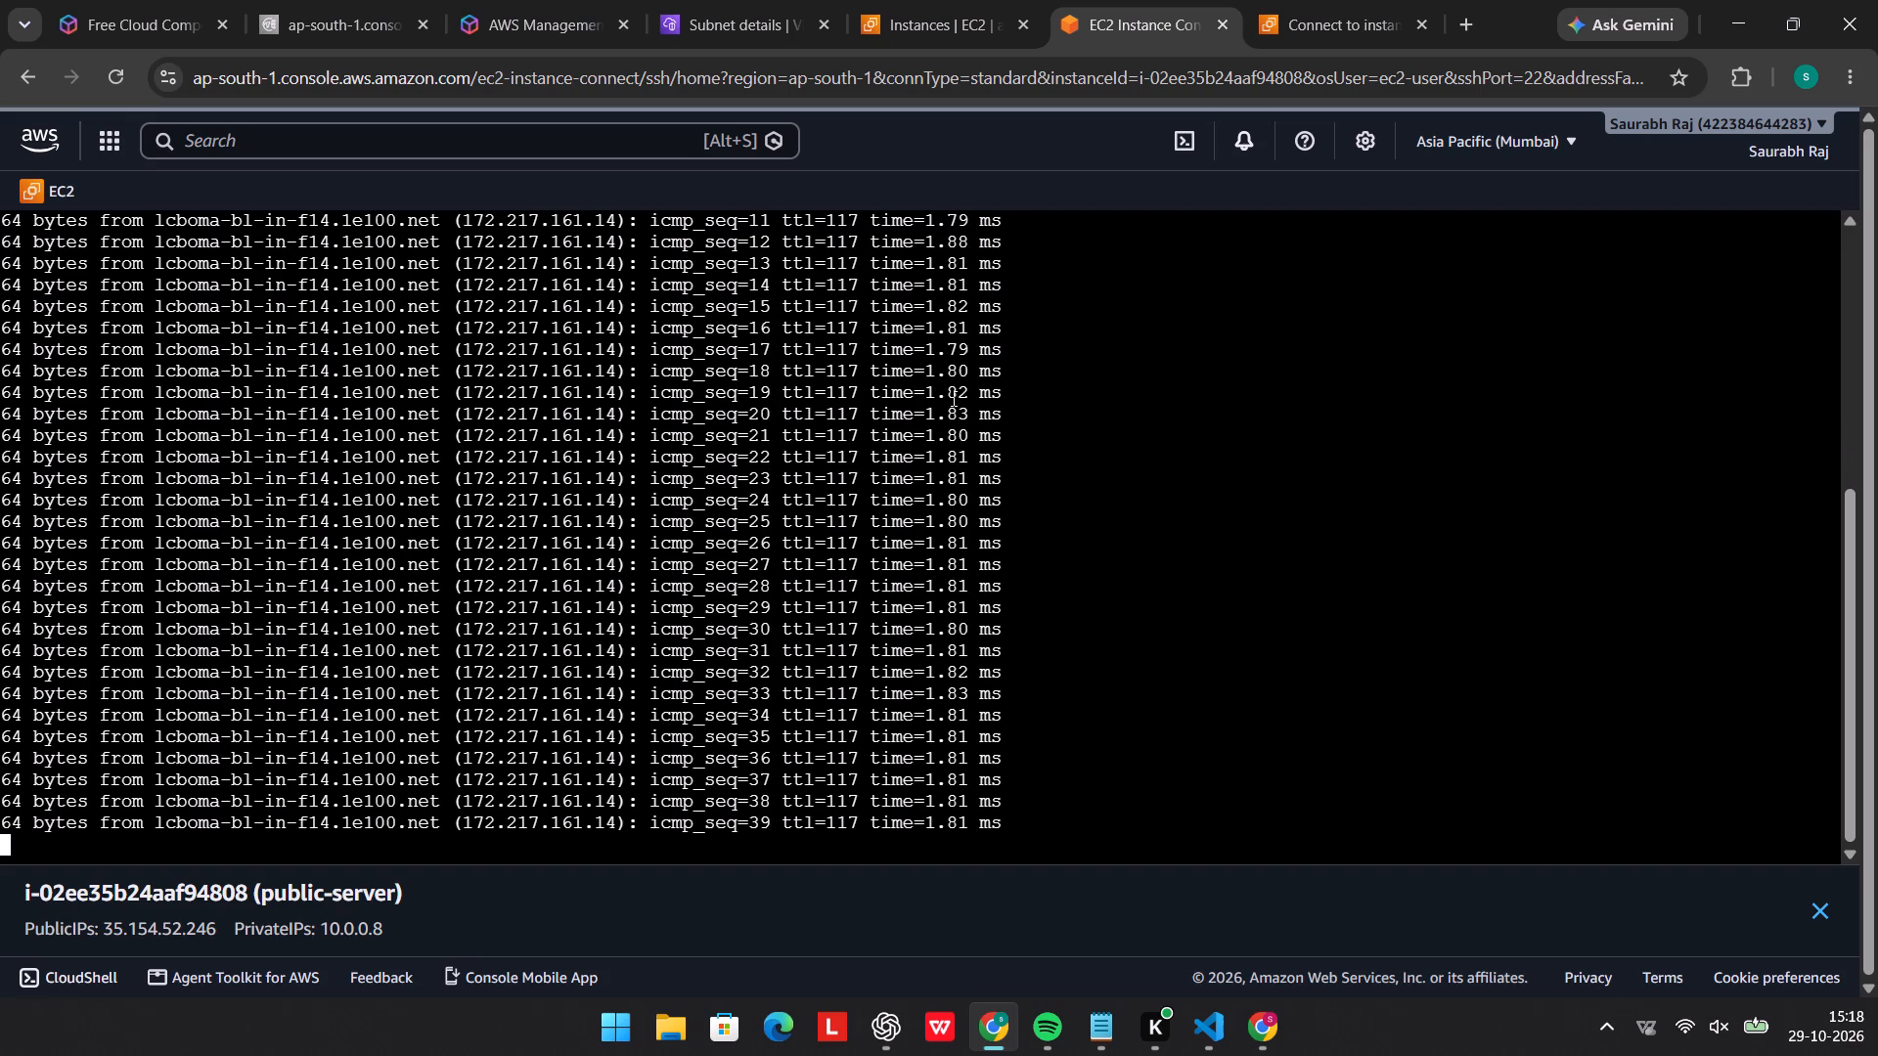
pyautogui.scroll(5, 1163, 494)
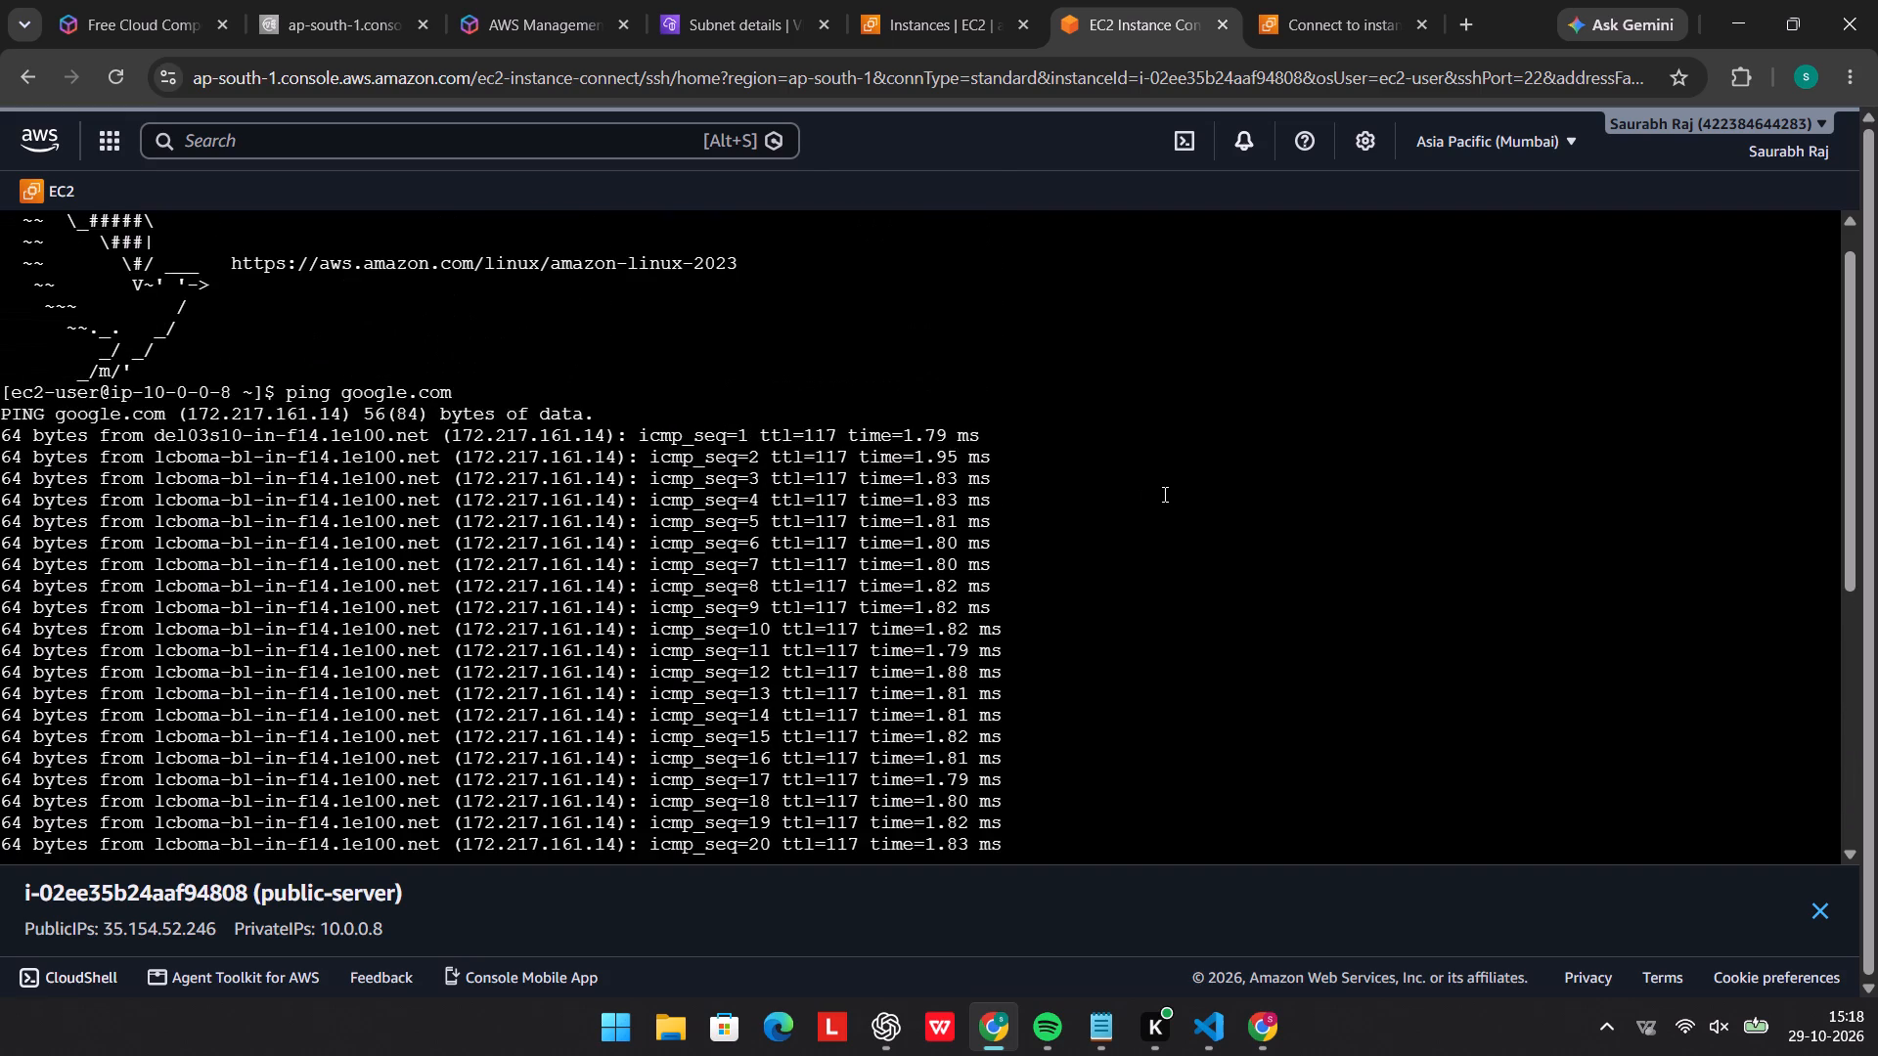
pyautogui.scroll(-3, 1163, 494)
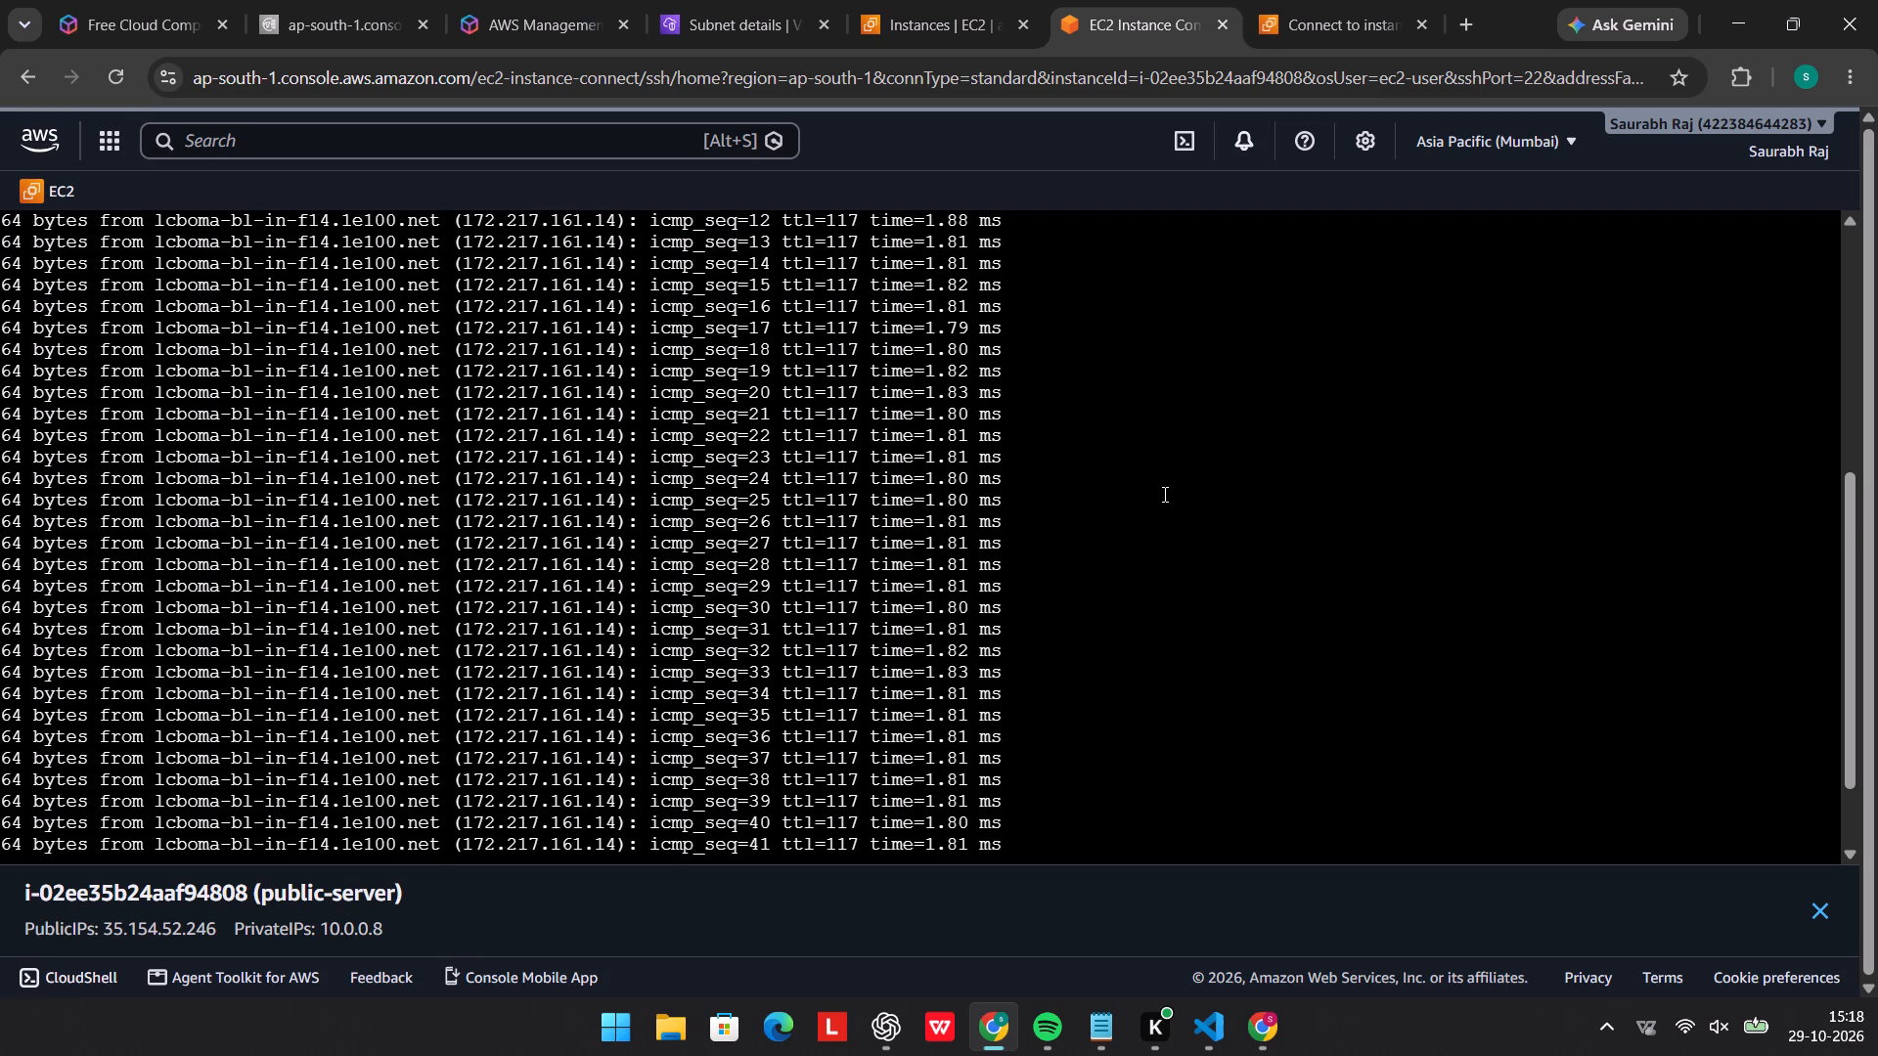
pyautogui.scroll(-2, 1163, 494)
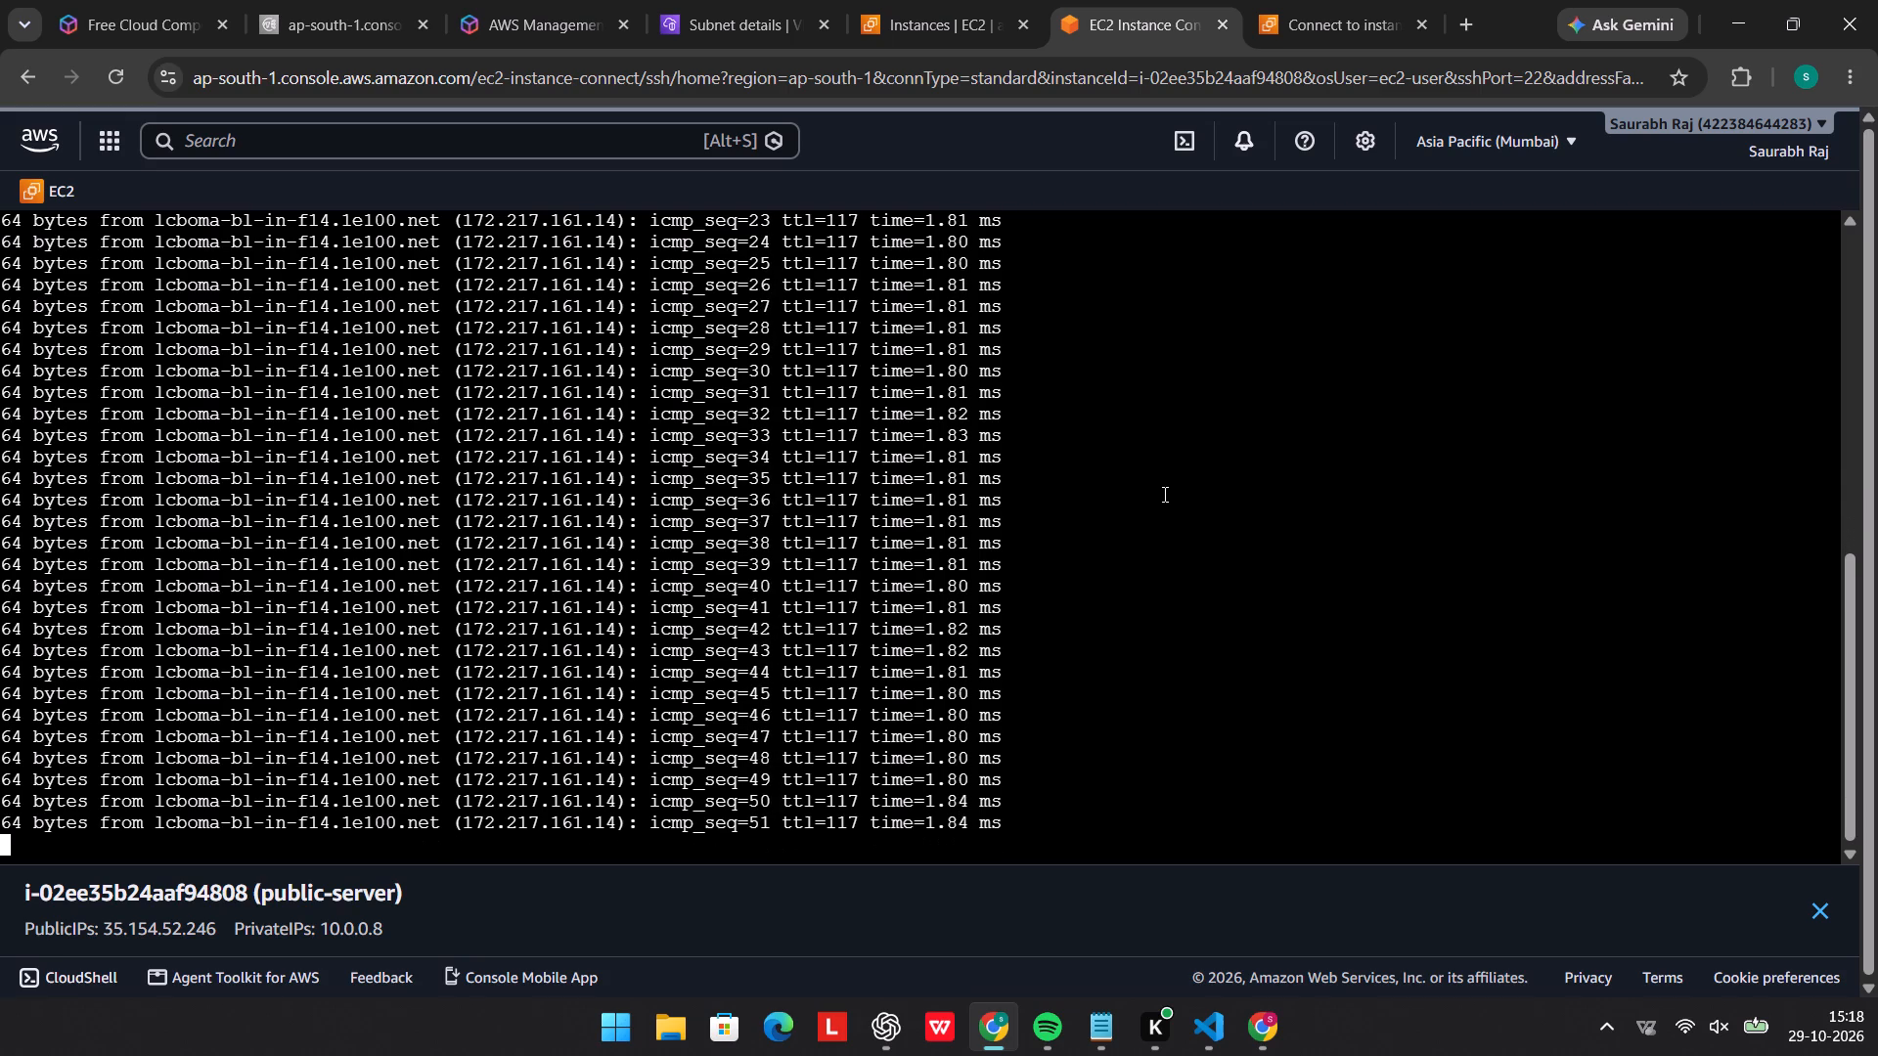
pyautogui.scroll(-2, 1163, 494)
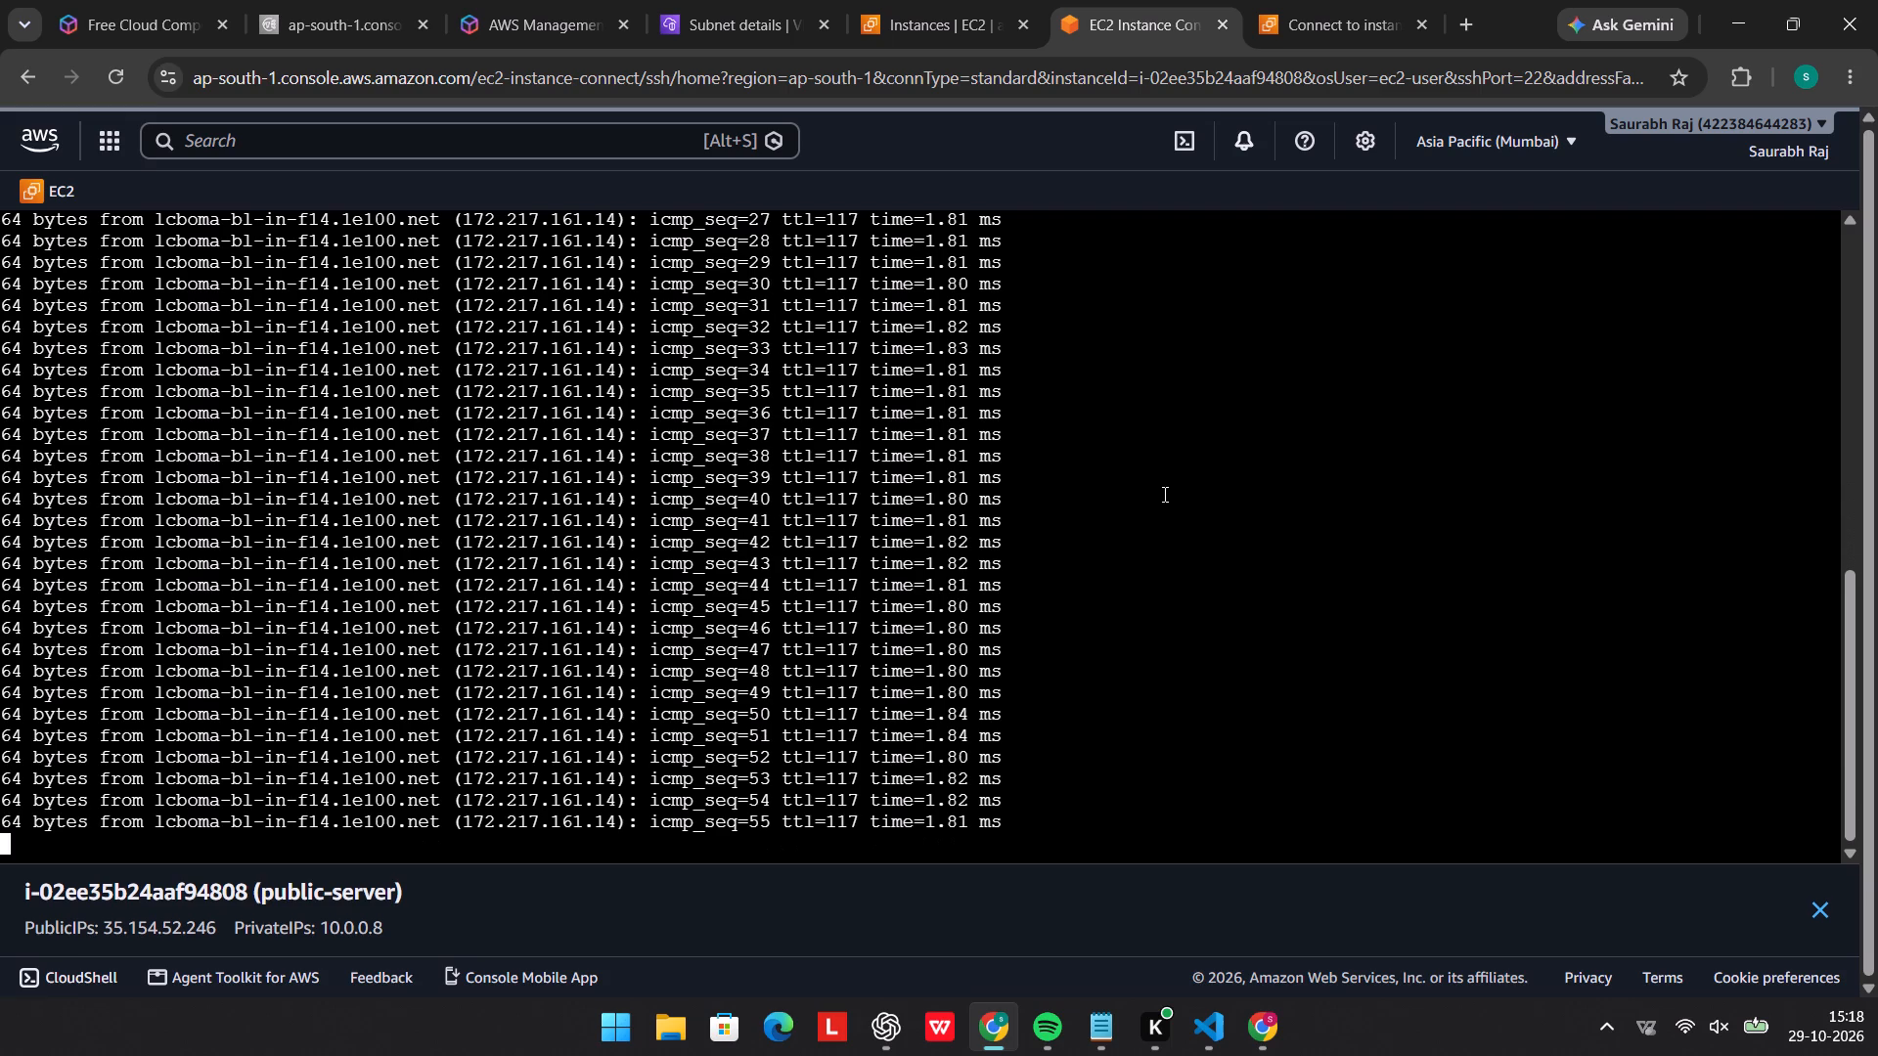
pyautogui.scroll(4, 1163, 494)
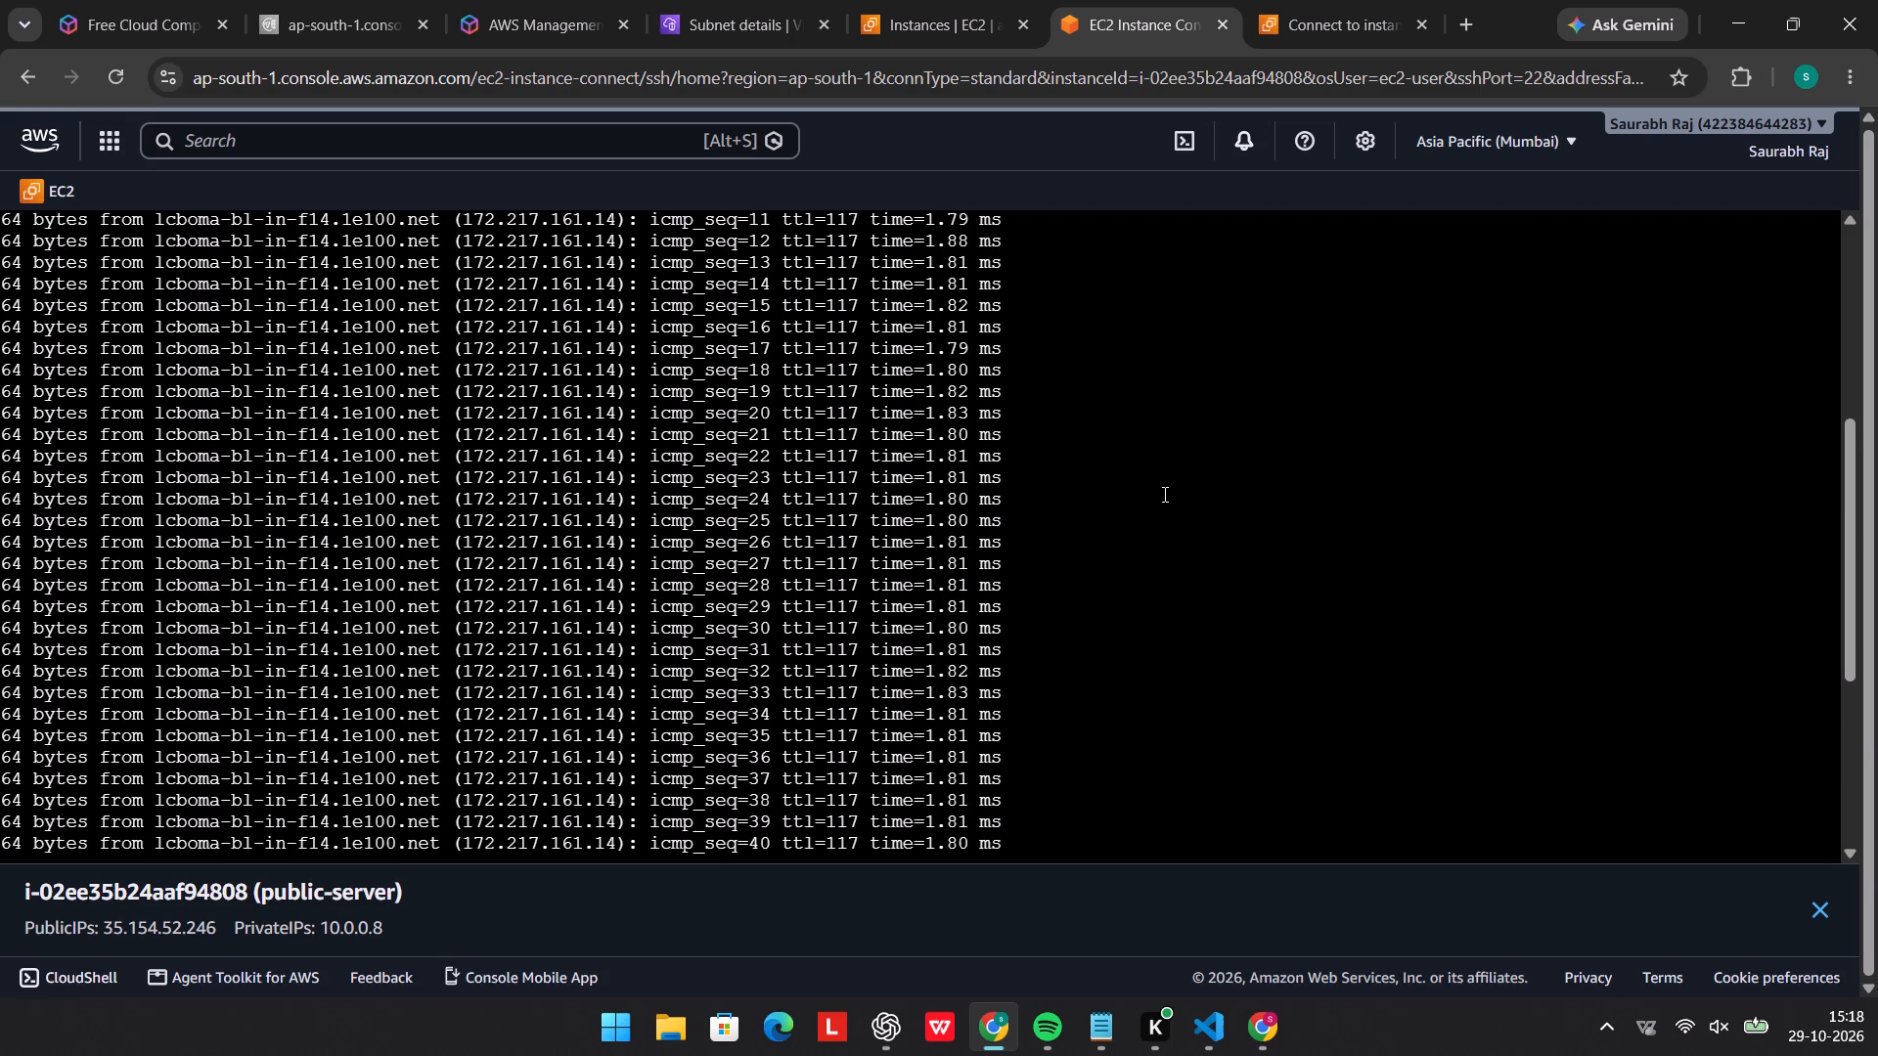
pyautogui.scroll(-10, 1163, 494)
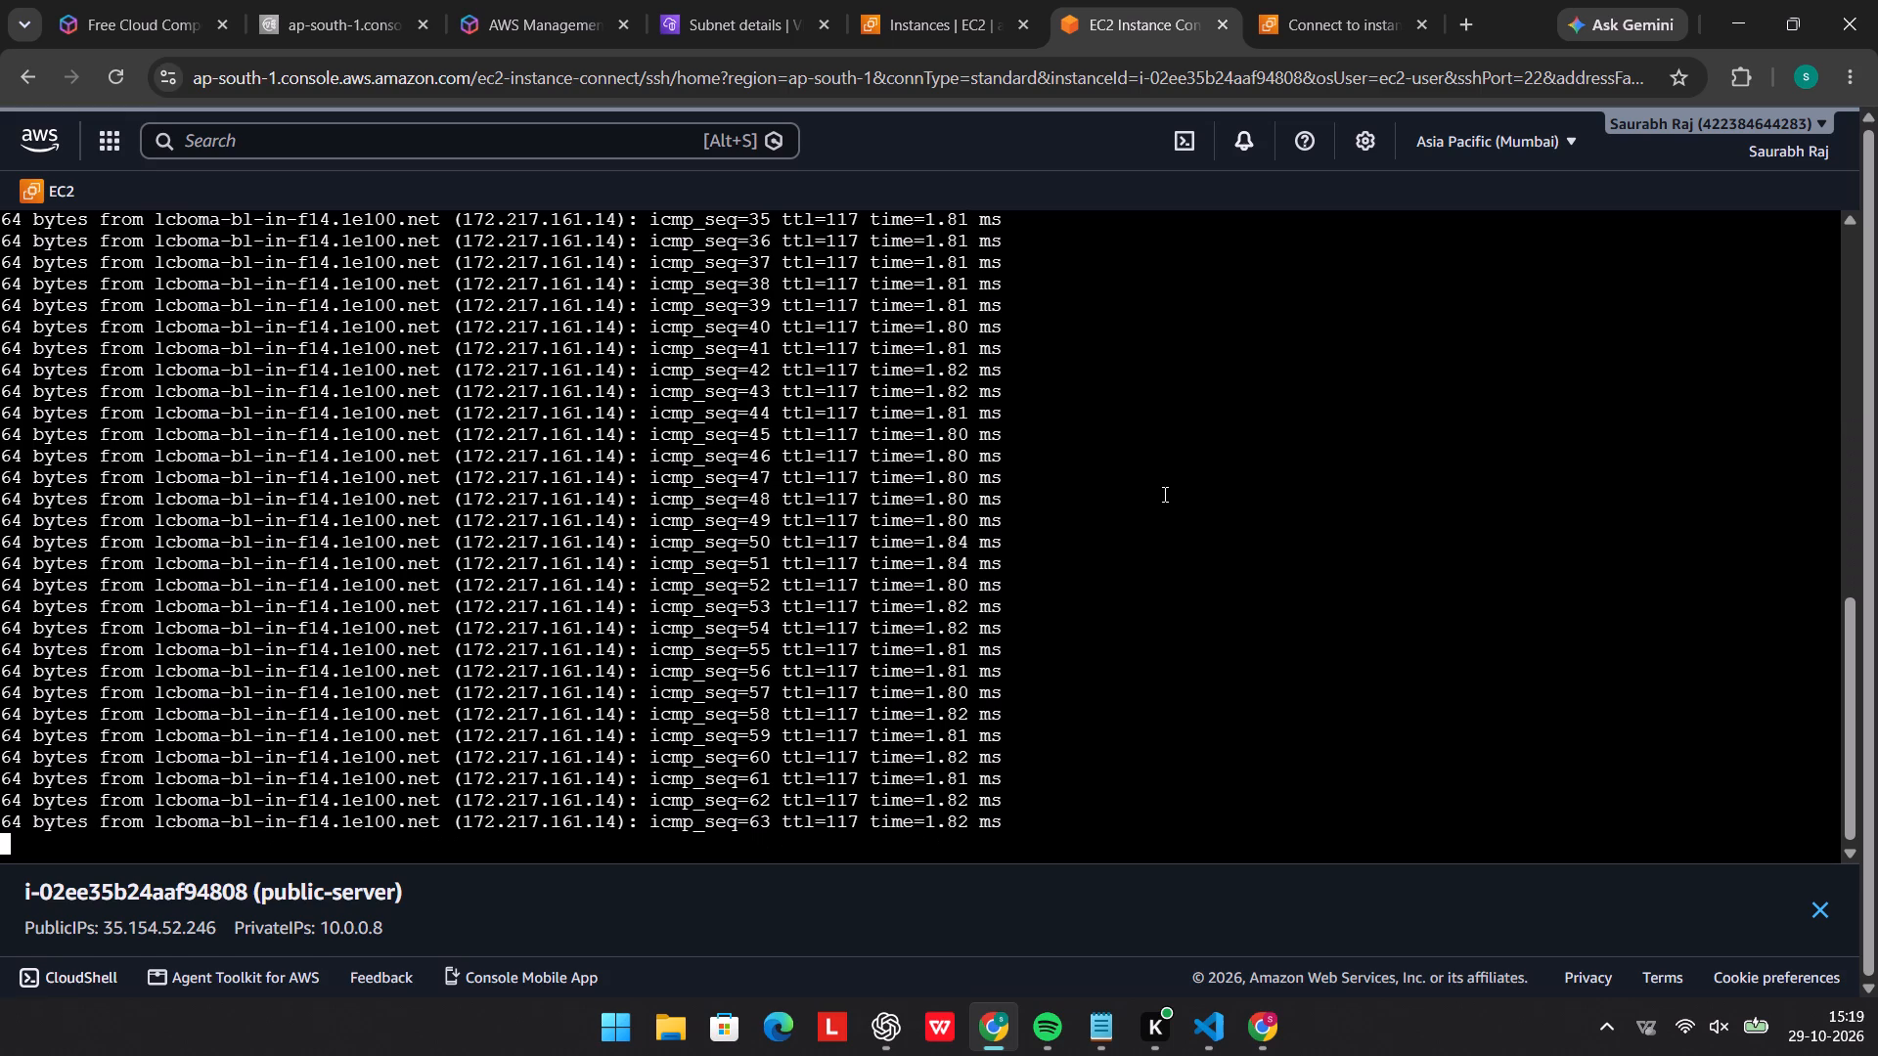
pyautogui.scroll(8, 1163, 494)
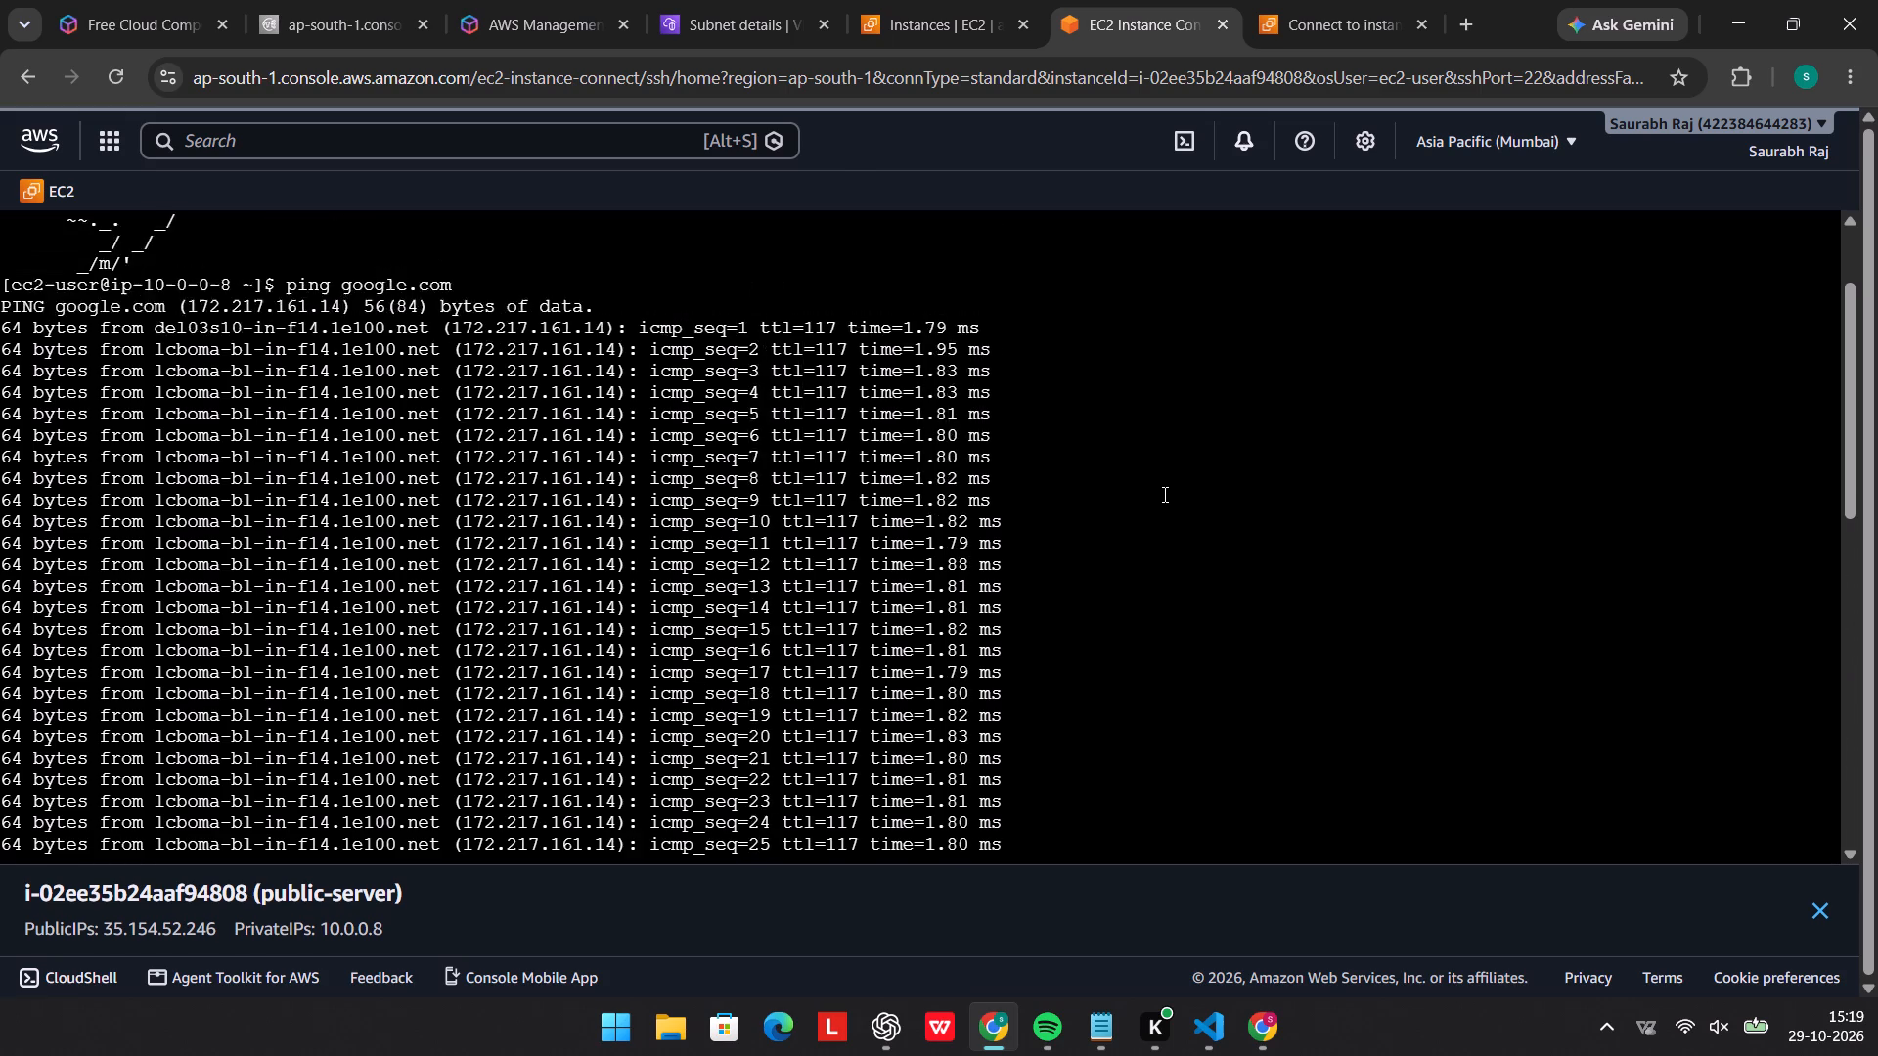
pyautogui.scroll(1, 1163, 494)
pyautogui.scroll(-9, 1163, 494)
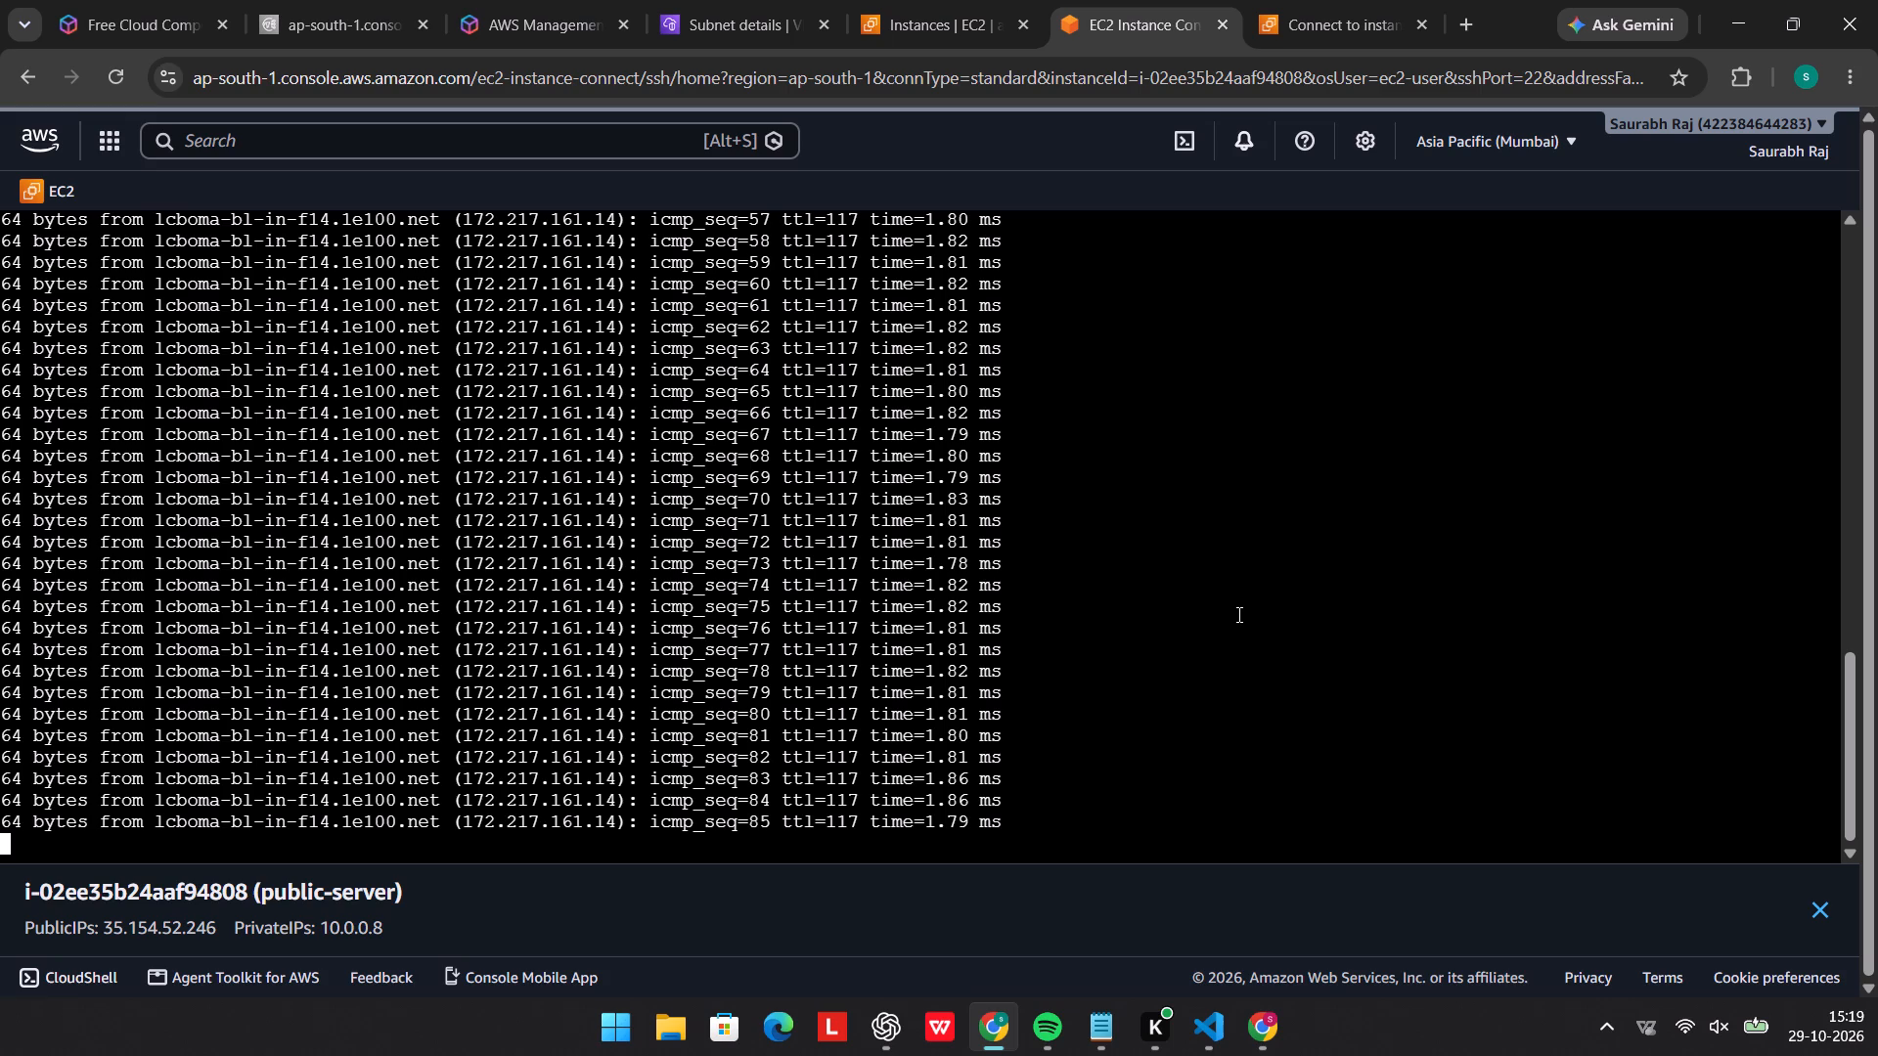
pyautogui.scroll(11, 1237, 614)
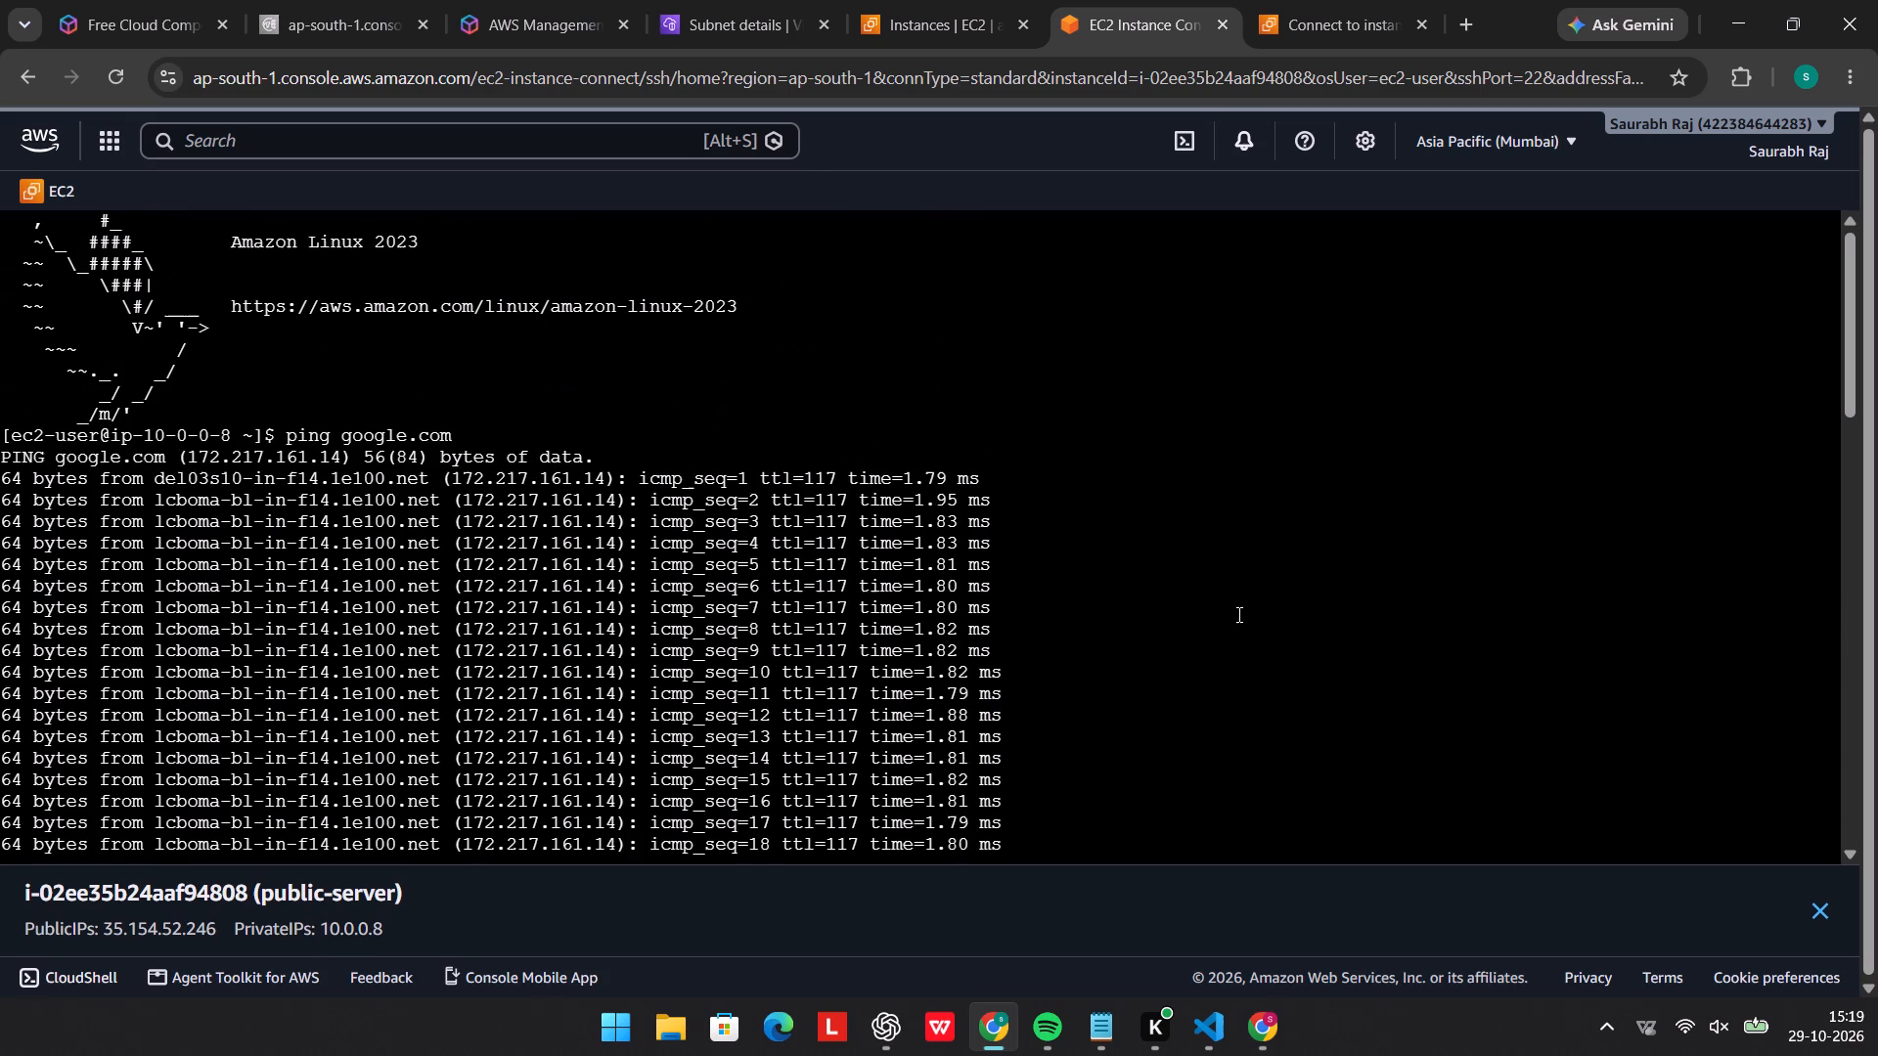
pyautogui.scroll(-5, 1237, 614)
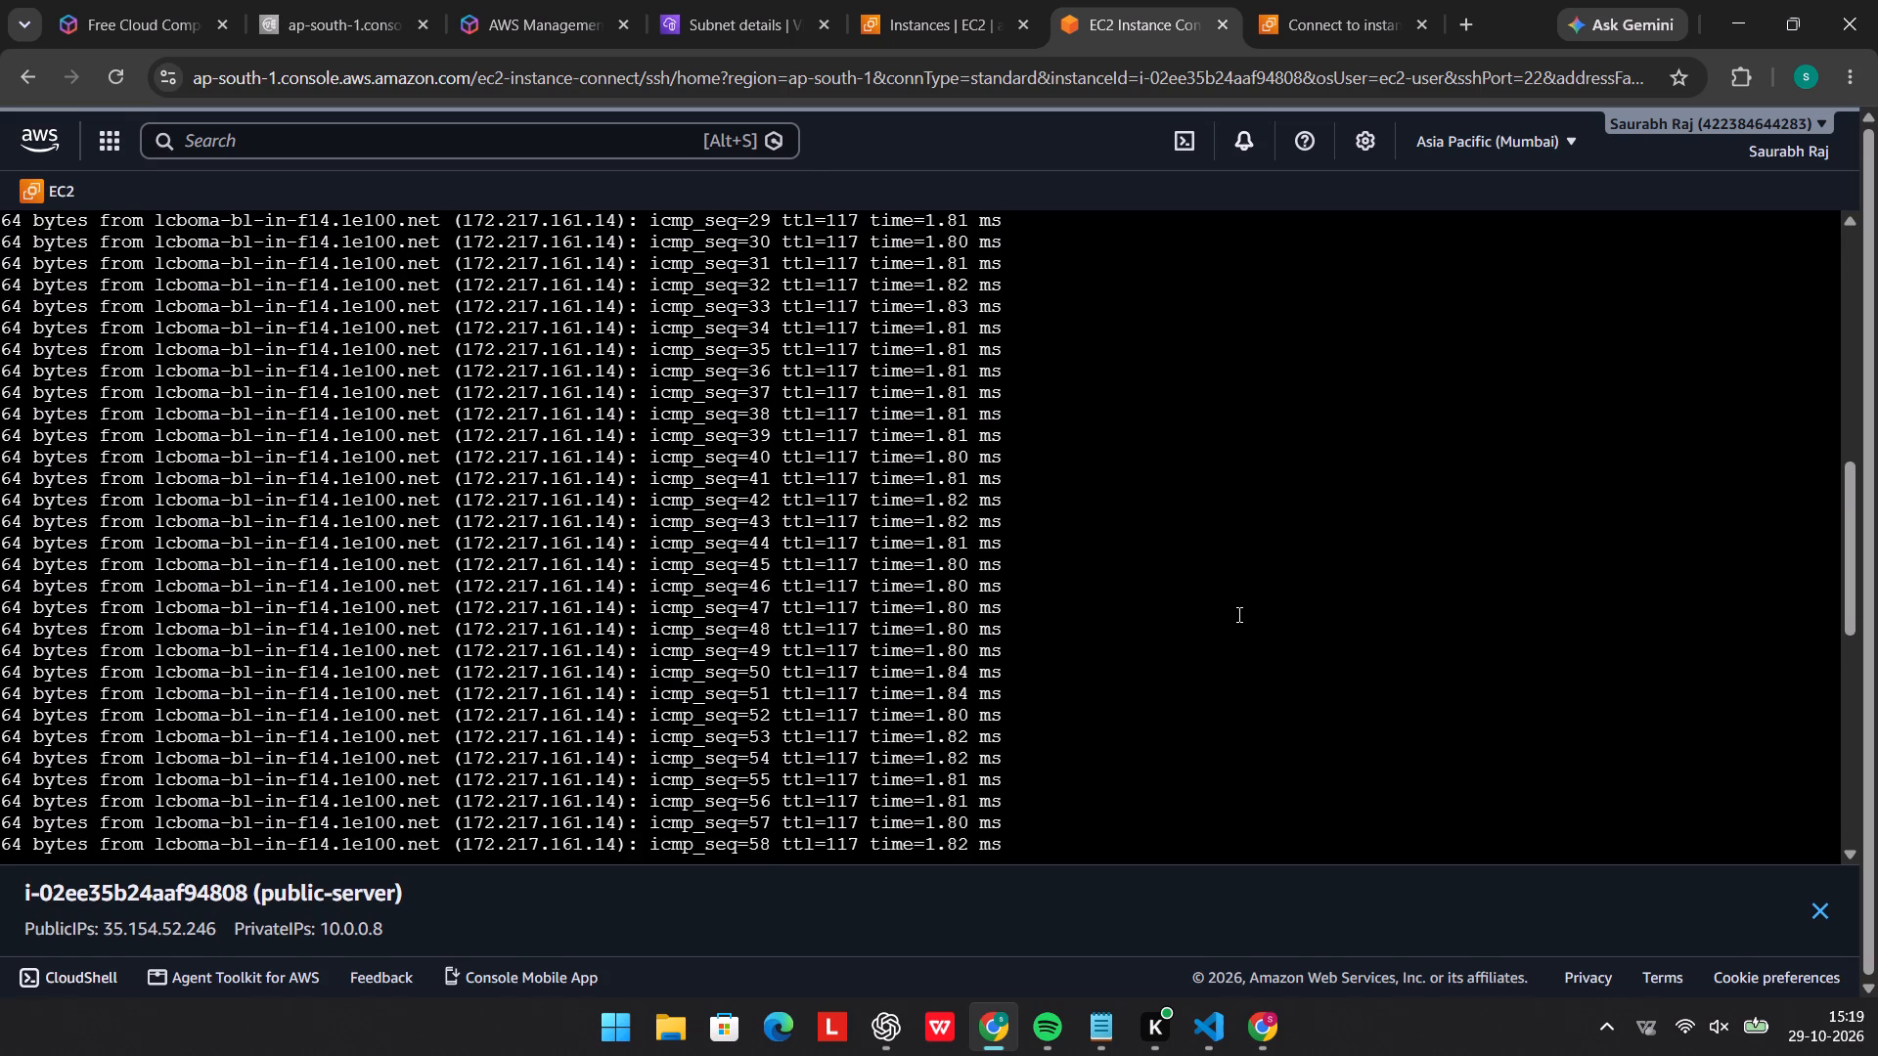
pyautogui.scroll(-7, 1237, 614)
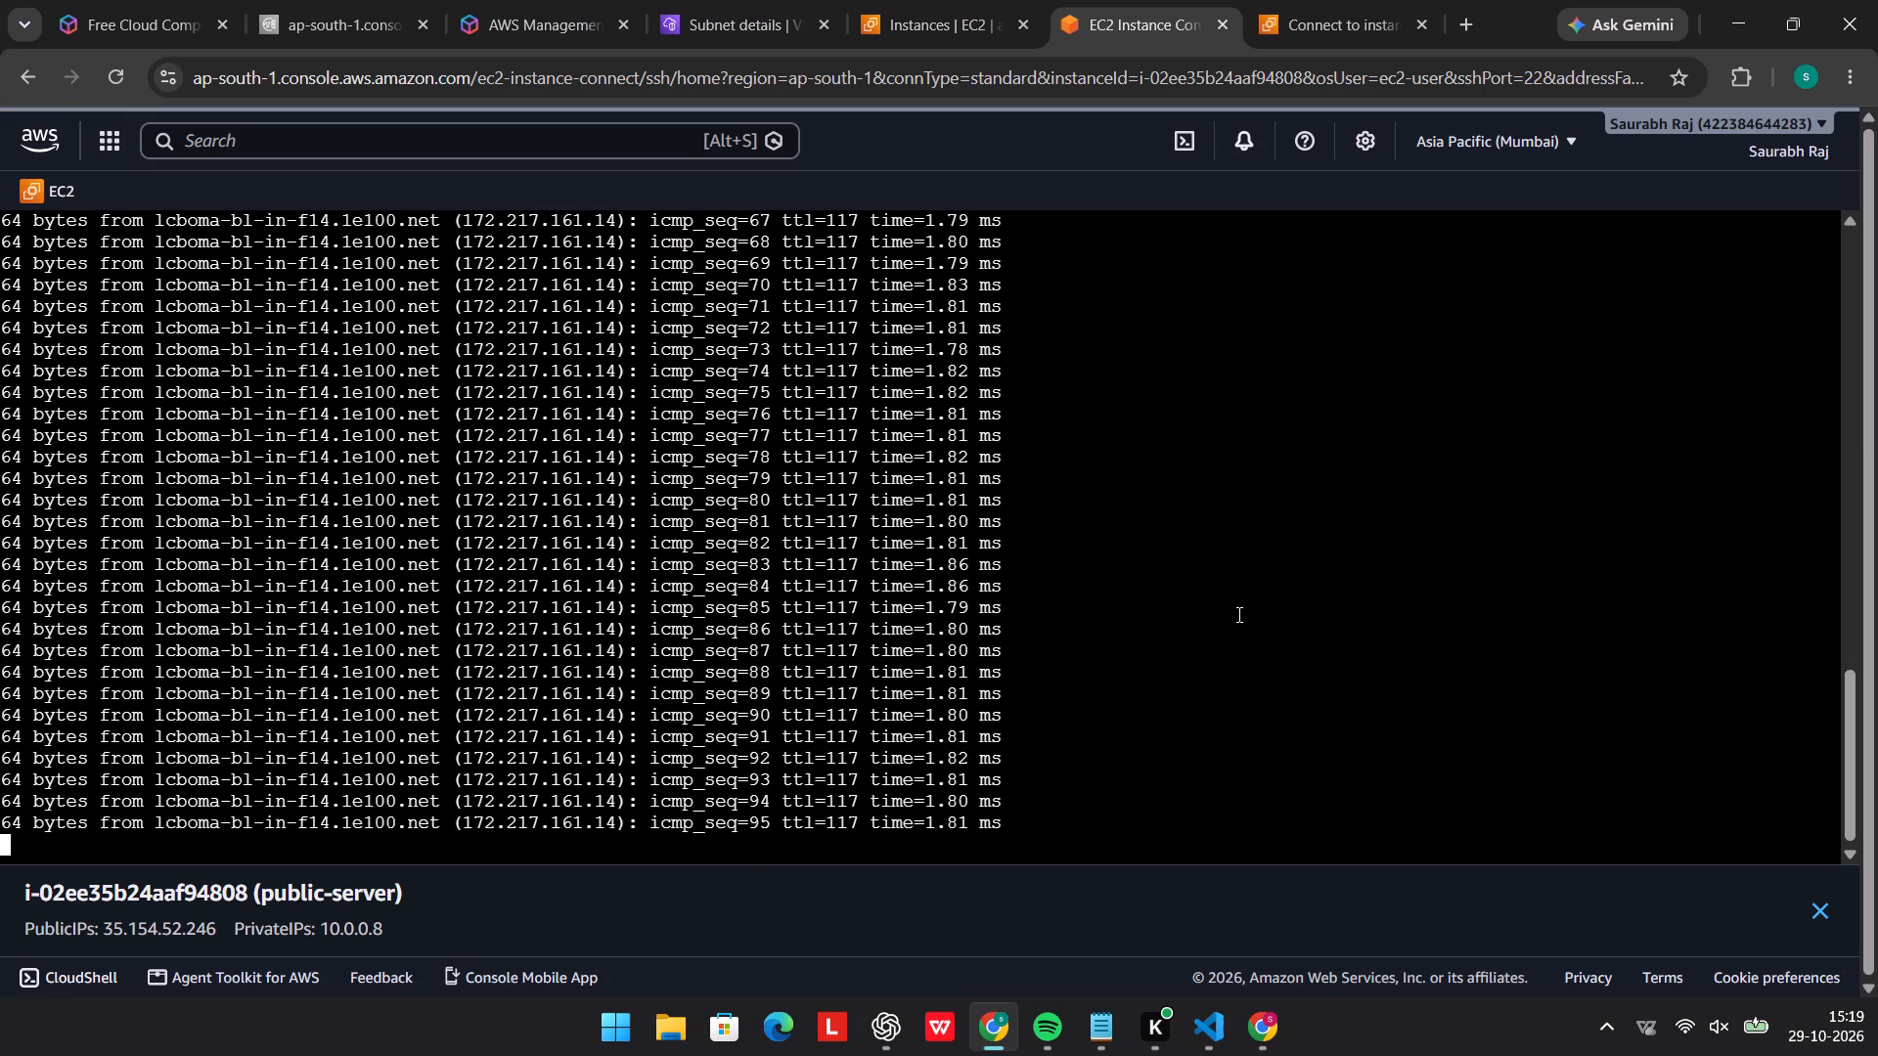
pyautogui.scroll(-3, 1237, 614)
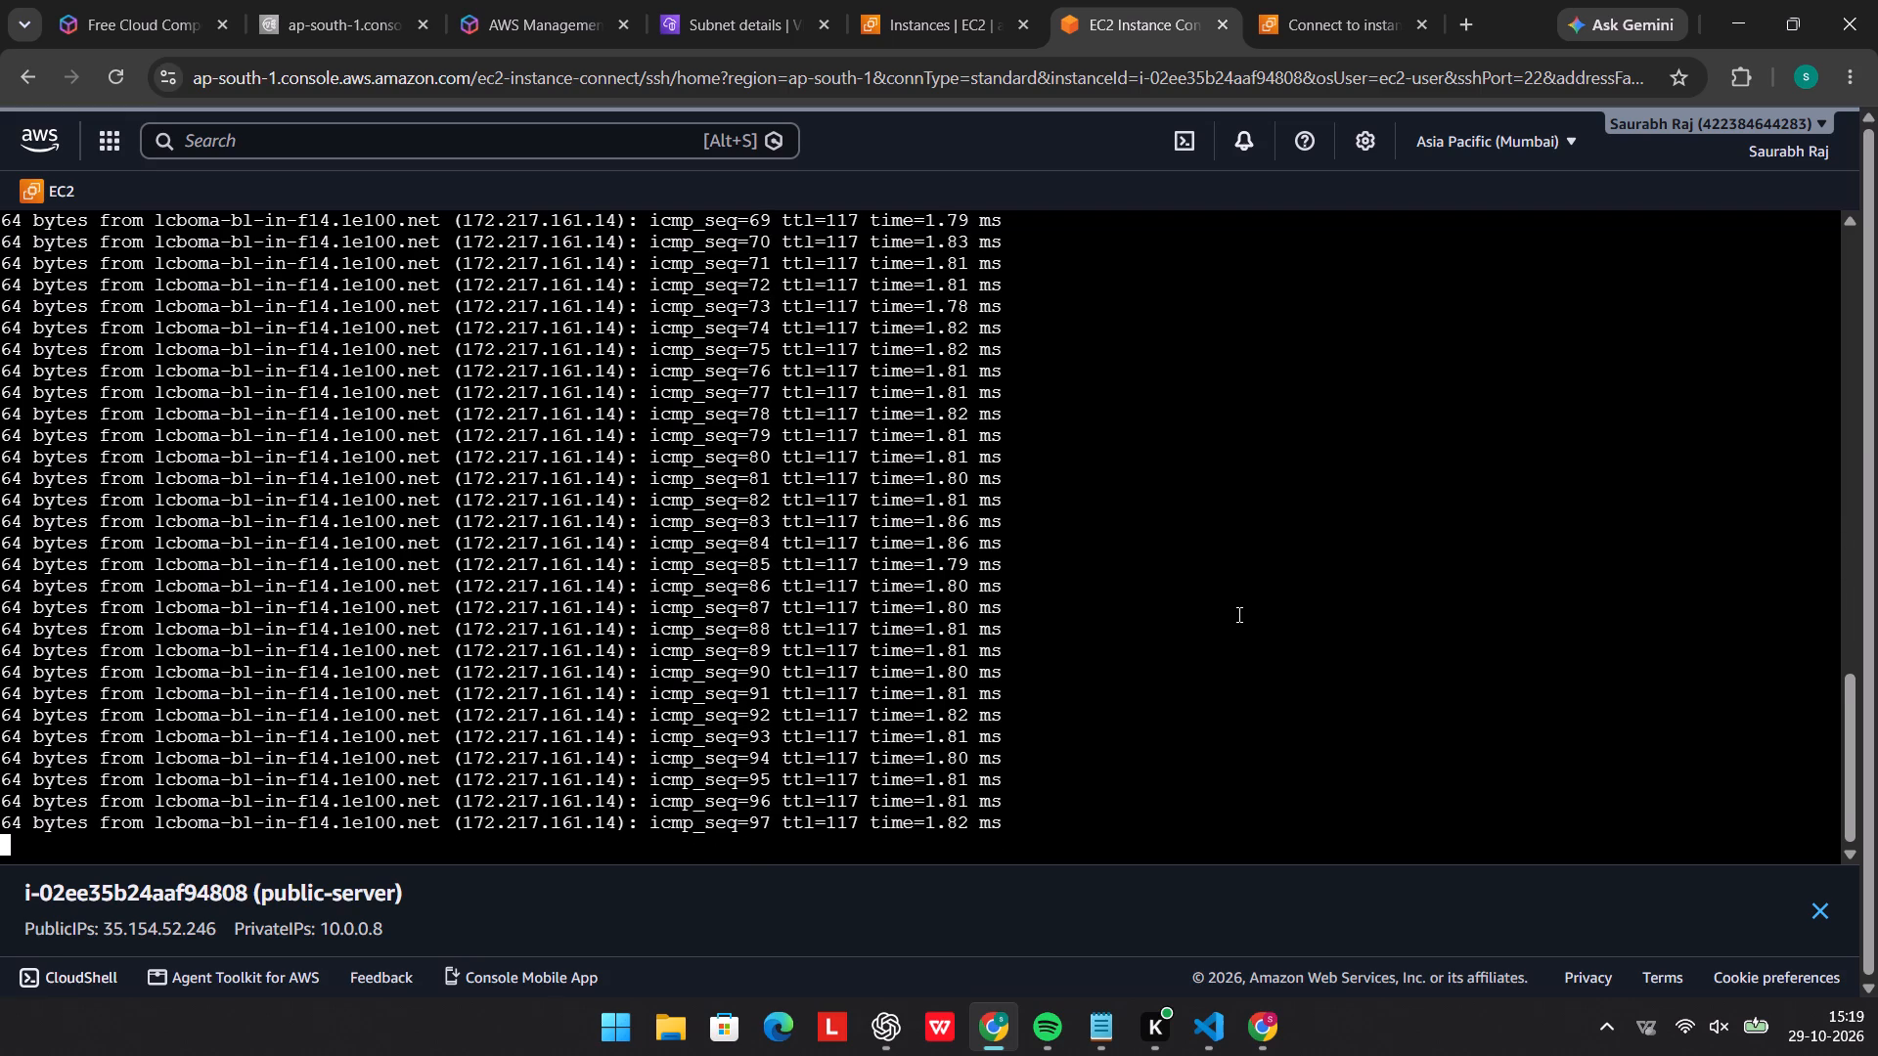
# Stop the running ping to google.com on public-server.
pyautogui.hotkey('ctrl', 'c')
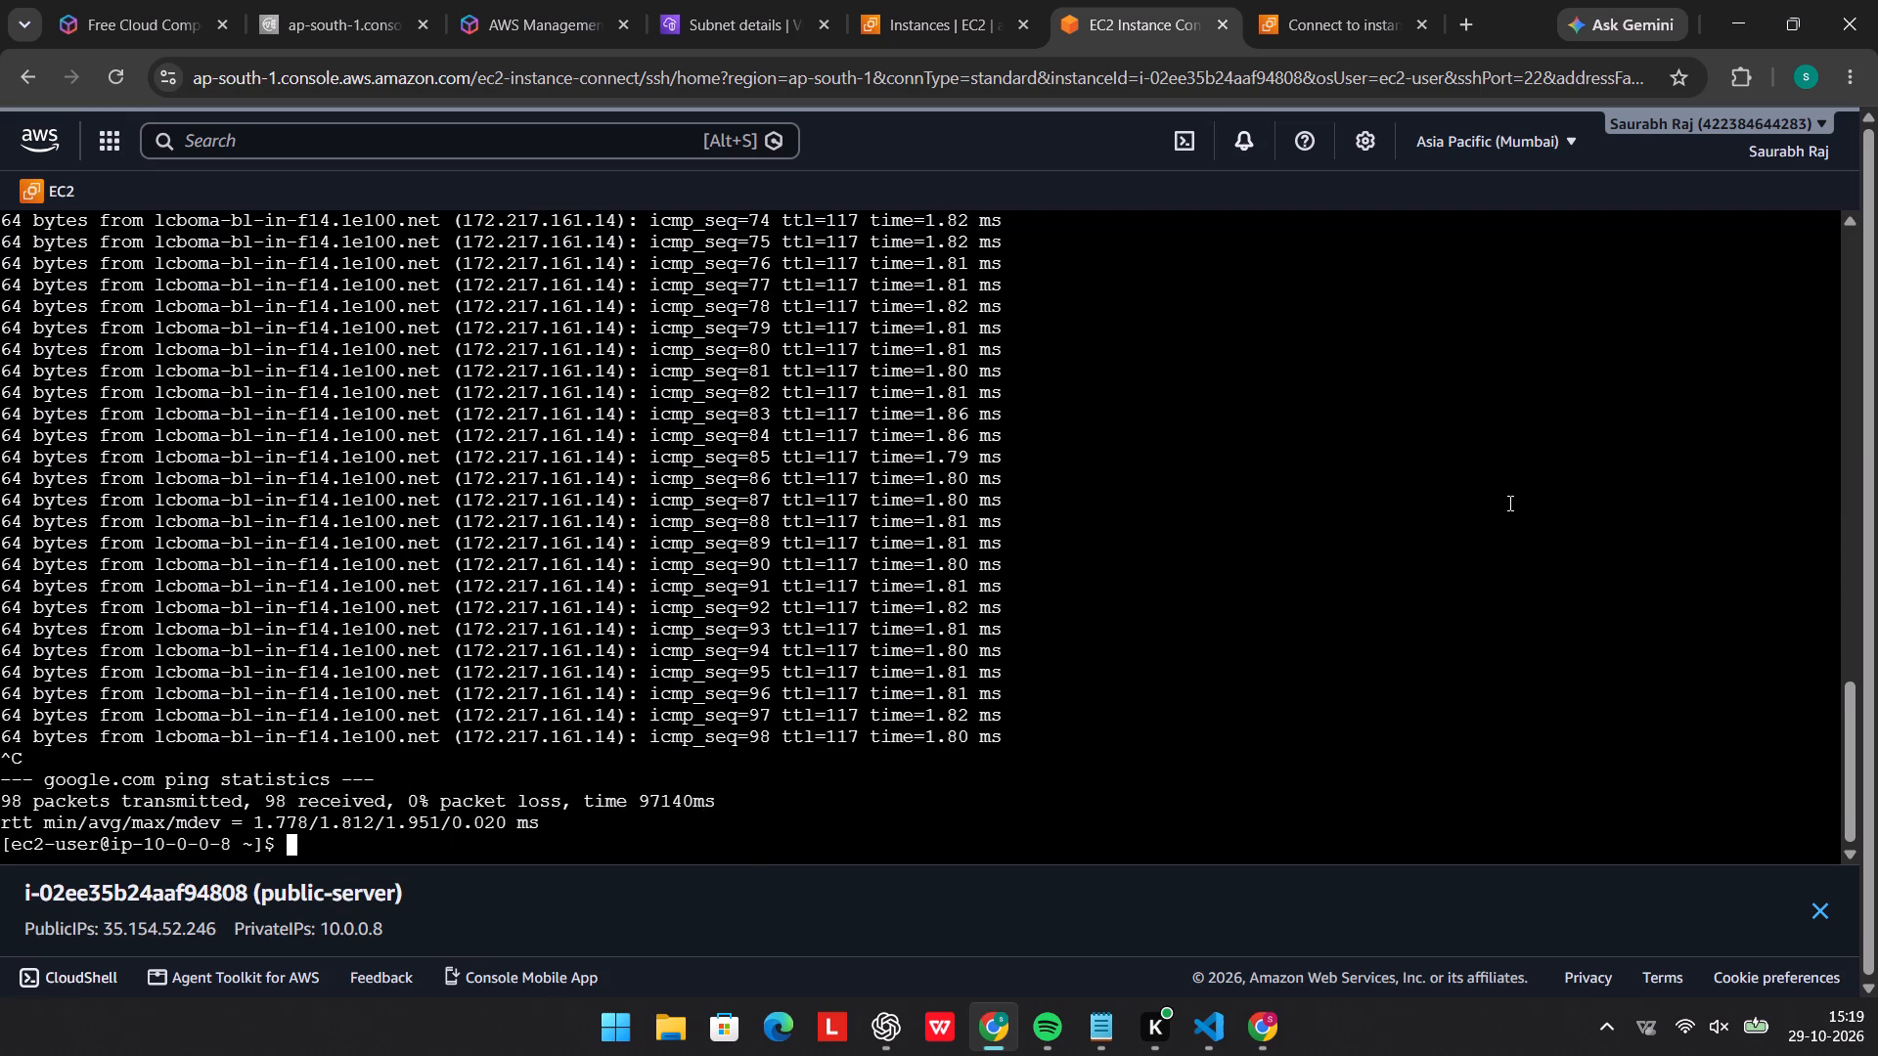
pyautogui.scroll(4, 1444, 544)
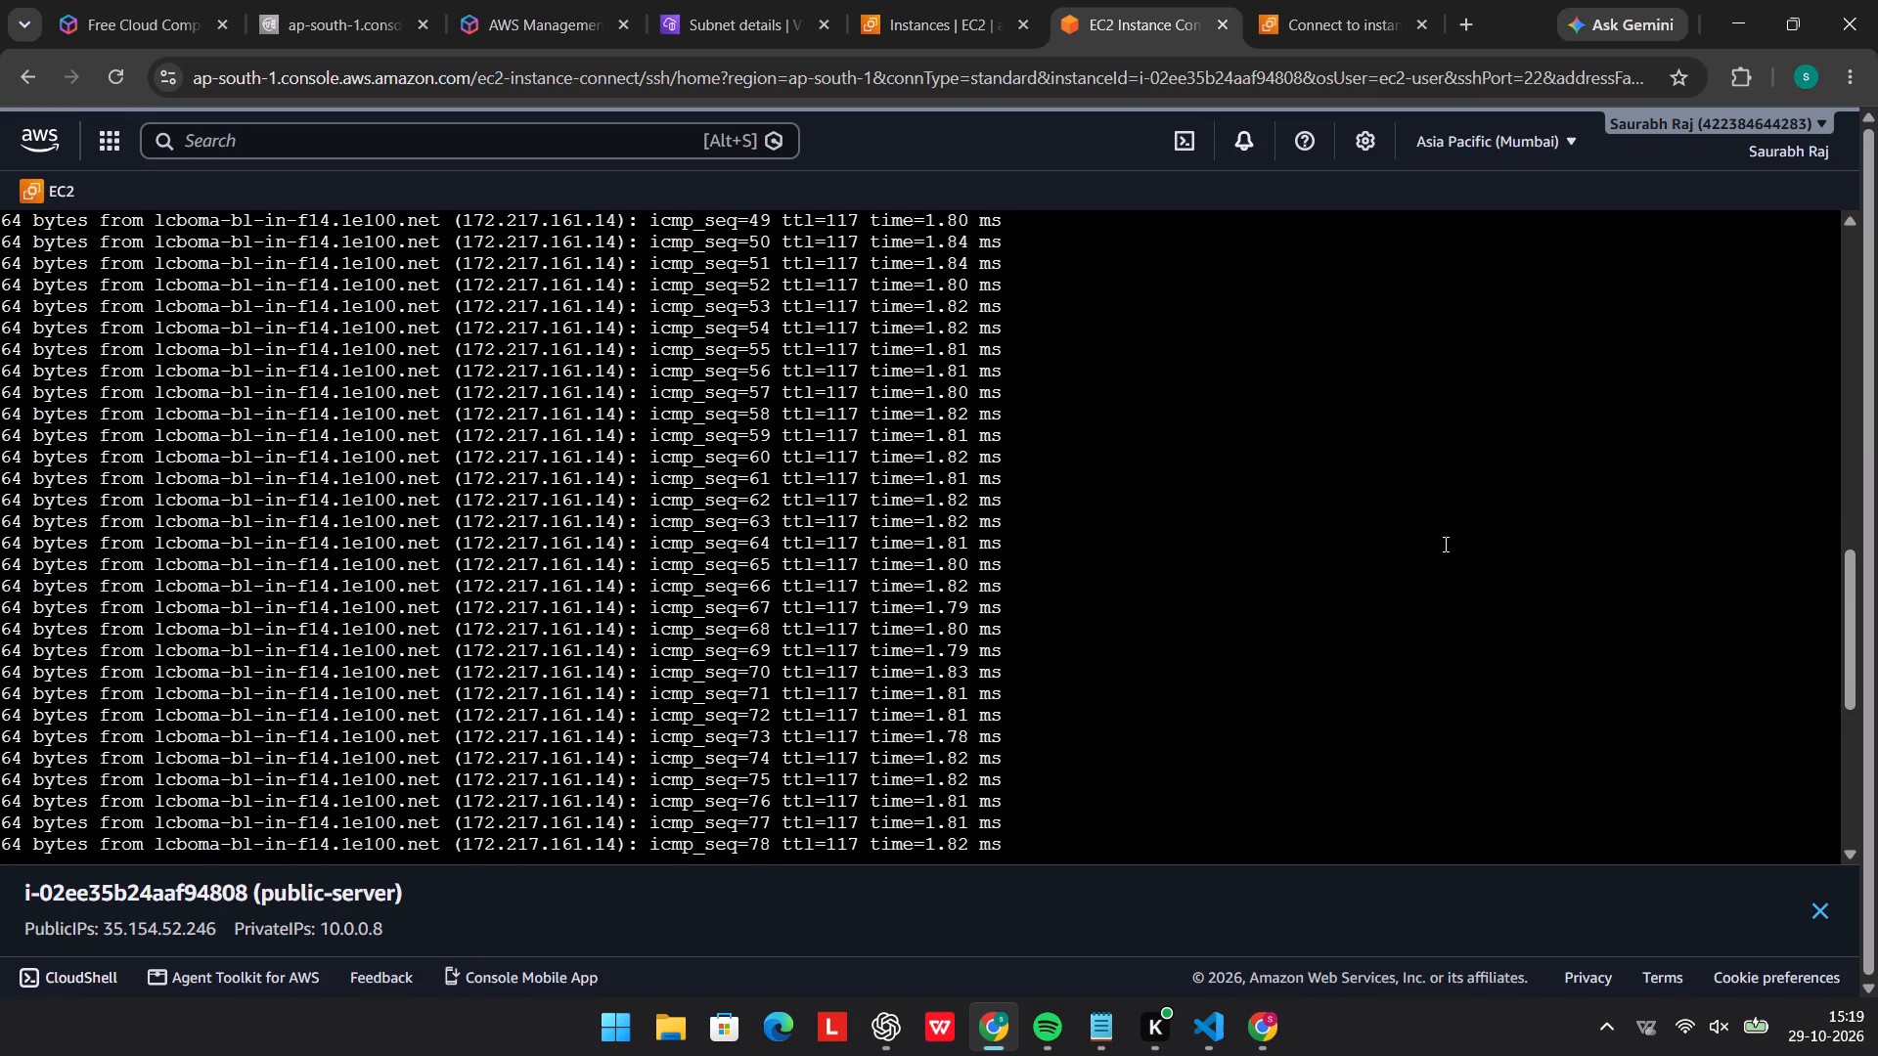
# Start launching a new EC2 instance from the Instances page and name it private-server.
pyautogui.click(941, 0)
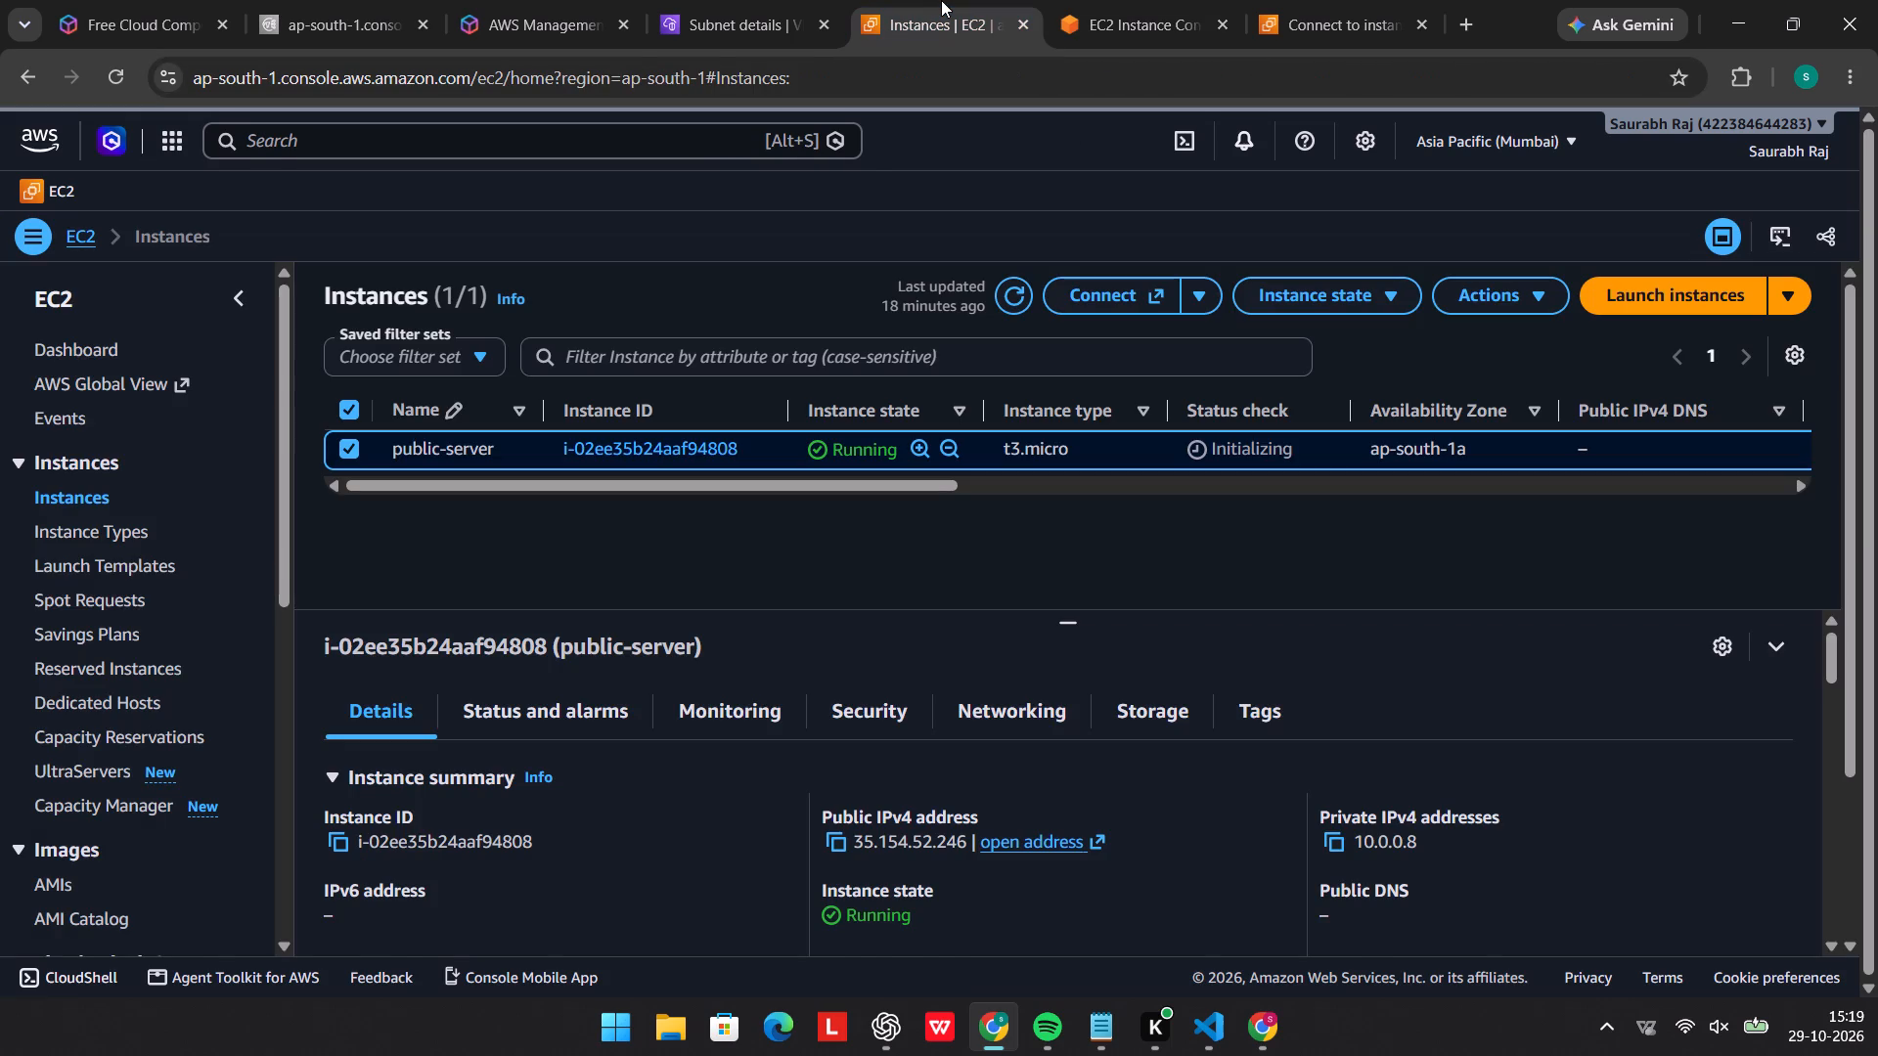
pyautogui.click(738, 4)
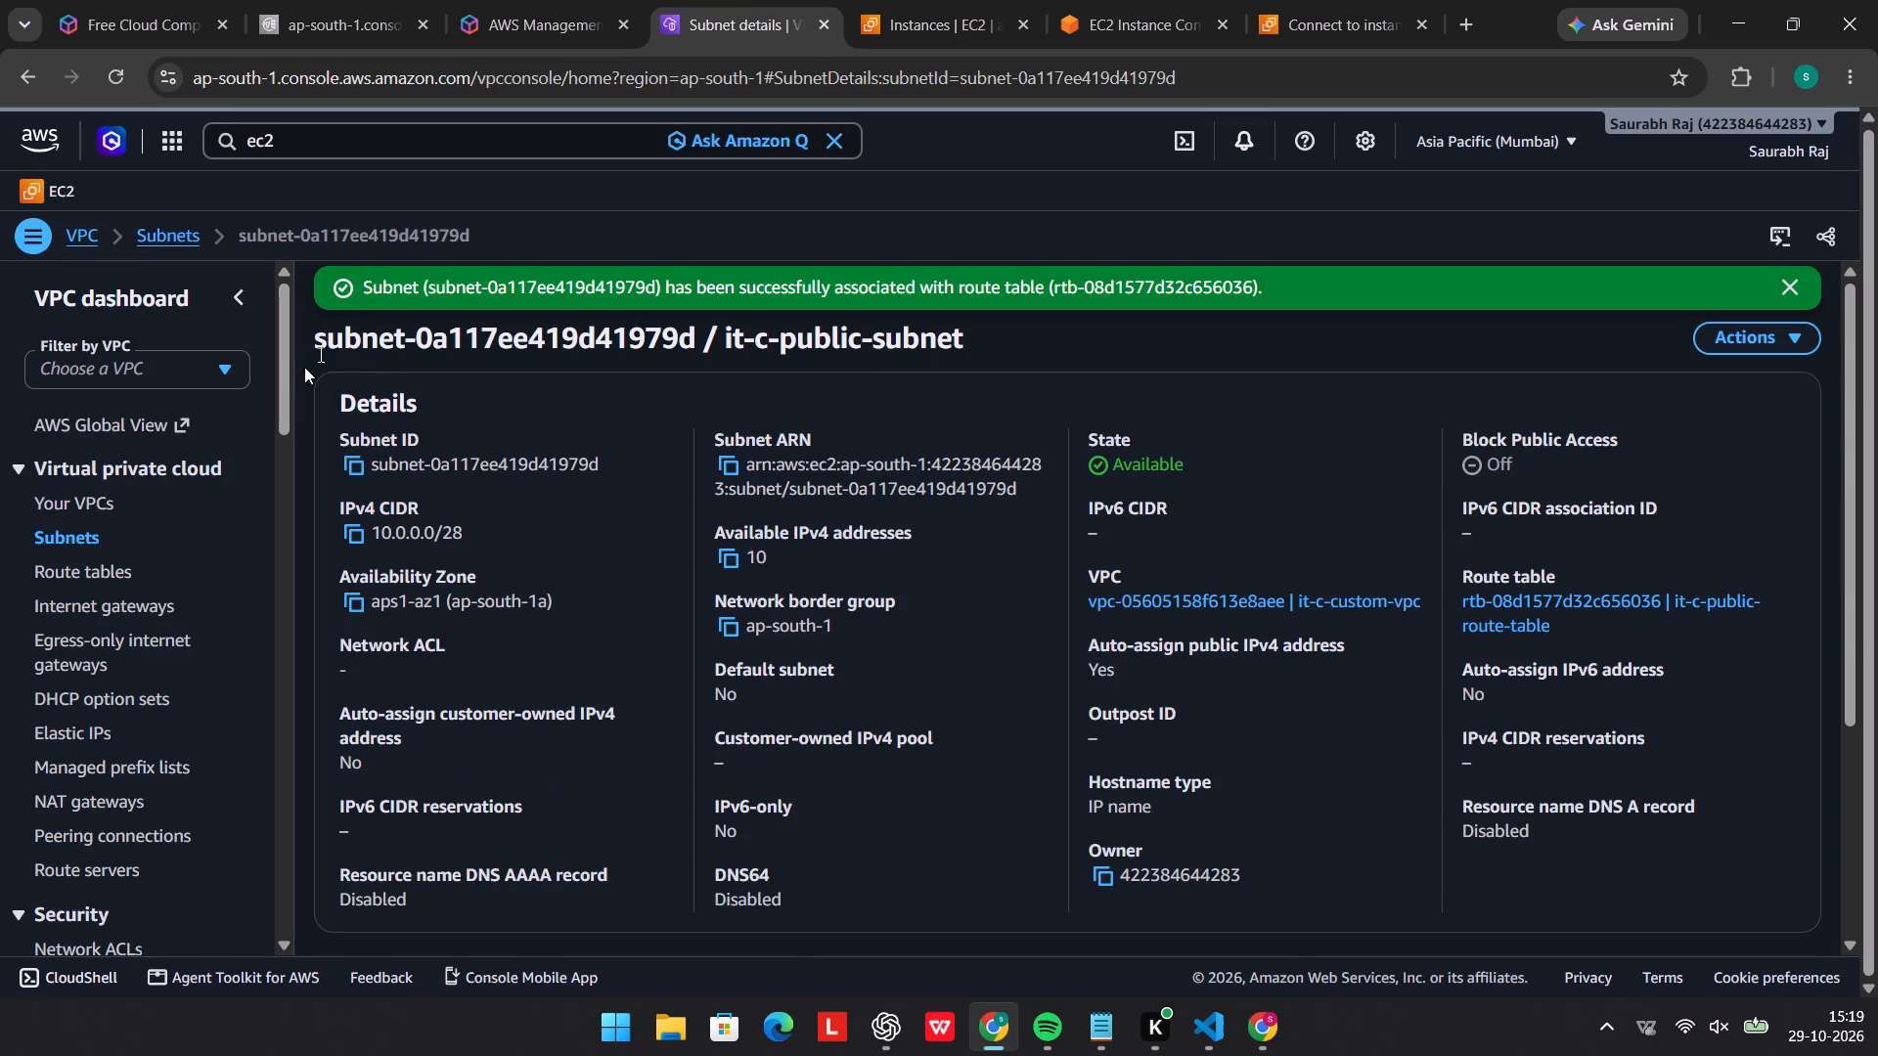
pyautogui.click(949, 0)
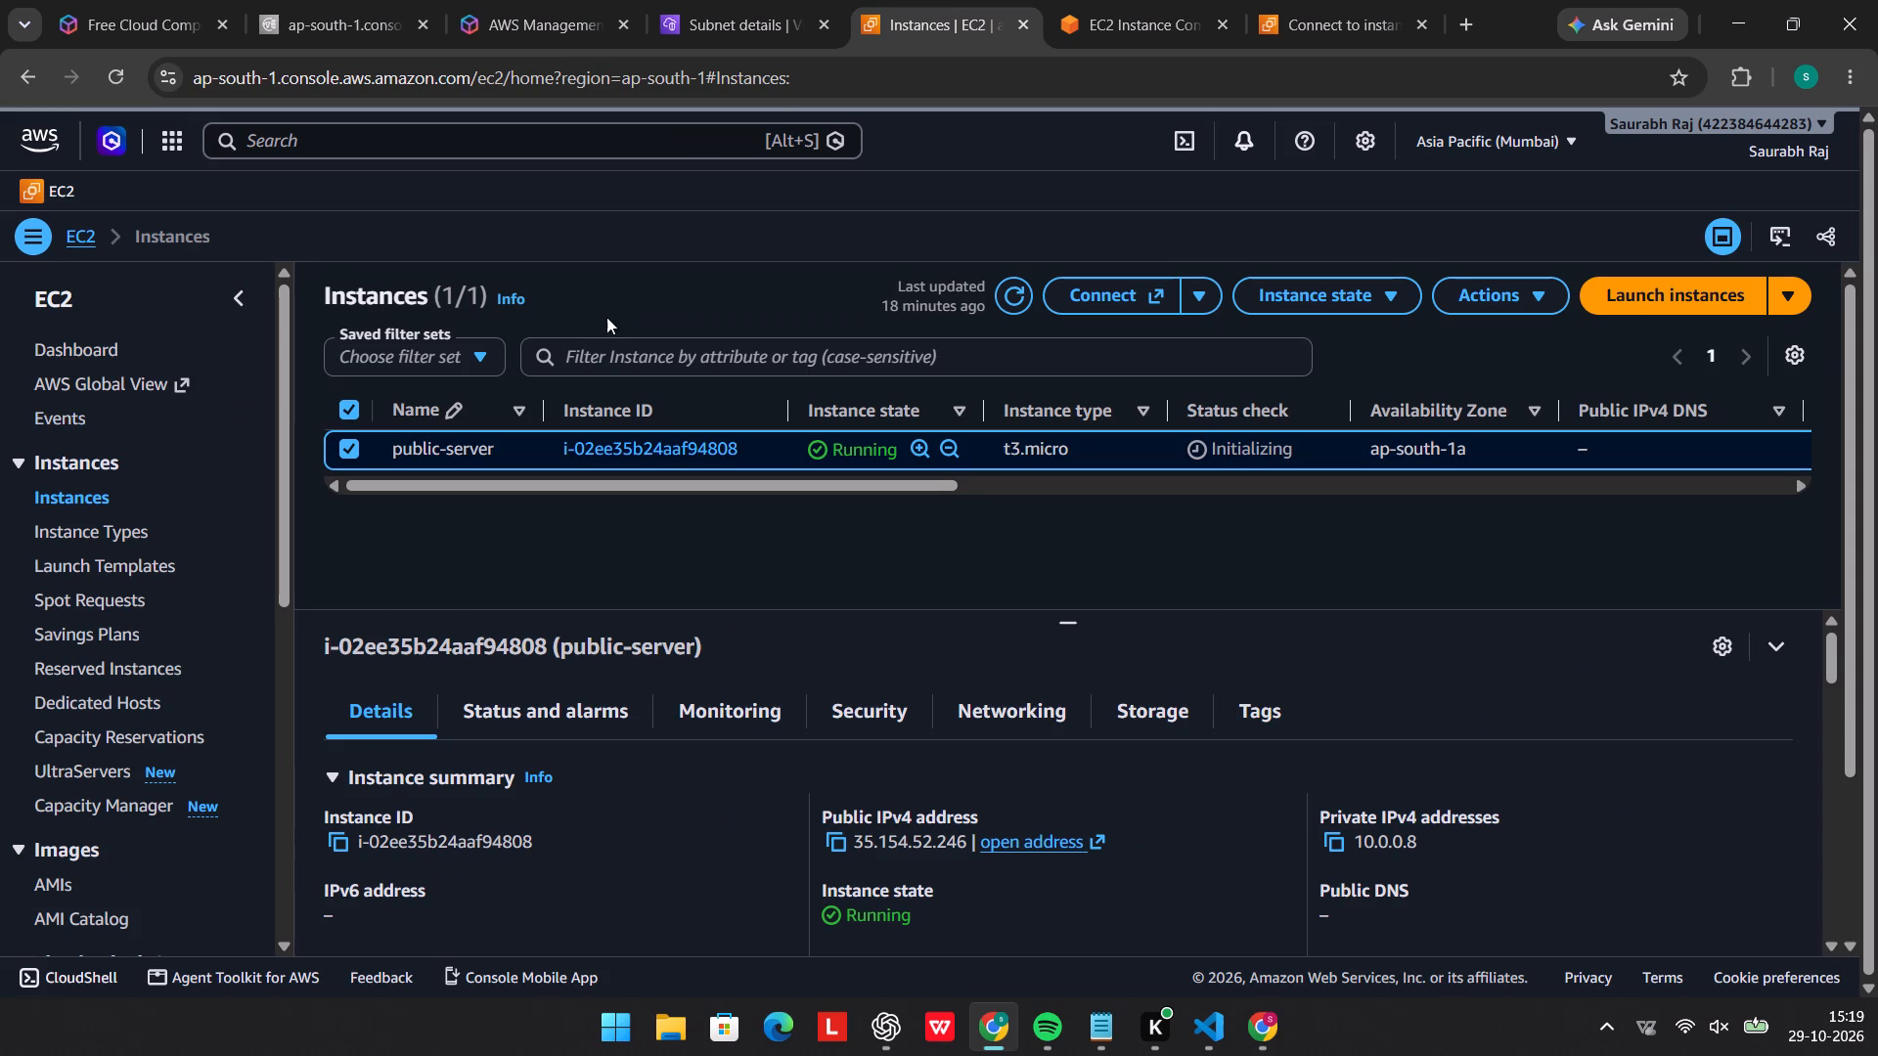
pyautogui.click(1652, 296)
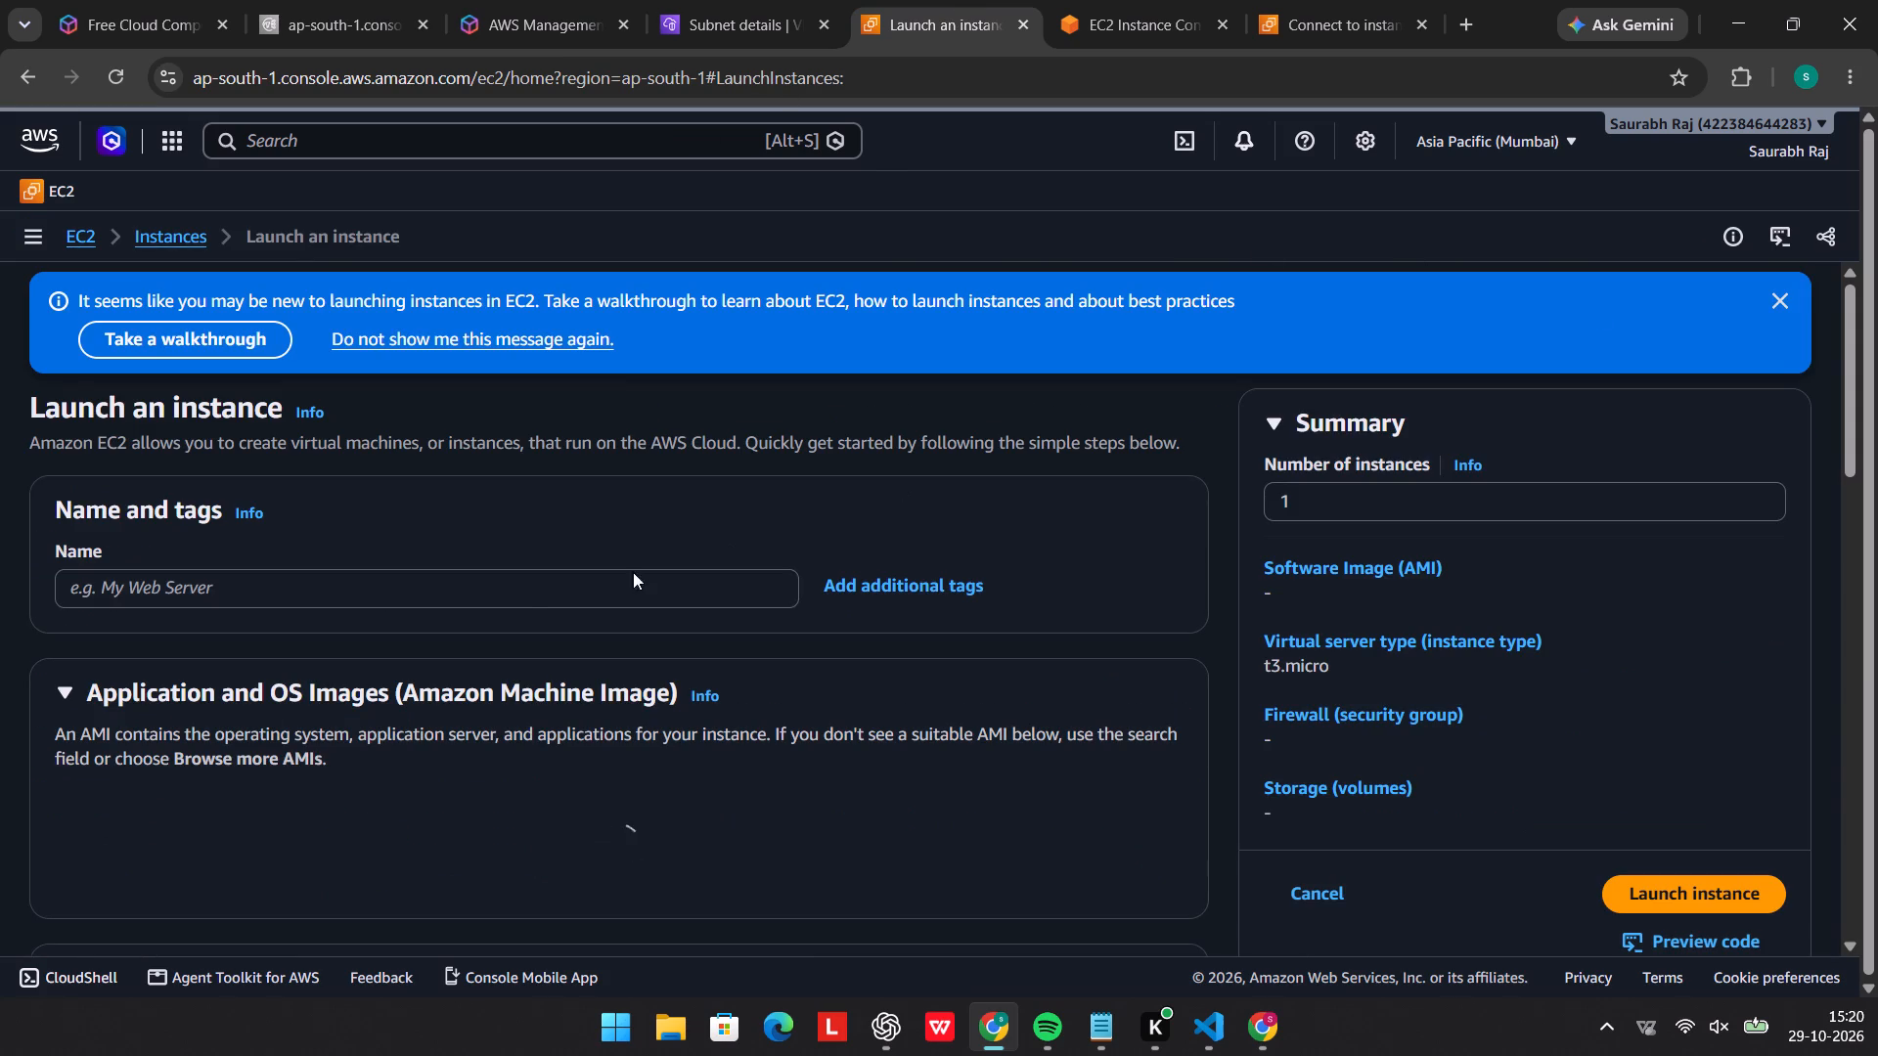
pyautogui.click(529, 597)
pyautogui.write('pu')
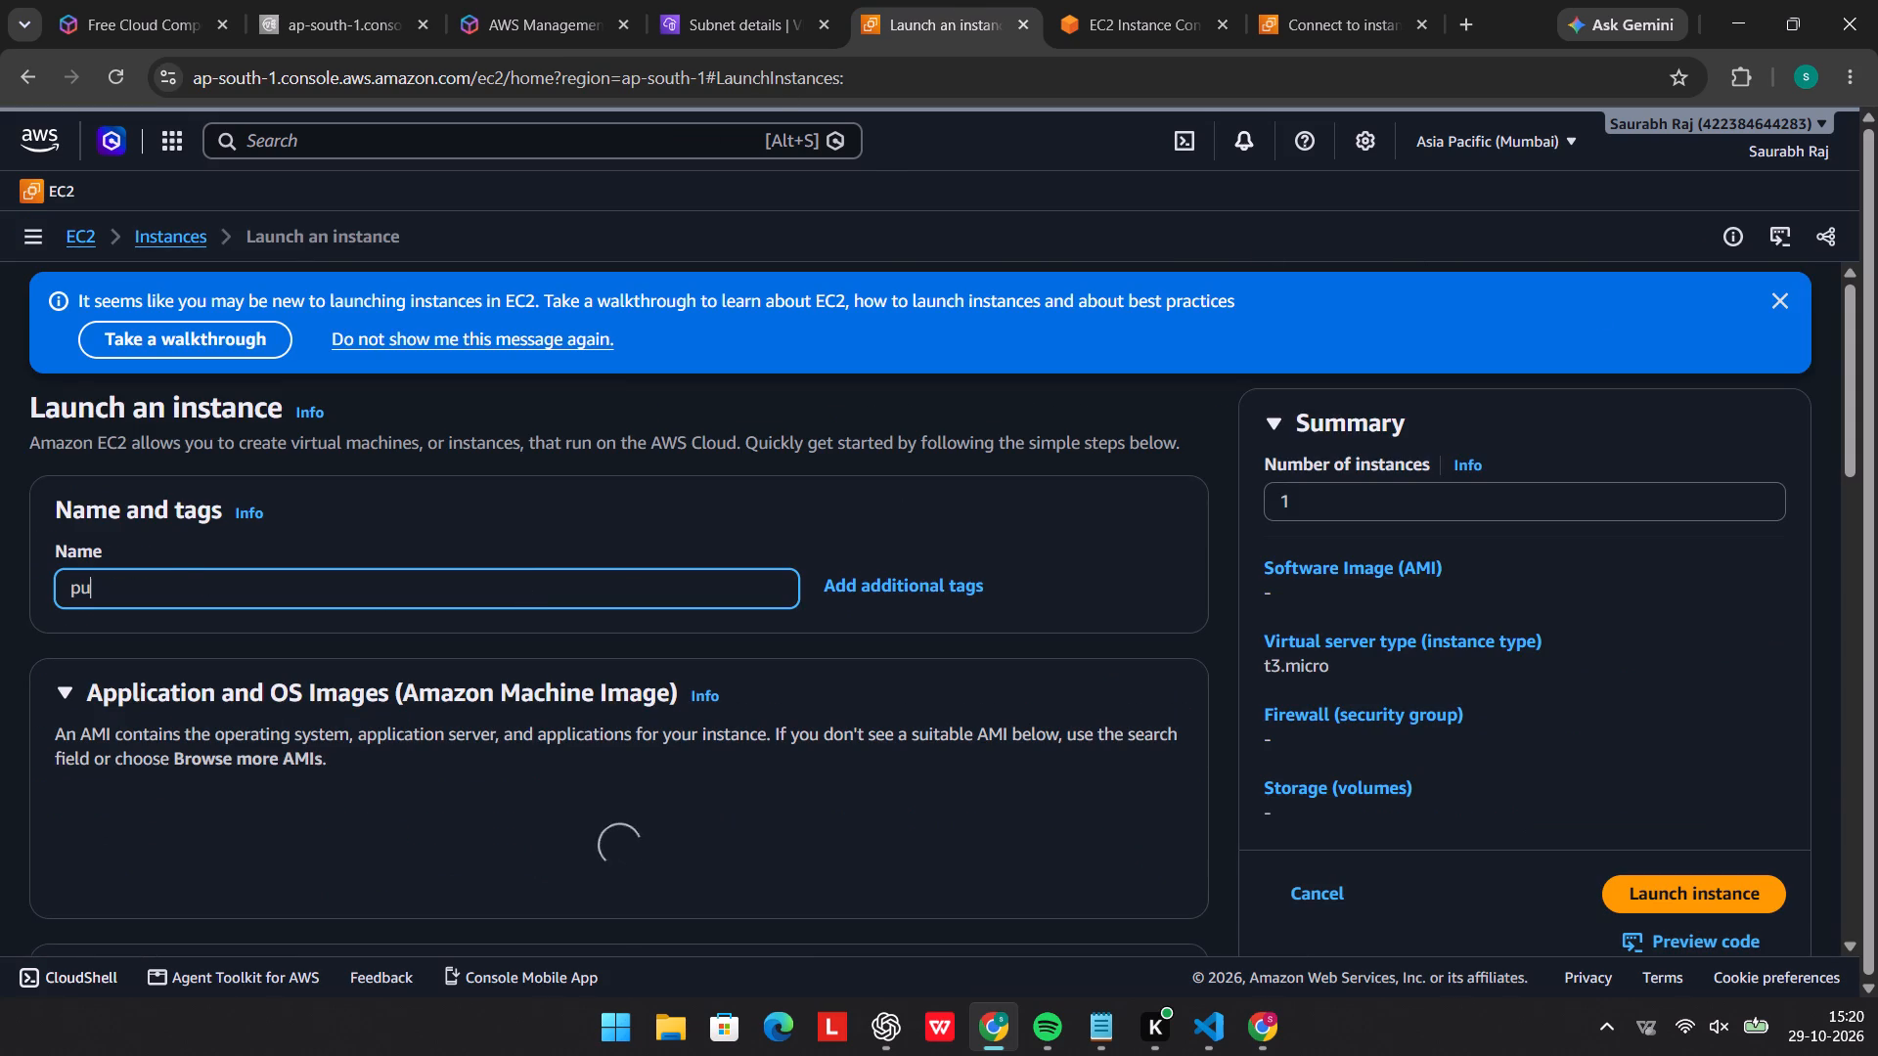
pyautogui.press('BackSpace')
pyautogui.write('ri')
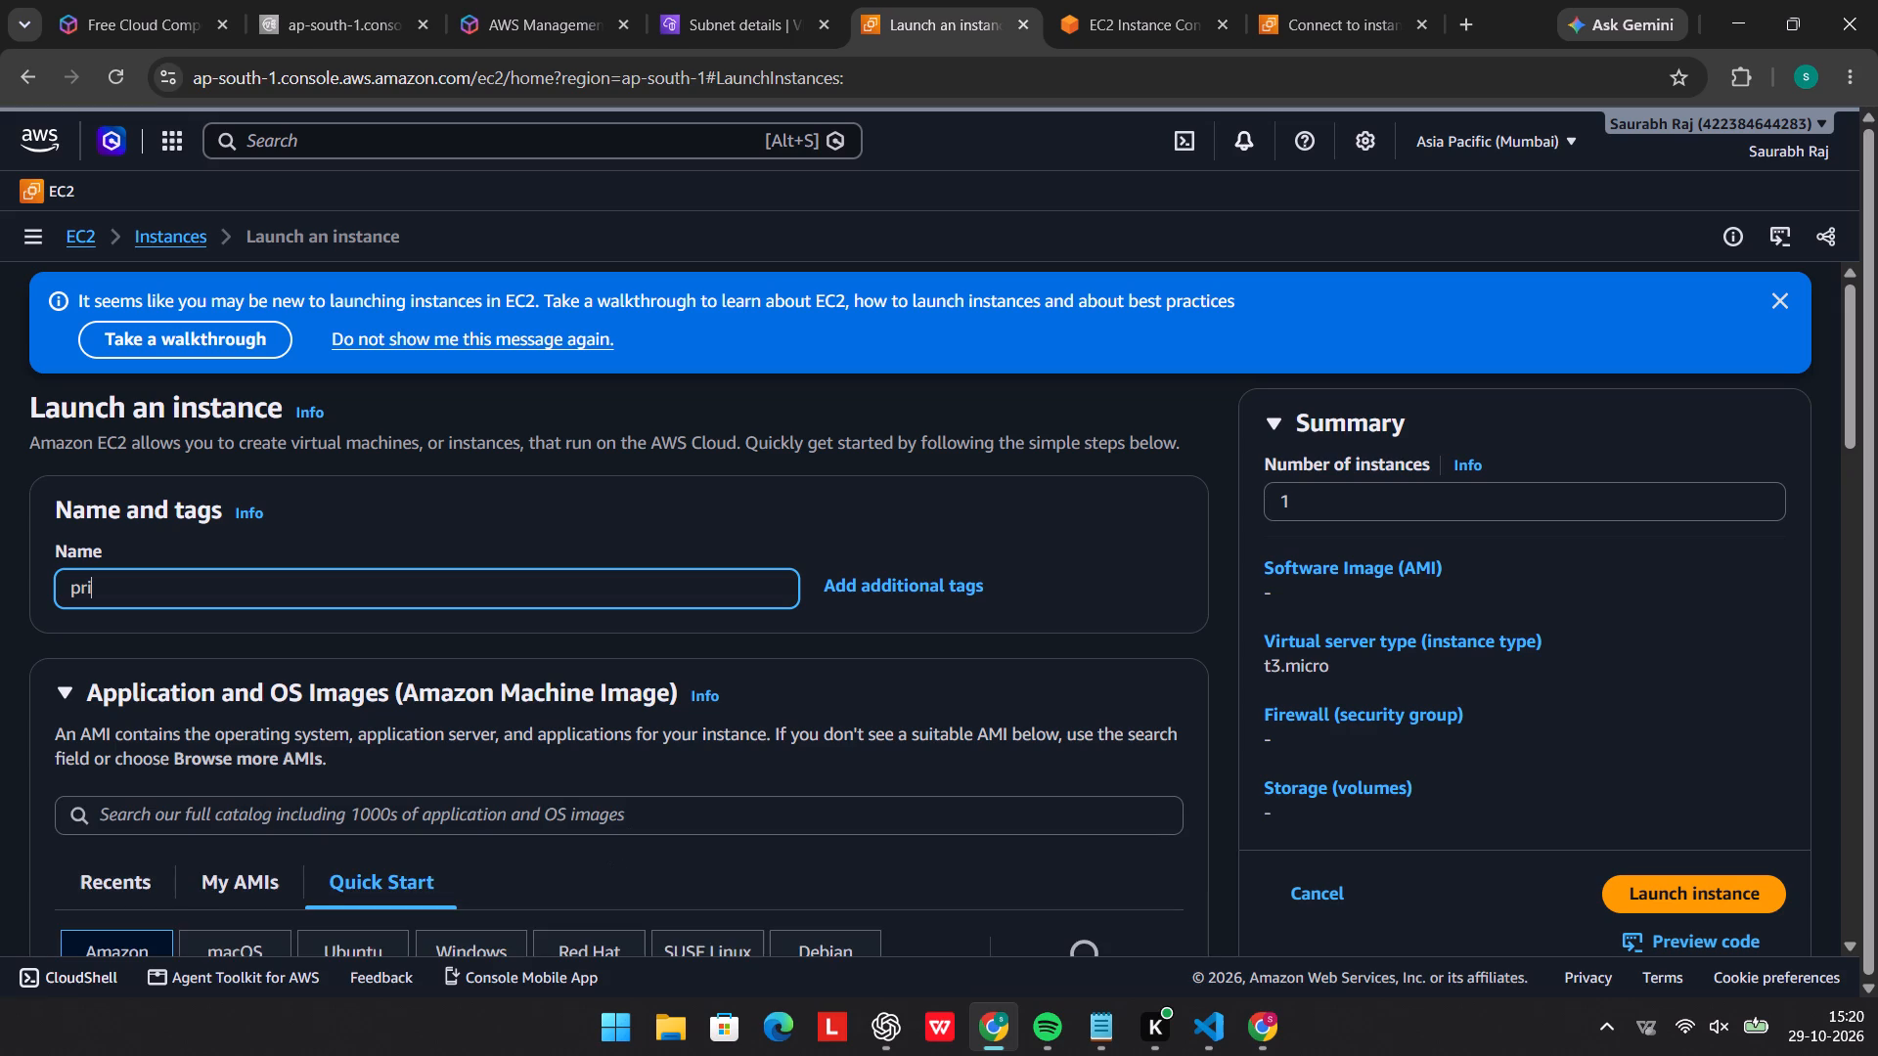
pyautogui.write('vate')
pyautogui.write('-server')
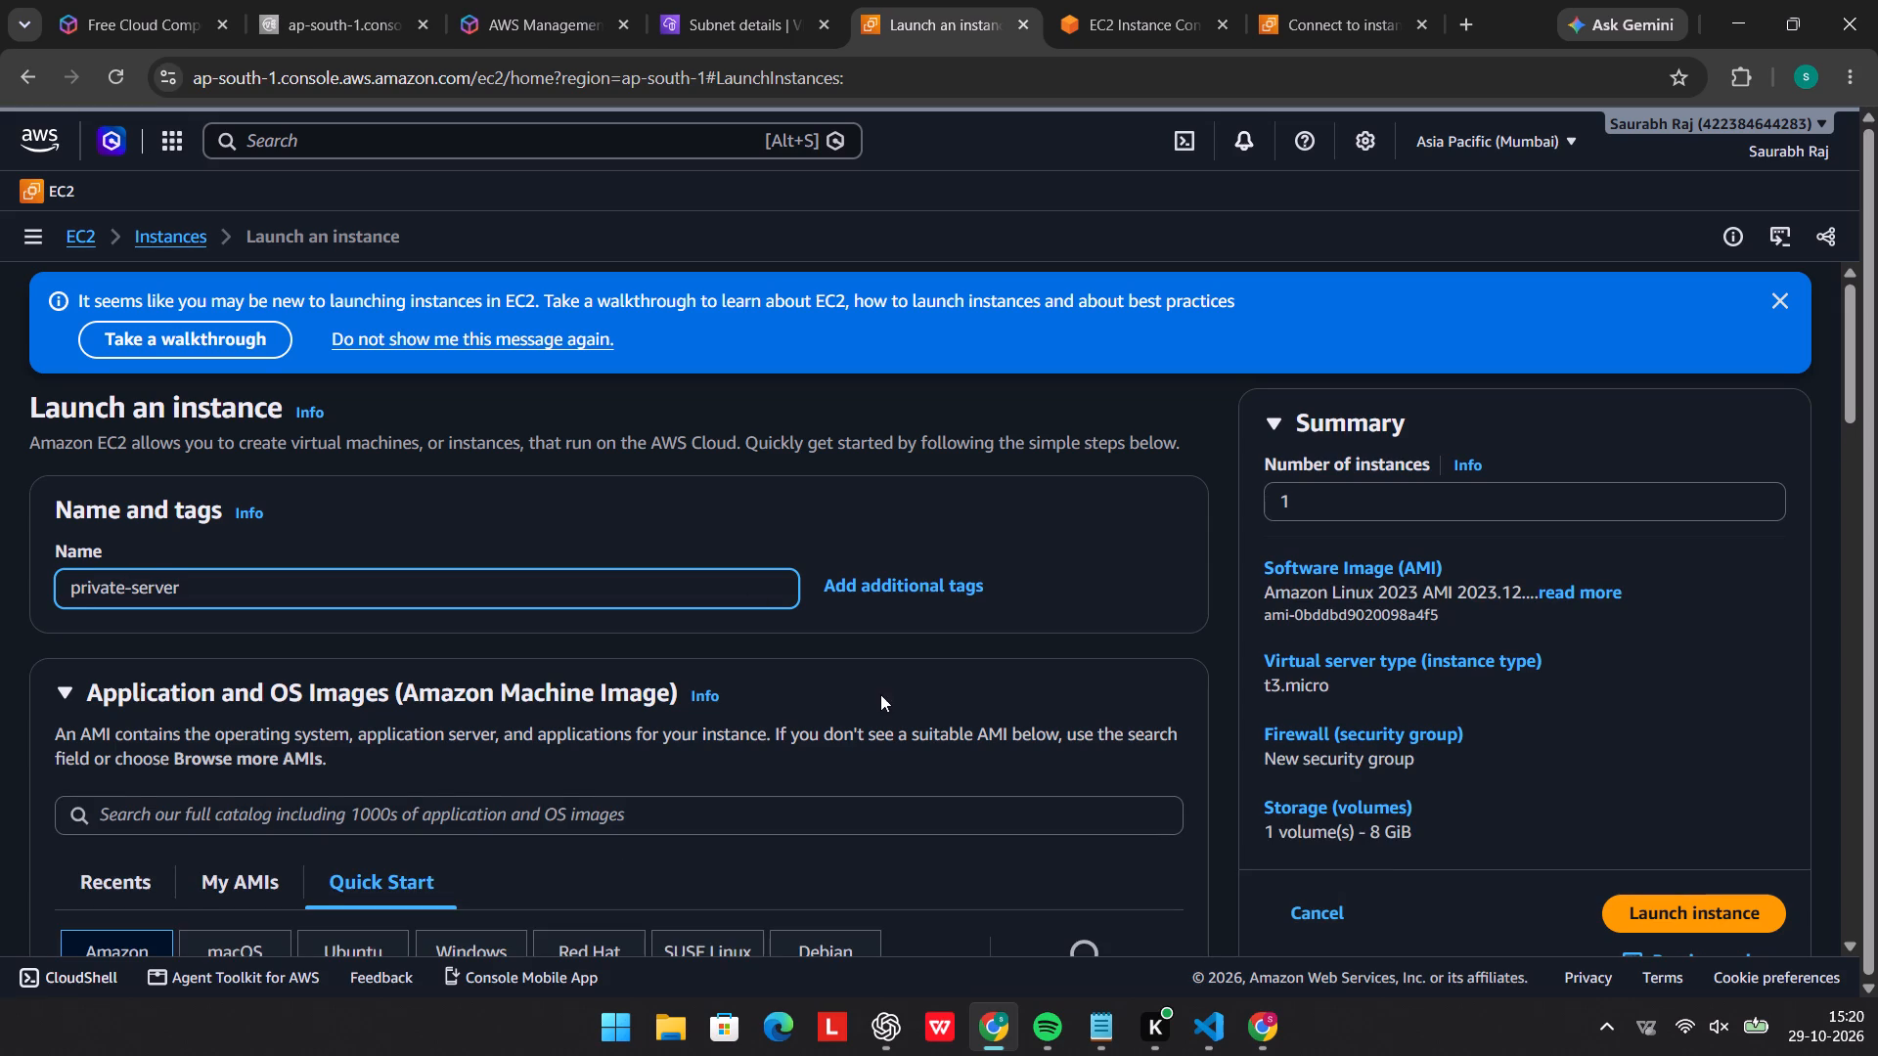
# Create a new RSA key pair named it-c-private-key-pair in .pem format for the private-server instance.
pyautogui.scroll(-3, 880, 694)
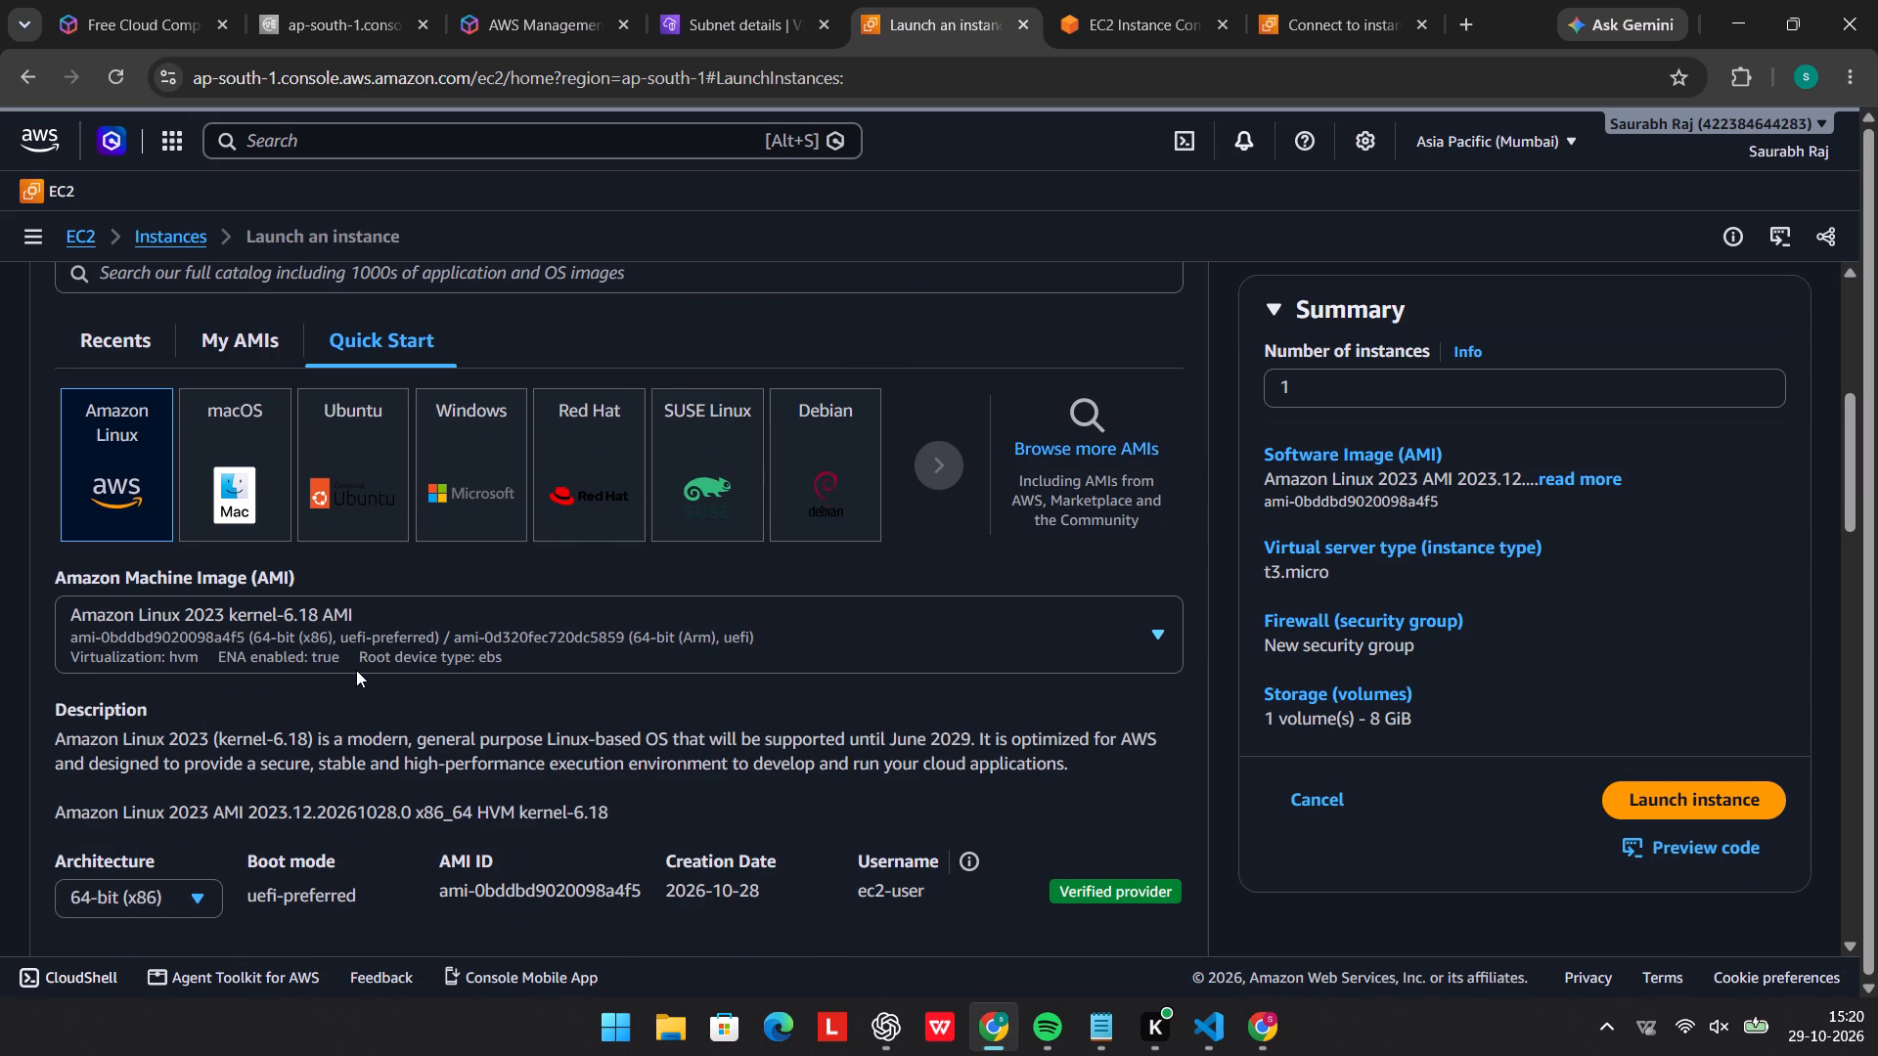
pyautogui.scroll(-3, 356, 670)
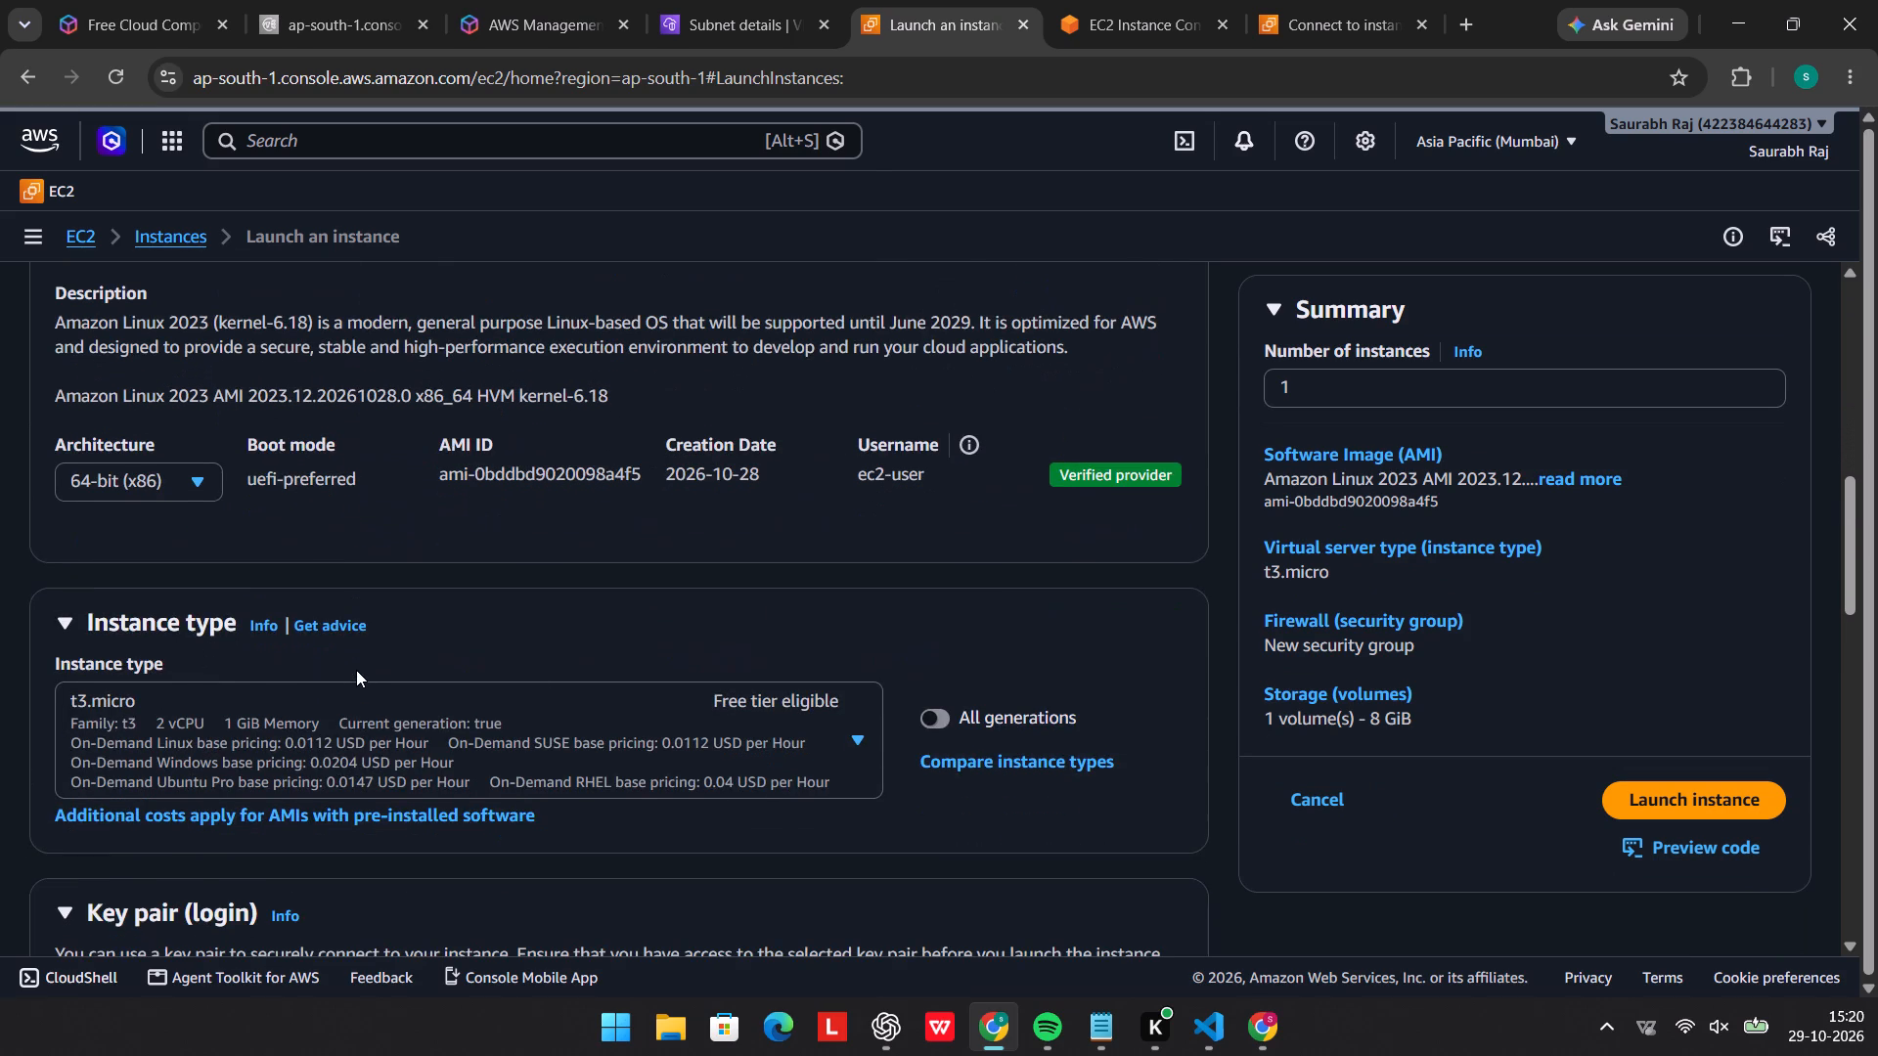
pyautogui.scroll(-3, 774, 729)
pyautogui.click(704, 696)
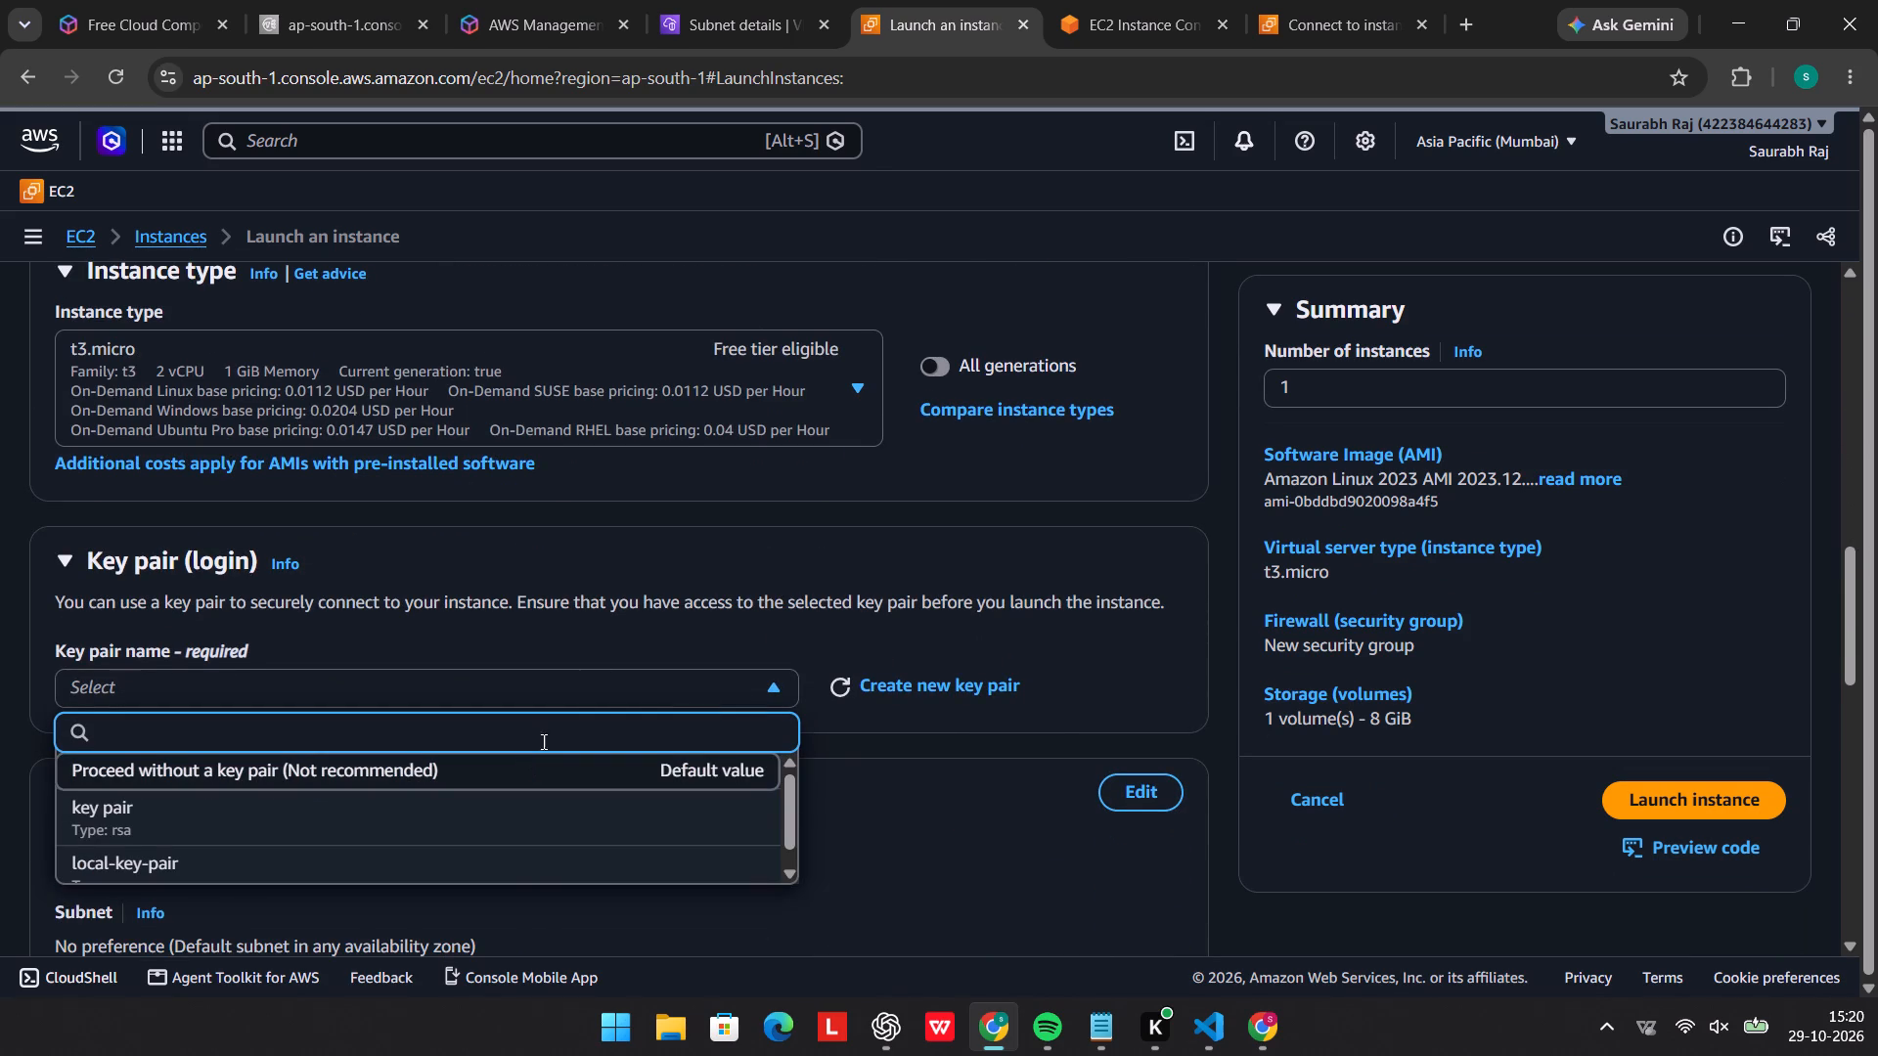
pyautogui.click(513, 616)
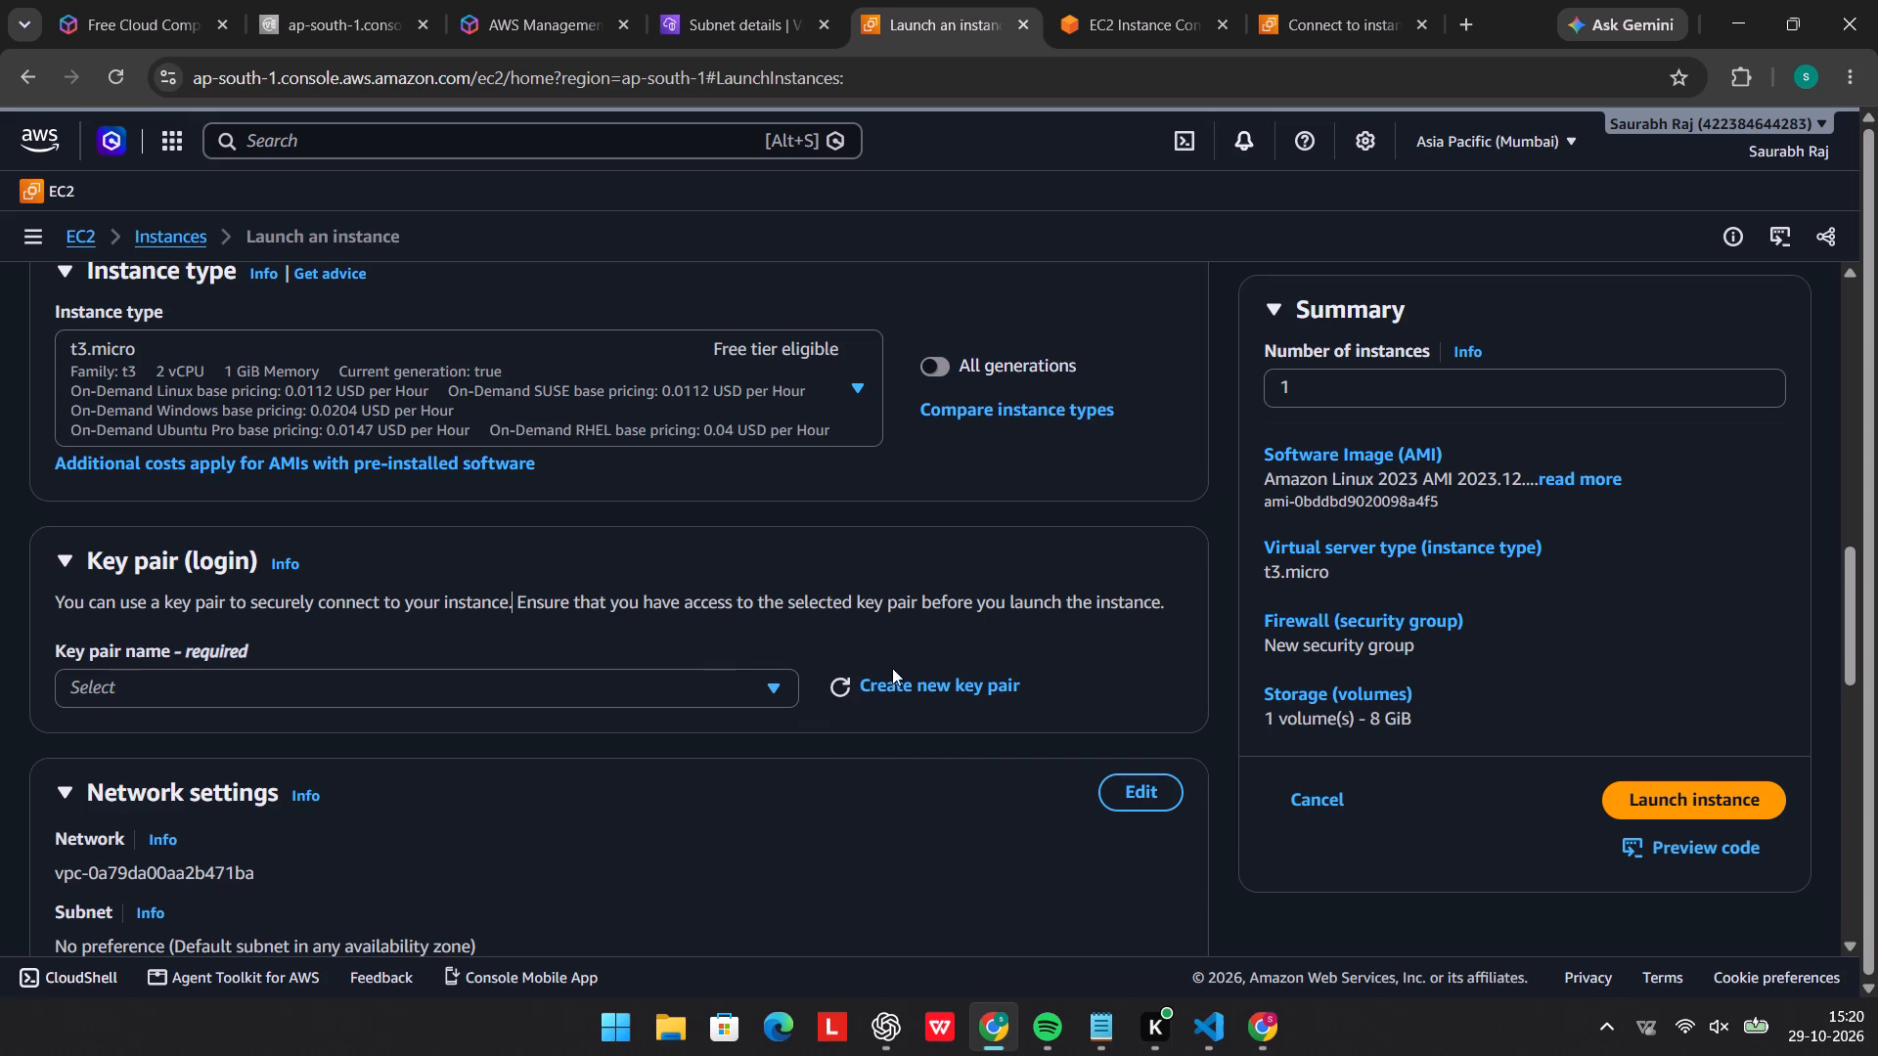
pyautogui.click(918, 686)
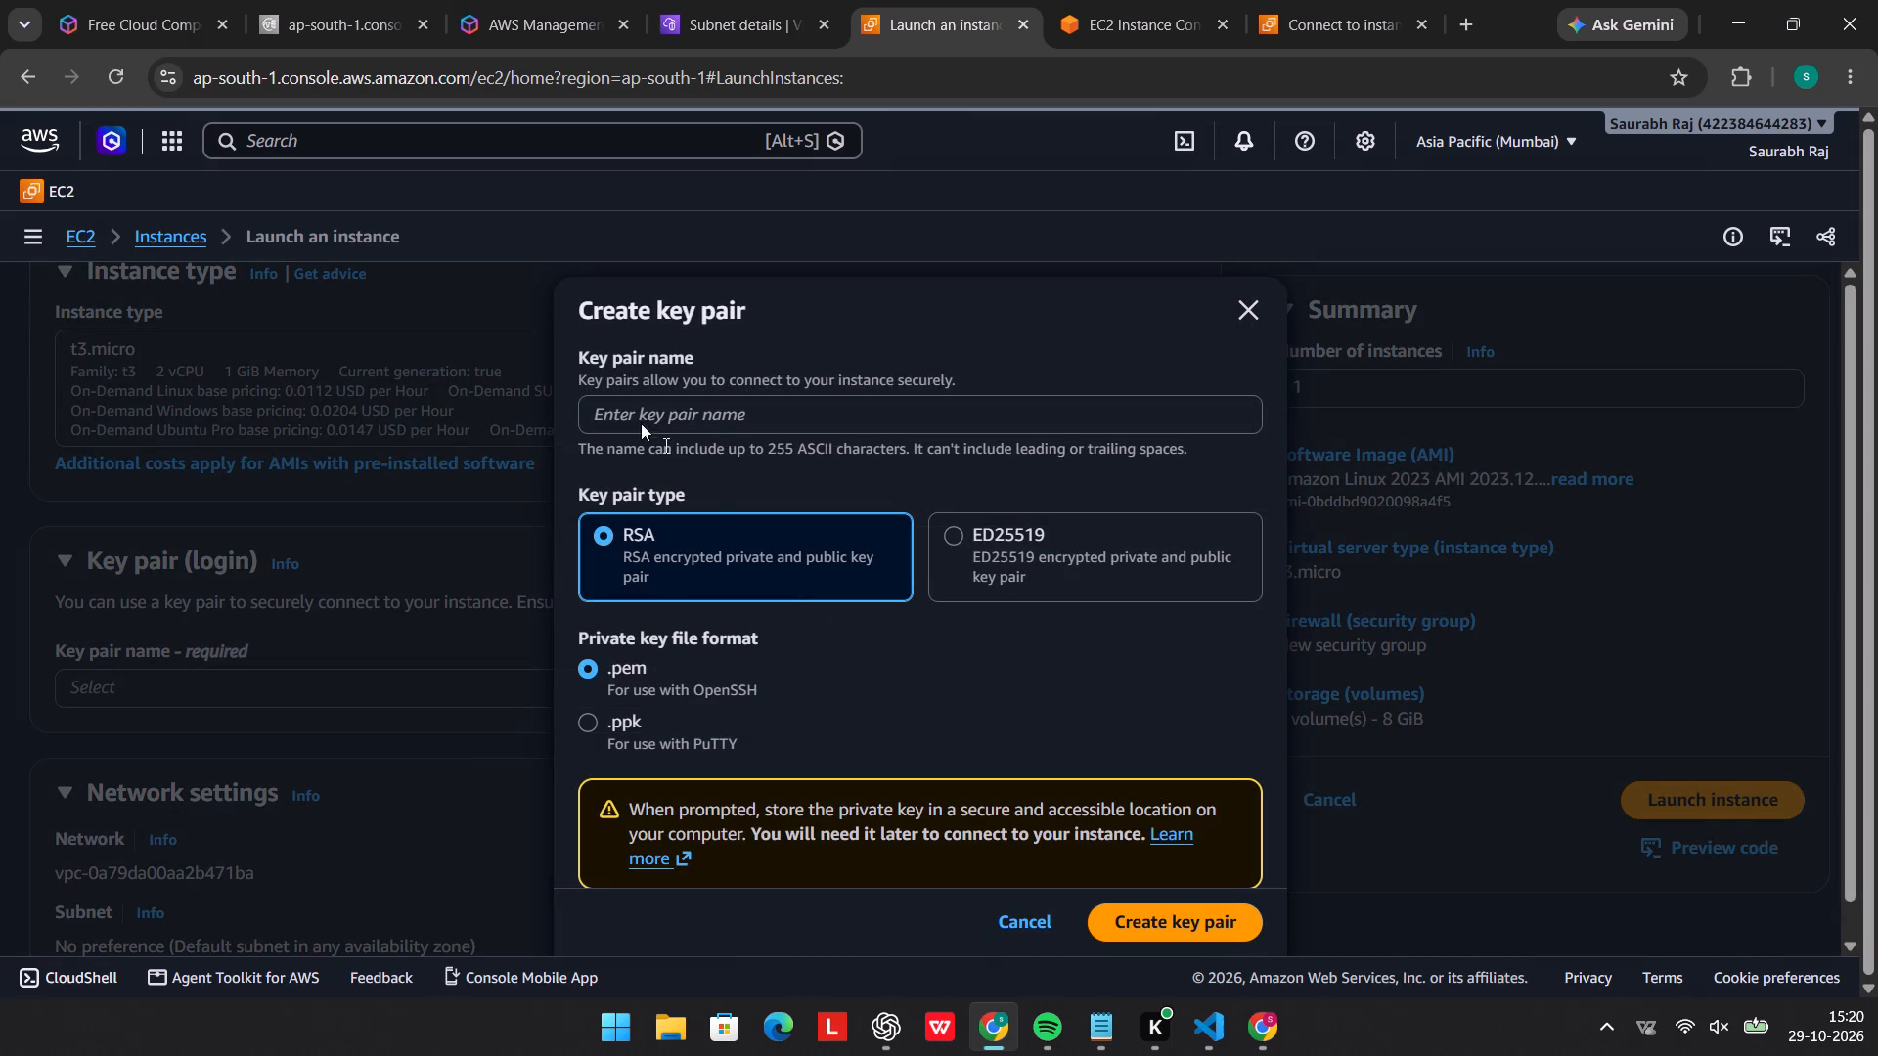
pyautogui.click(649, 418)
pyautogui.write('it')
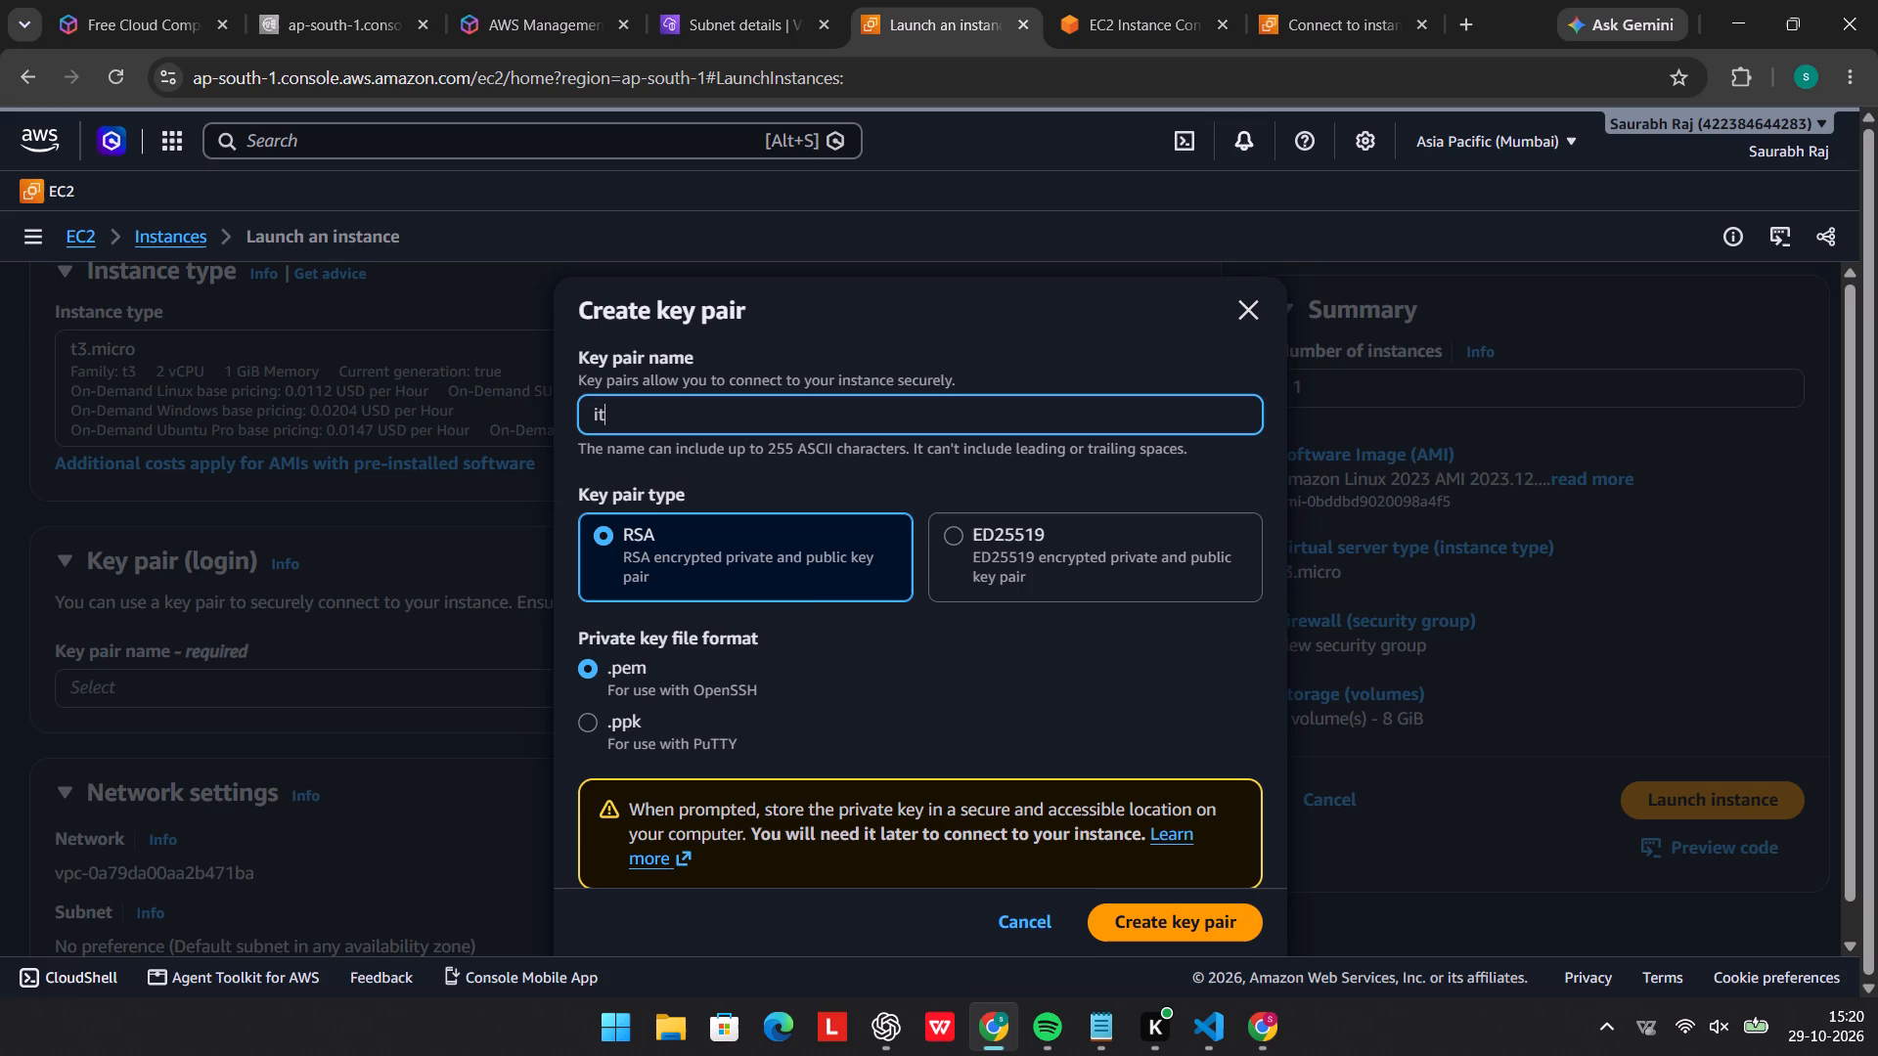
pyautogui.write('-c')
pyautogui.press('-')
pyautogui.write('priva')
pyautogui.write('te')
pyautogui.press('-')
pyautogui.write('key')
pyautogui.write('-pair')
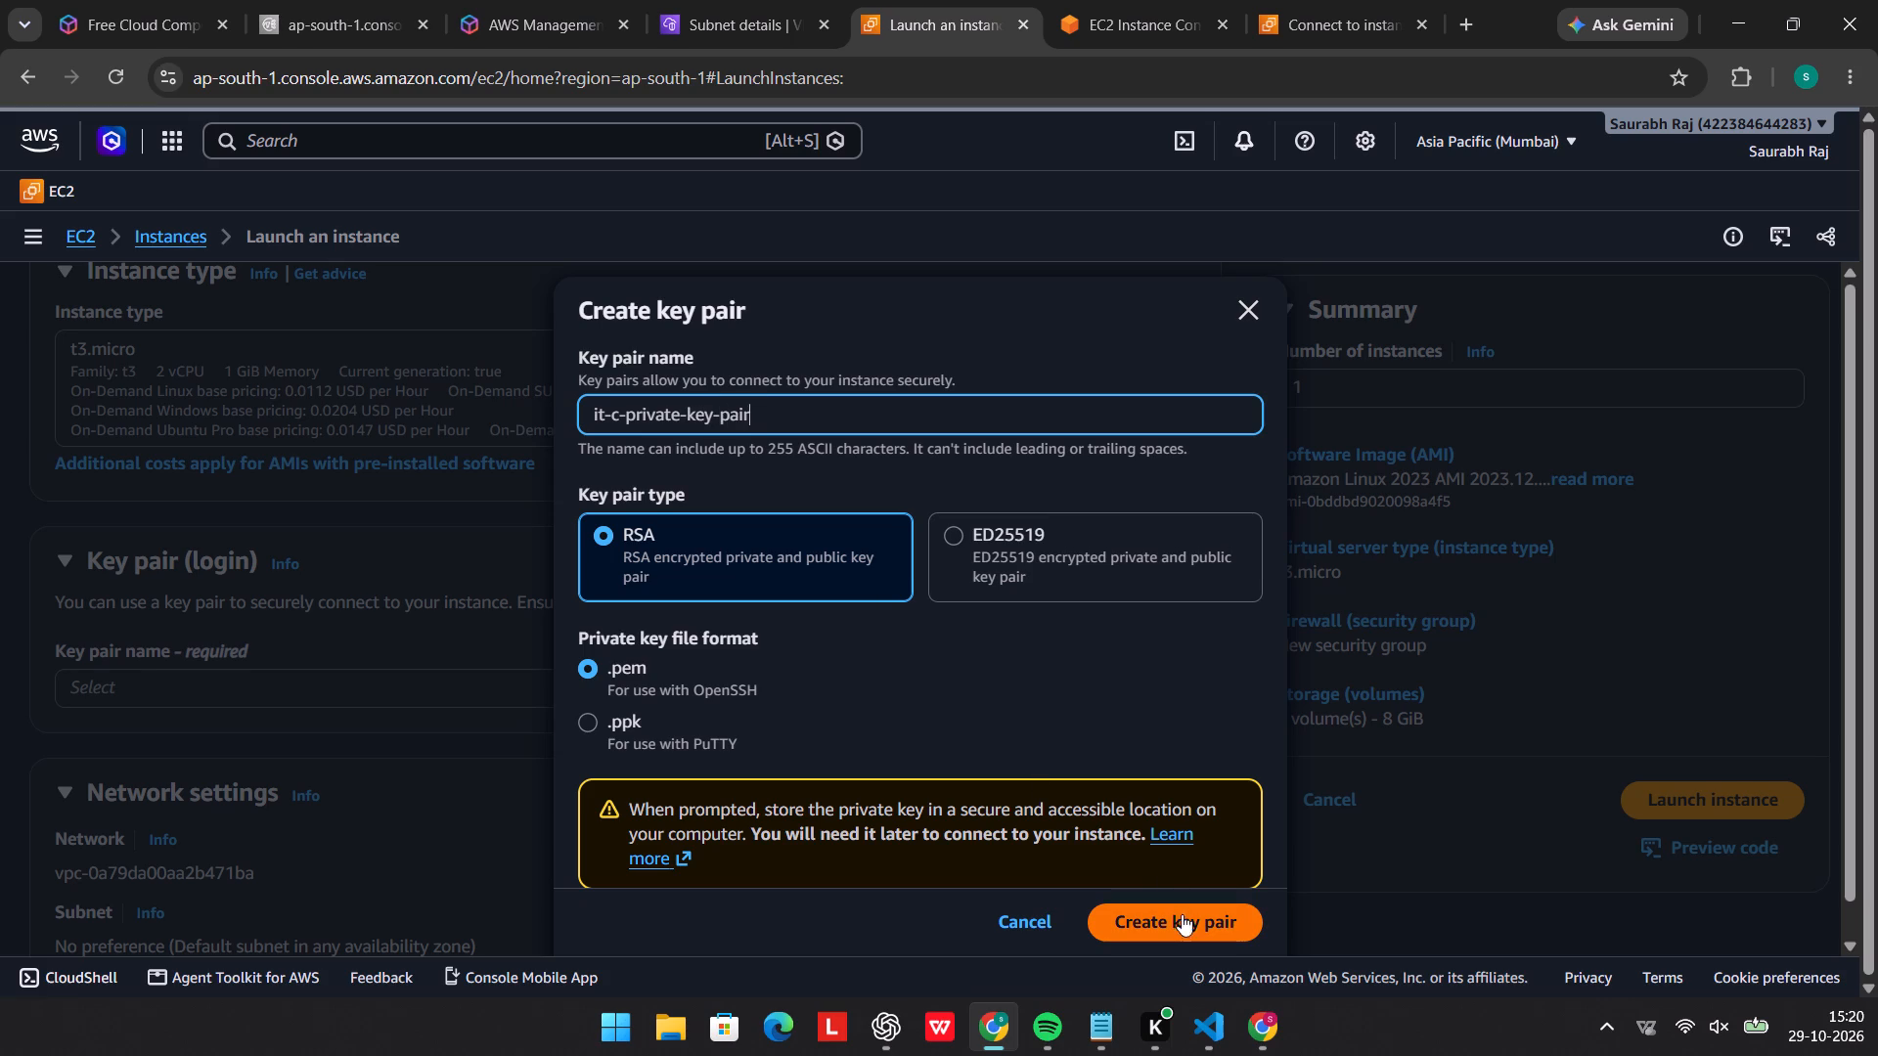
pyautogui.click(1180, 927)
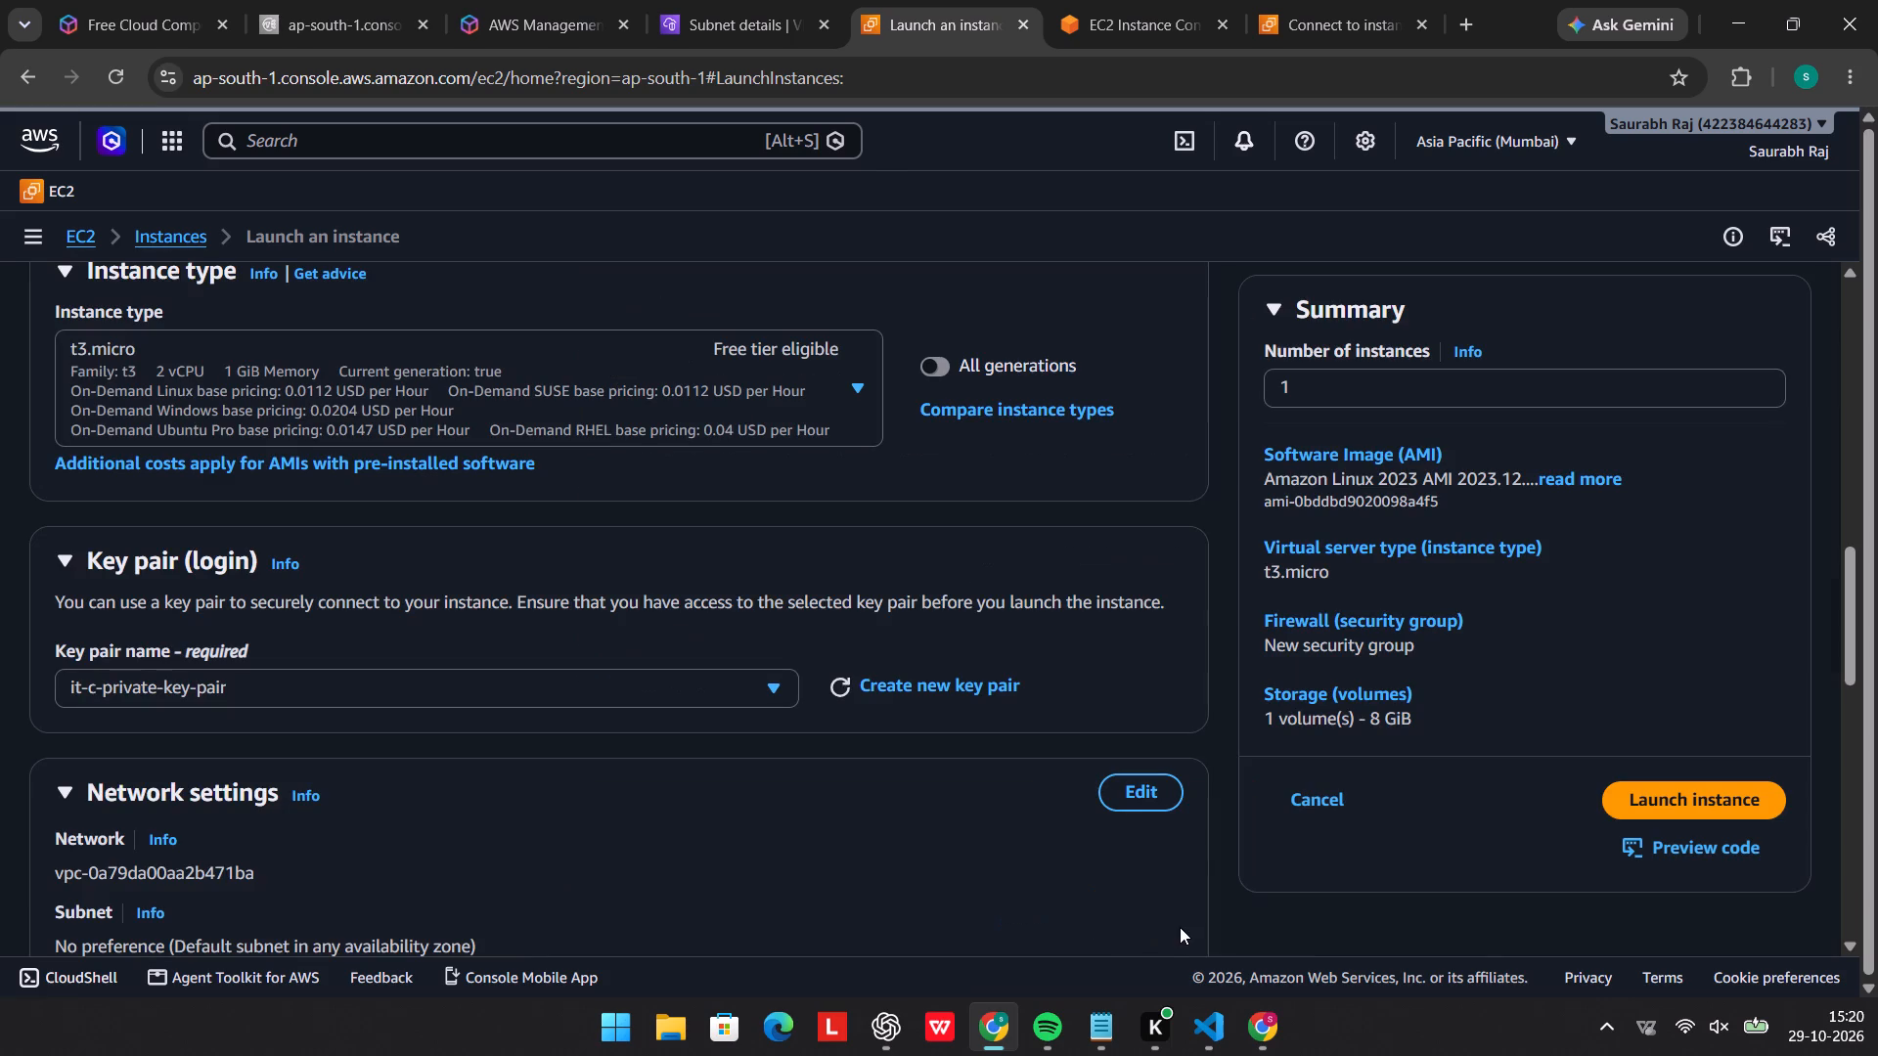
# Edit the instance's network settings to use the VPC it-c-custom-vpc and the subnet it-c-private-subnet.
pyautogui.scroll(-2, 502, 823)
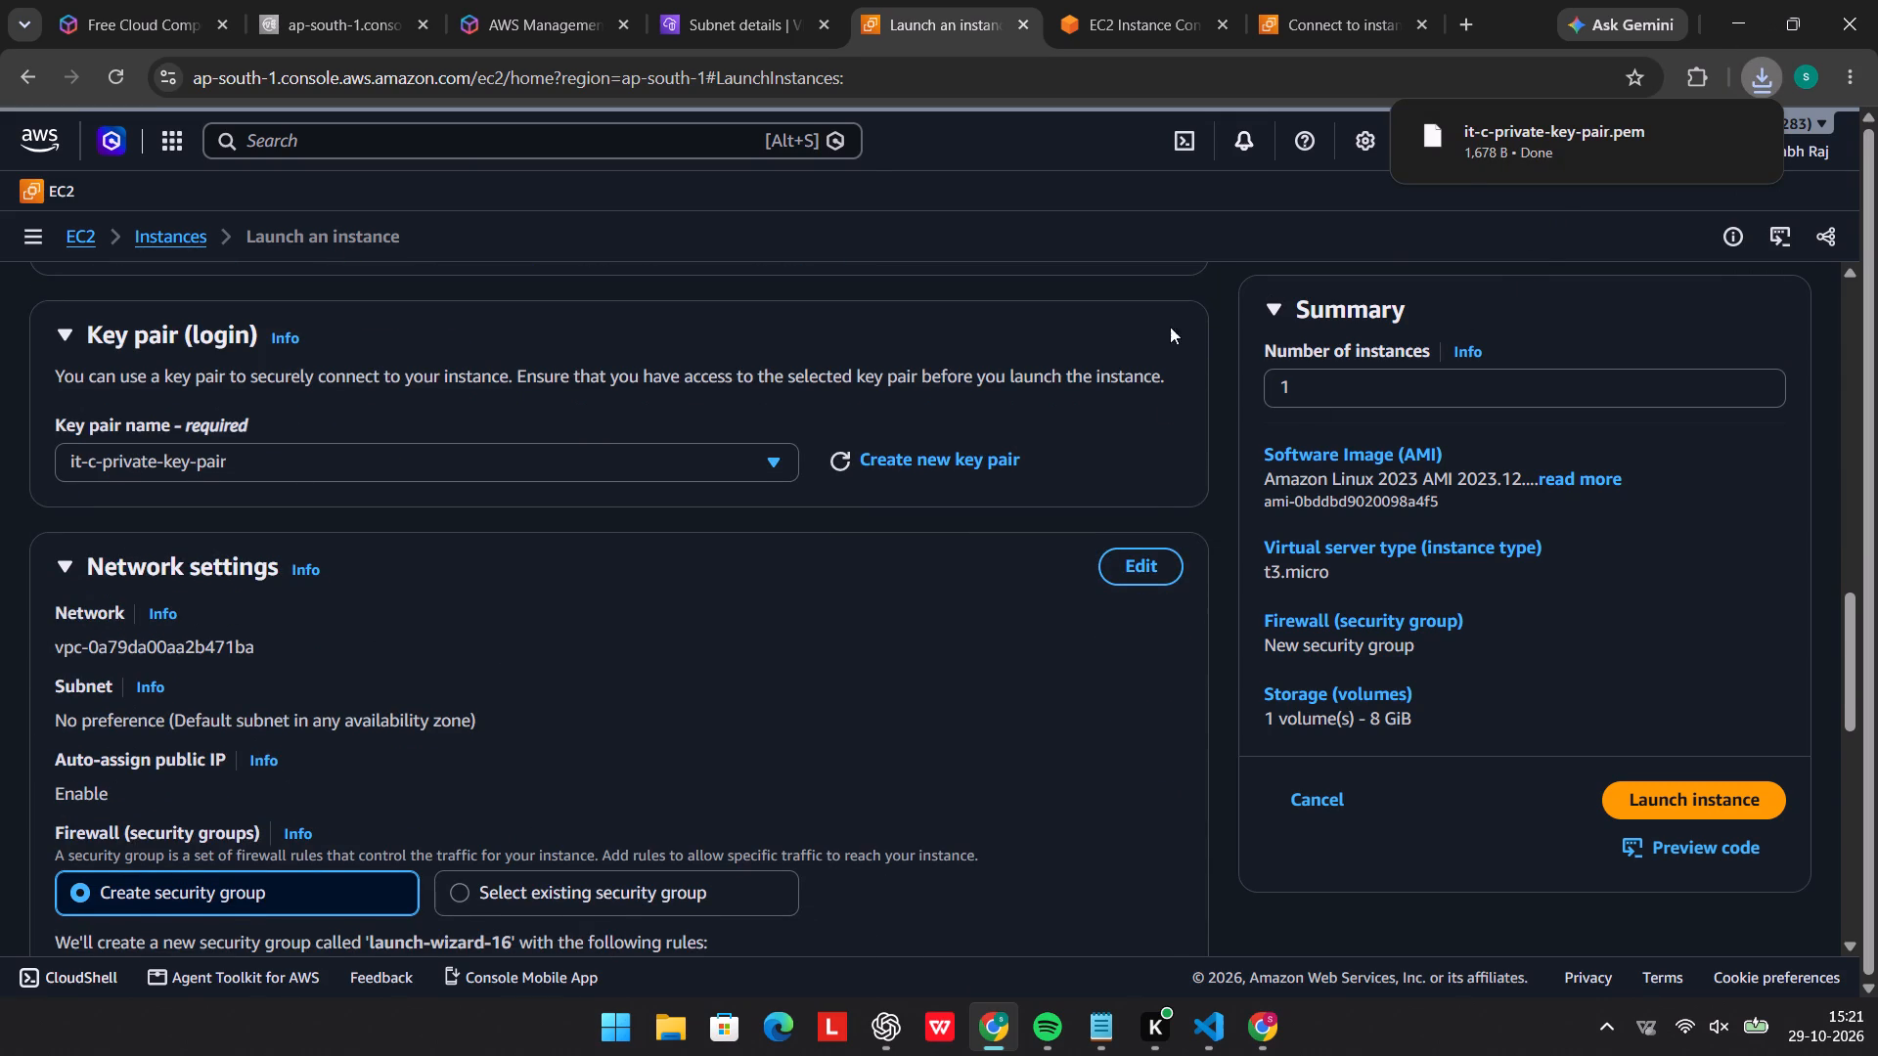
pyautogui.click(1144, 567)
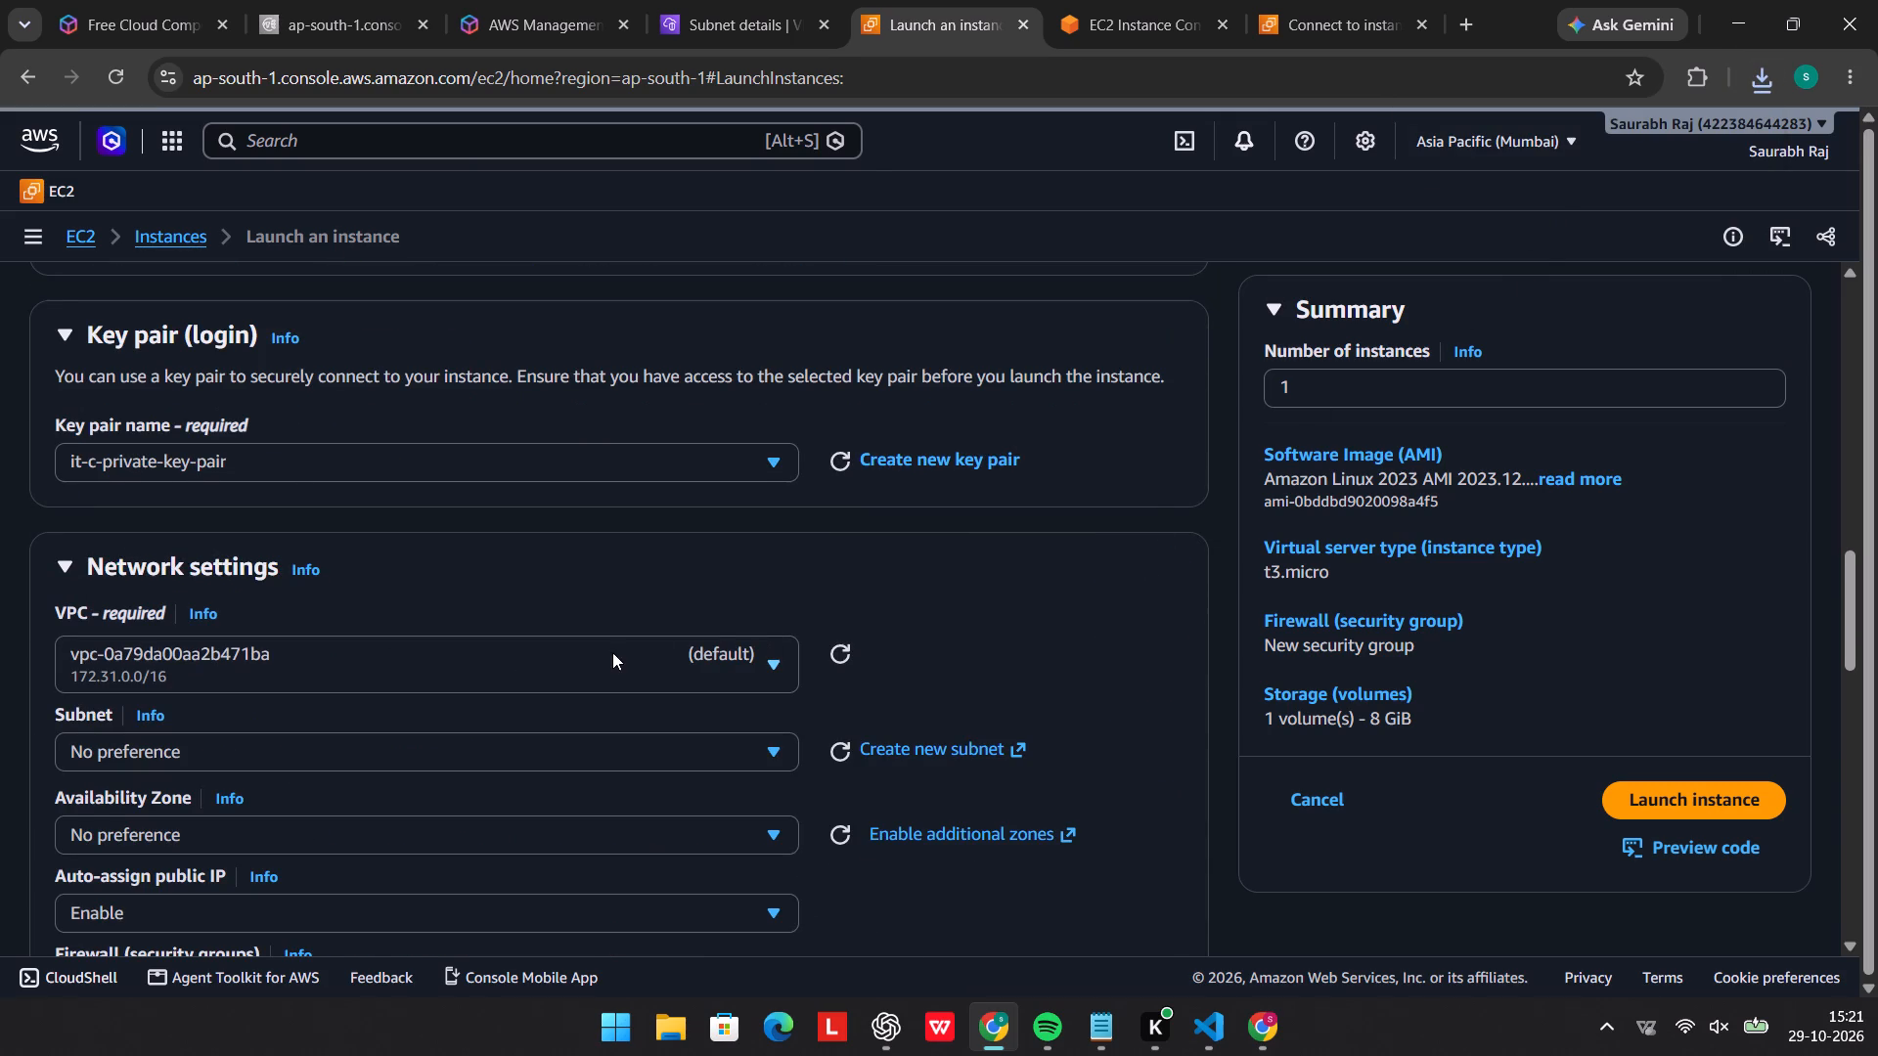
pyautogui.click(572, 663)
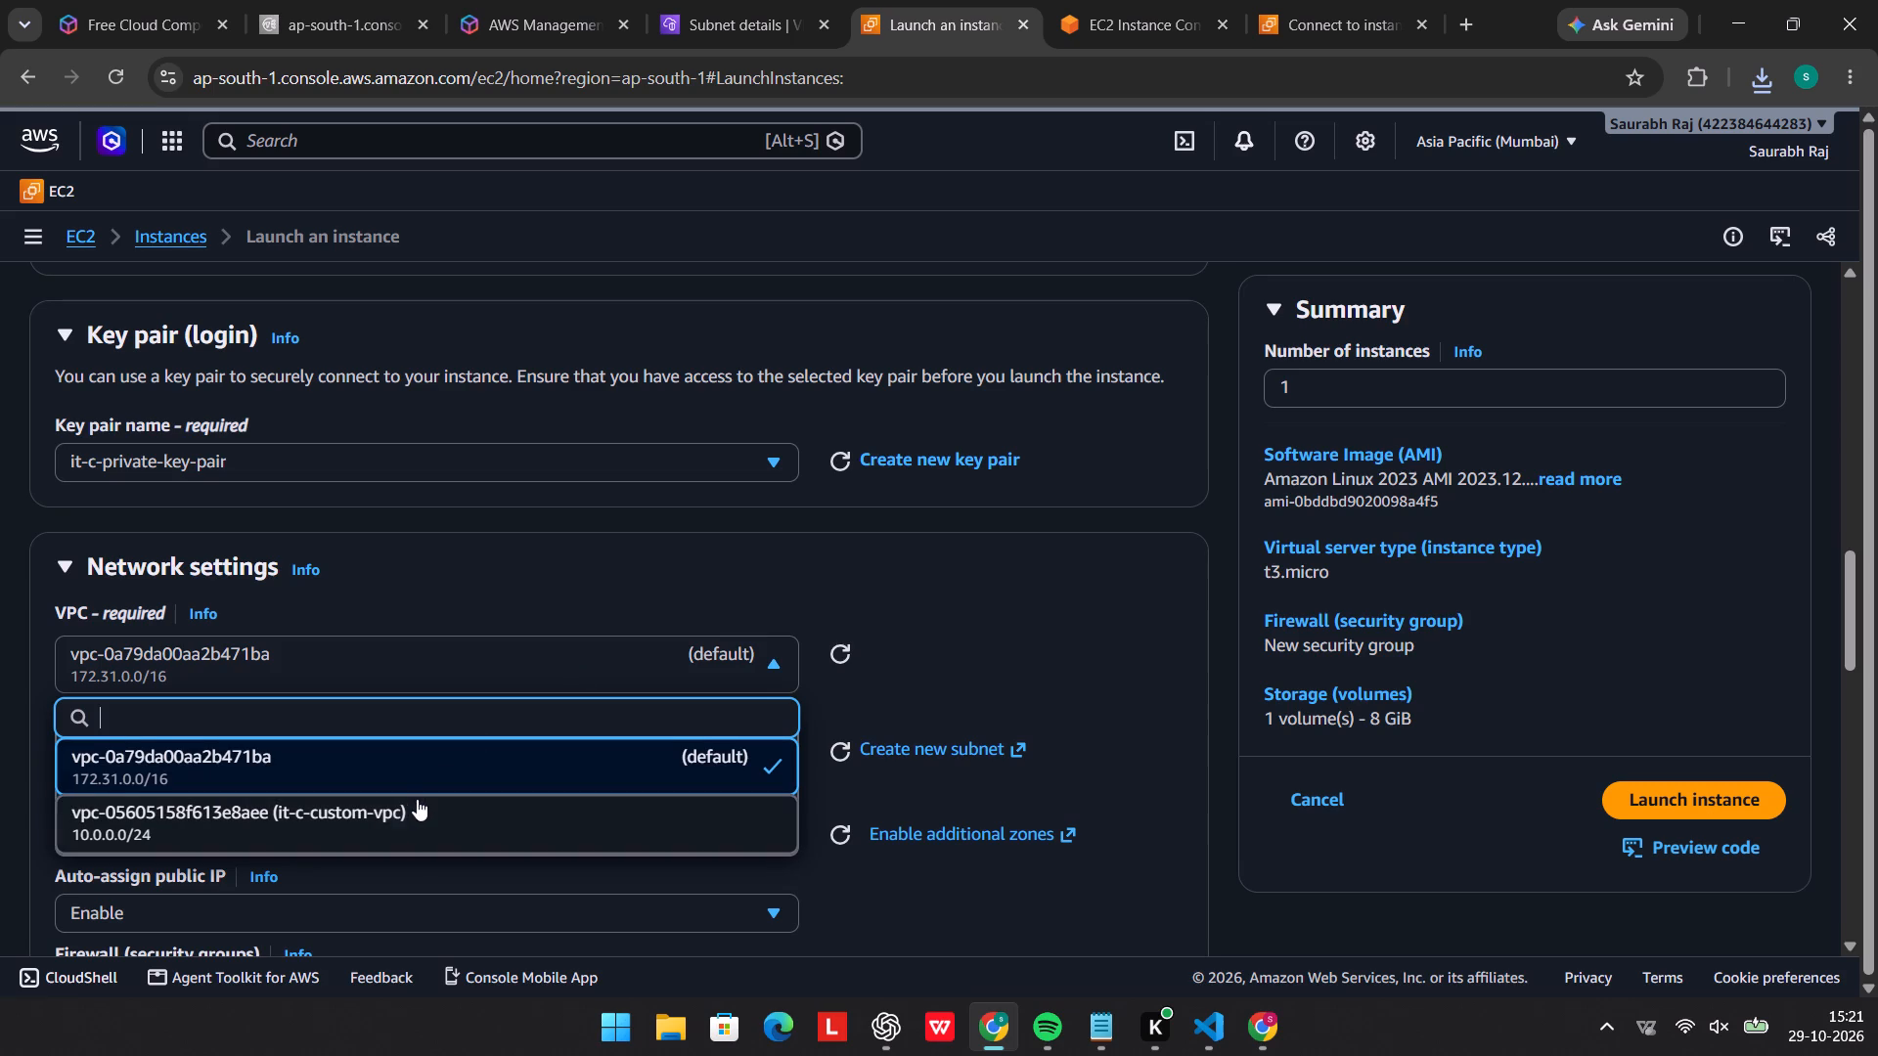
pyautogui.click(407, 807)
pyautogui.click(407, 807)
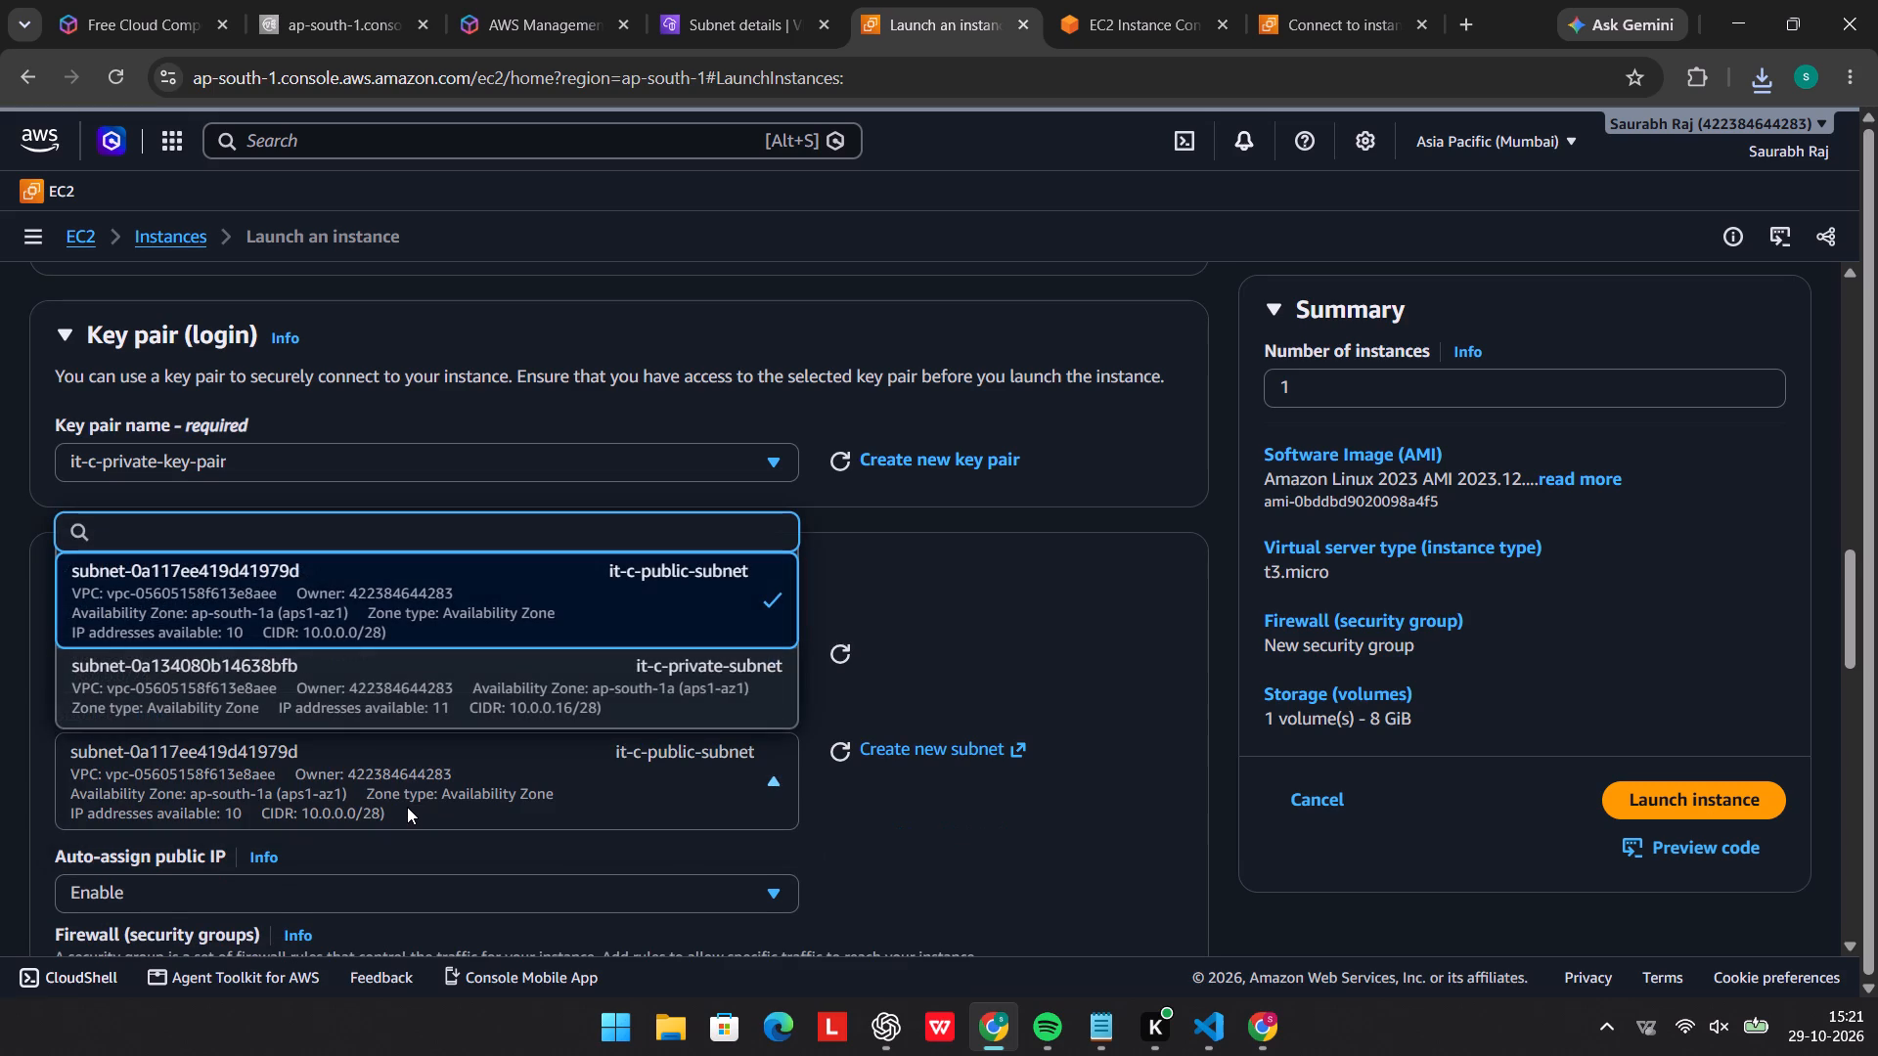
pyautogui.click(963, 677)
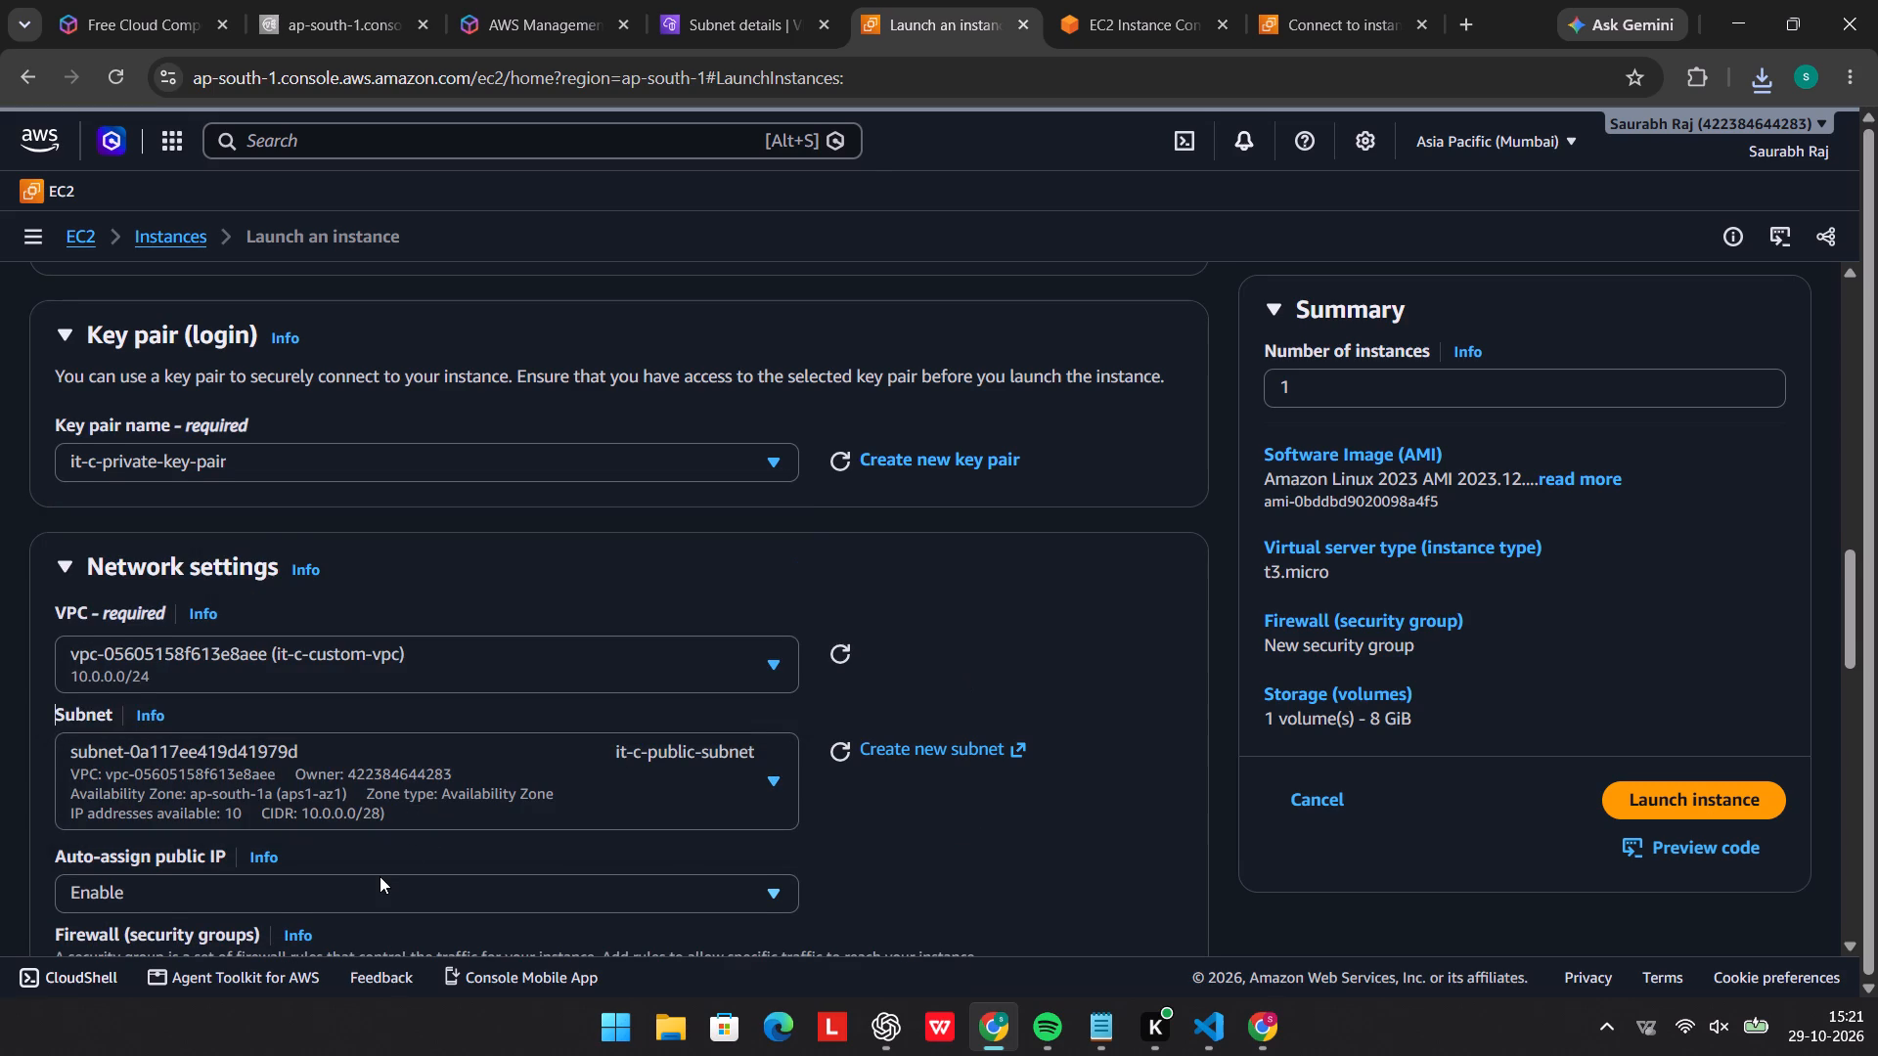
pyautogui.scroll(-1, 380, 876)
pyautogui.click(760, 681)
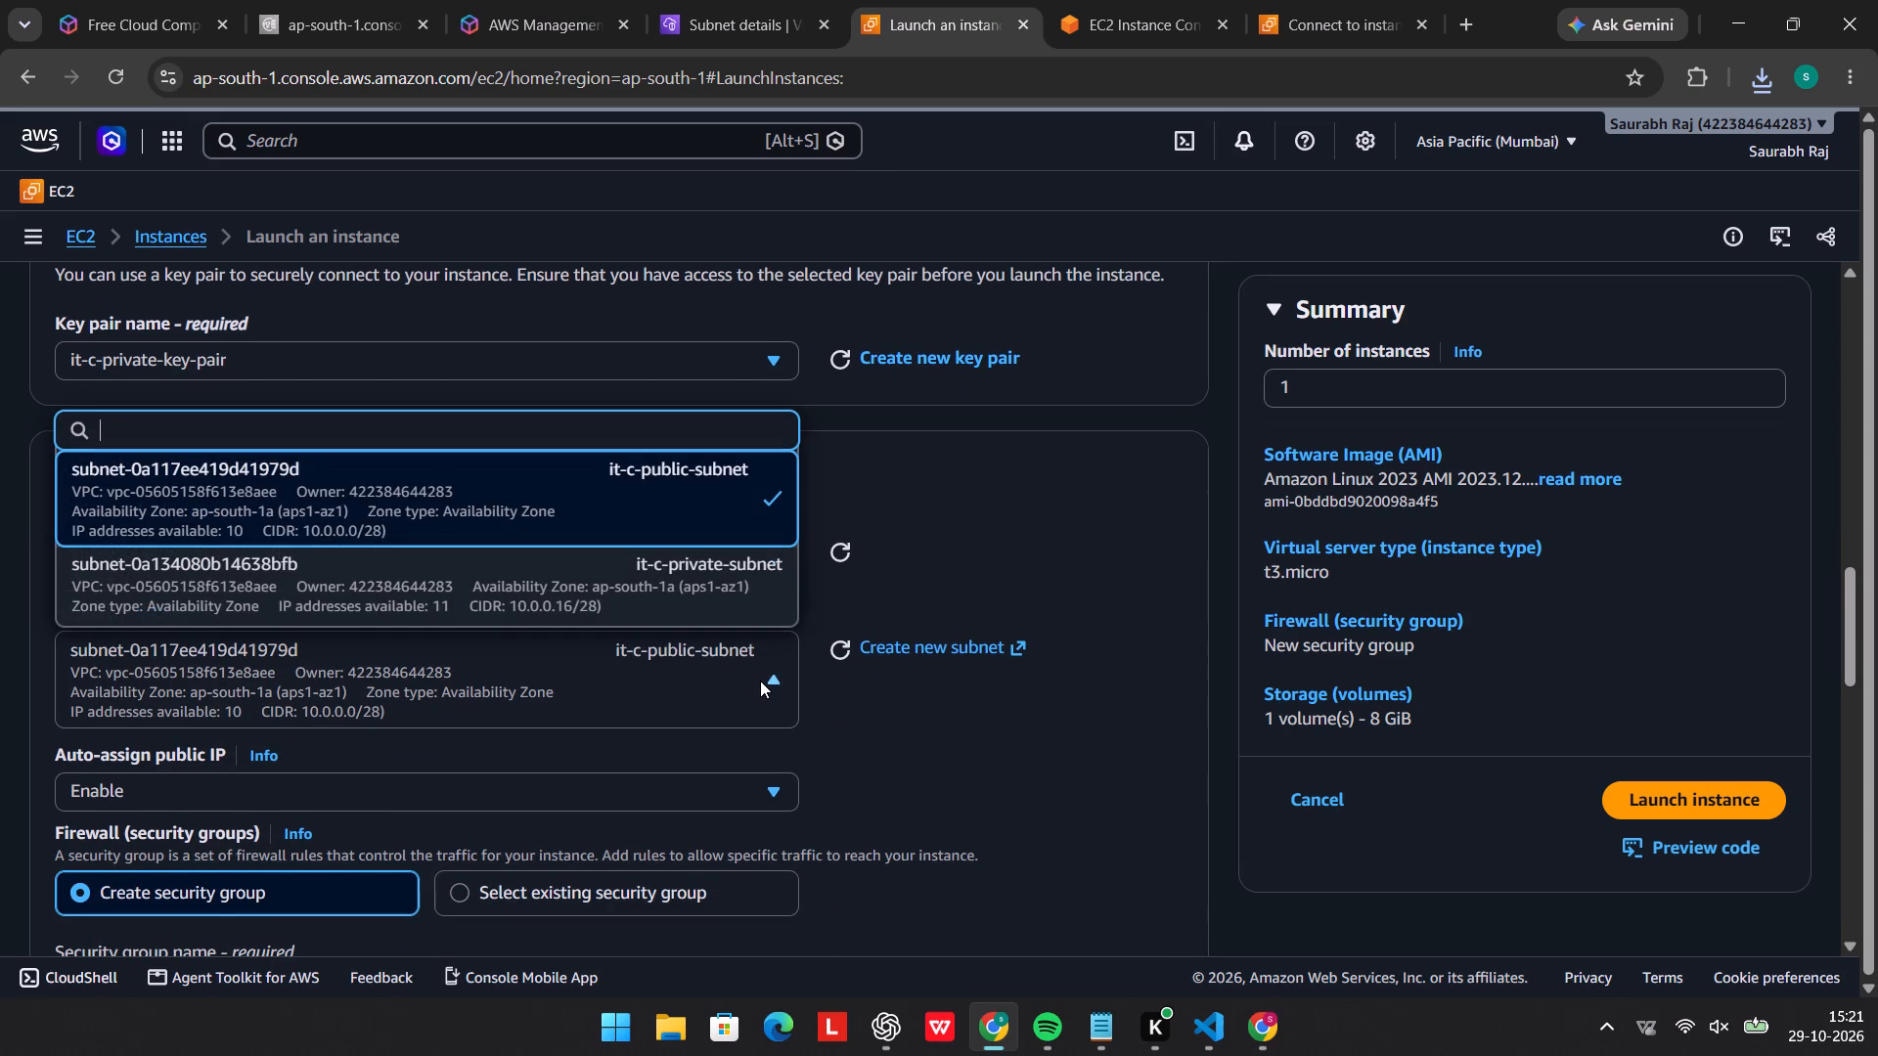
pyautogui.click(538, 577)
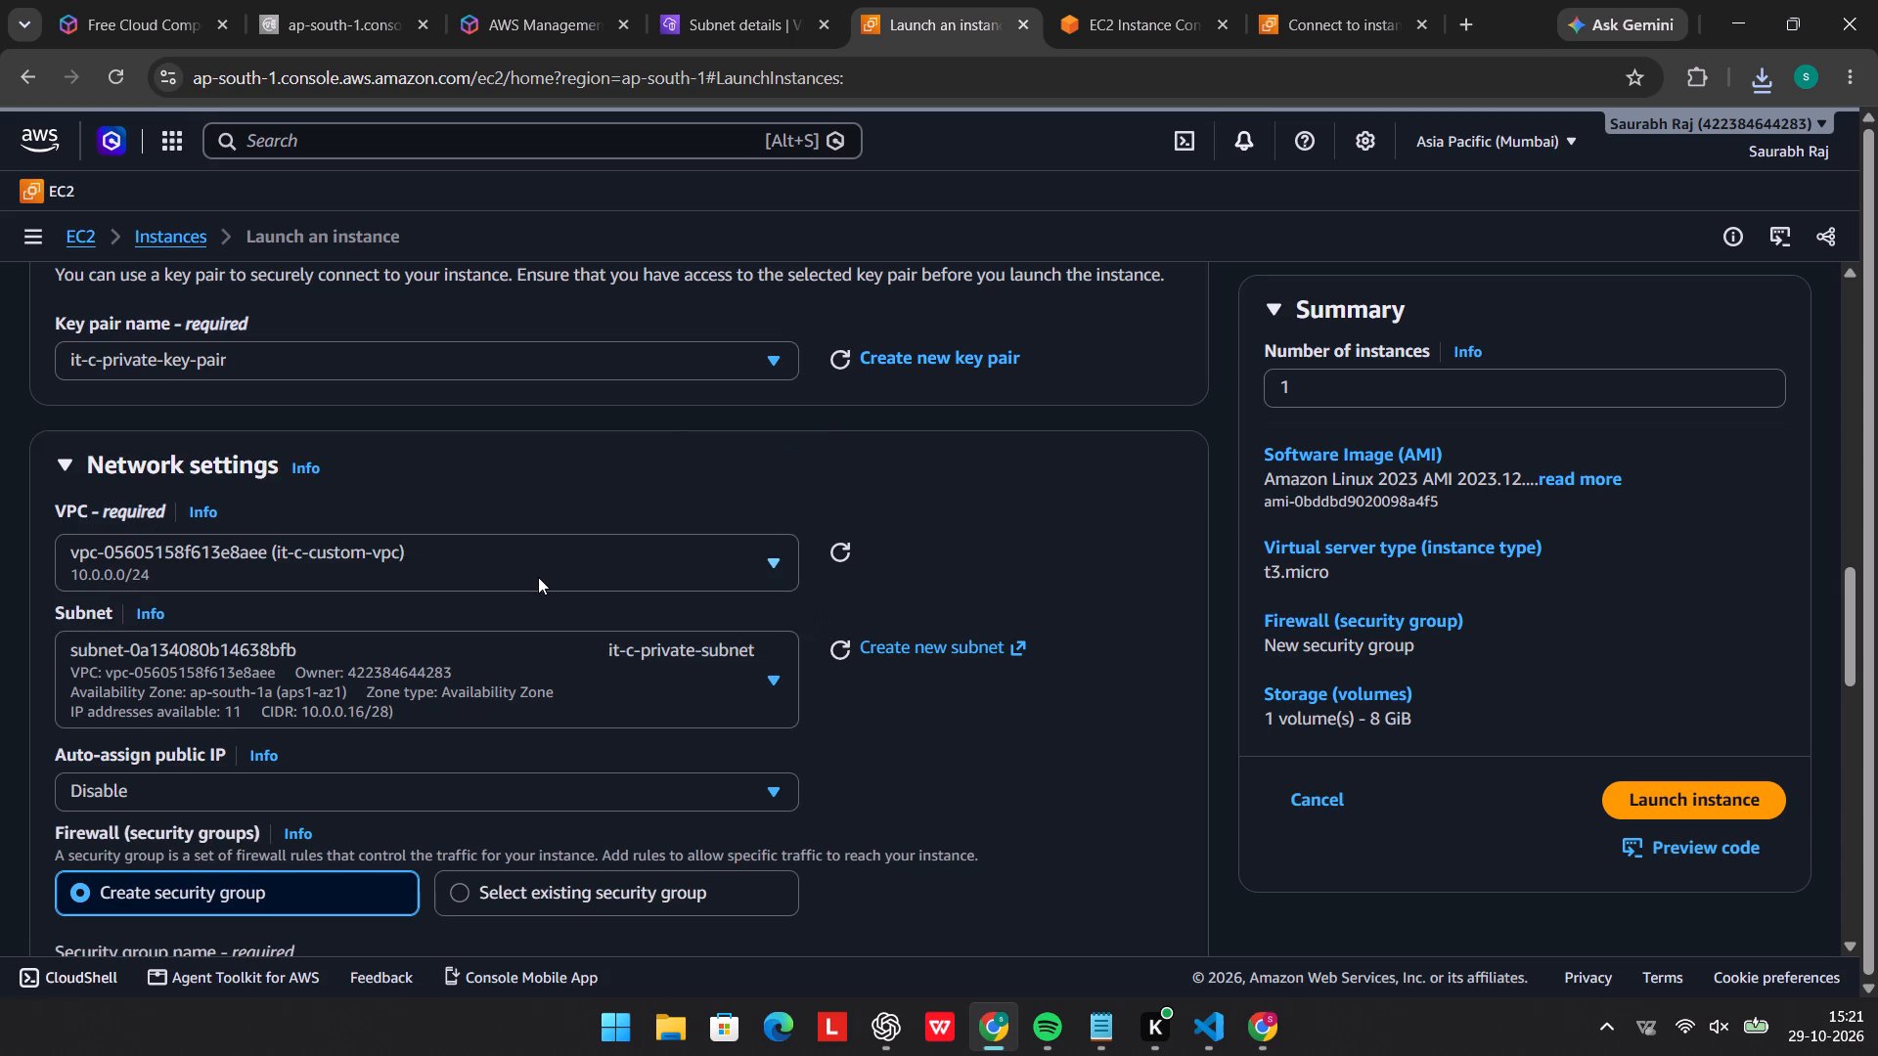
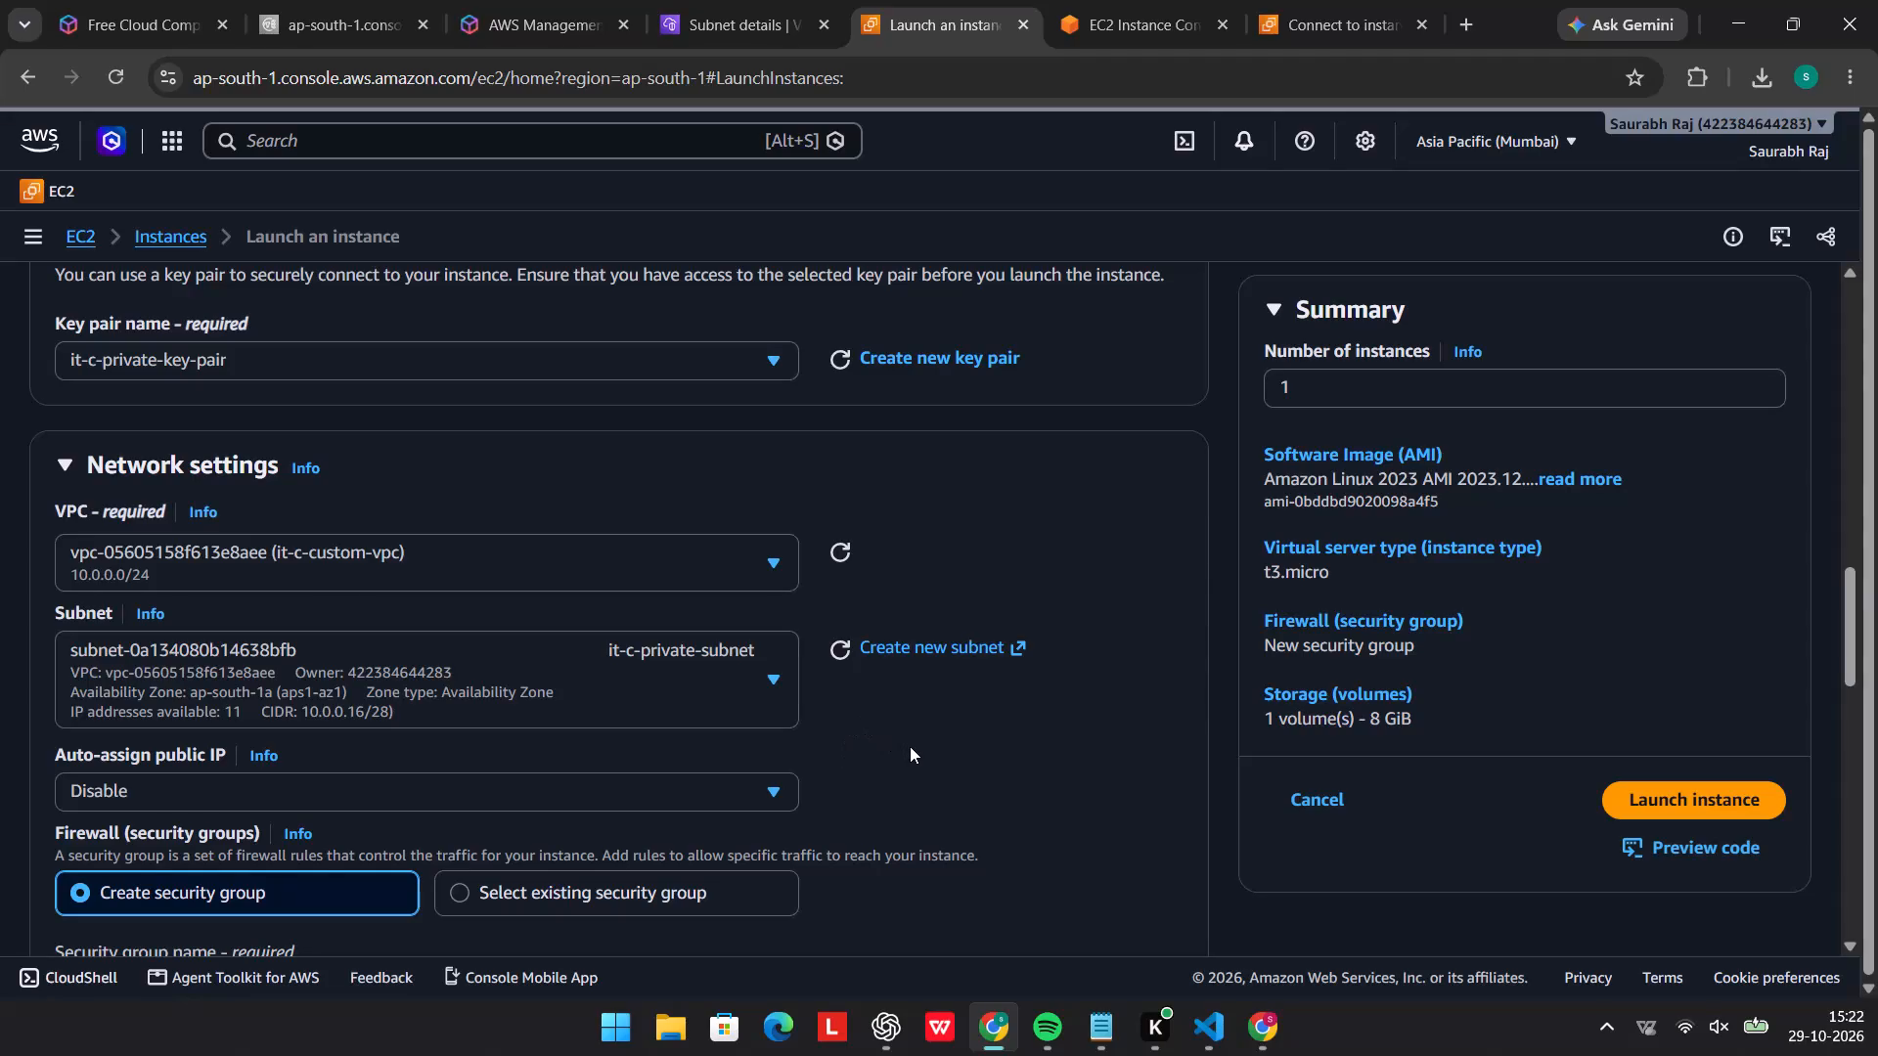
# Name the new security group for the private-server instance it-c-private-sg.
pyautogui.scroll(-2, 622, 829)
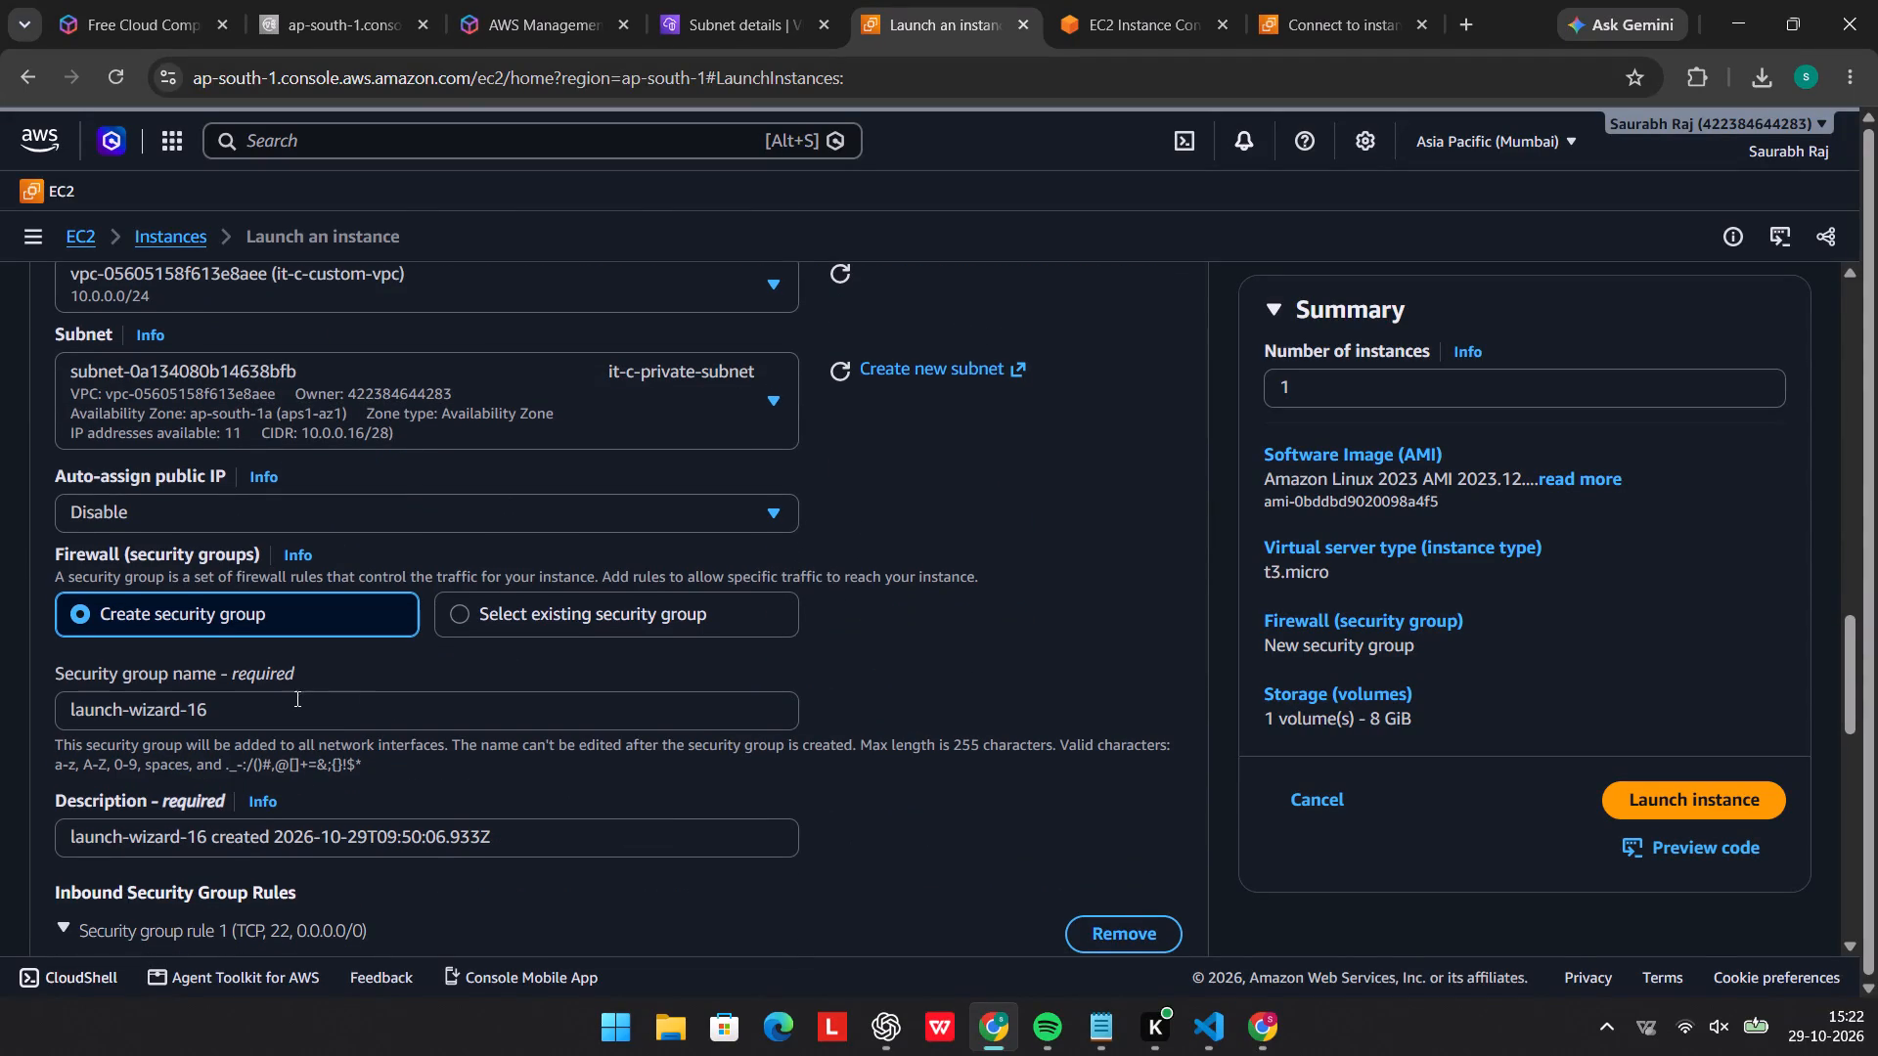
pyautogui.click(292, 700)
pyautogui.hotkey('ctrl', 'a')
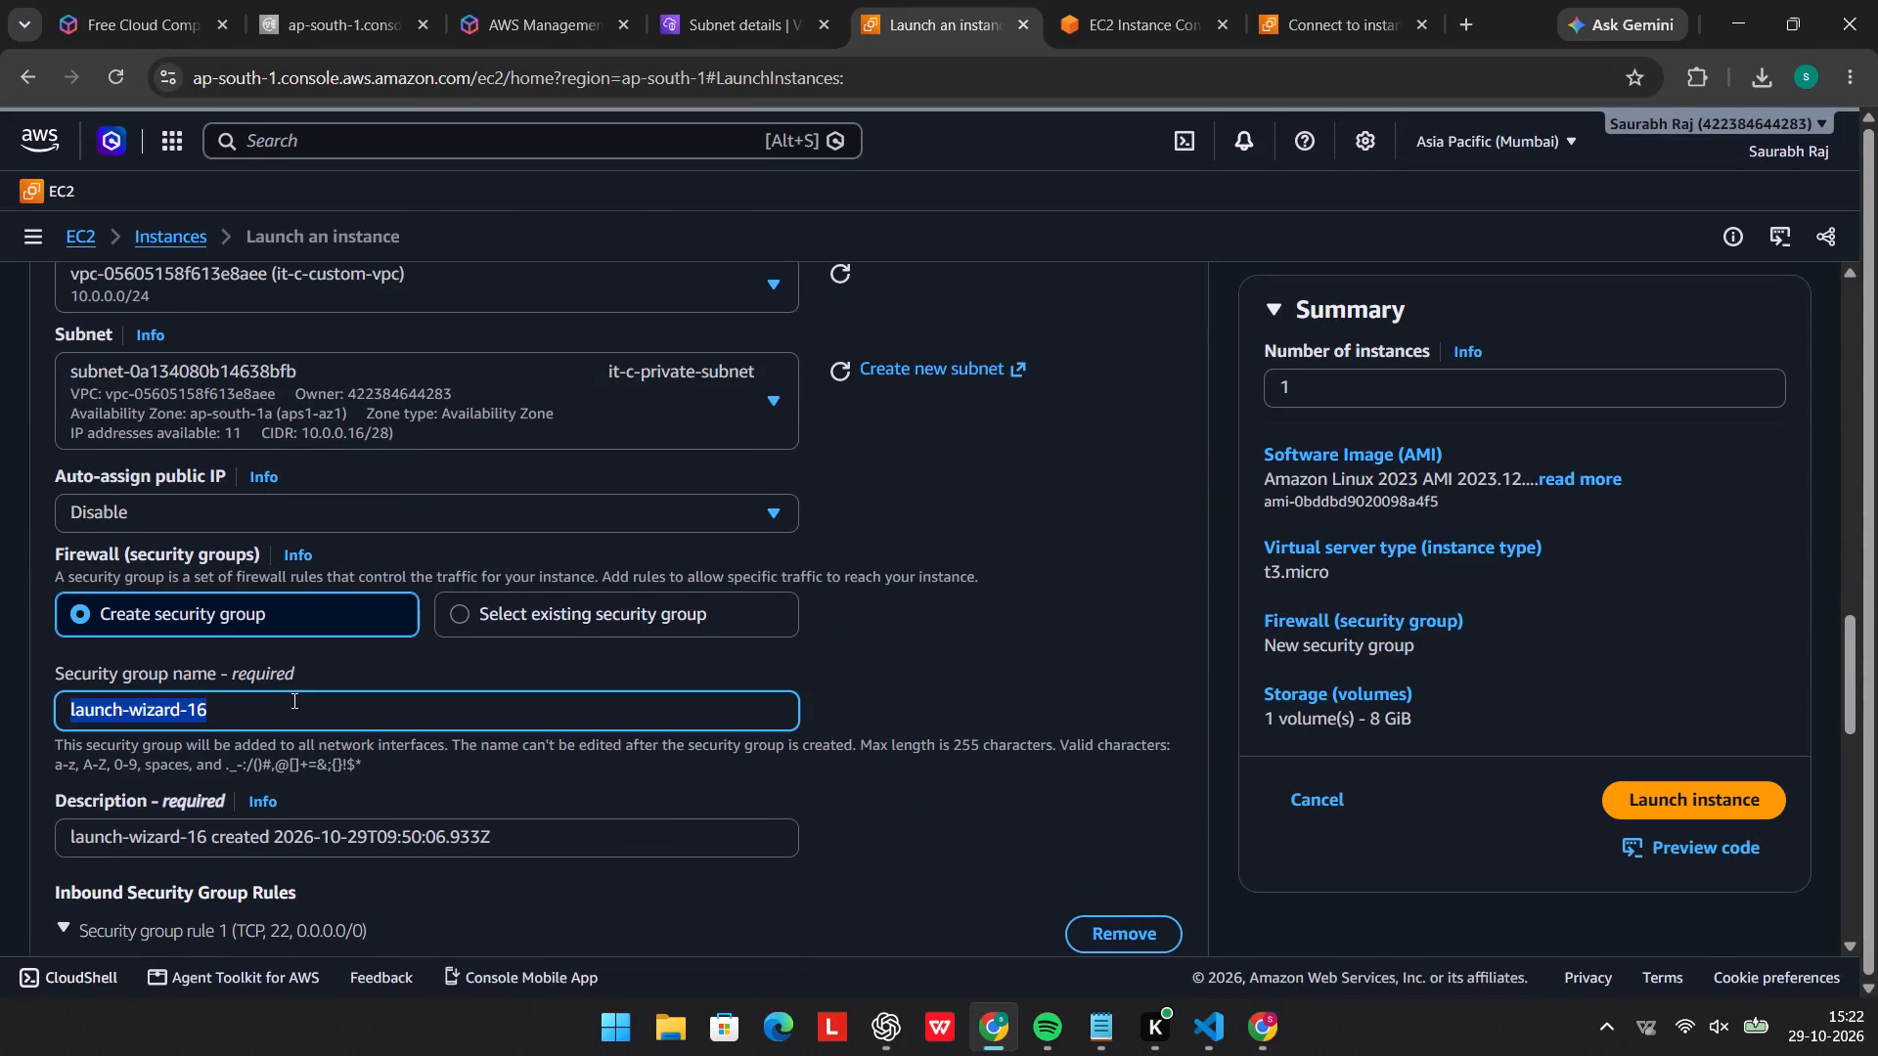
pyautogui.press('BackSpace')
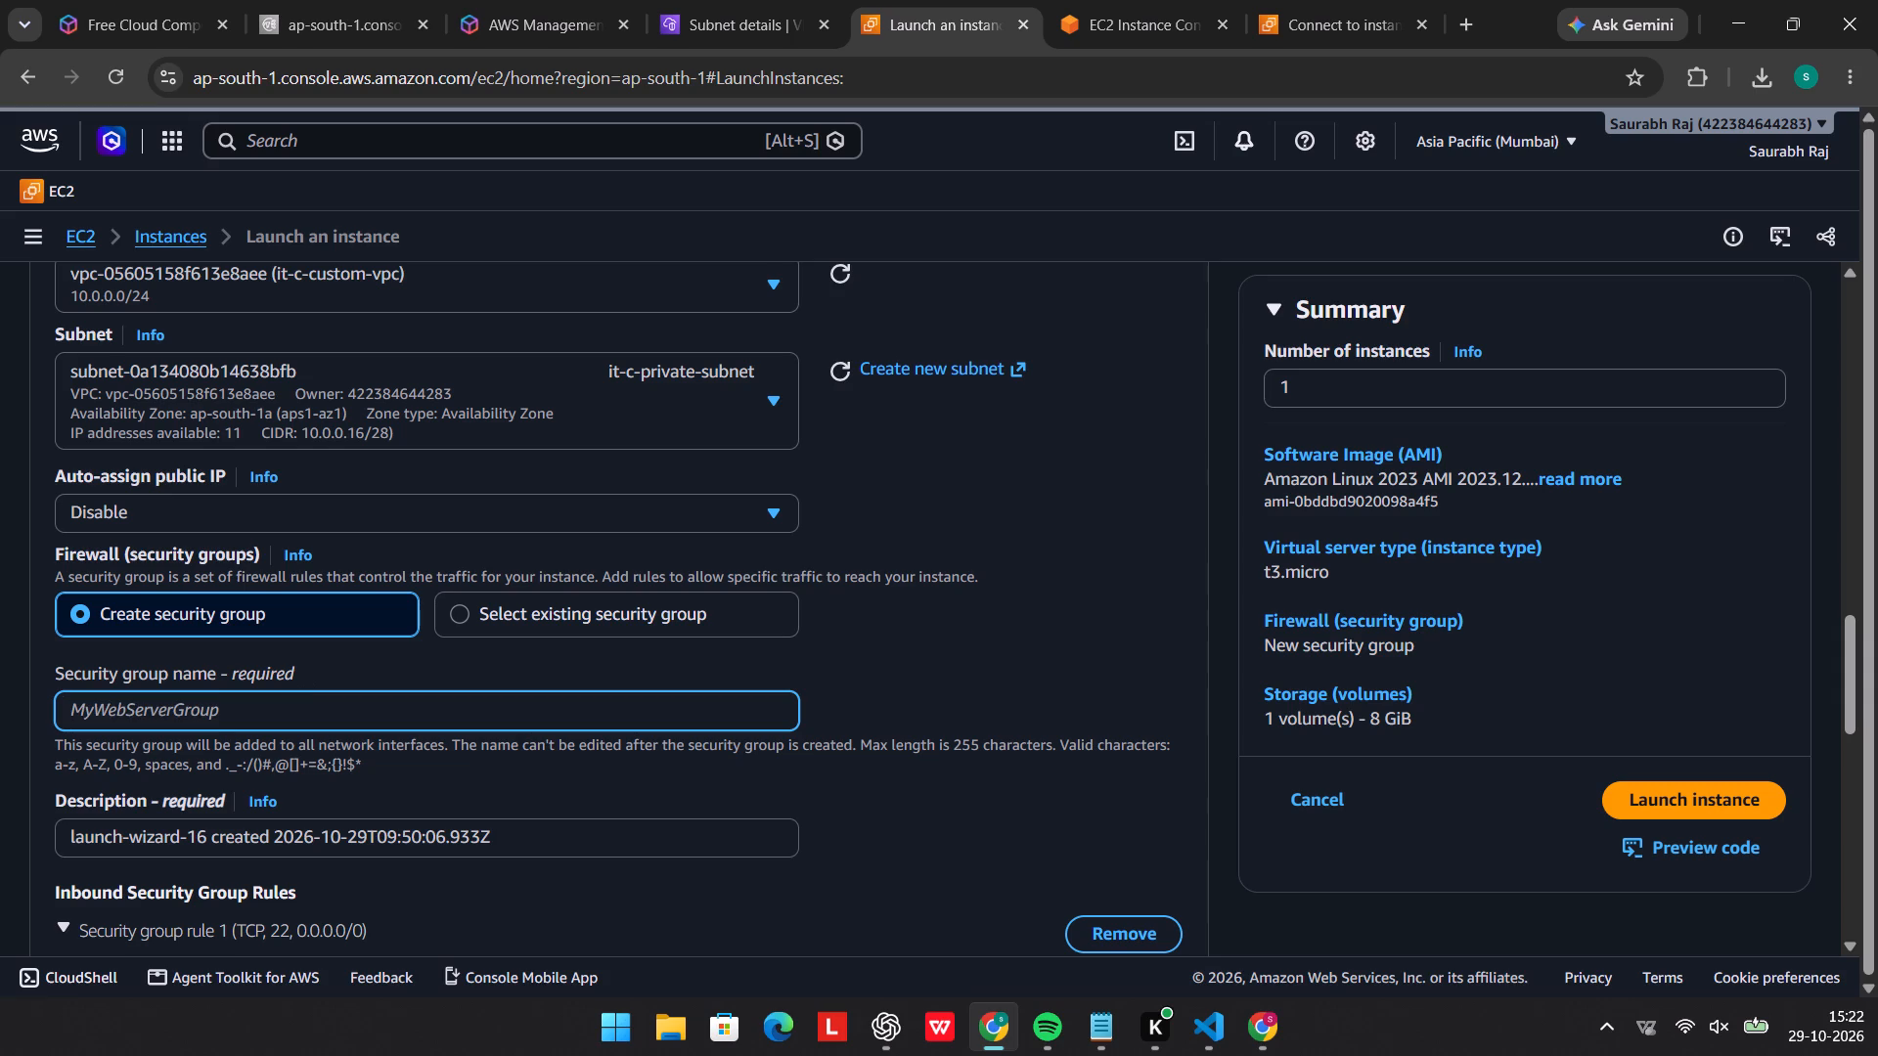
pyautogui.write('it-')
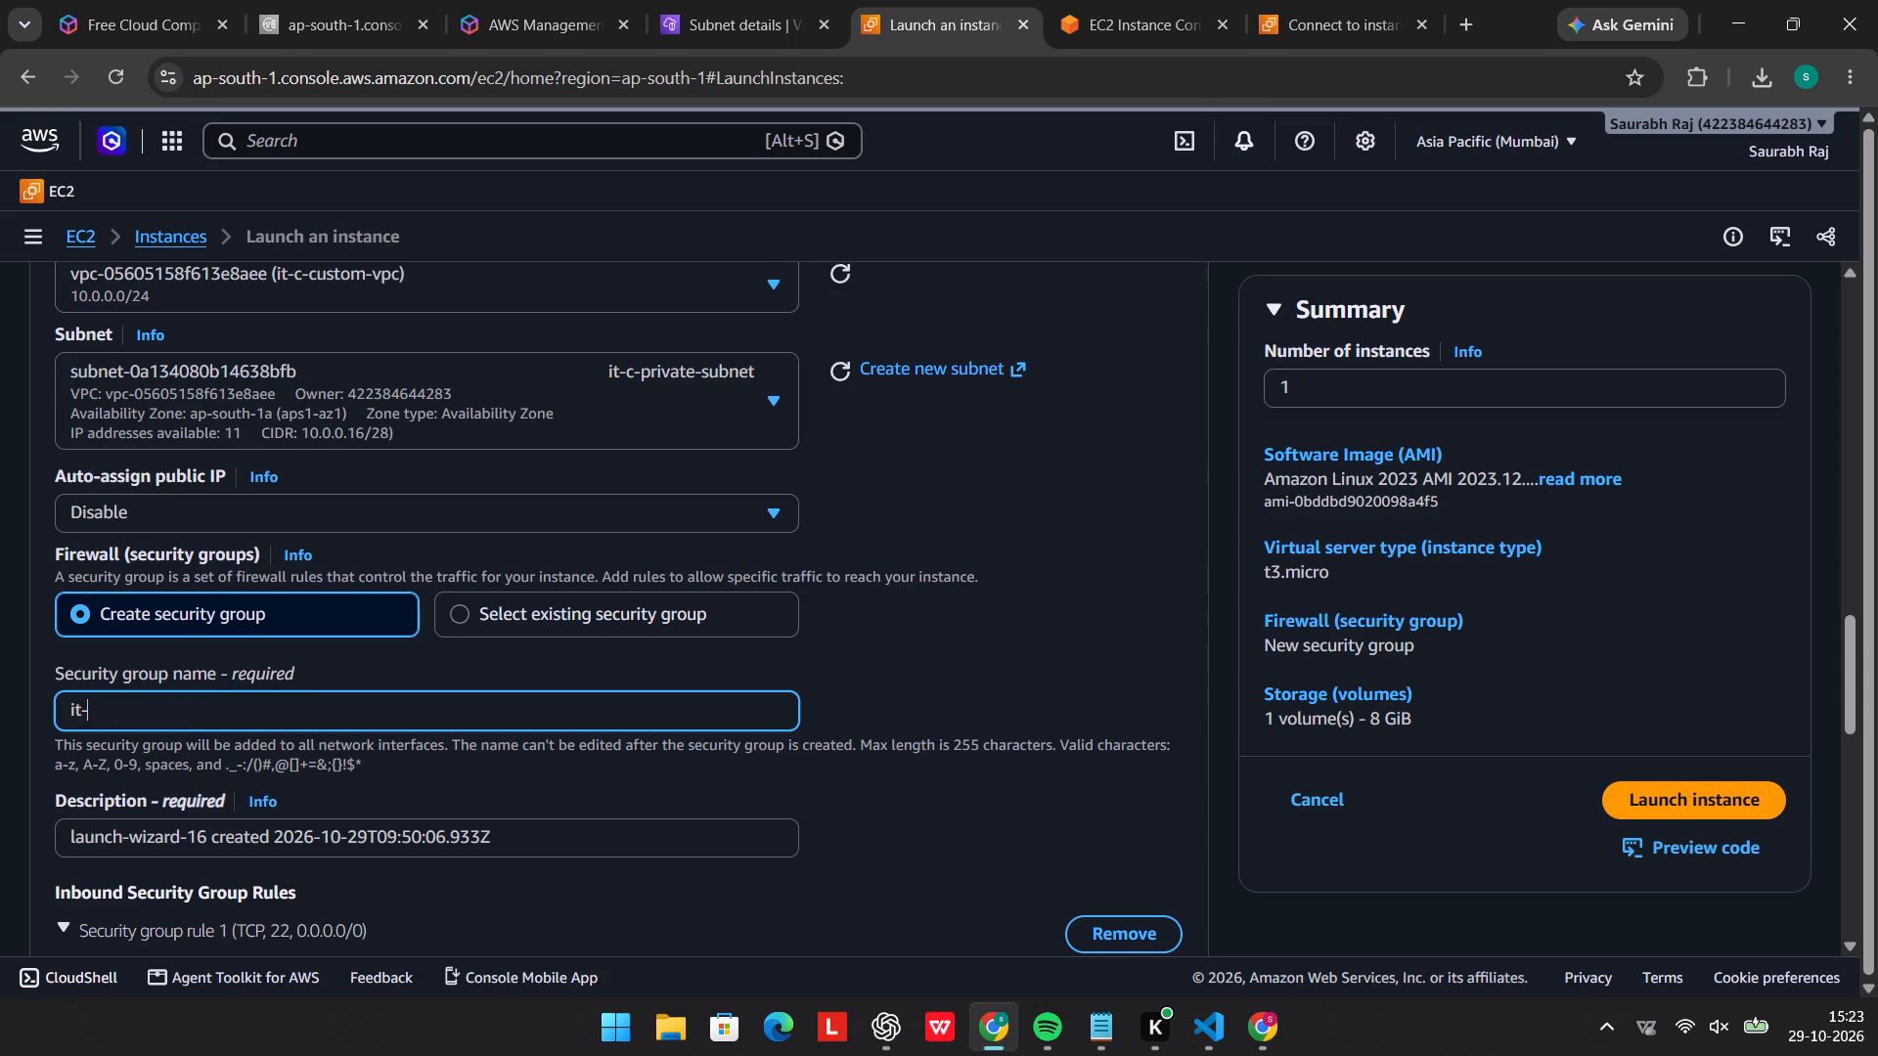
pyautogui.write('c-')
pyautogui.write('priva')
pyautogui.write('te')
pyautogui.press('-')
pyautogui.write('sg')
# Examine the traffic types available for inbound security group rule 1.
pyautogui.scroll(-2, 638, 788)
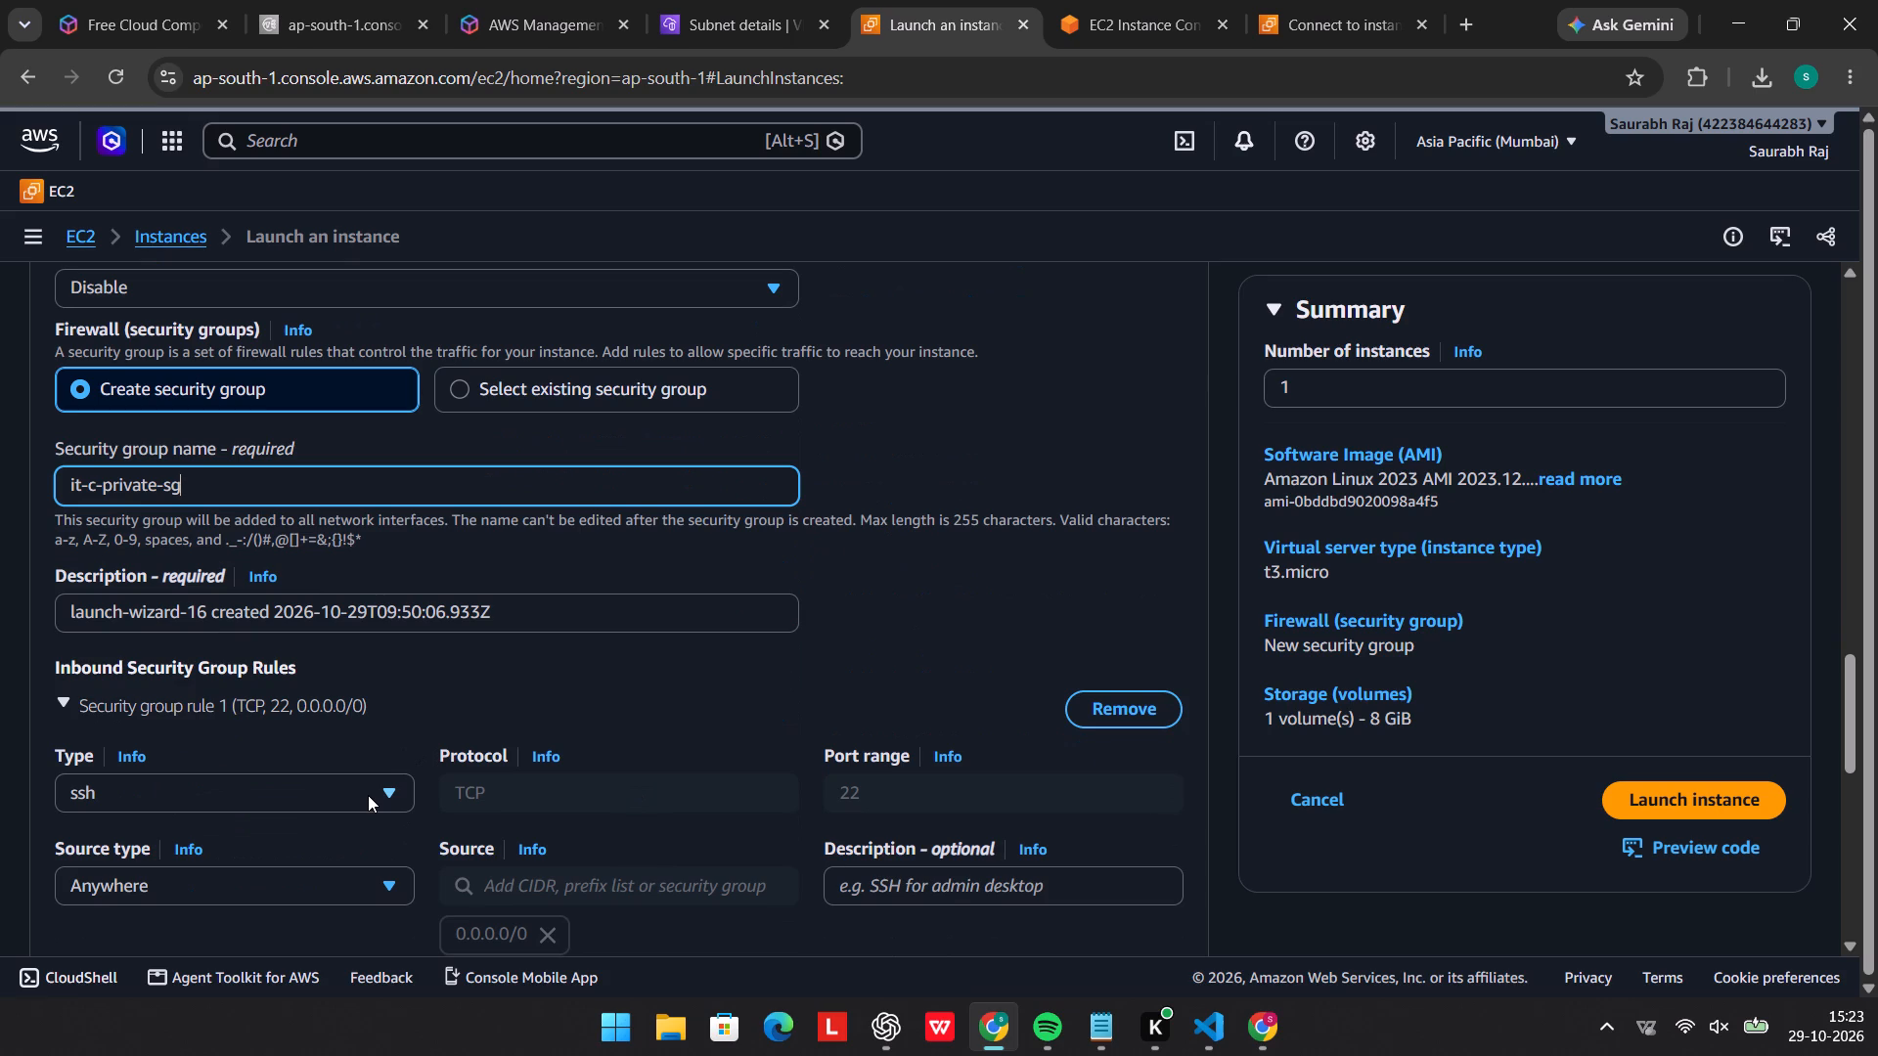
pyautogui.click(368, 795)
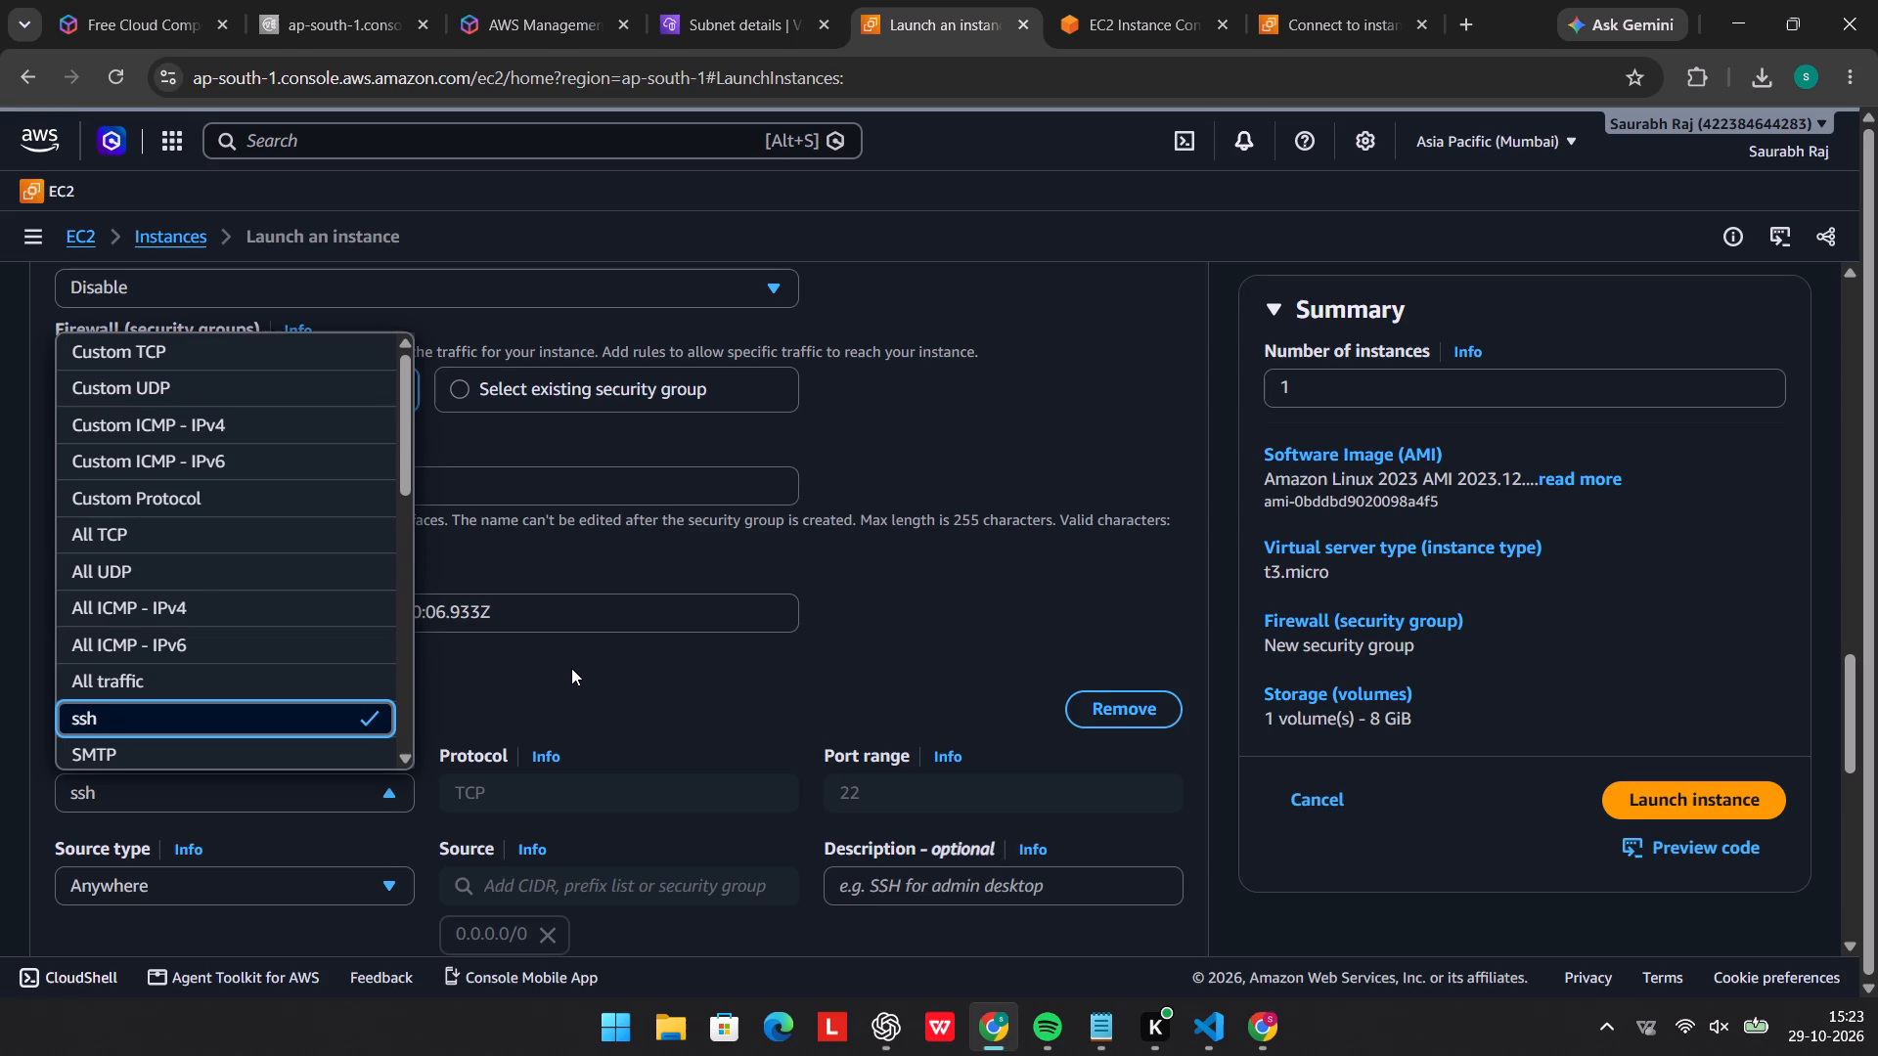
pyautogui.scroll(2, 266, 475)
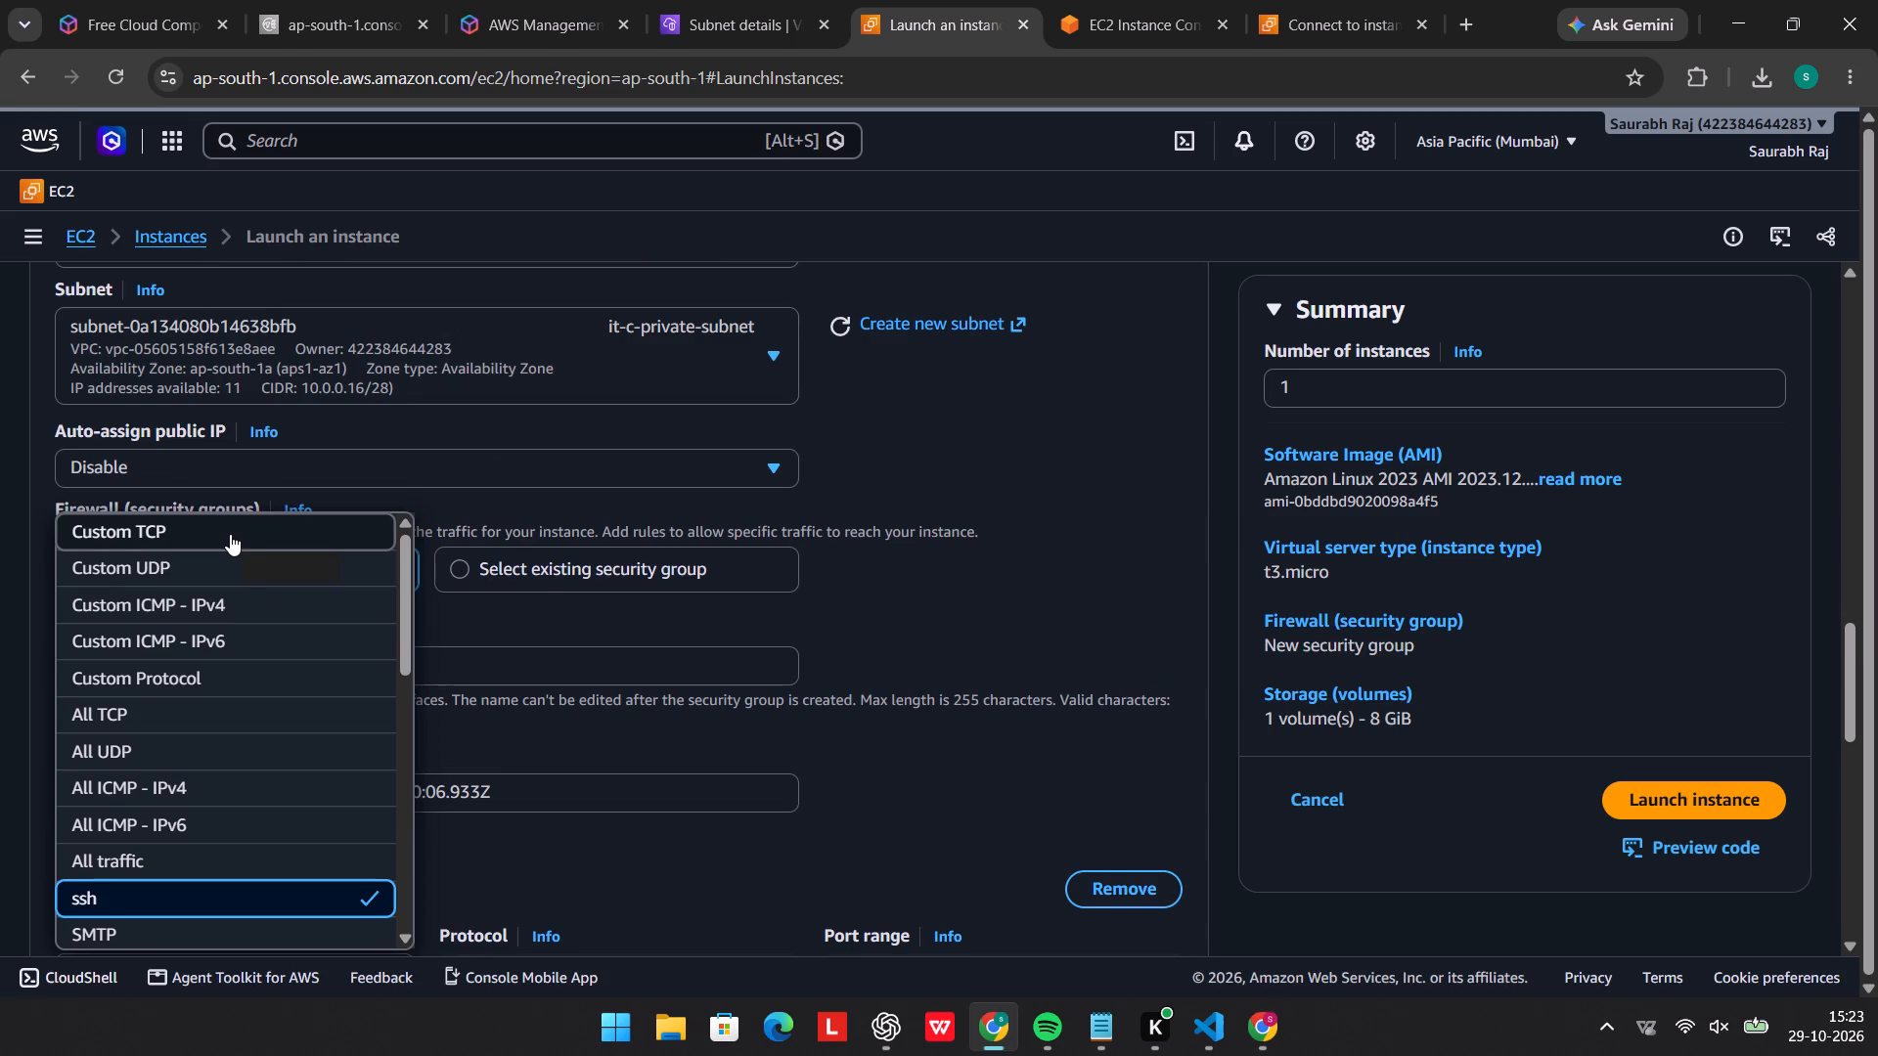
pyautogui.scroll(-2, 231, 693)
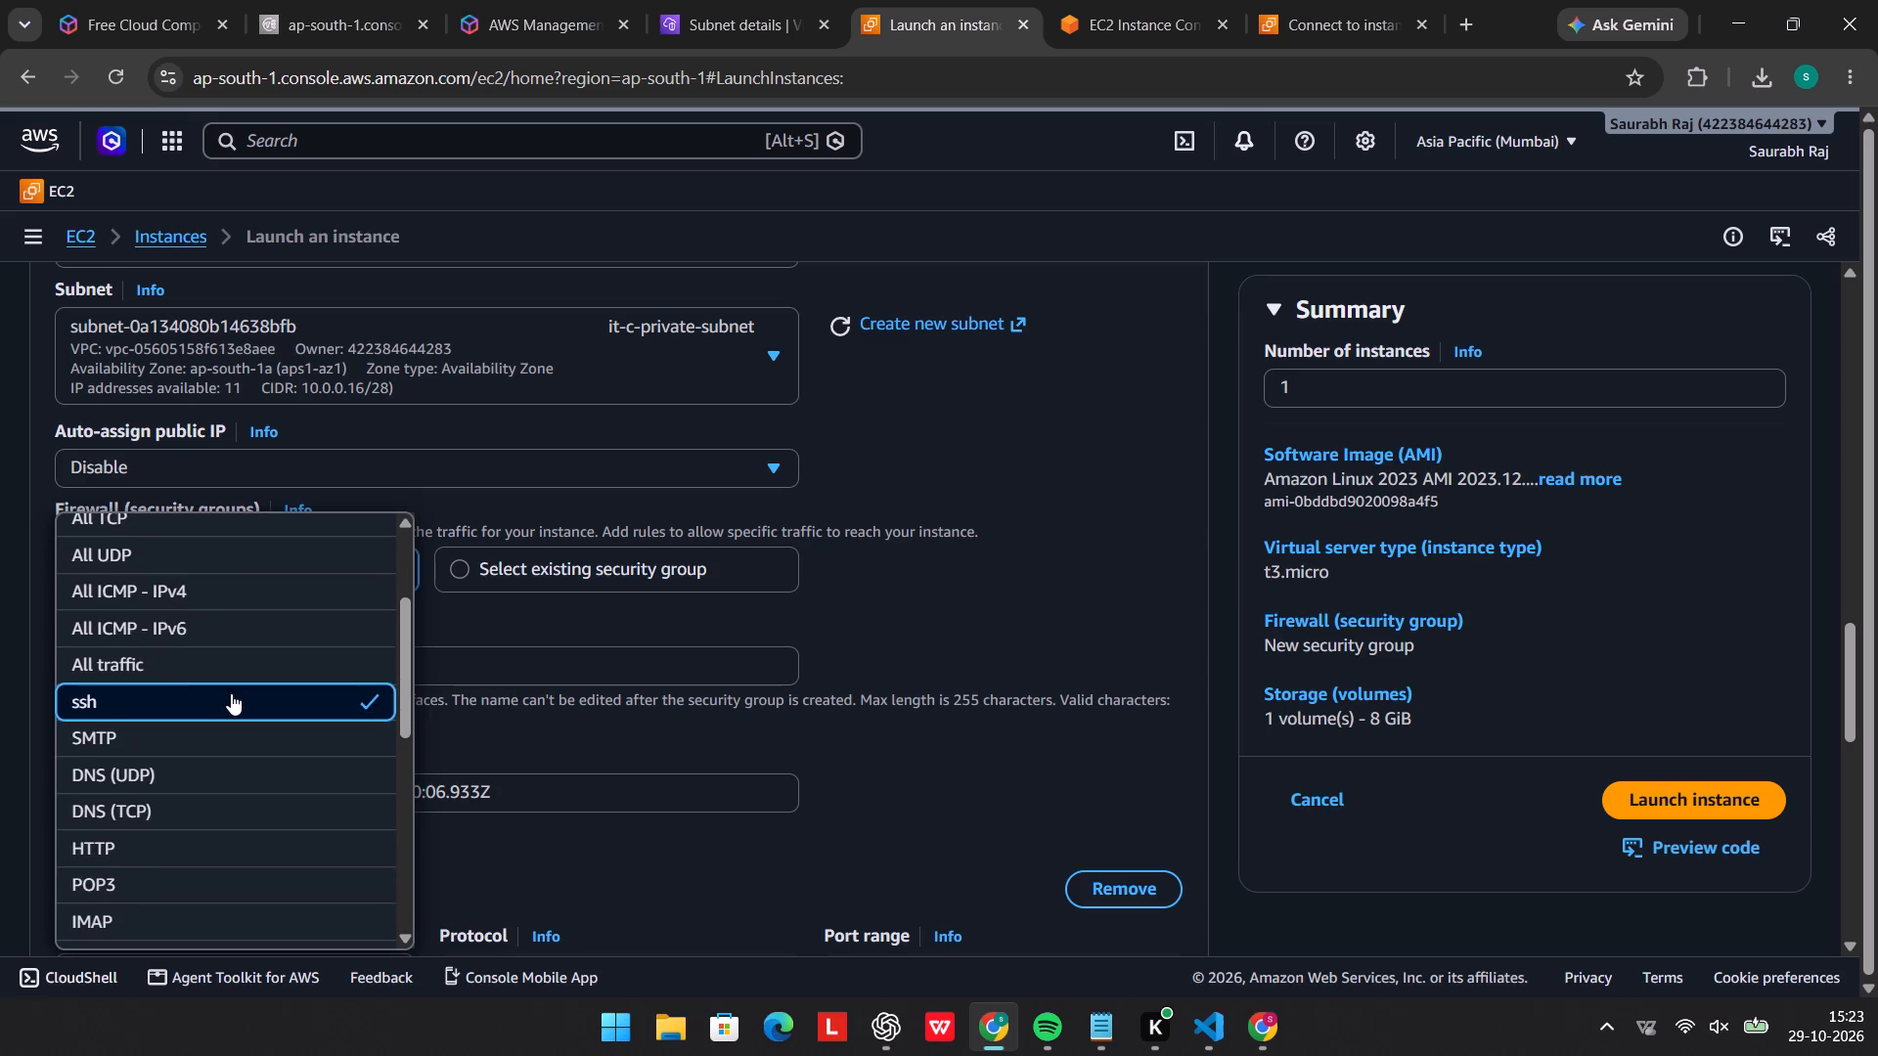
pyautogui.scroll(-5, 231, 693)
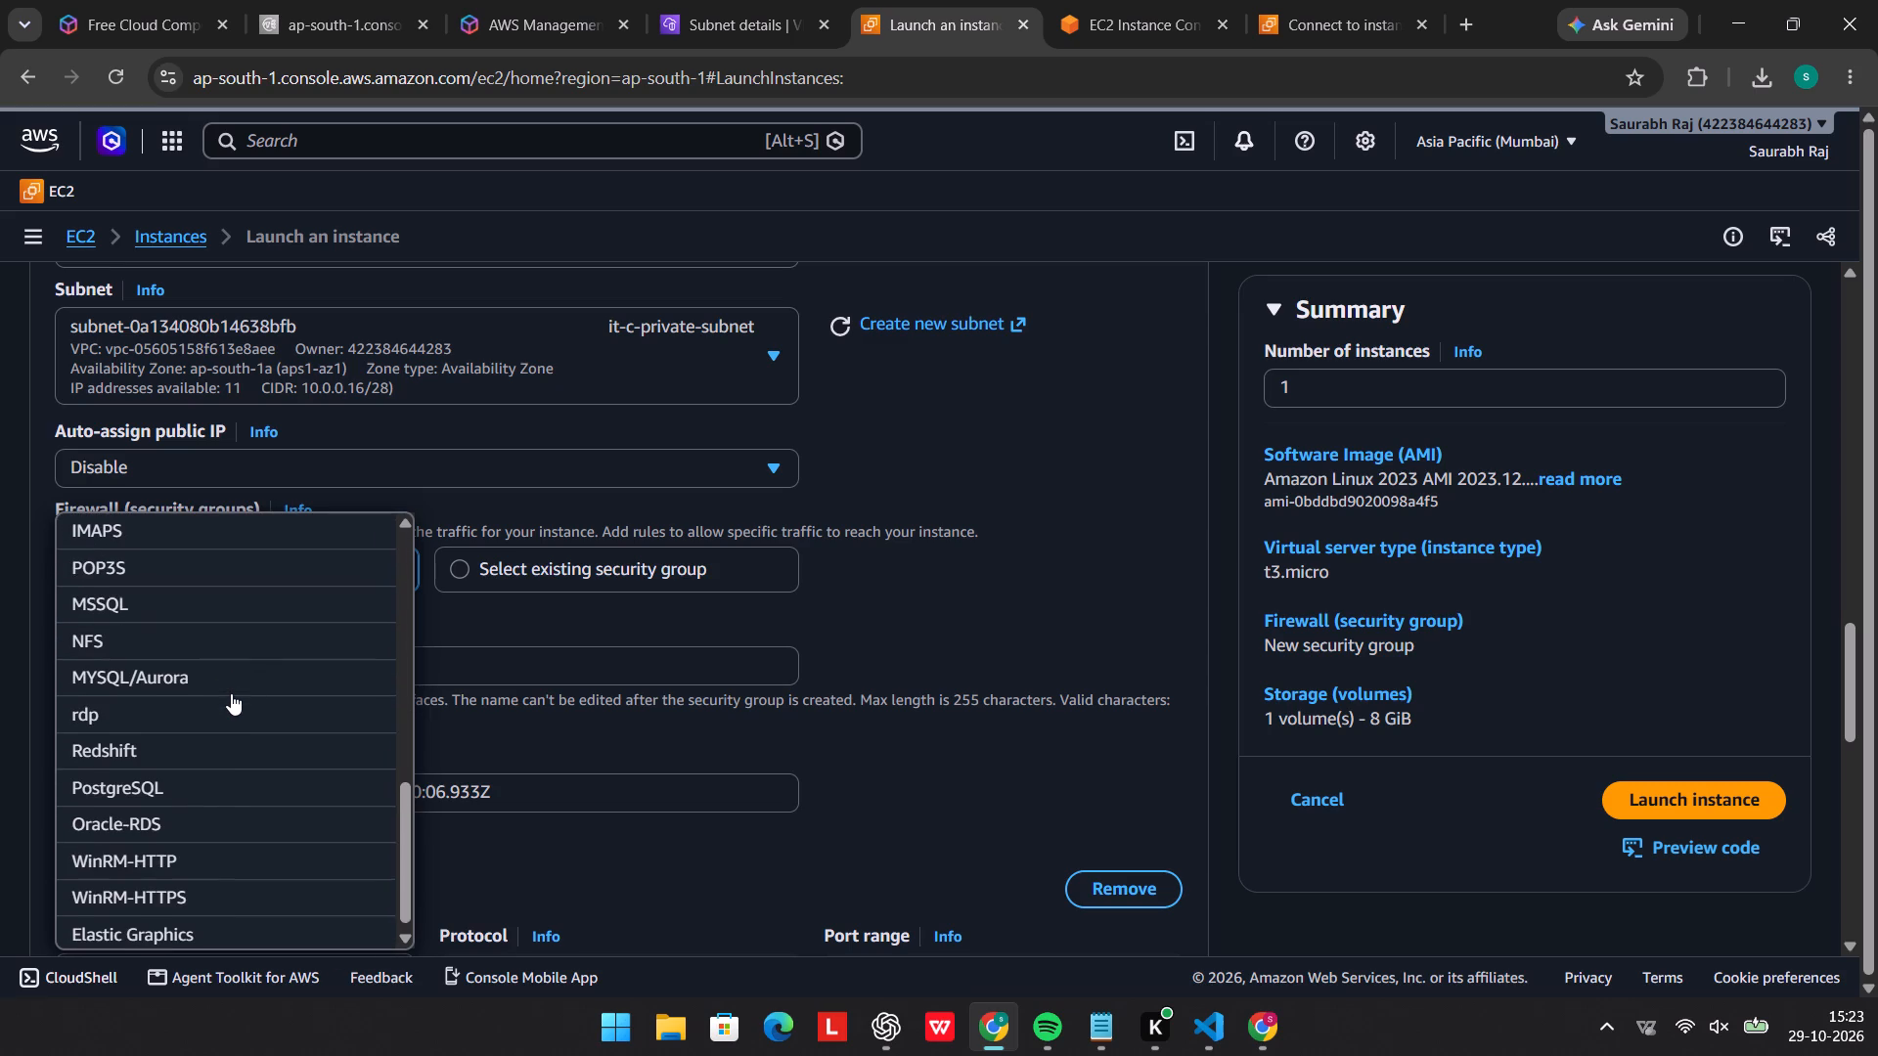
pyautogui.scroll(6, 231, 693)
pyautogui.scroll(-5, 231, 693)
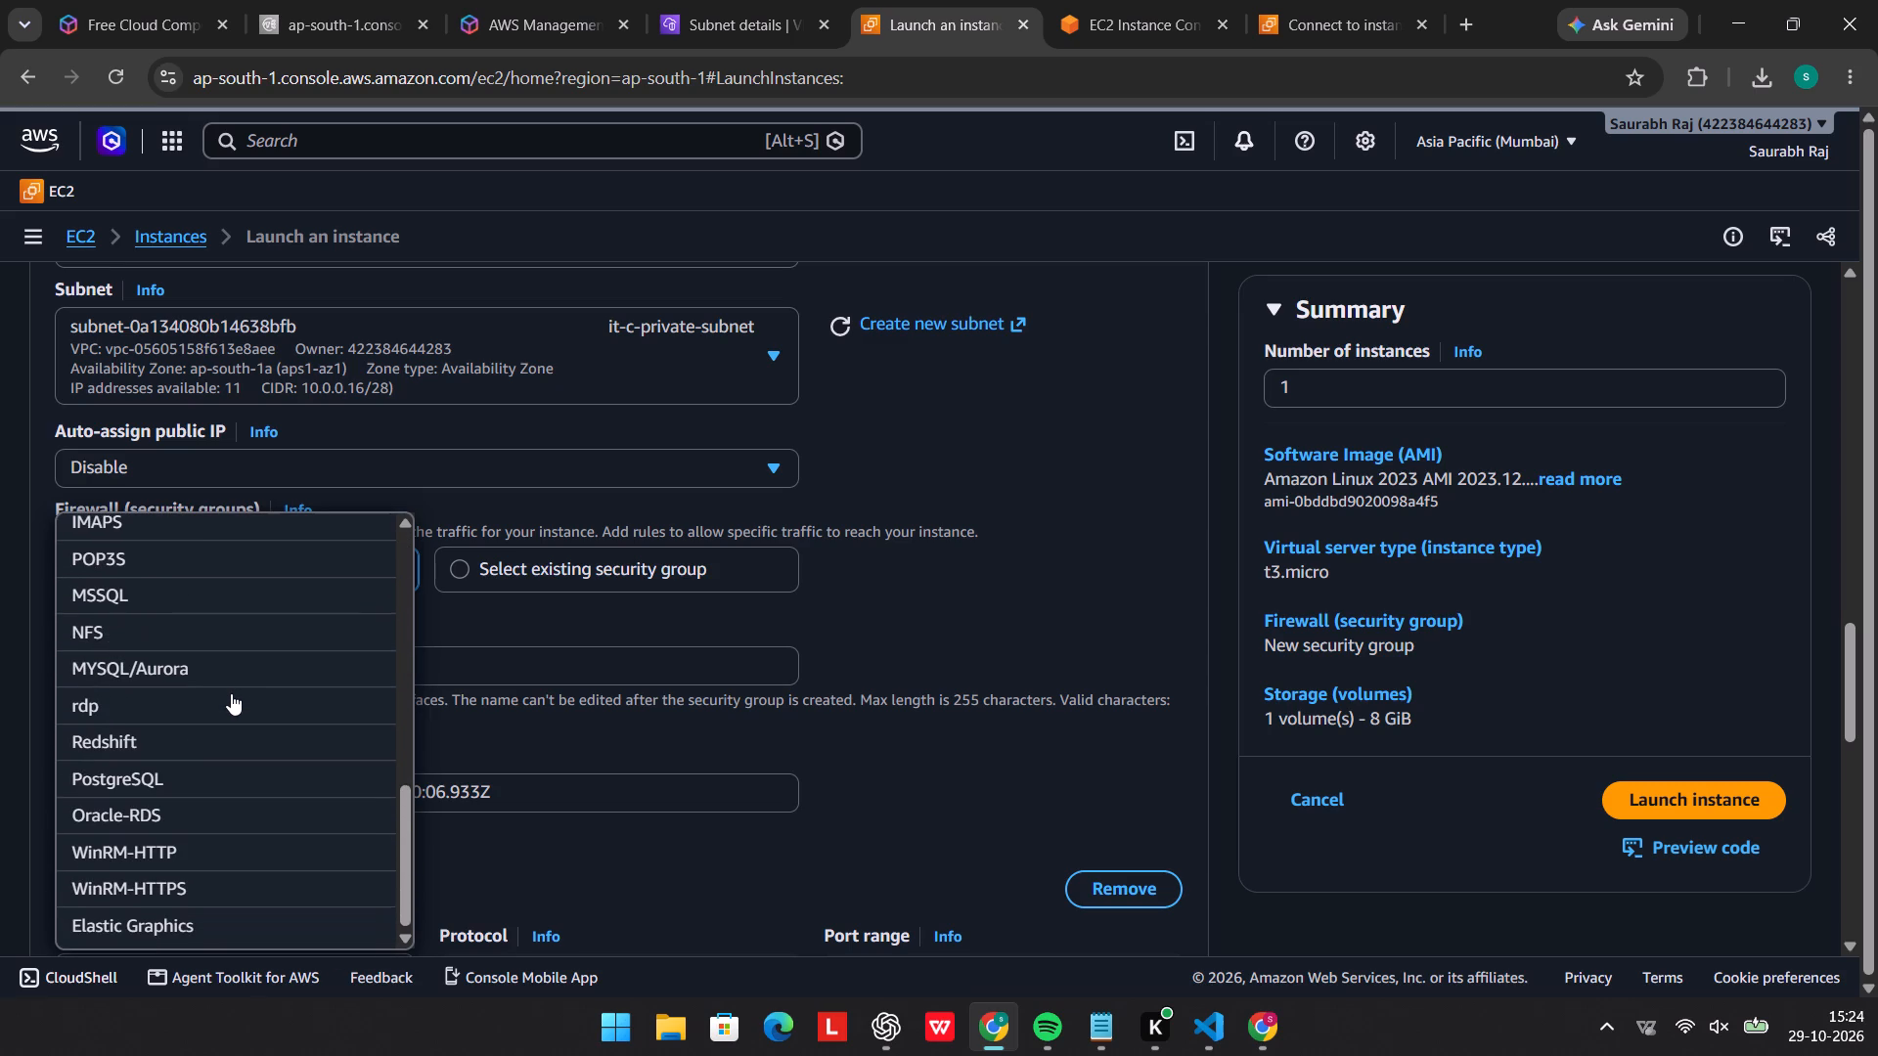
pyautogui.scroll(4, 231, 693)
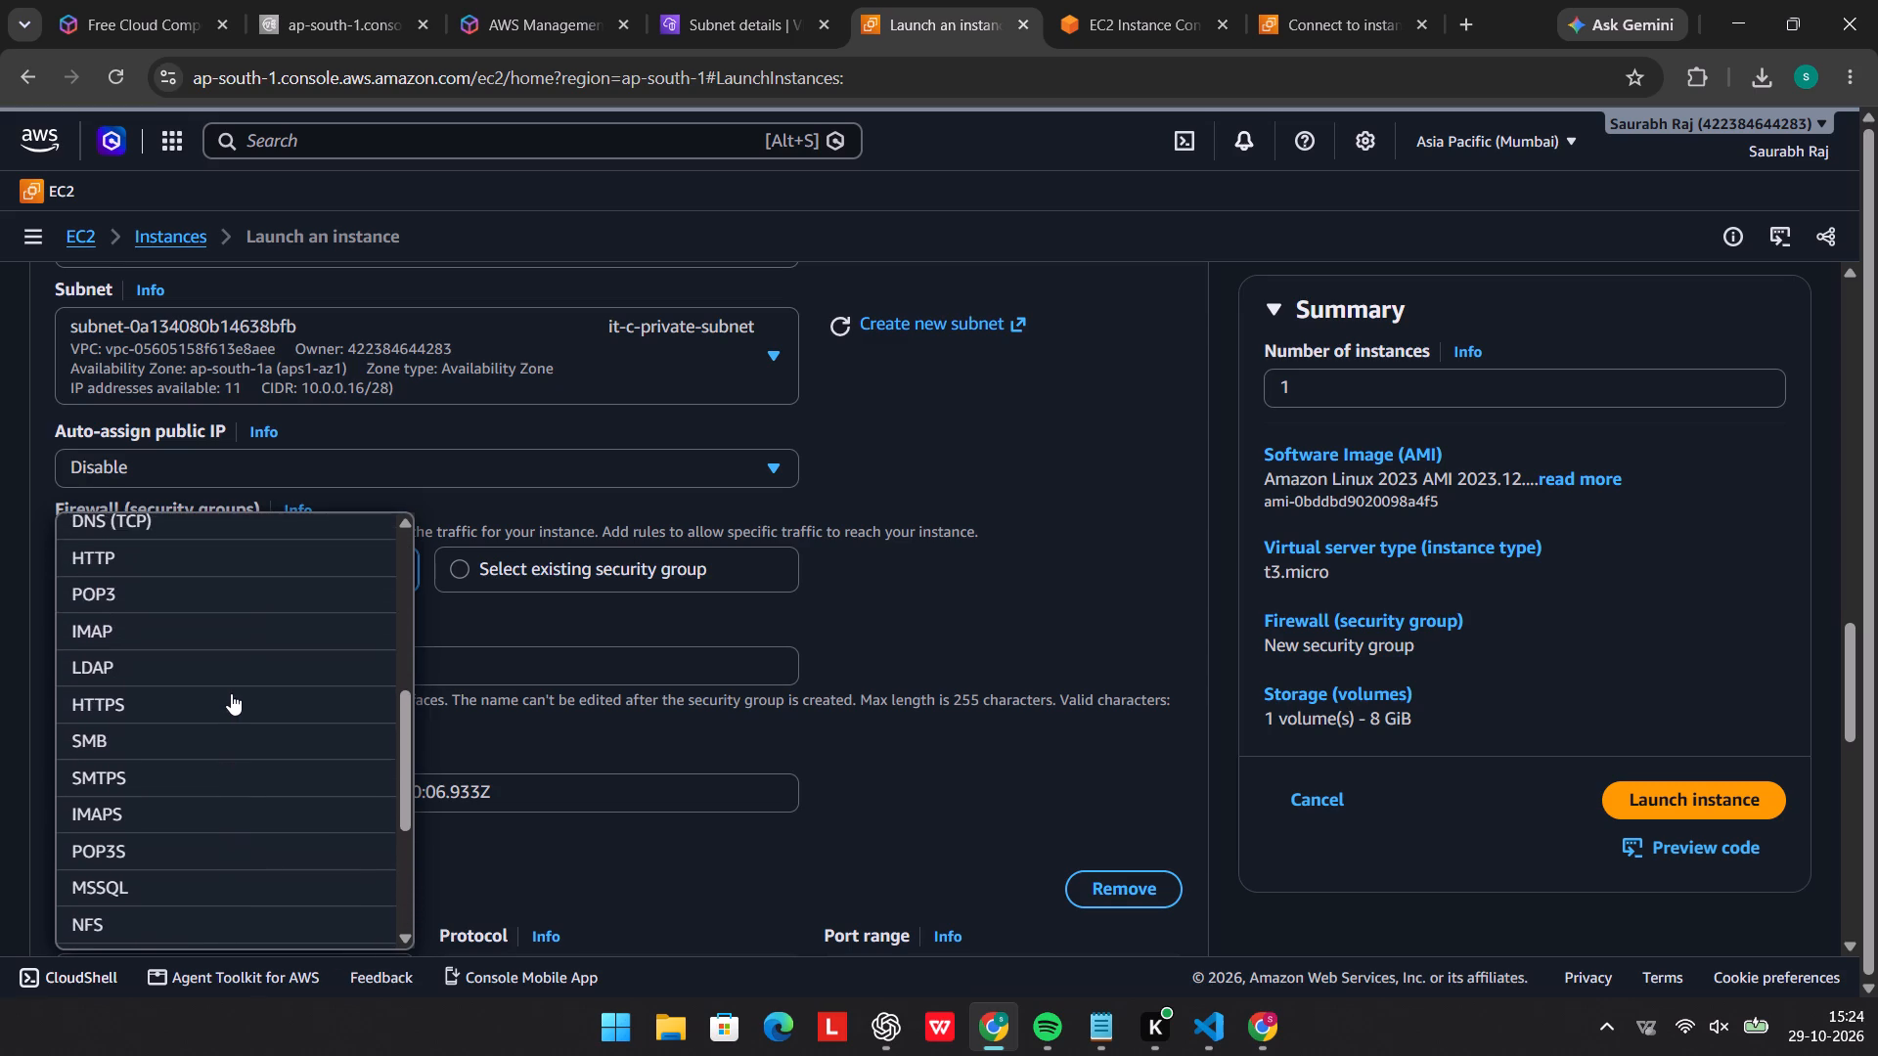
pyautogui.scroll(6, 231, 693)
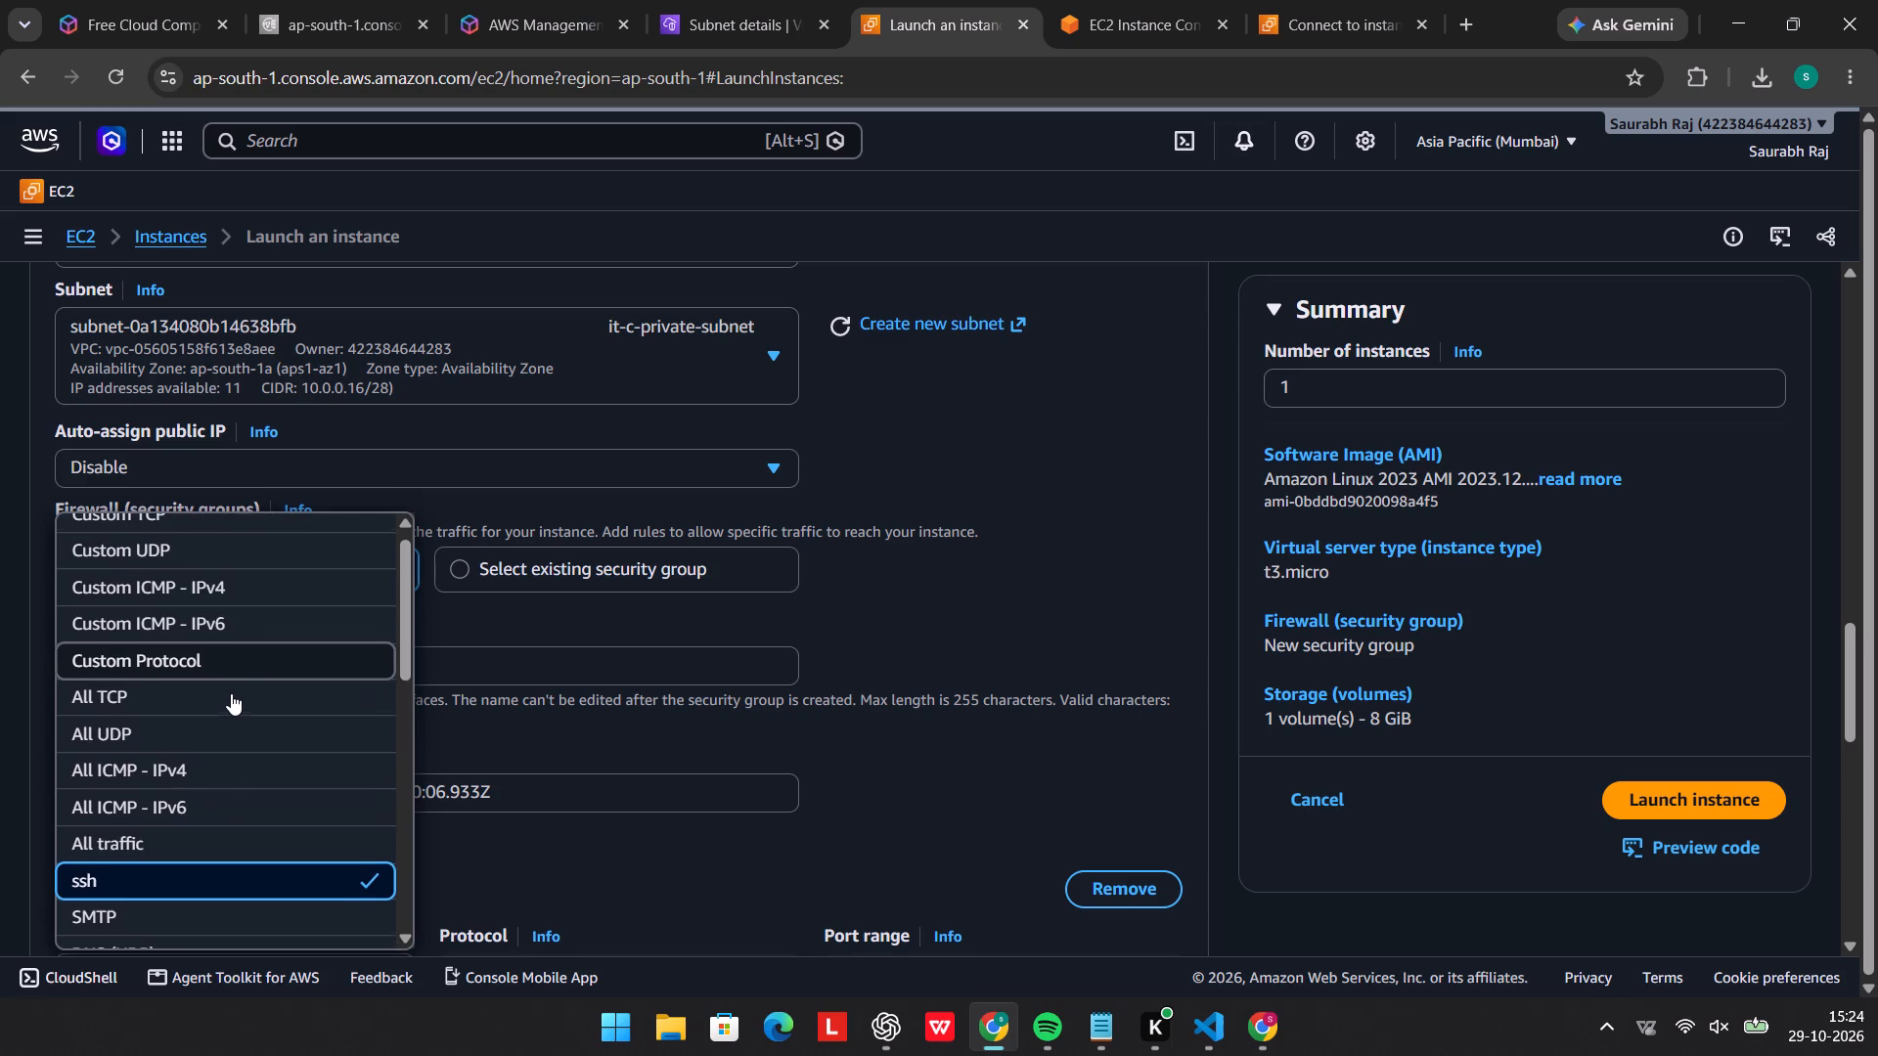
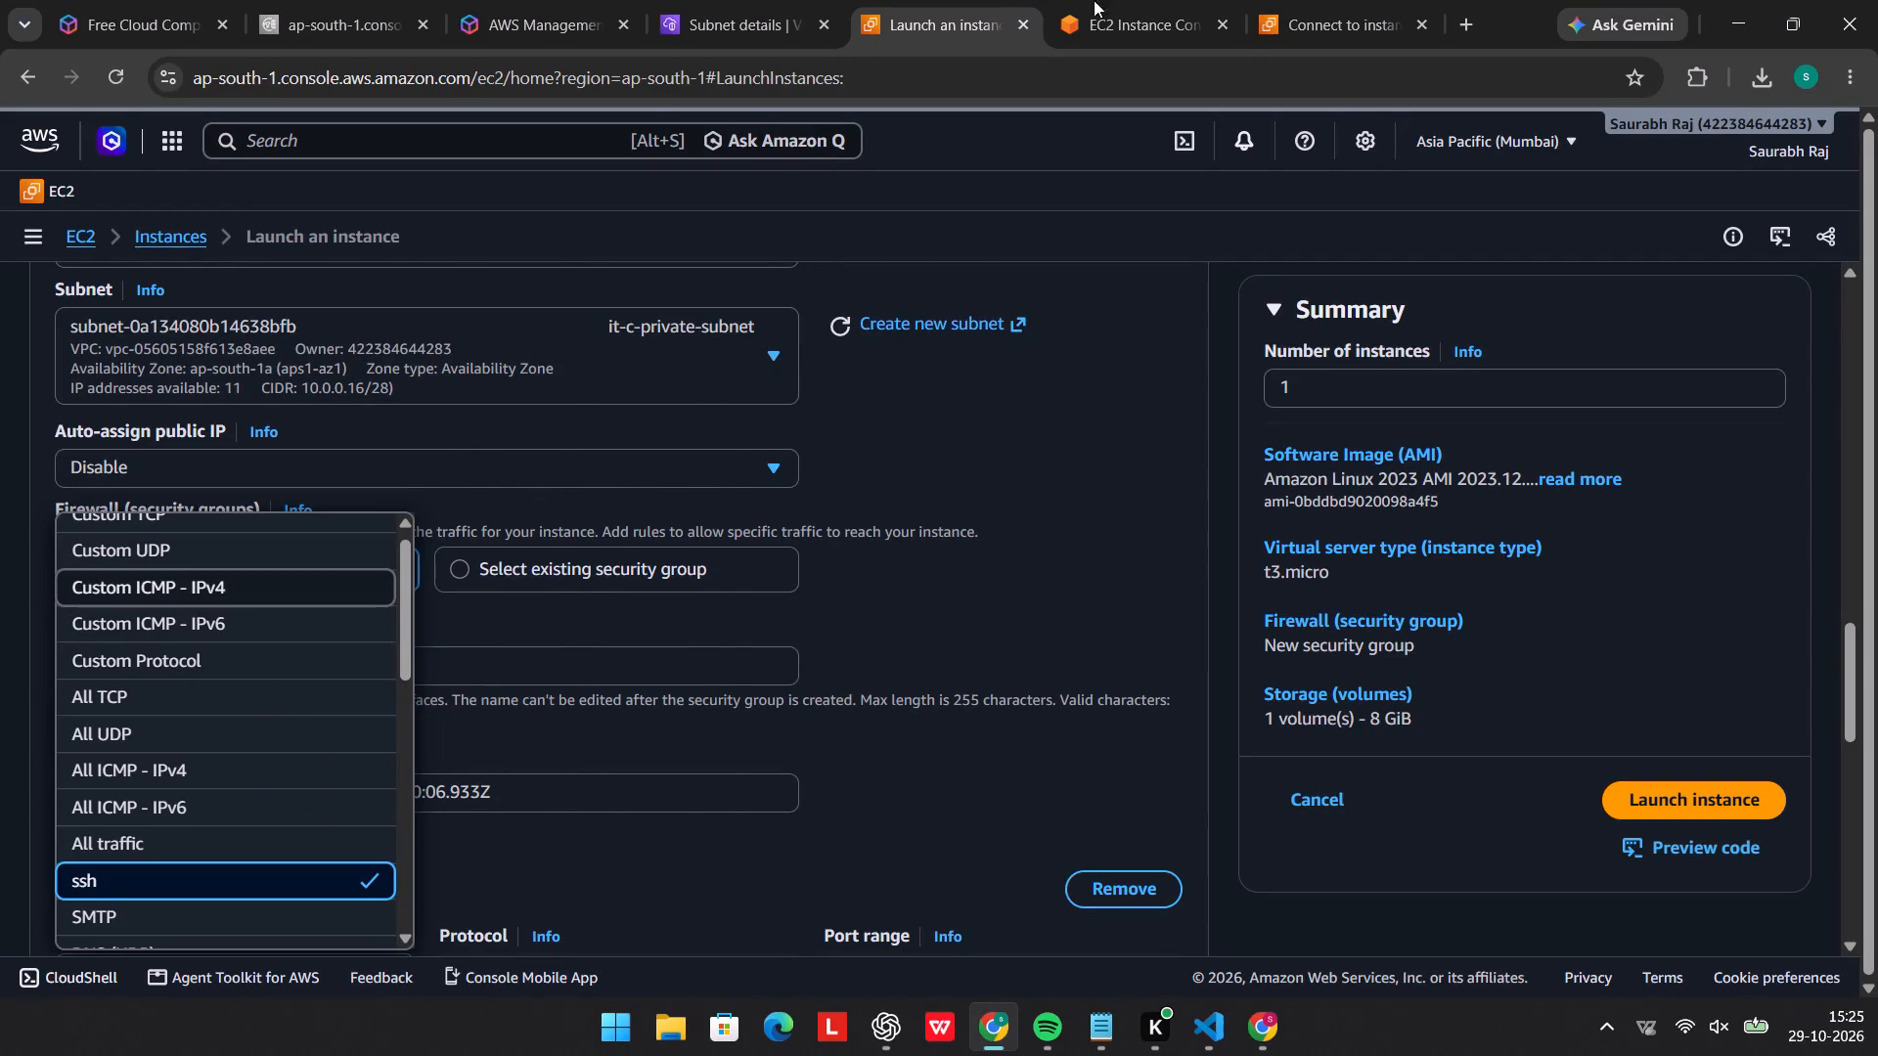
# Copy public-server's private IP address, 10.0.0.8, from its EC2 Instance Connect session.
pyautogui.click(1165, 6)
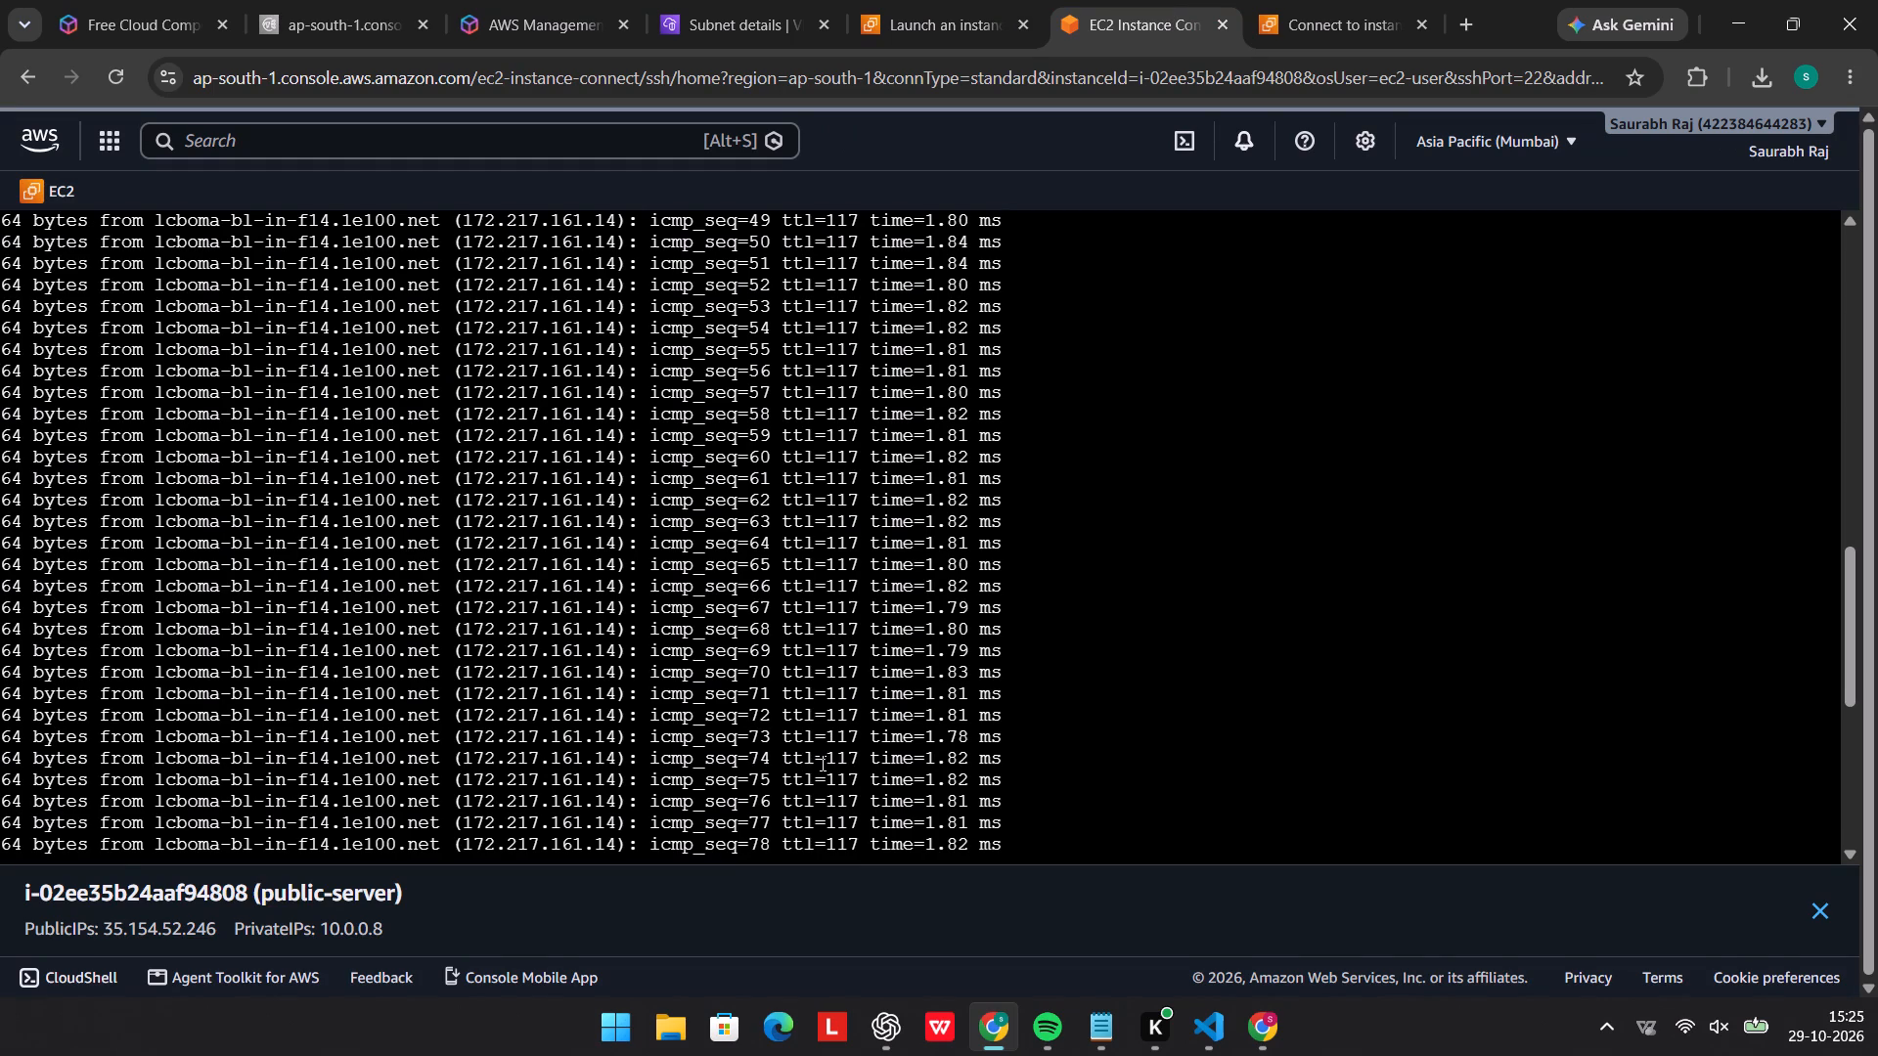
pyautogui.scroll(-4, 821, 763)
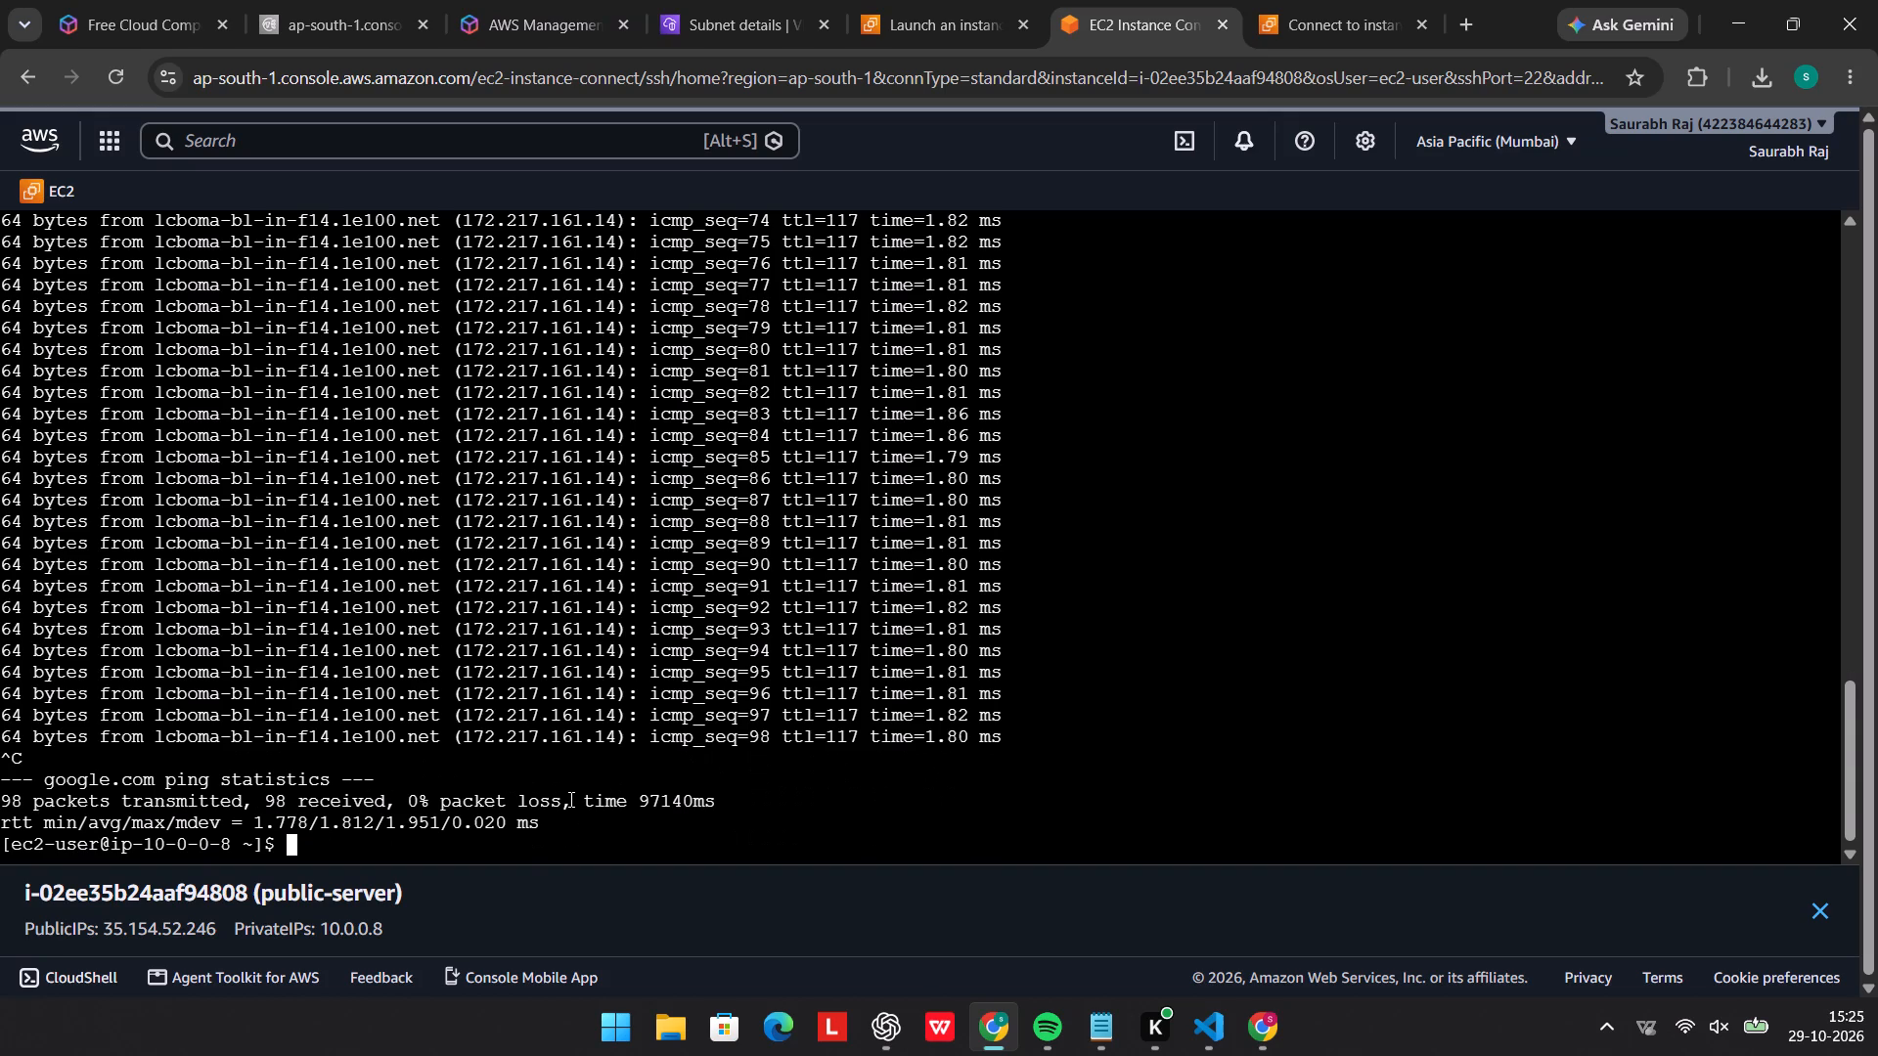
pyautogui.scroll(-1, 569, 799)
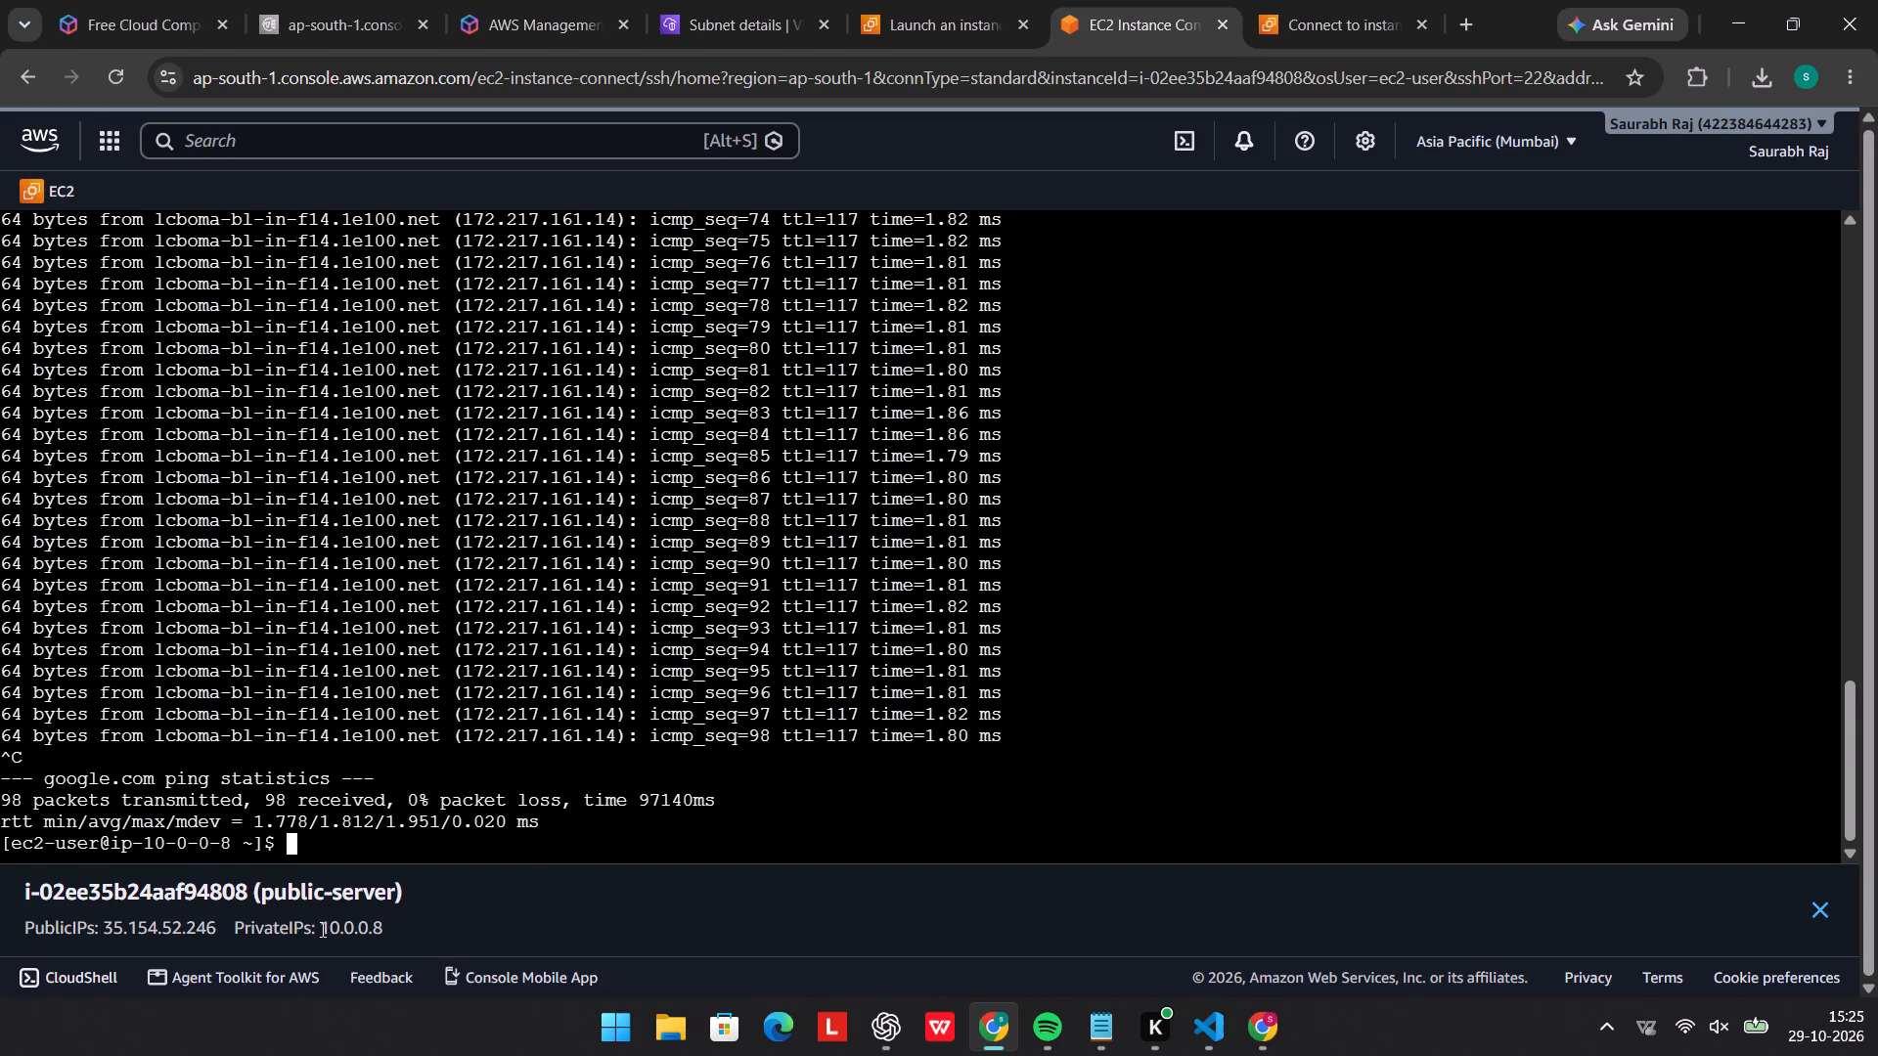
pyautogui.moveTo(321, 926); pyautogui.dragTo(408, 928)
pyautogui.hotkey('ctrl', 'c')
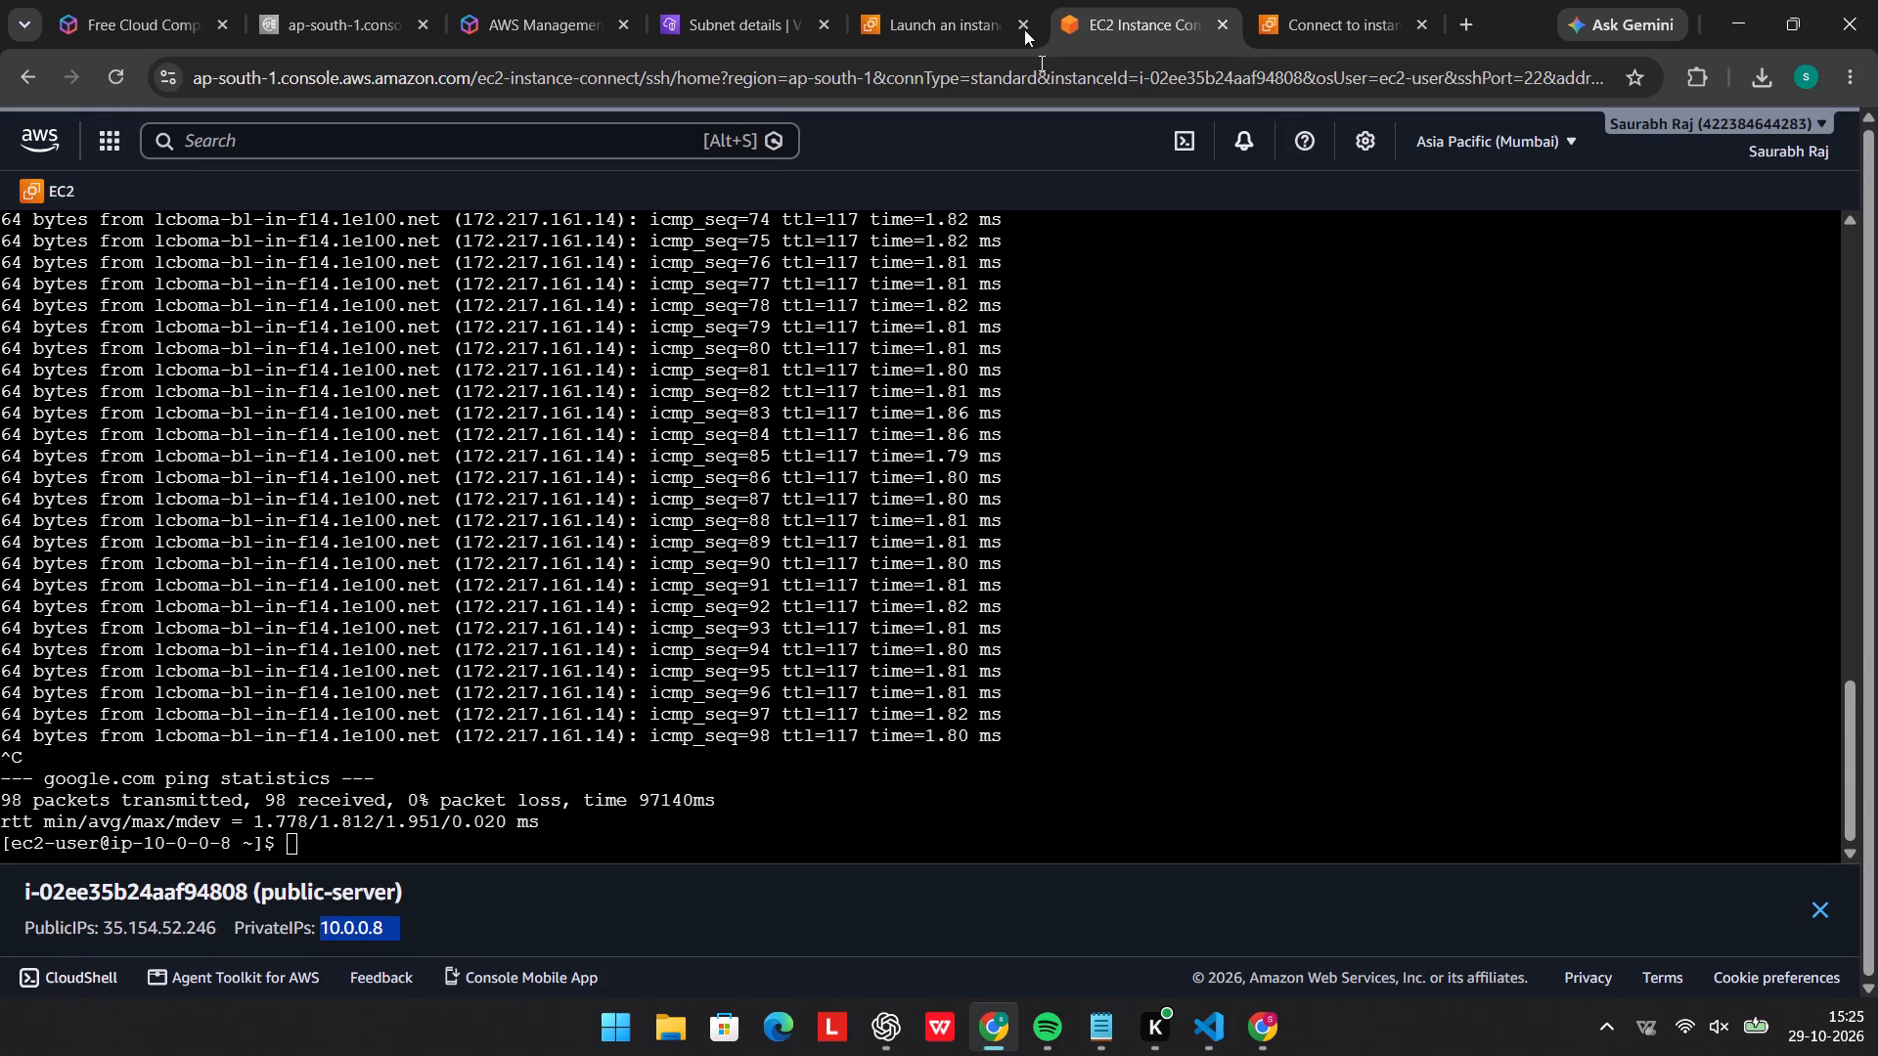
# Set the source type of the ssh inbound rule to Custom in the private-server launch form.
pyautogui.click(953, 2)
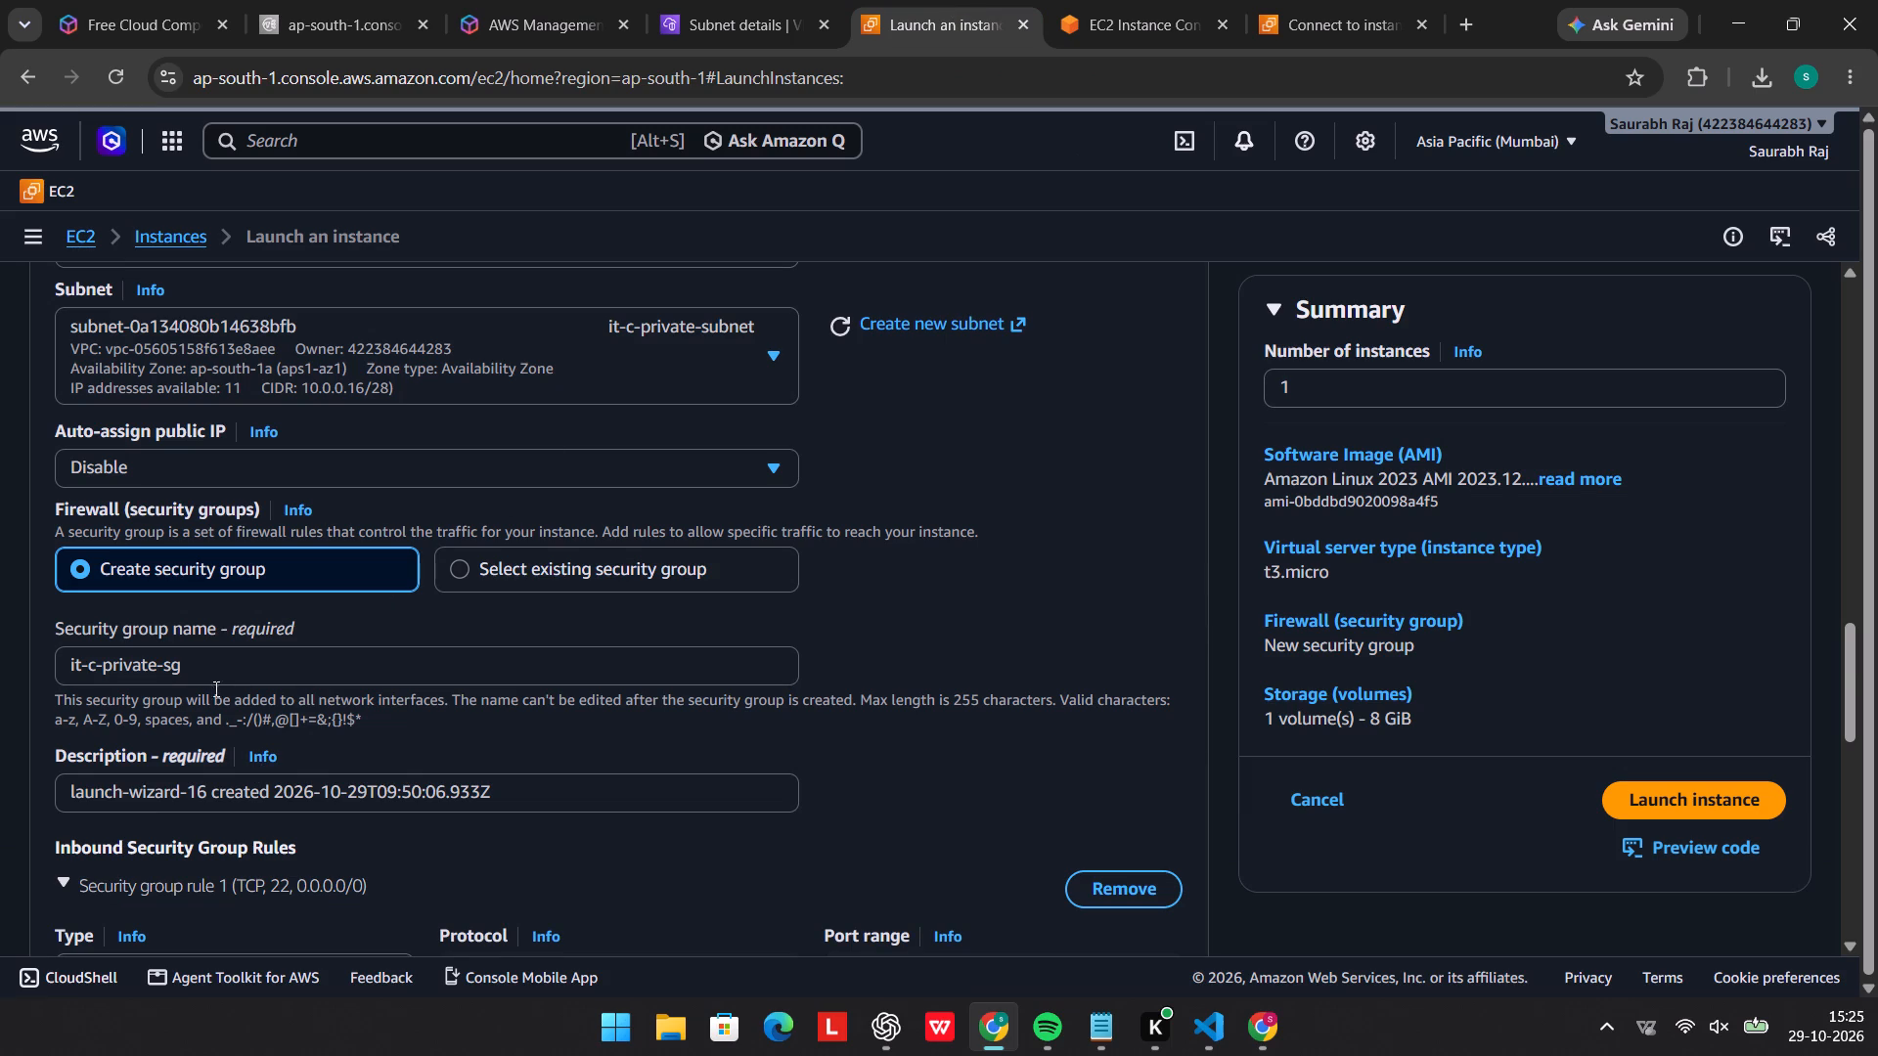
pyautogui.scroll(-1, 246, 799)
pyautogui.click(224, 774)
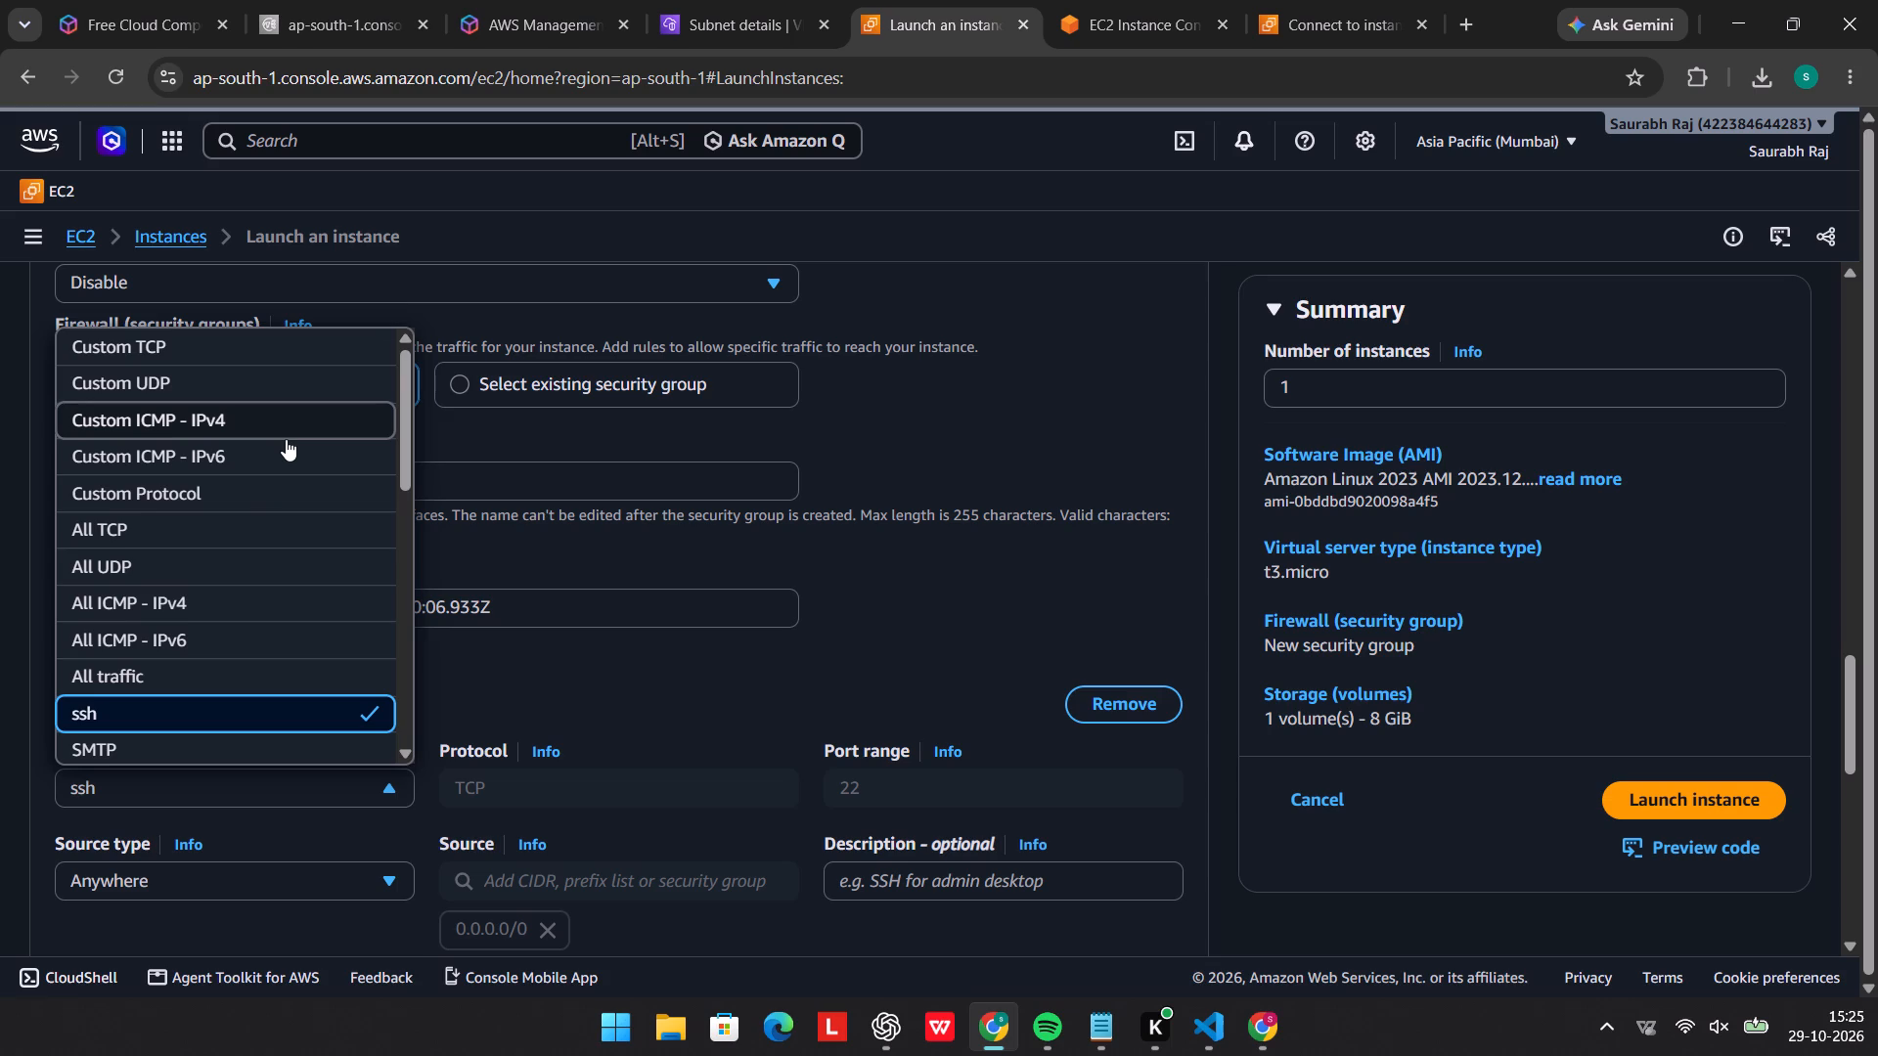
pyautogui.click(587, 665)
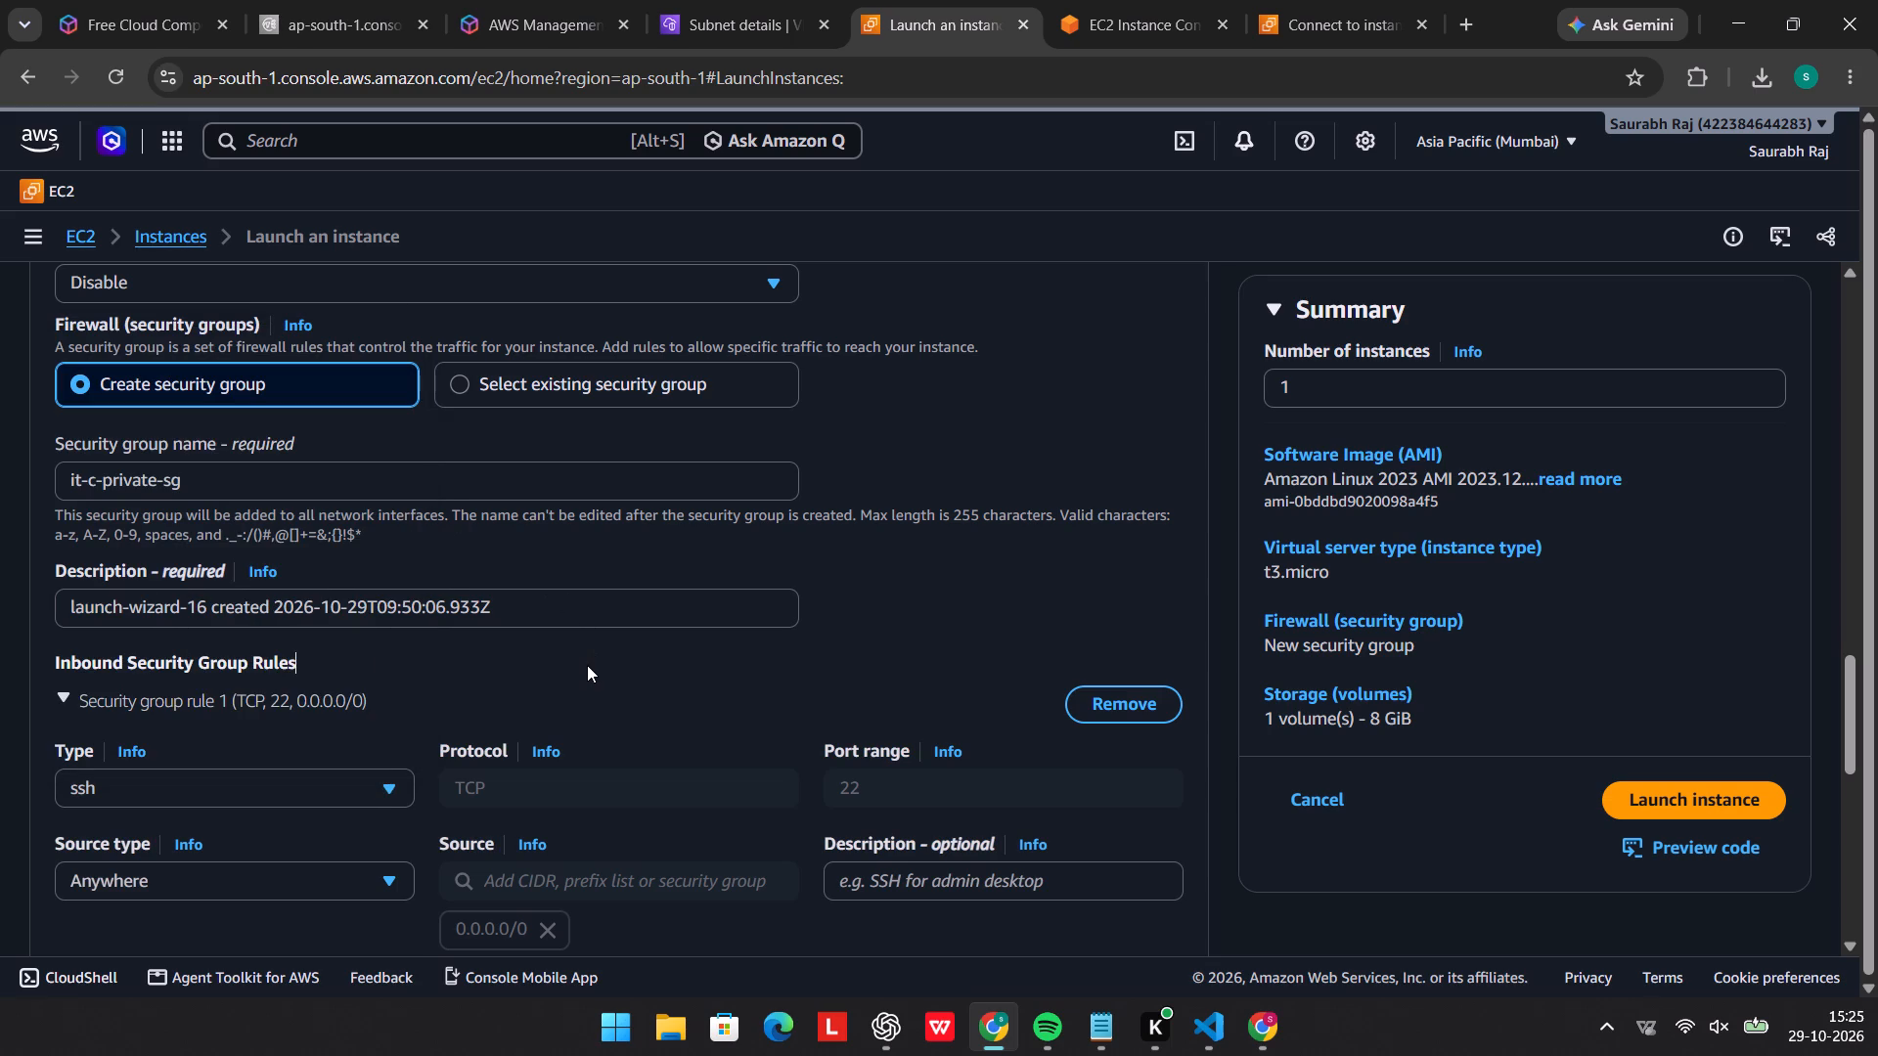
pyautogui.click(303, 870)
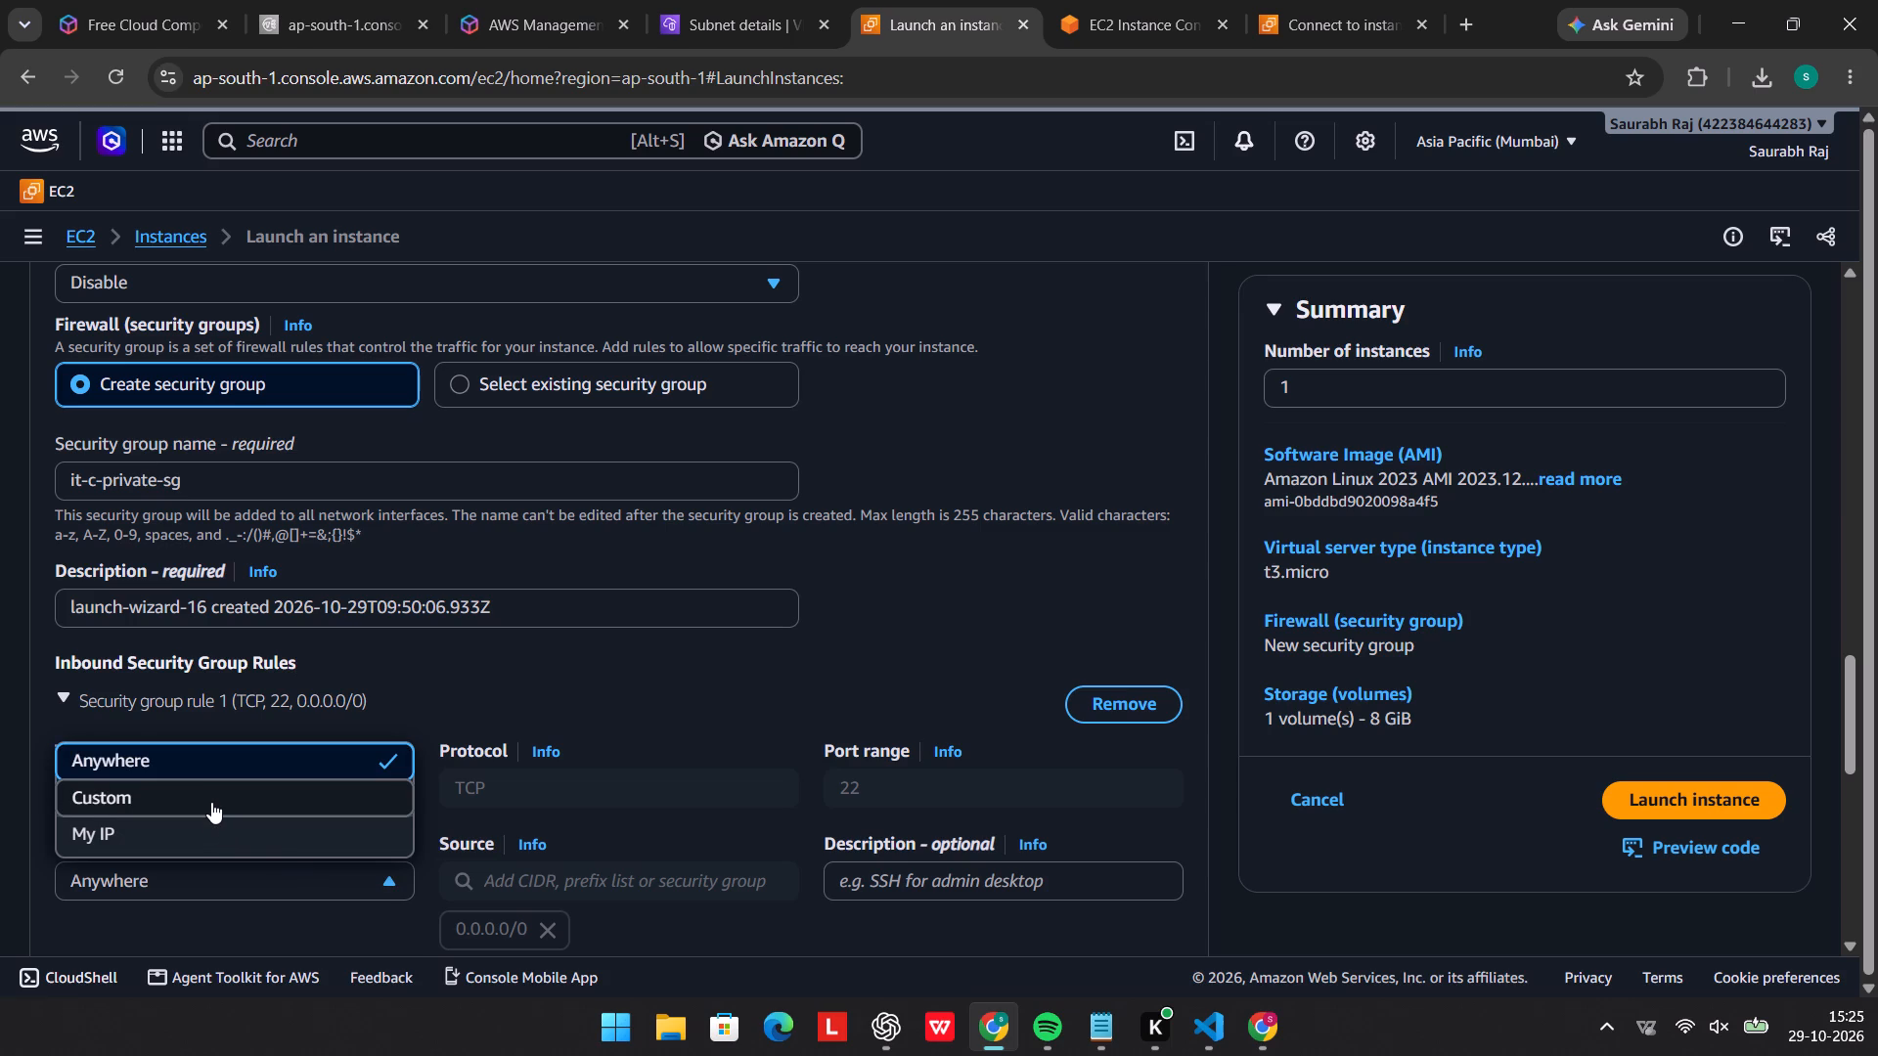
pyautogui.click(211, 802)
pyautogui.scroll(-1, 305, 874)
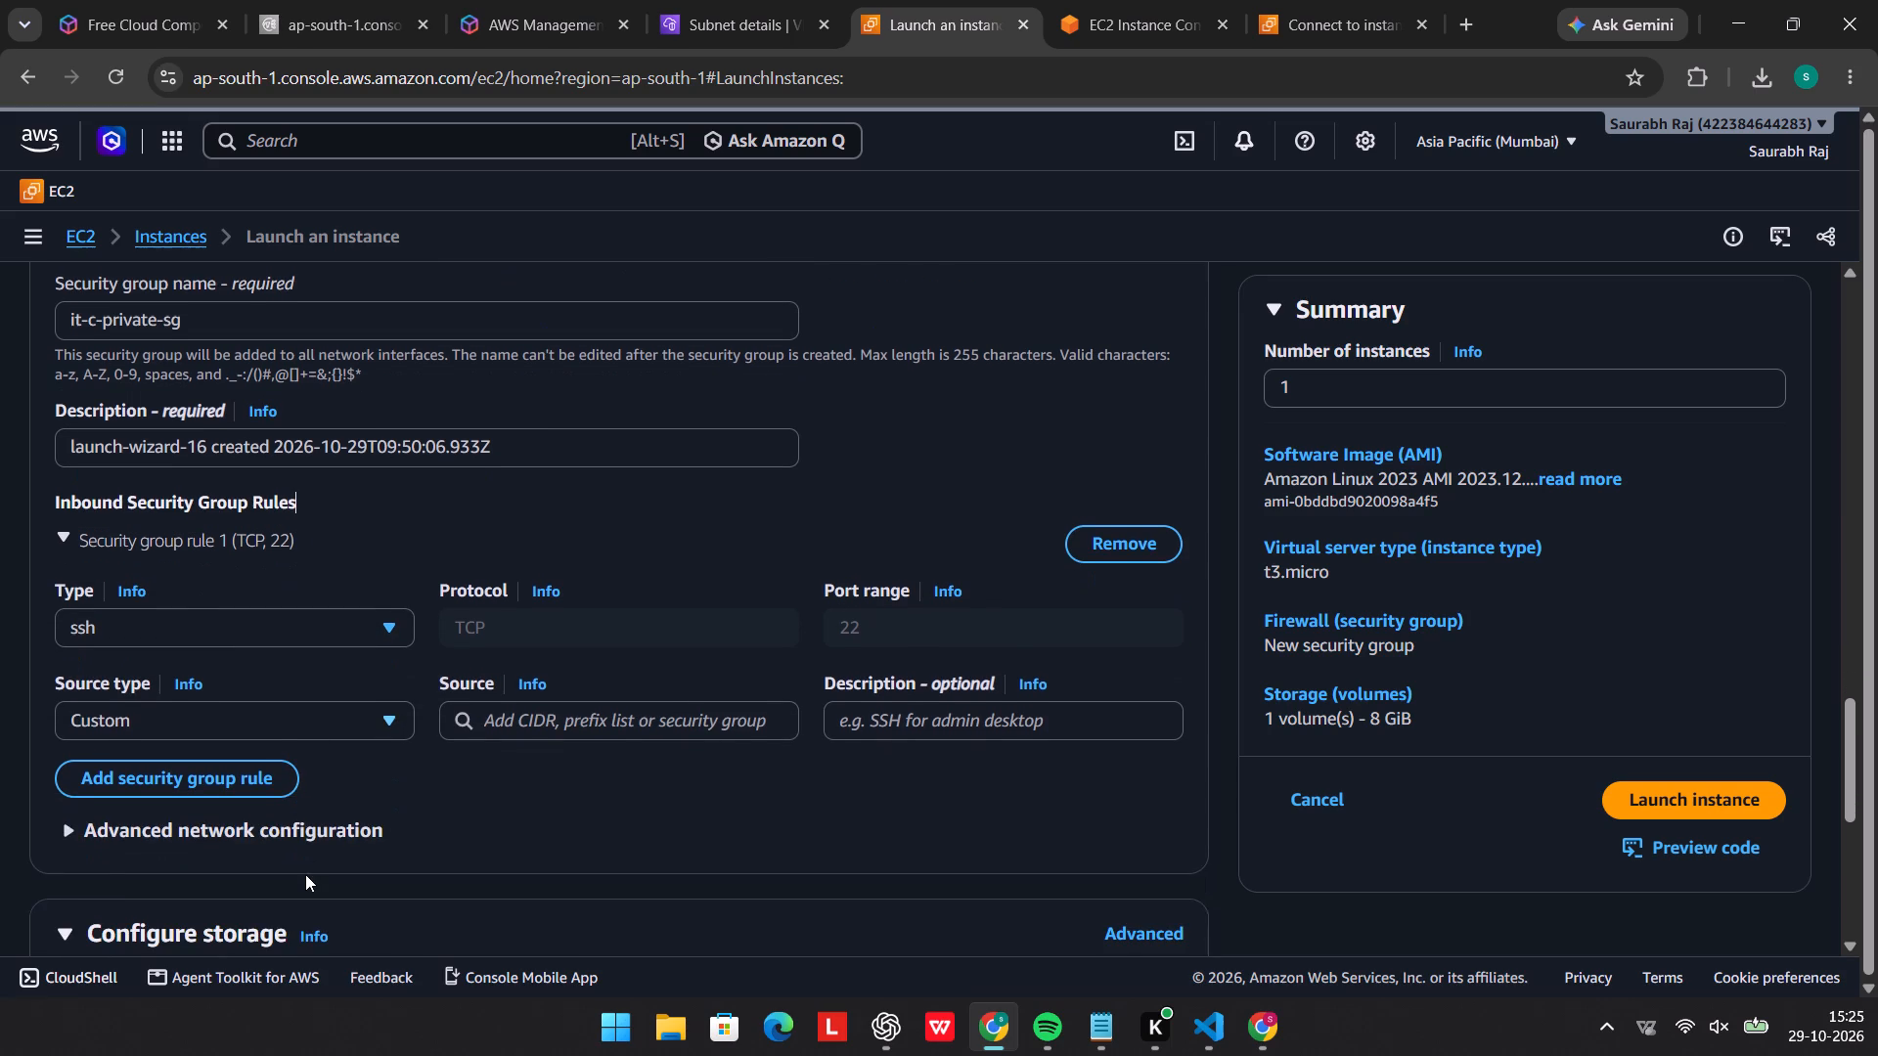
pyautogui.scroll(-1, 305, 874)
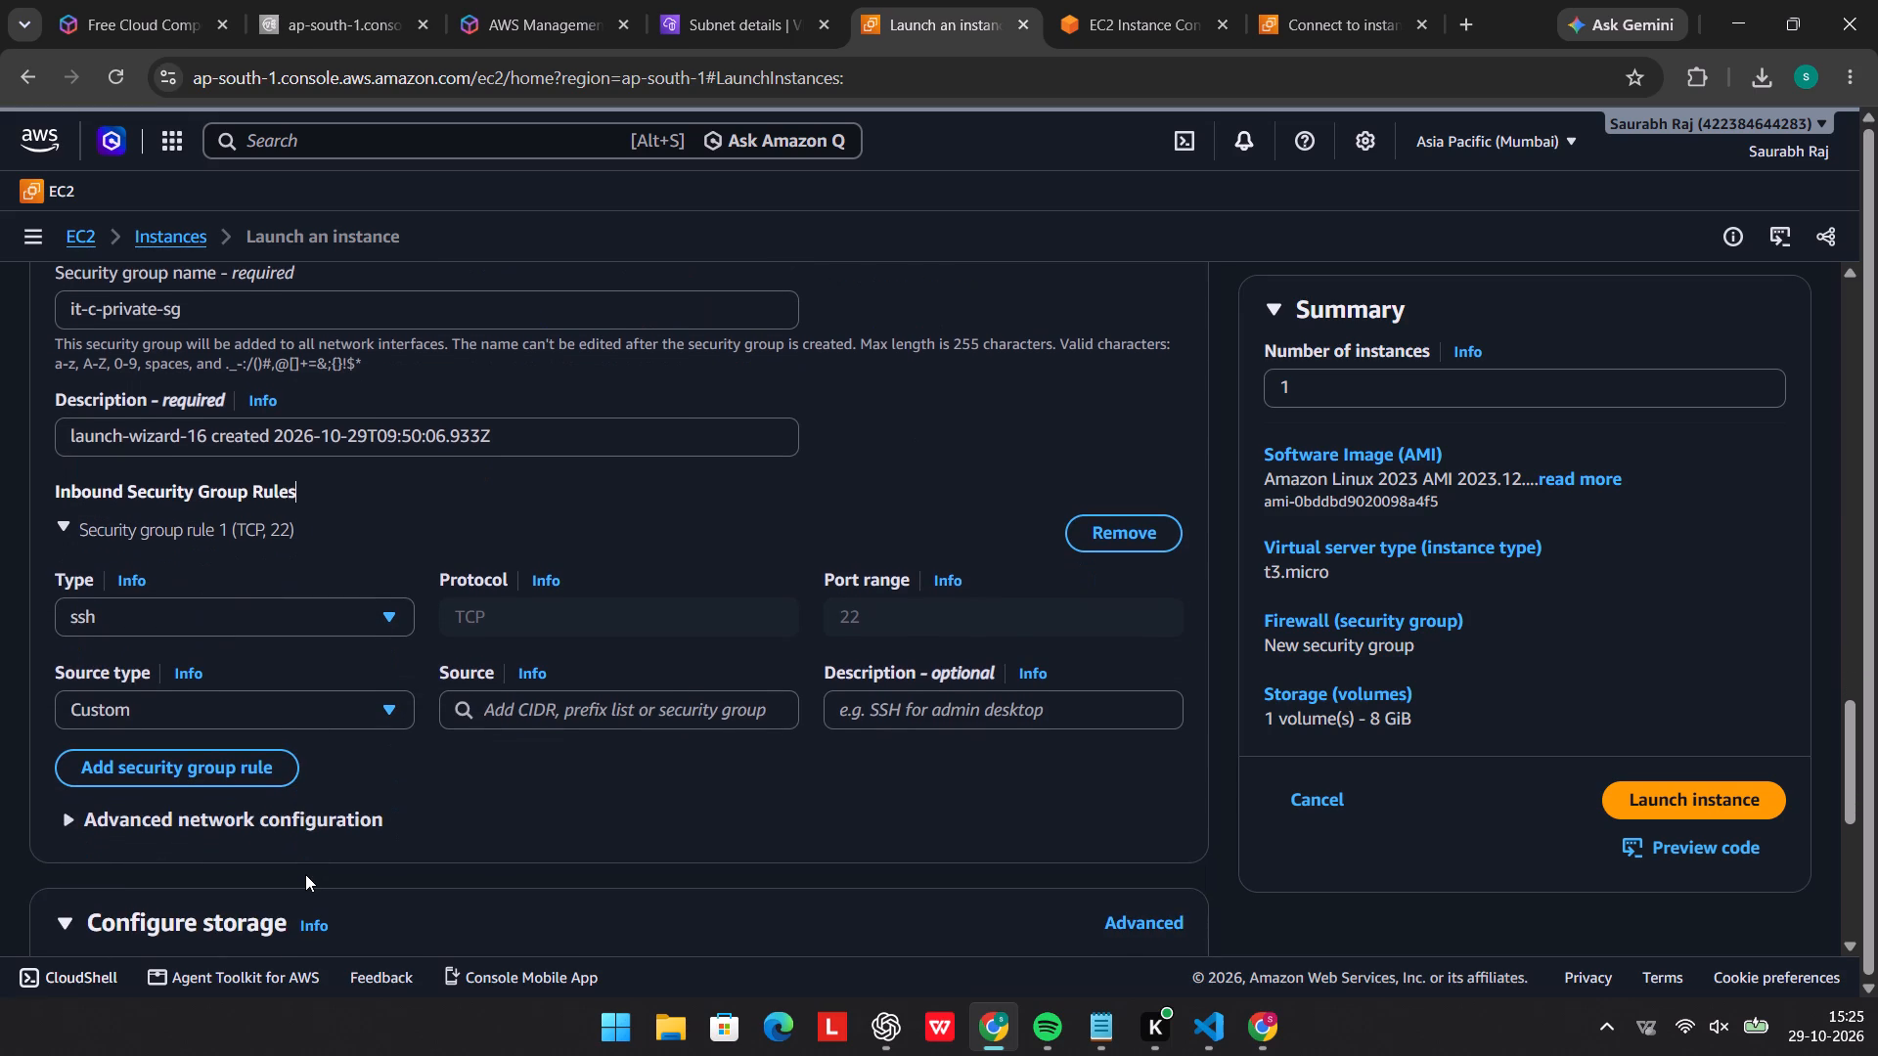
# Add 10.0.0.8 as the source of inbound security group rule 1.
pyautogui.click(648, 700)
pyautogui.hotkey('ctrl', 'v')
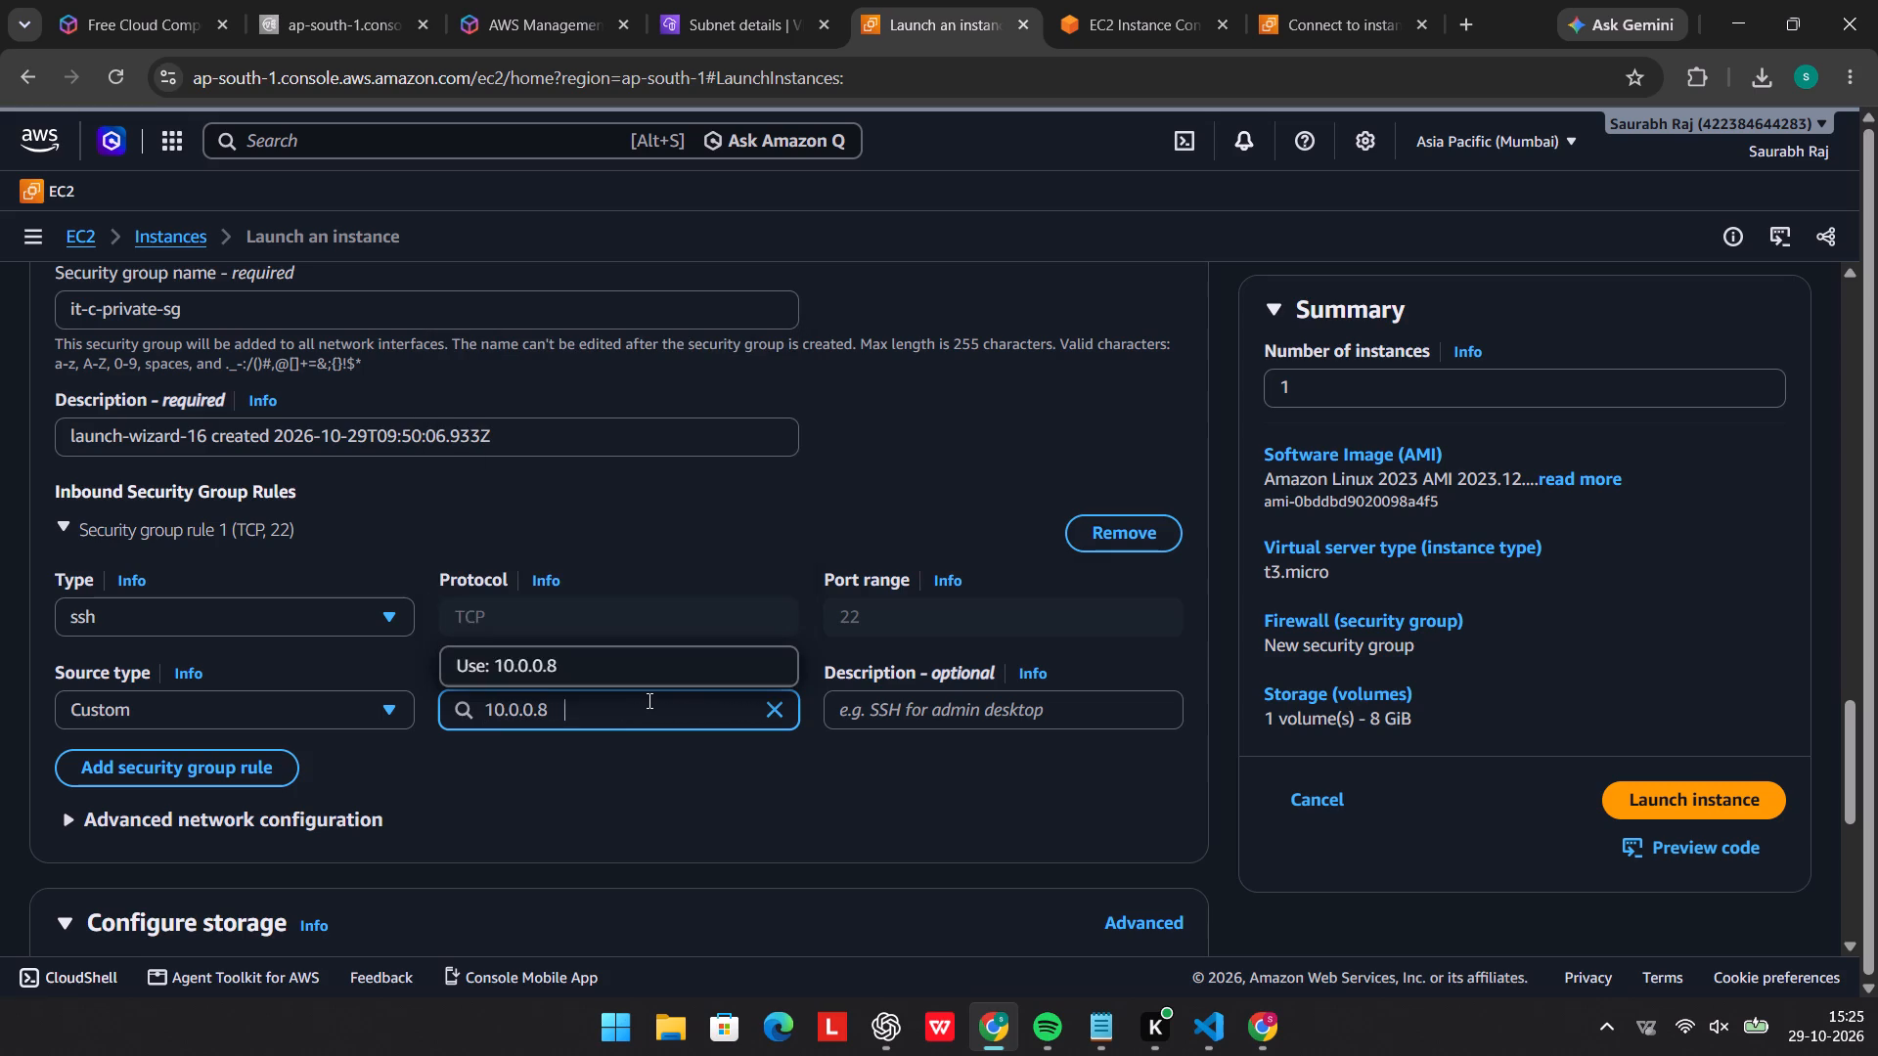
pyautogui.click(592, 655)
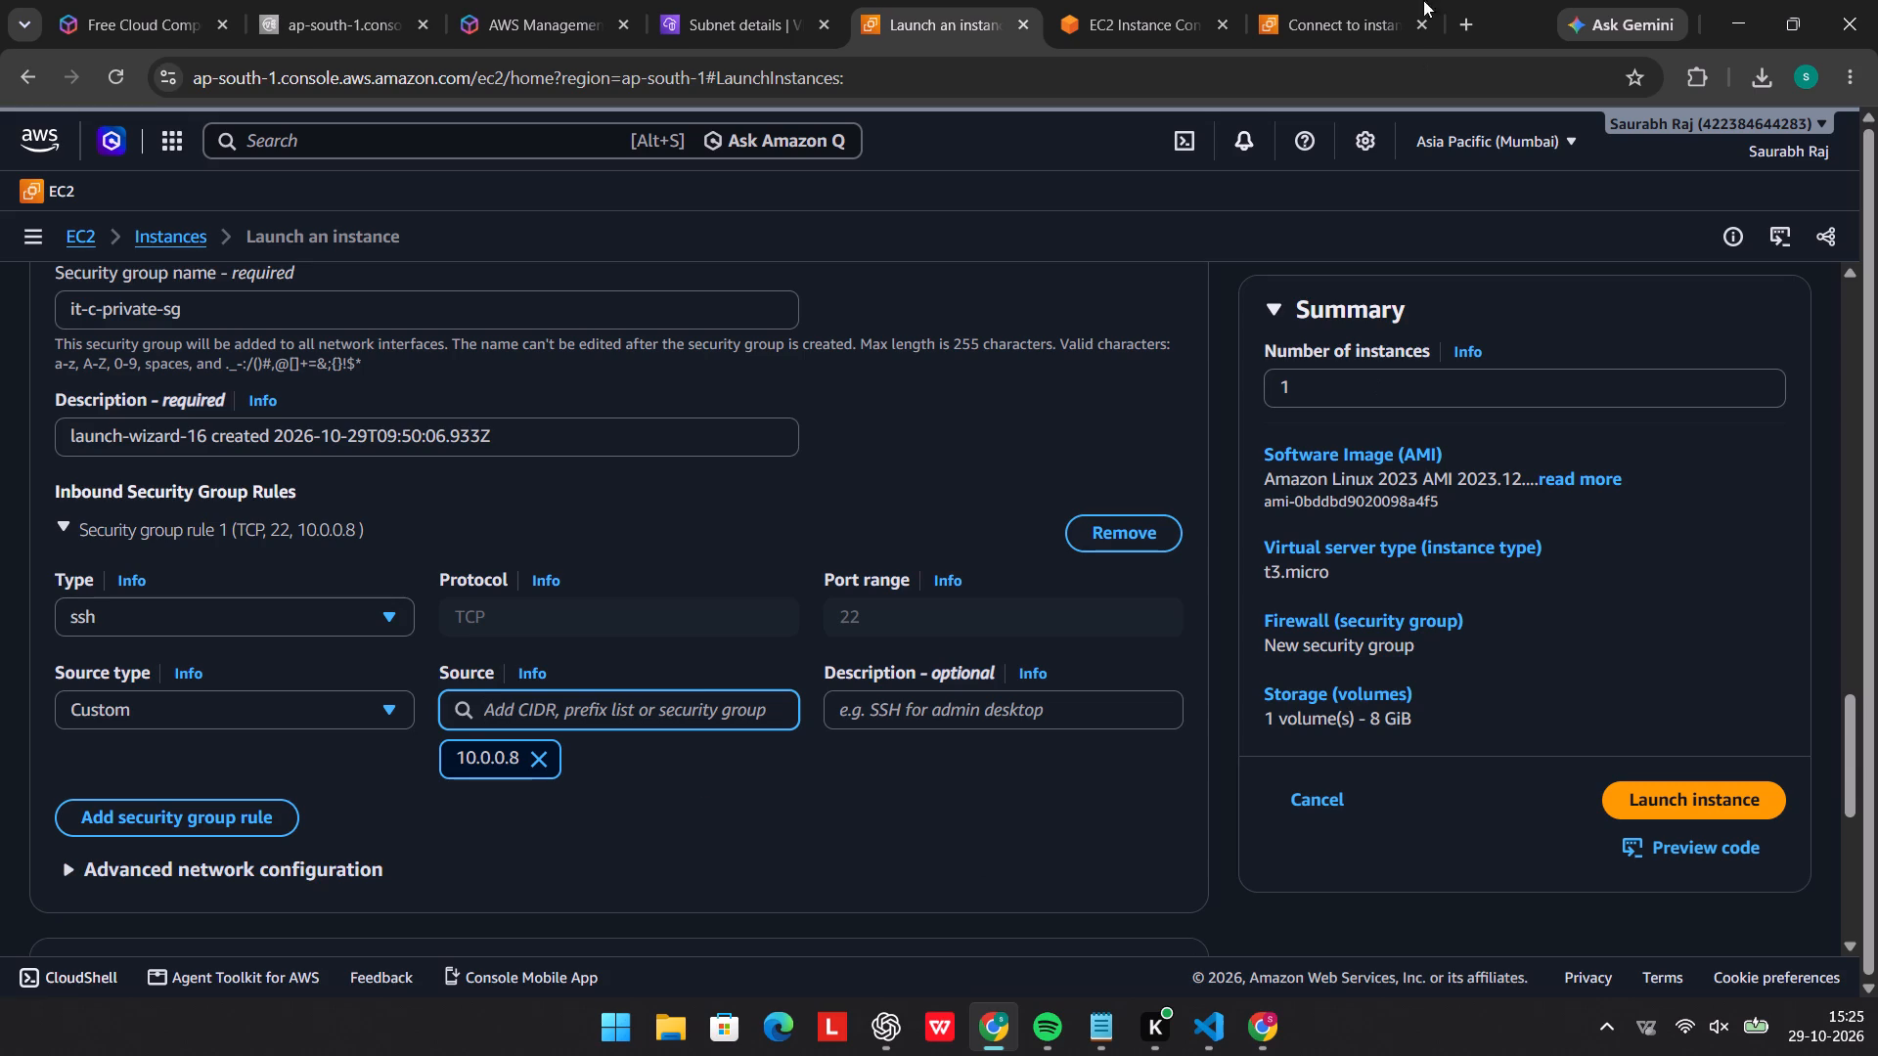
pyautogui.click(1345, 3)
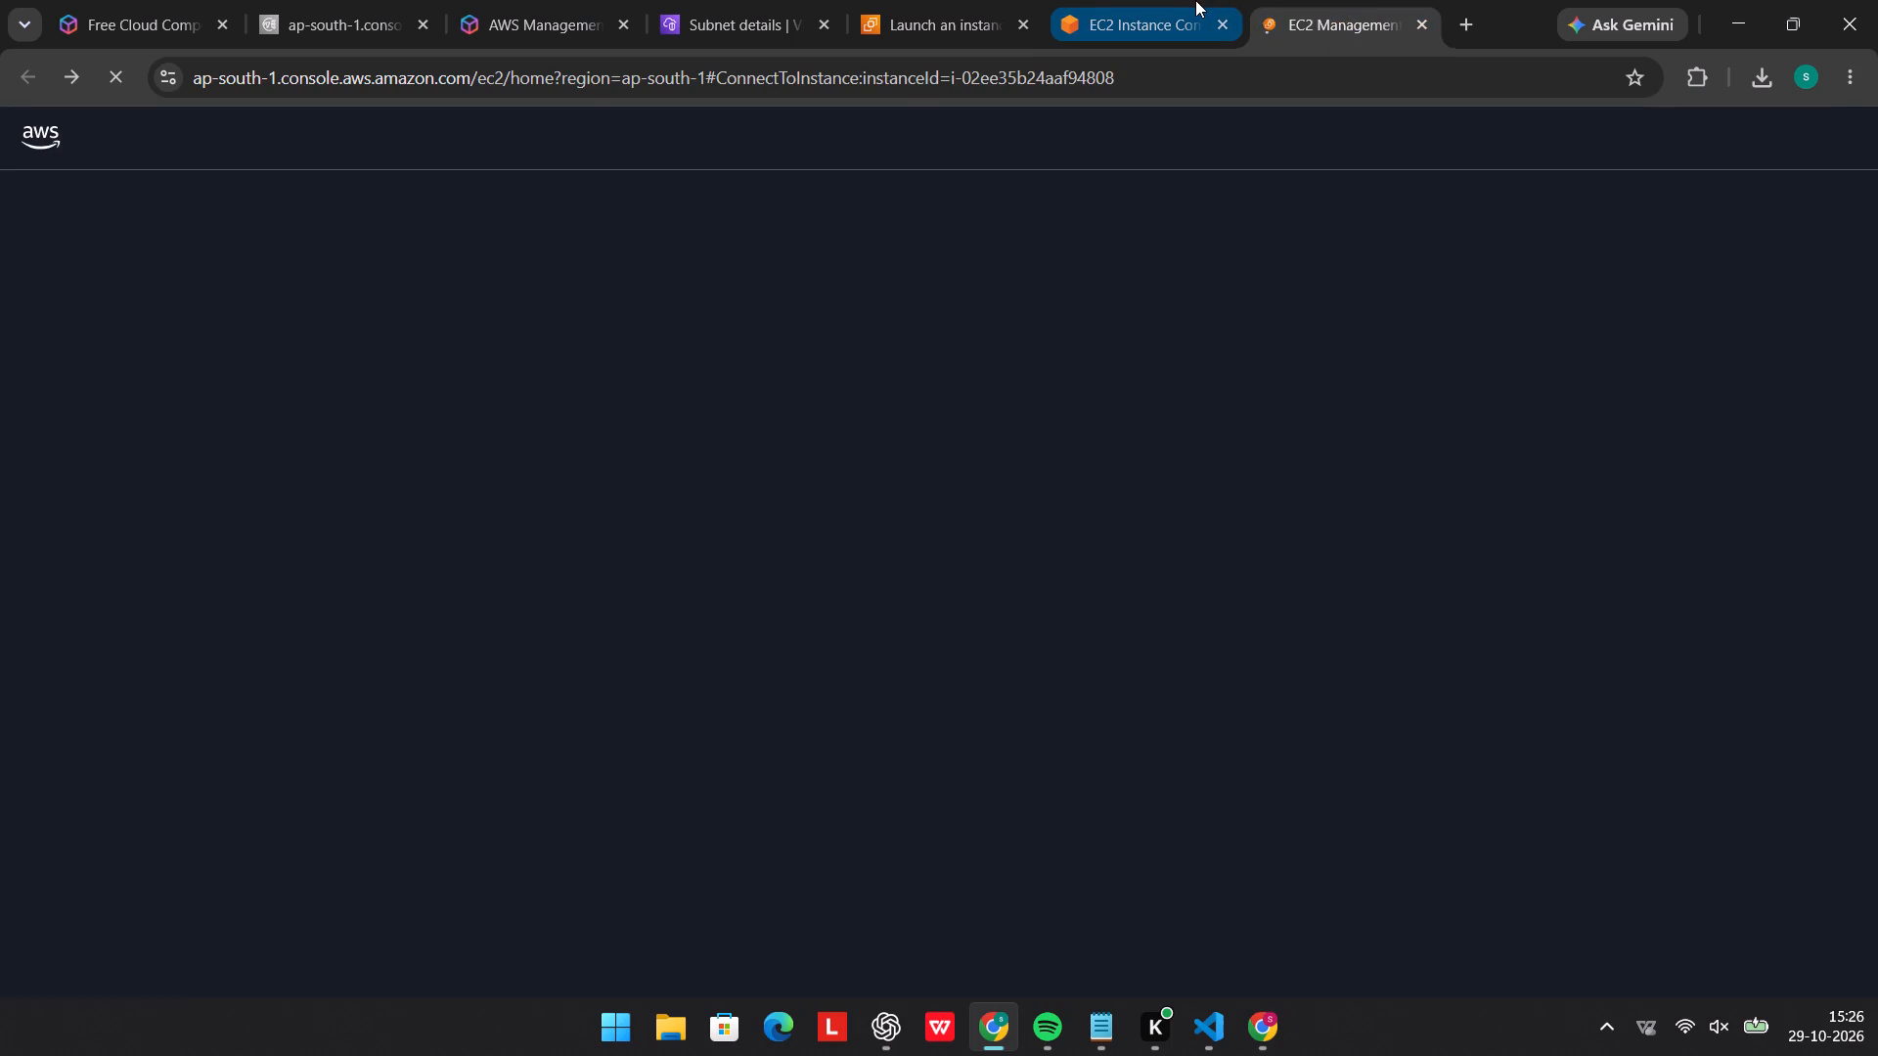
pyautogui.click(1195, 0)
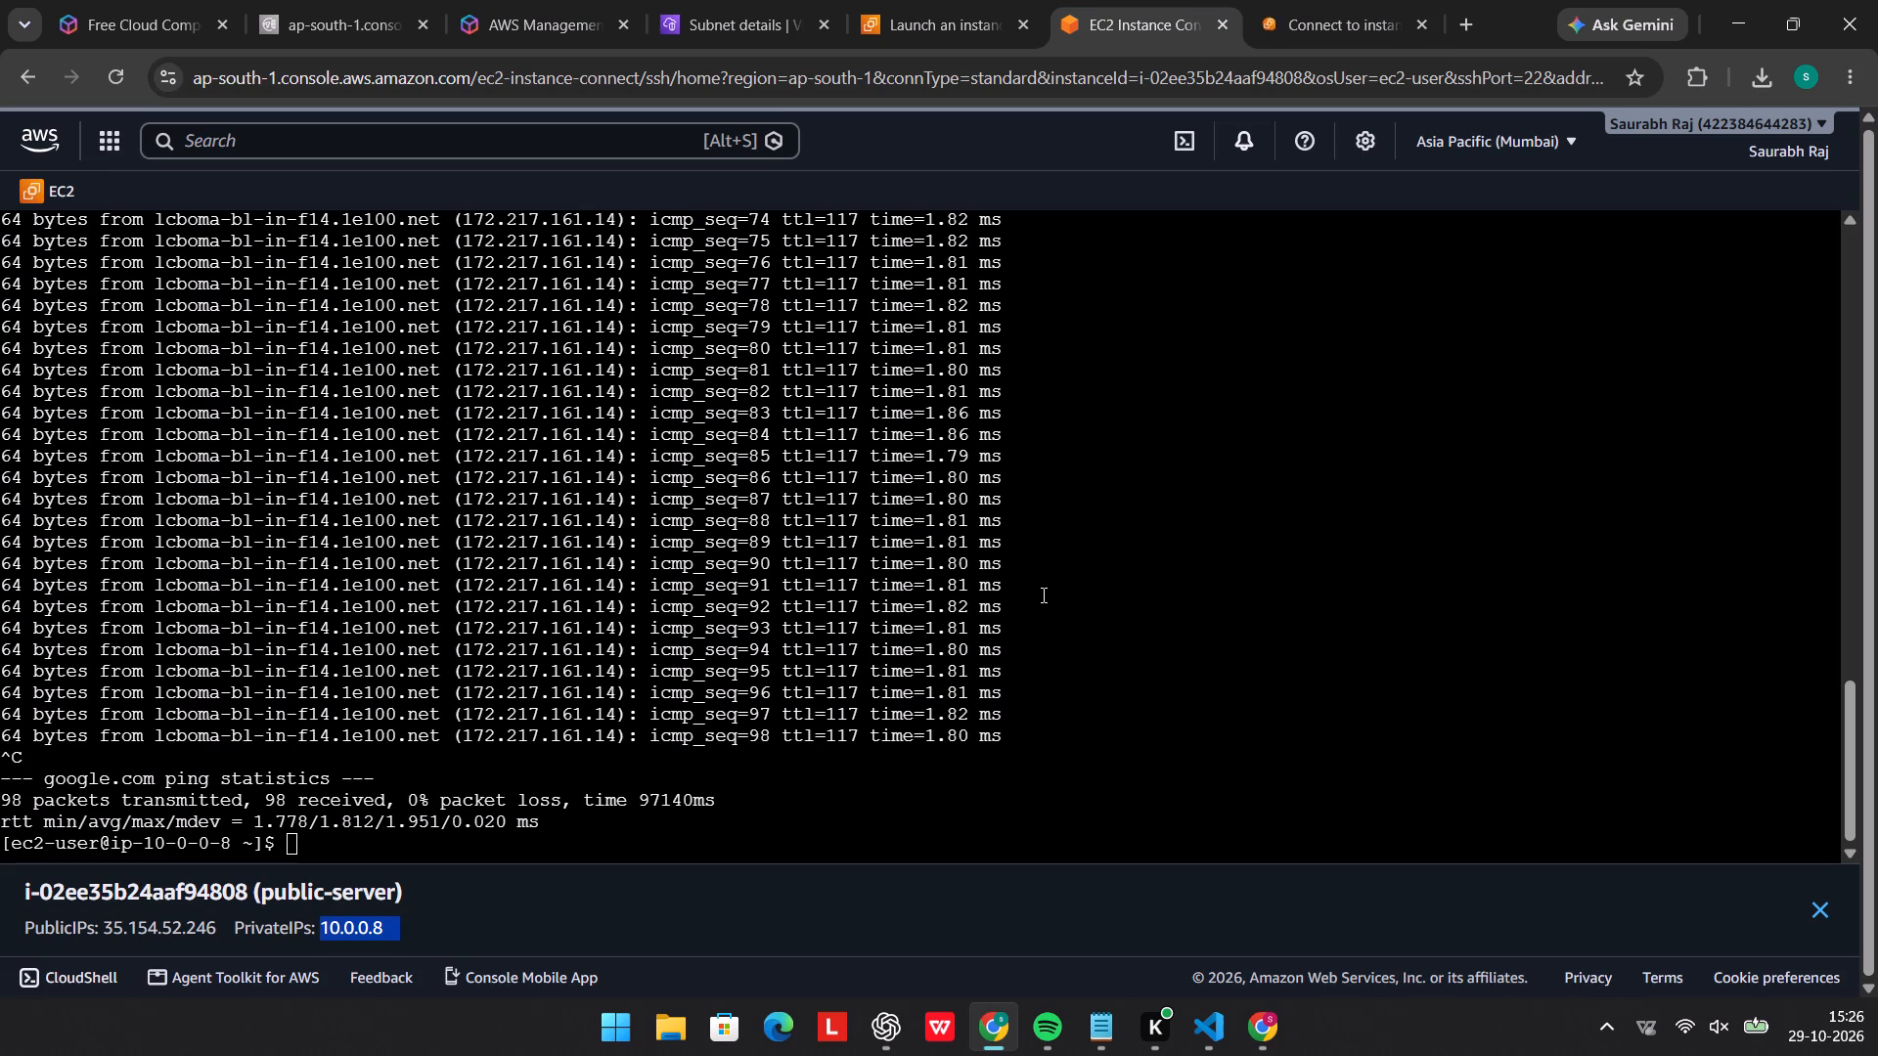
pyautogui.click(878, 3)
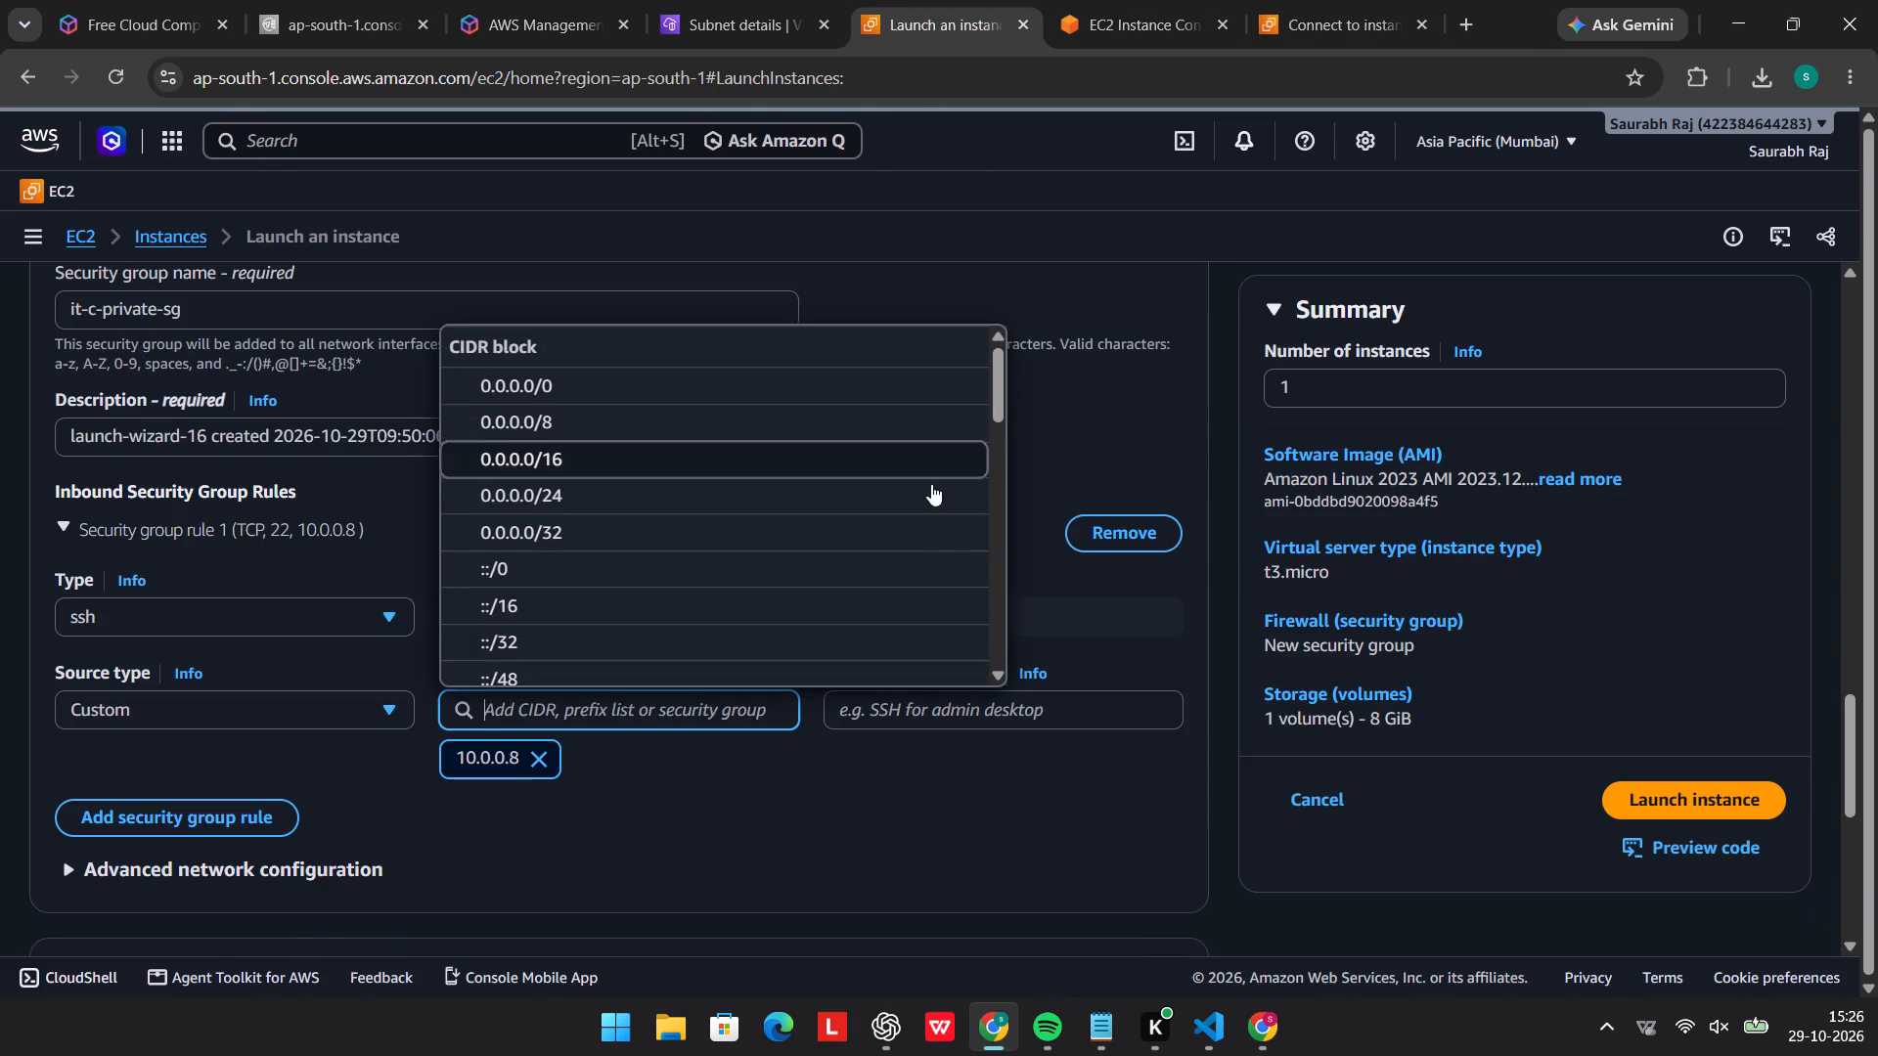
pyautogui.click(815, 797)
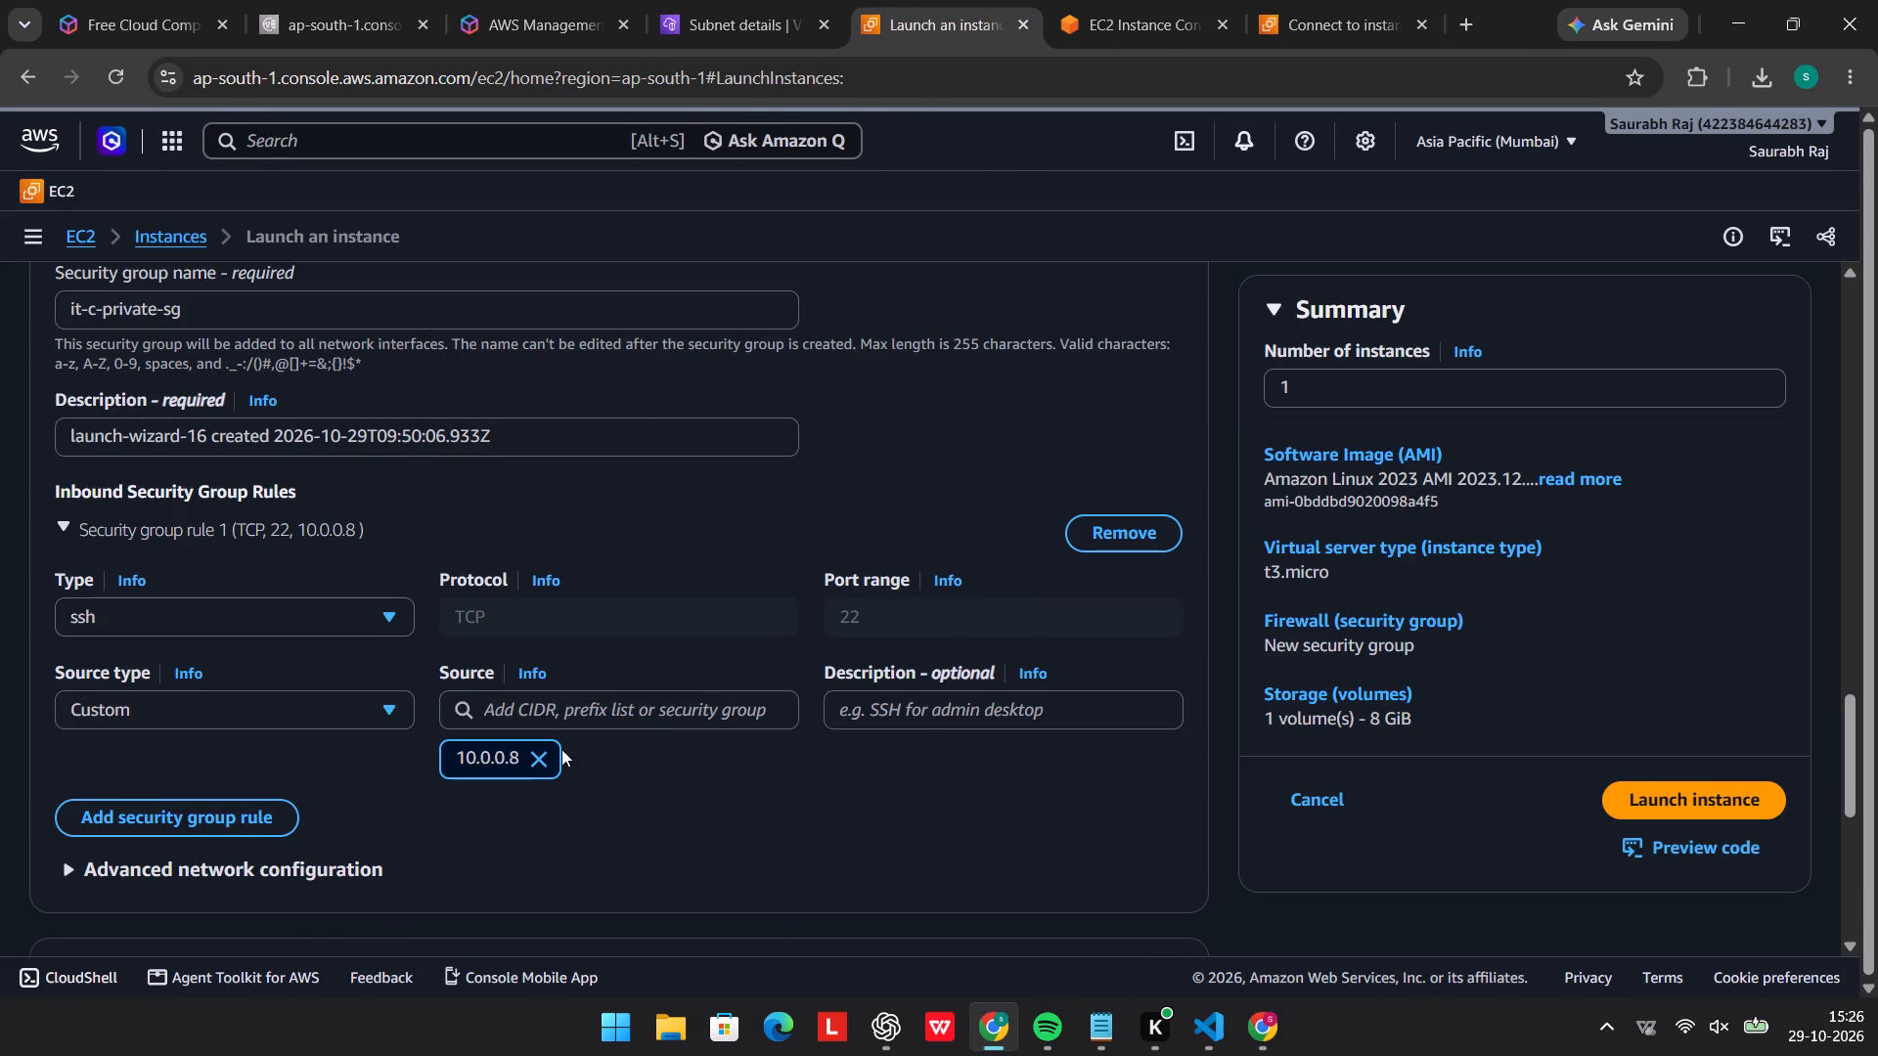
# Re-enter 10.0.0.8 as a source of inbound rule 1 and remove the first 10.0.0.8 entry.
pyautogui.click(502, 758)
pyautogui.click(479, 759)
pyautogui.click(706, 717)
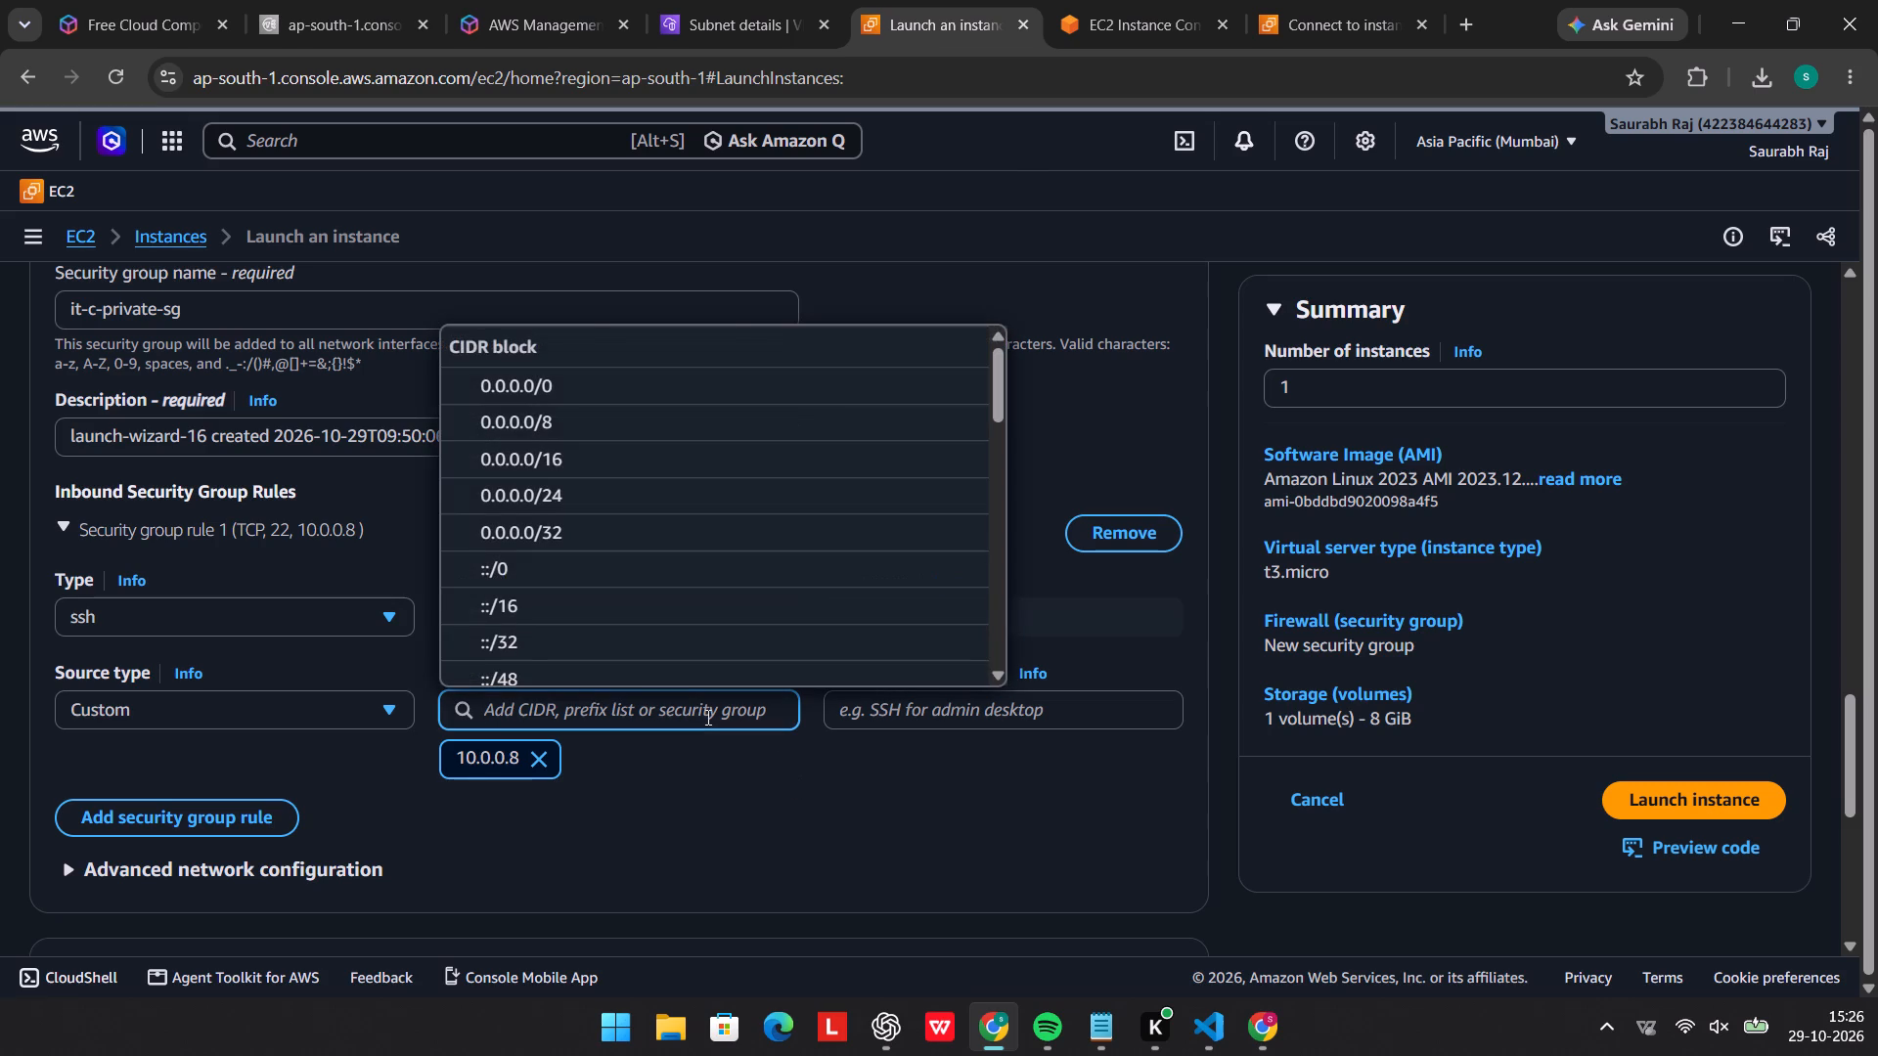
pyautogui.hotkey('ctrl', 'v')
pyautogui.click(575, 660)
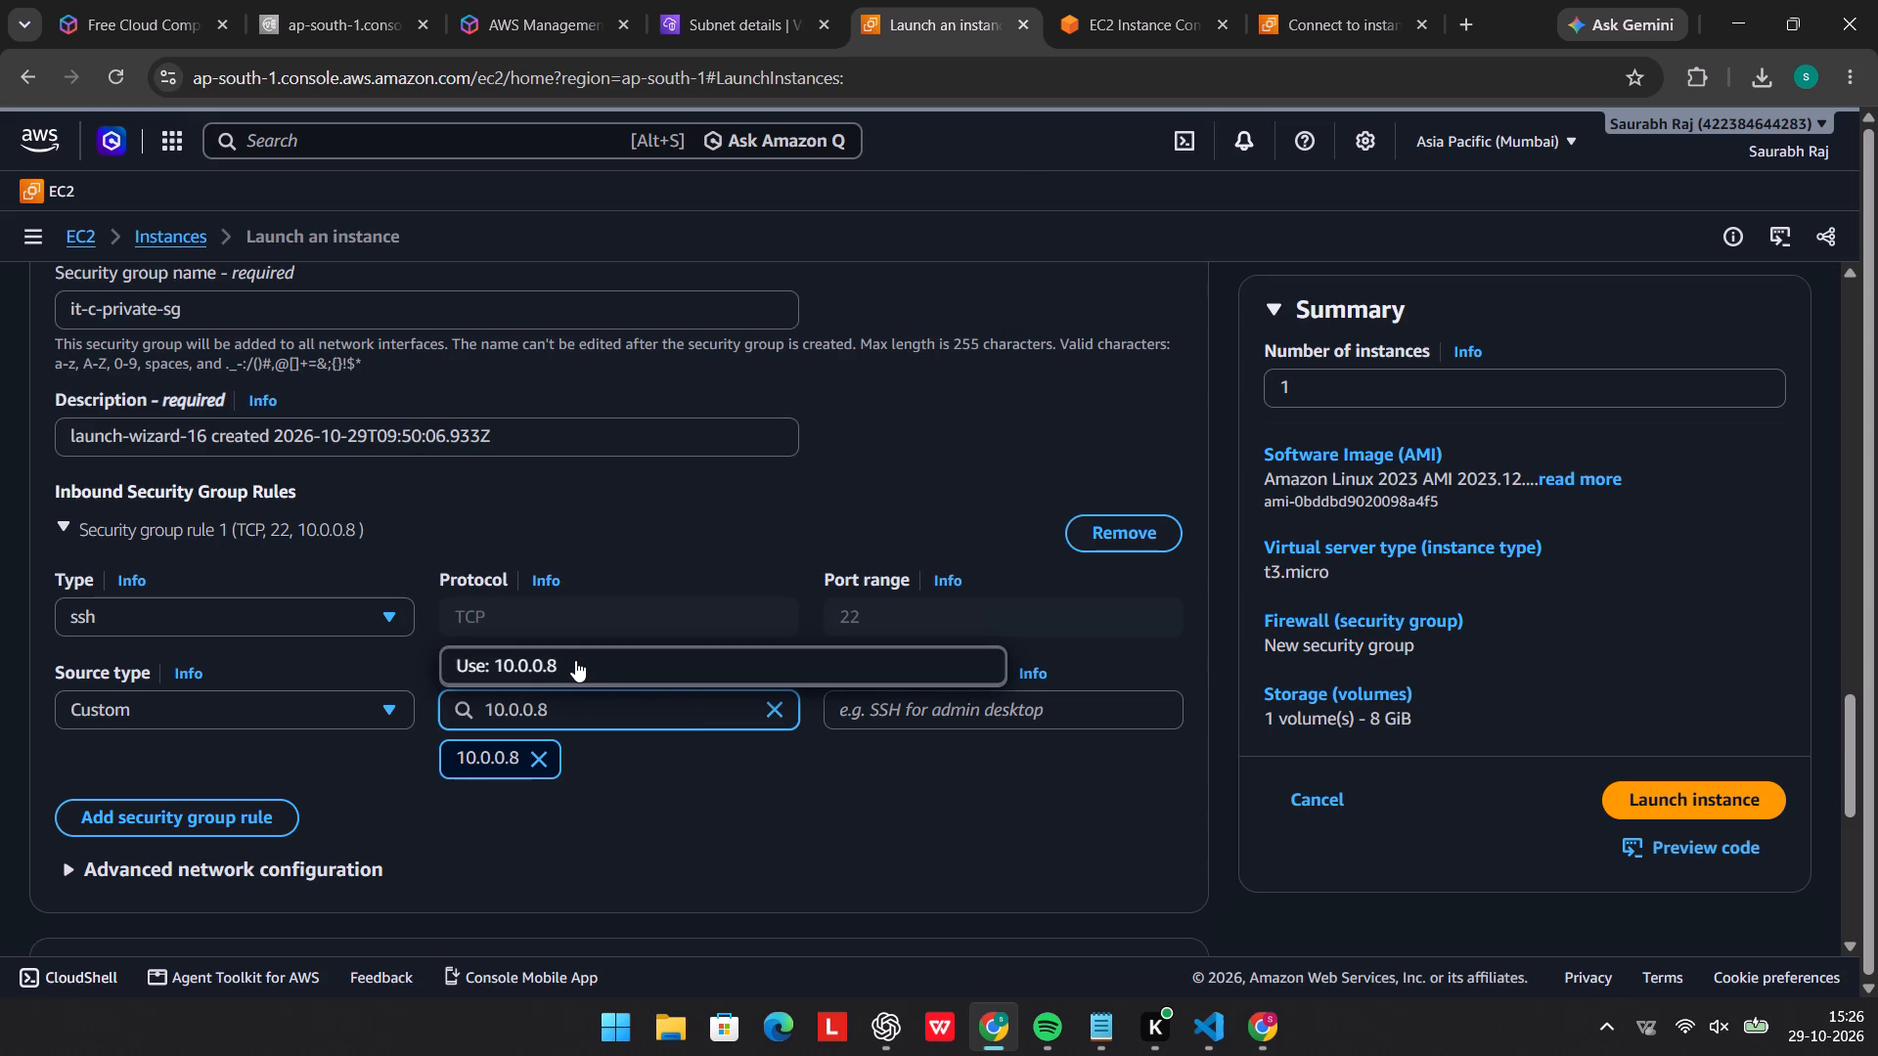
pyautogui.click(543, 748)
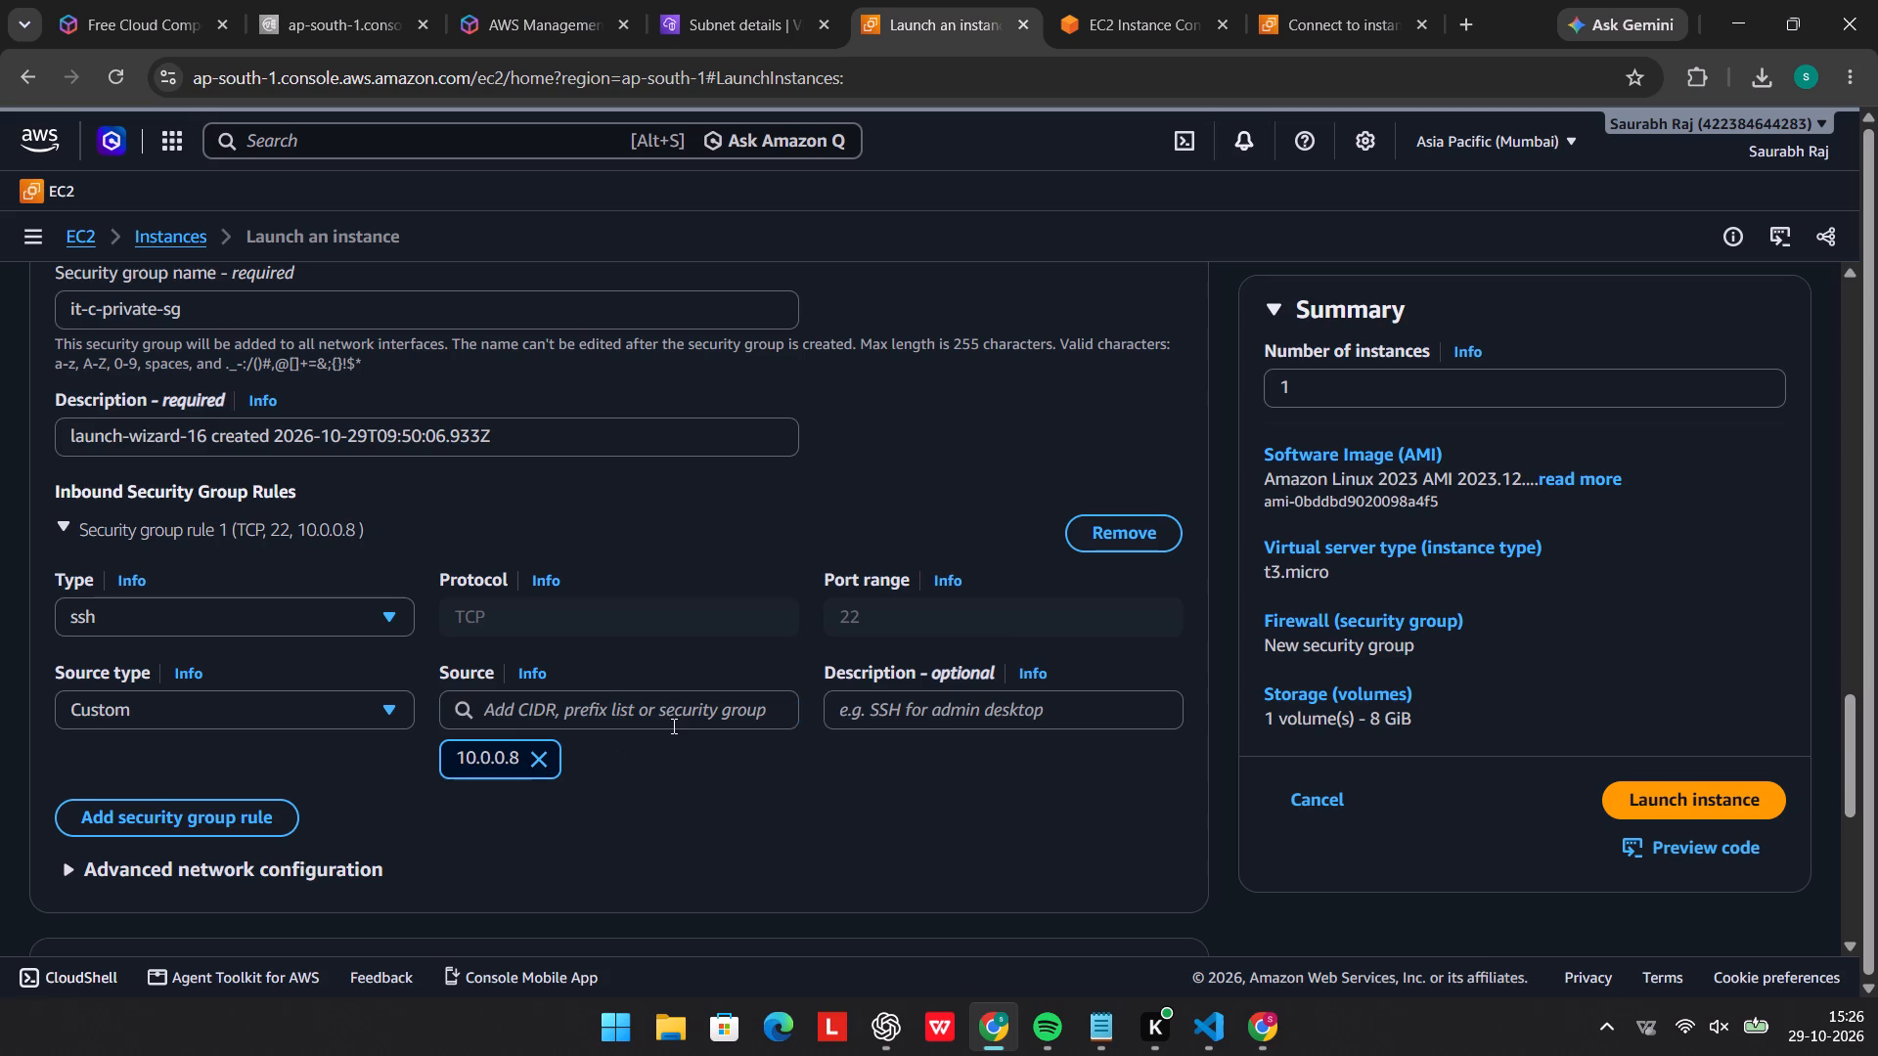
# Add the CIDR block 10.0.0.8/32 as the source of inbound rule 1 and remove the plain 10.0.0.8 entry.
pyautogui.click(673, 698)
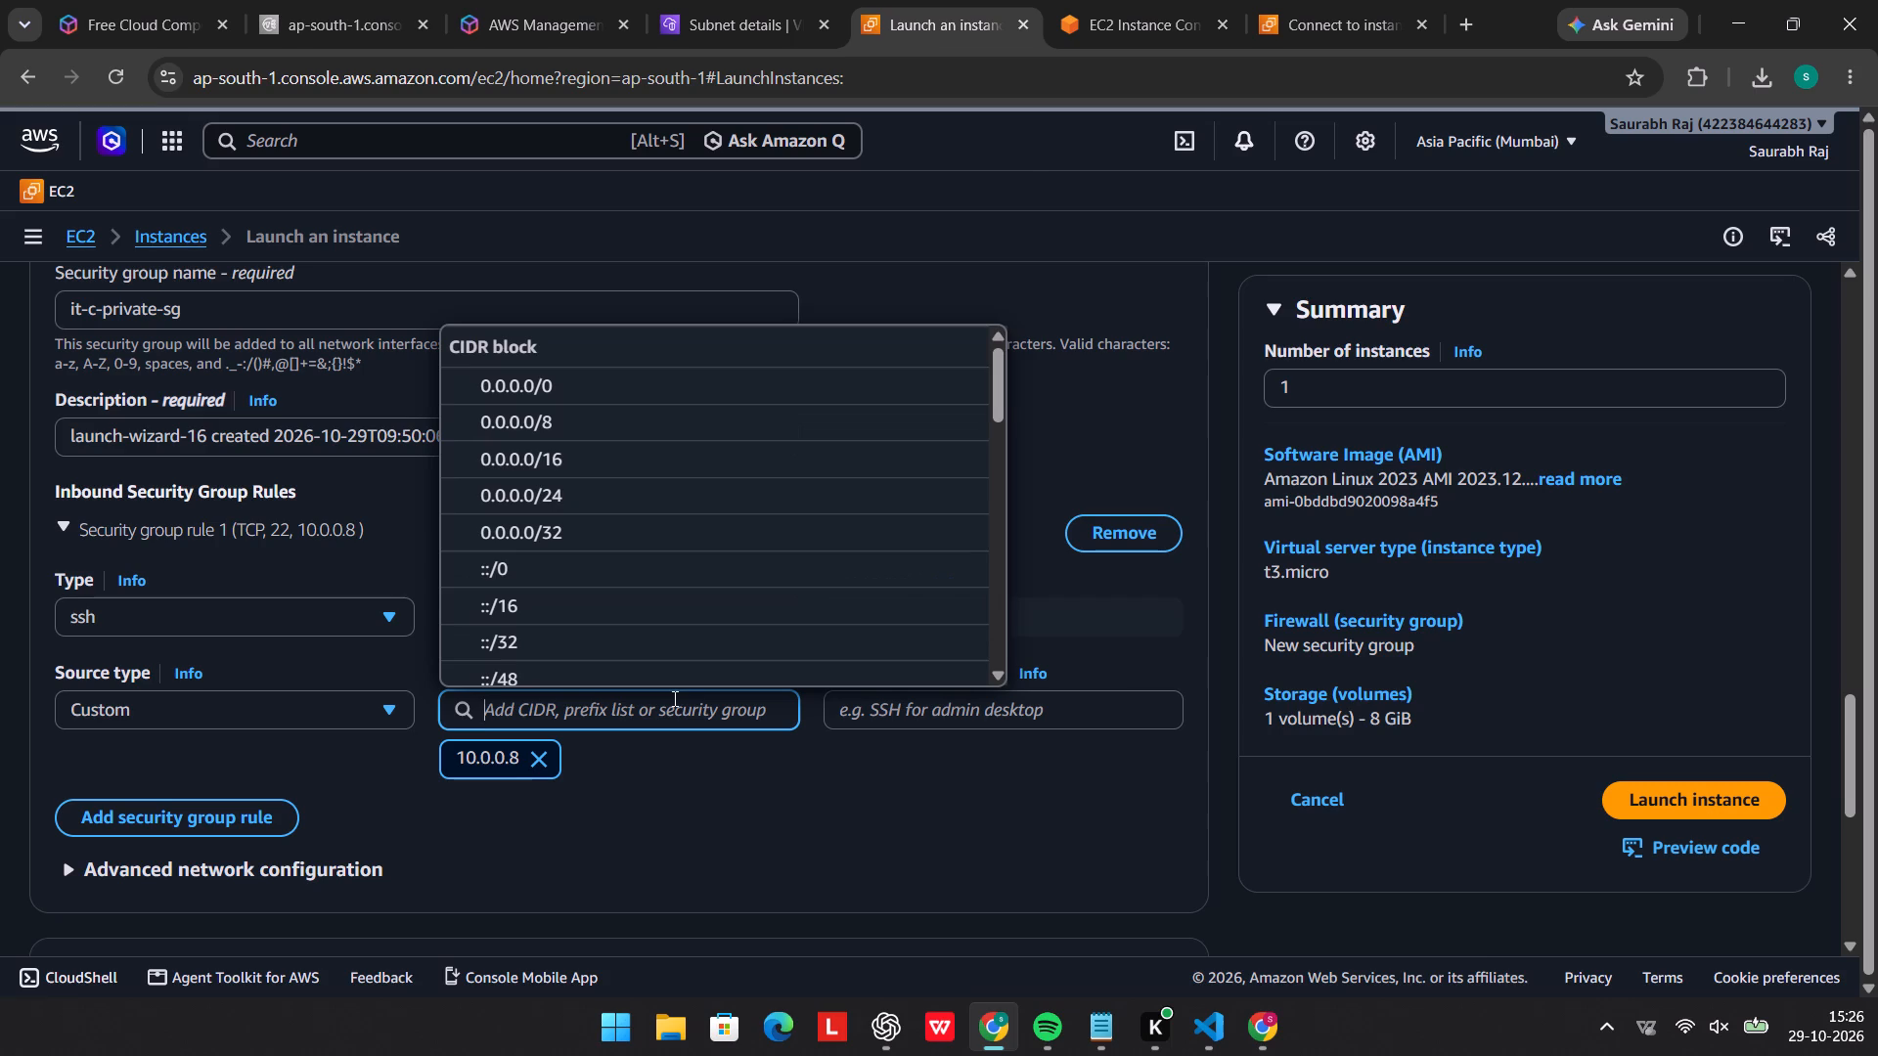
pyautogui.hotkey('ctrl', 'v')
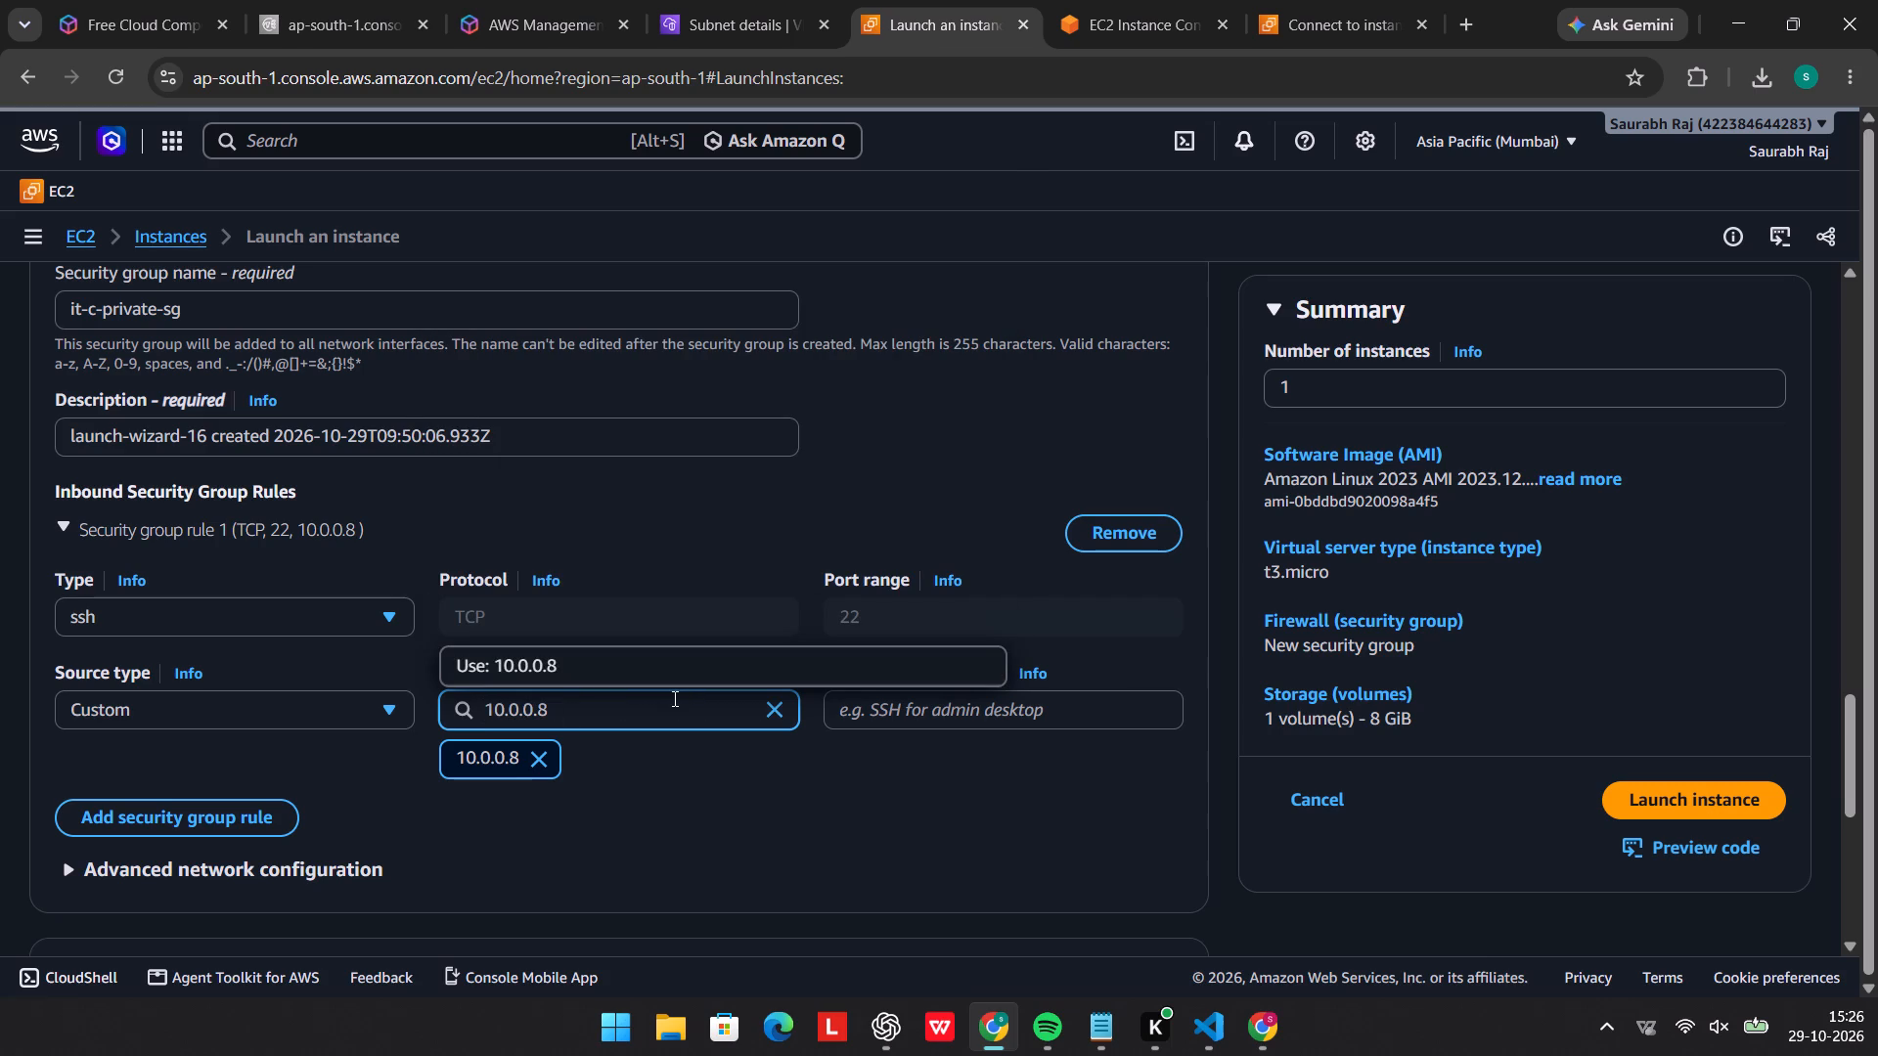
pyautogui.press('BackSpace')
pyautogui.press('BackSpace')
pyautogui.press('BackSpace')
pyautogui.press('BackSpace')
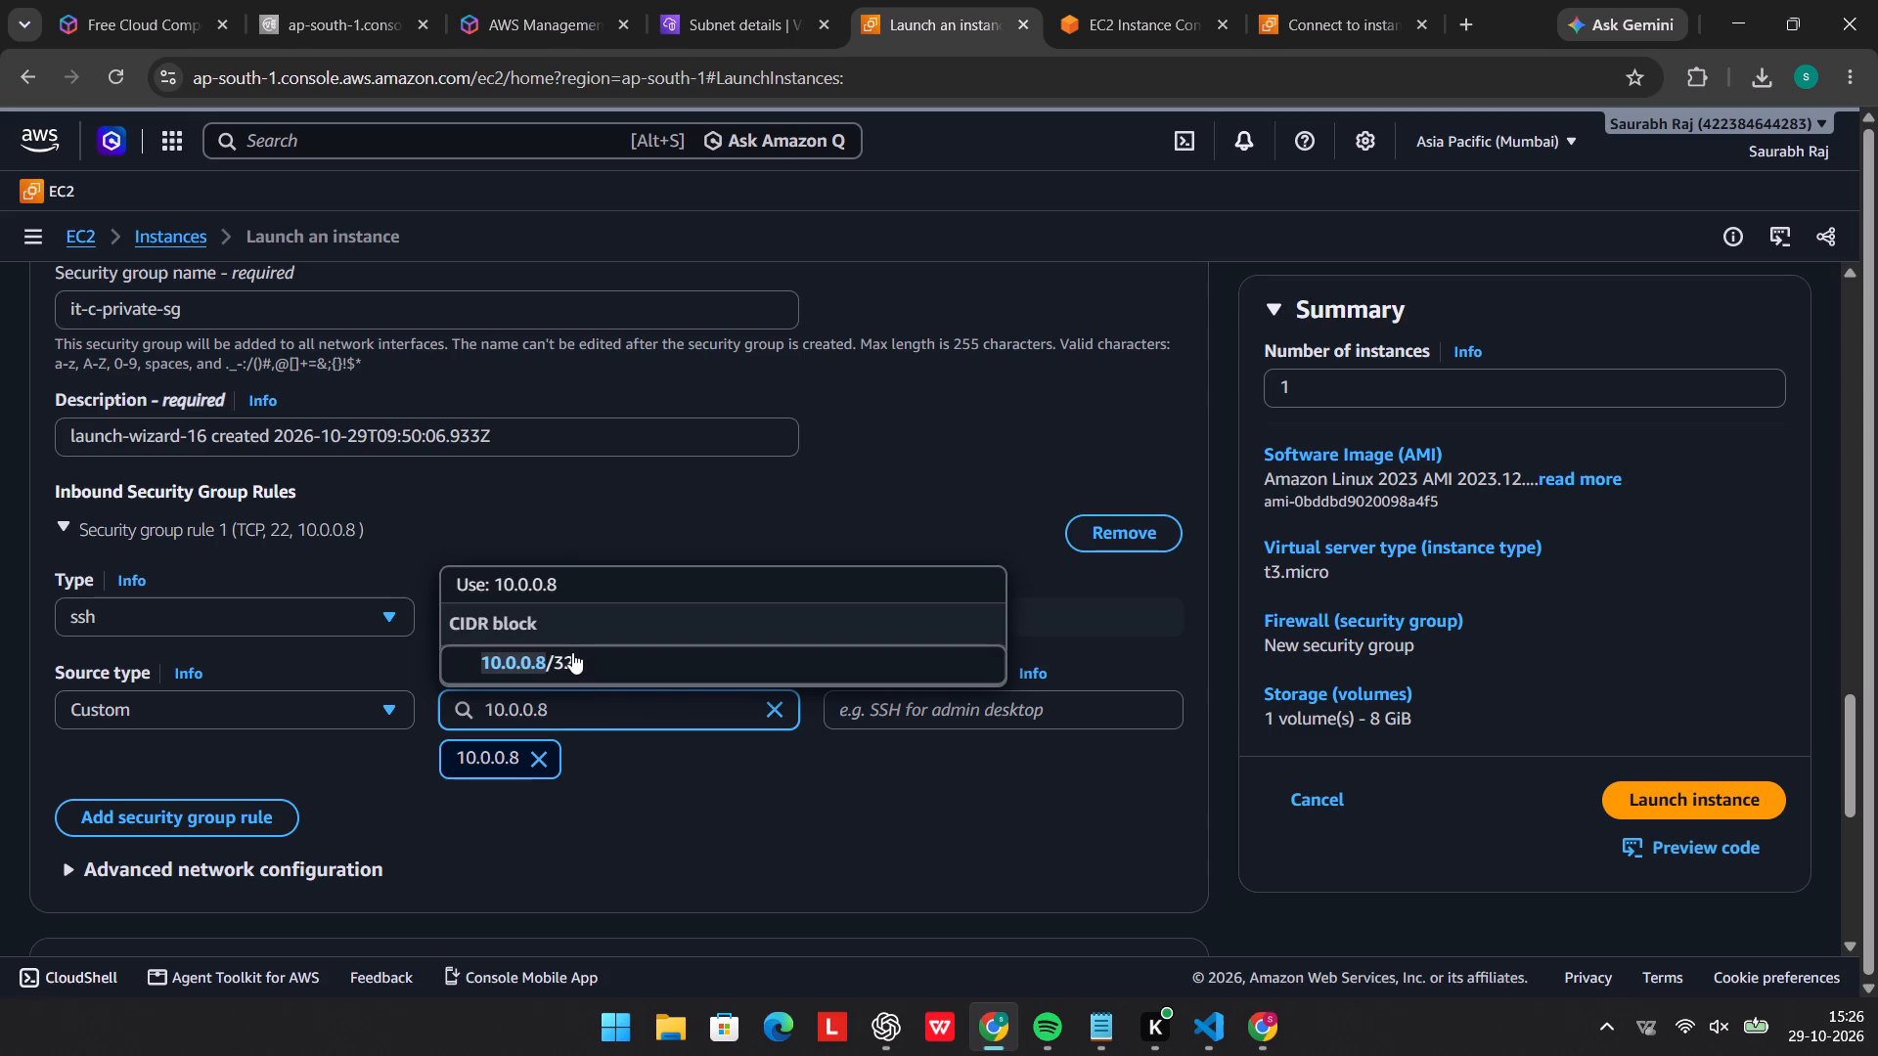
pyautogui.click(572, 648)
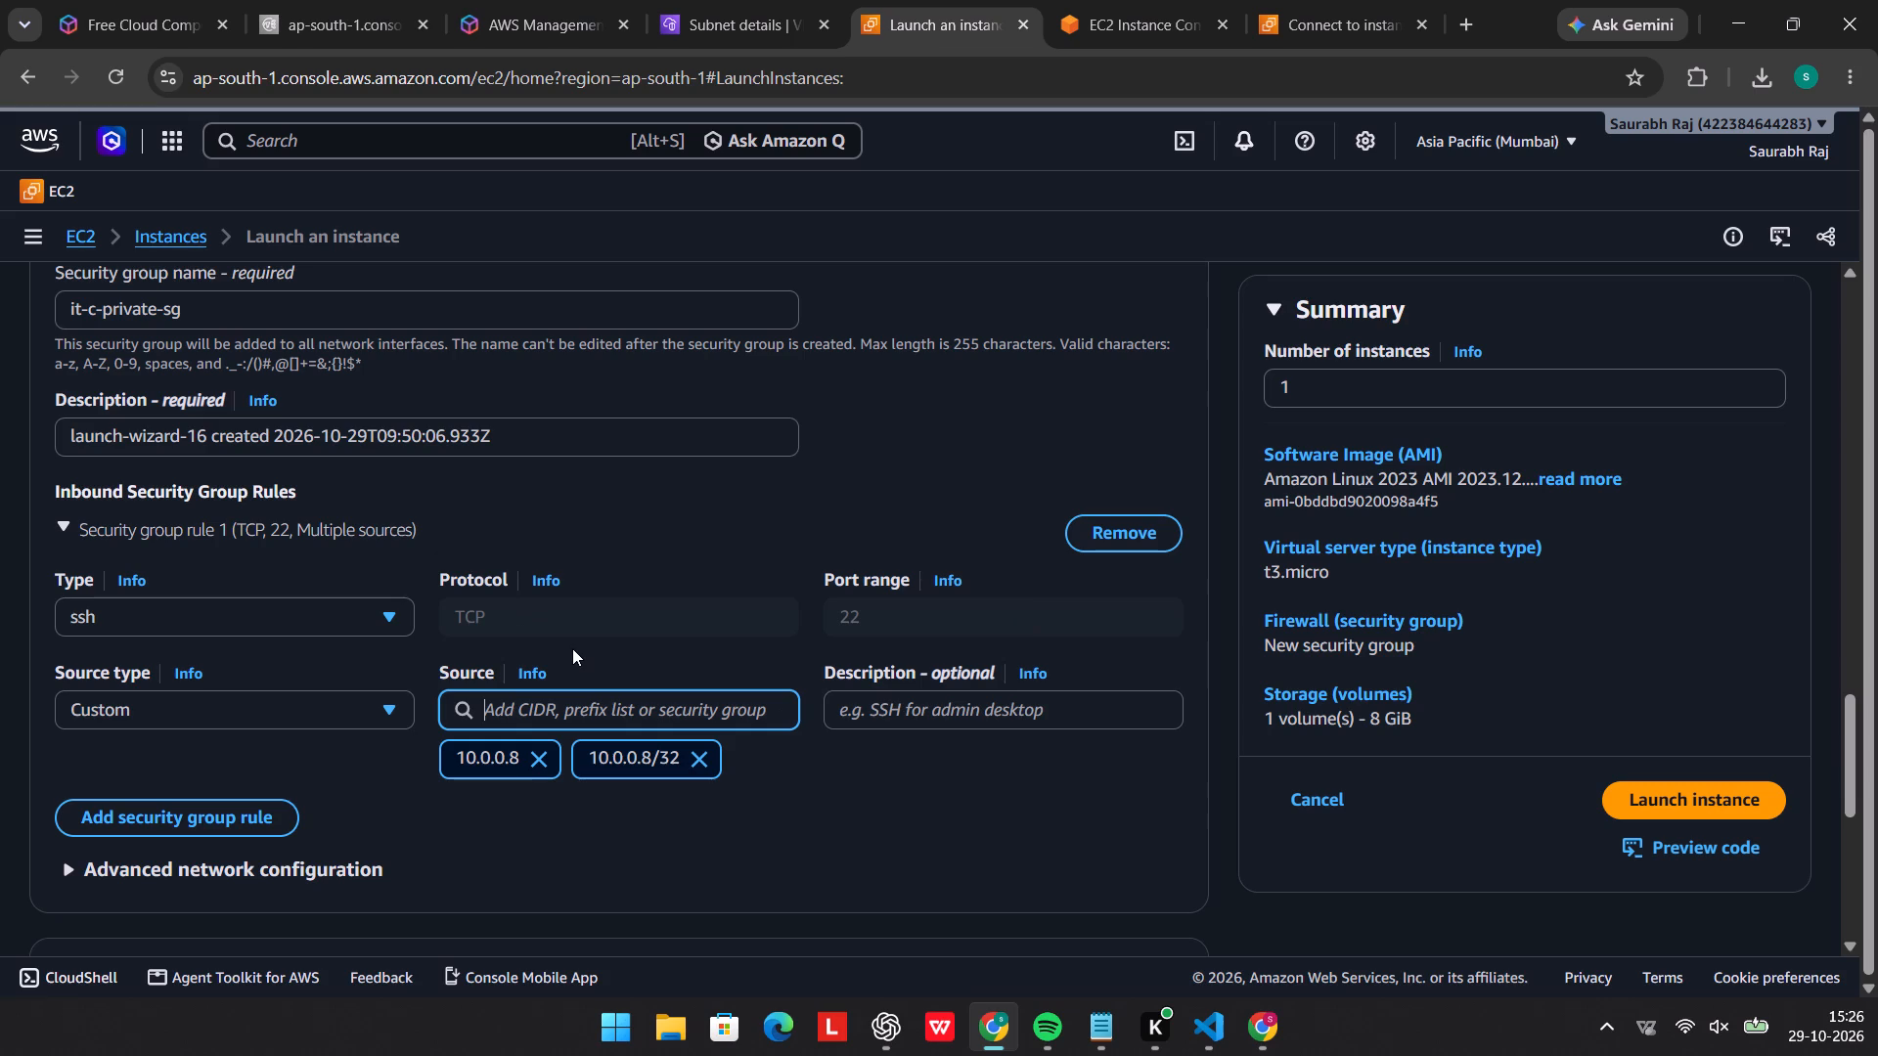
pyautogui.click(539, 749)
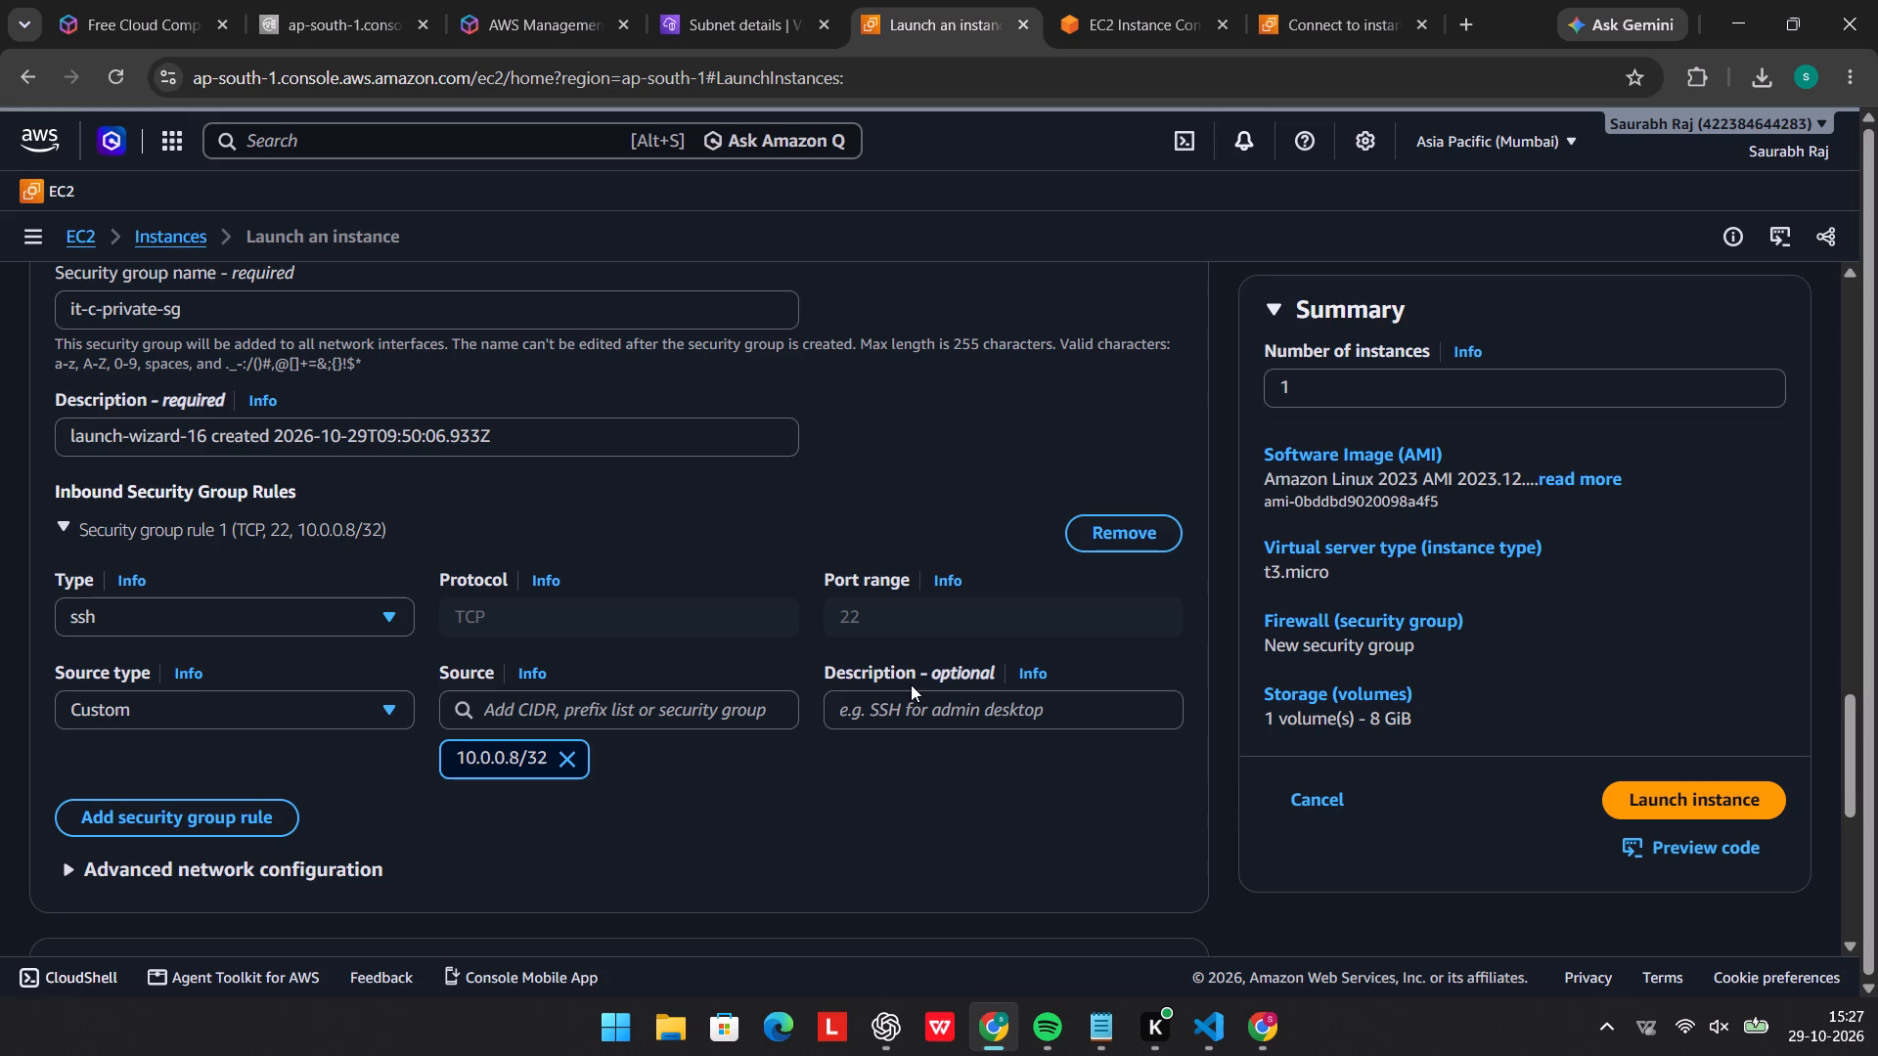
# Launch the private-server instance with the configured settings.
pyautogui.click(1695, 805)
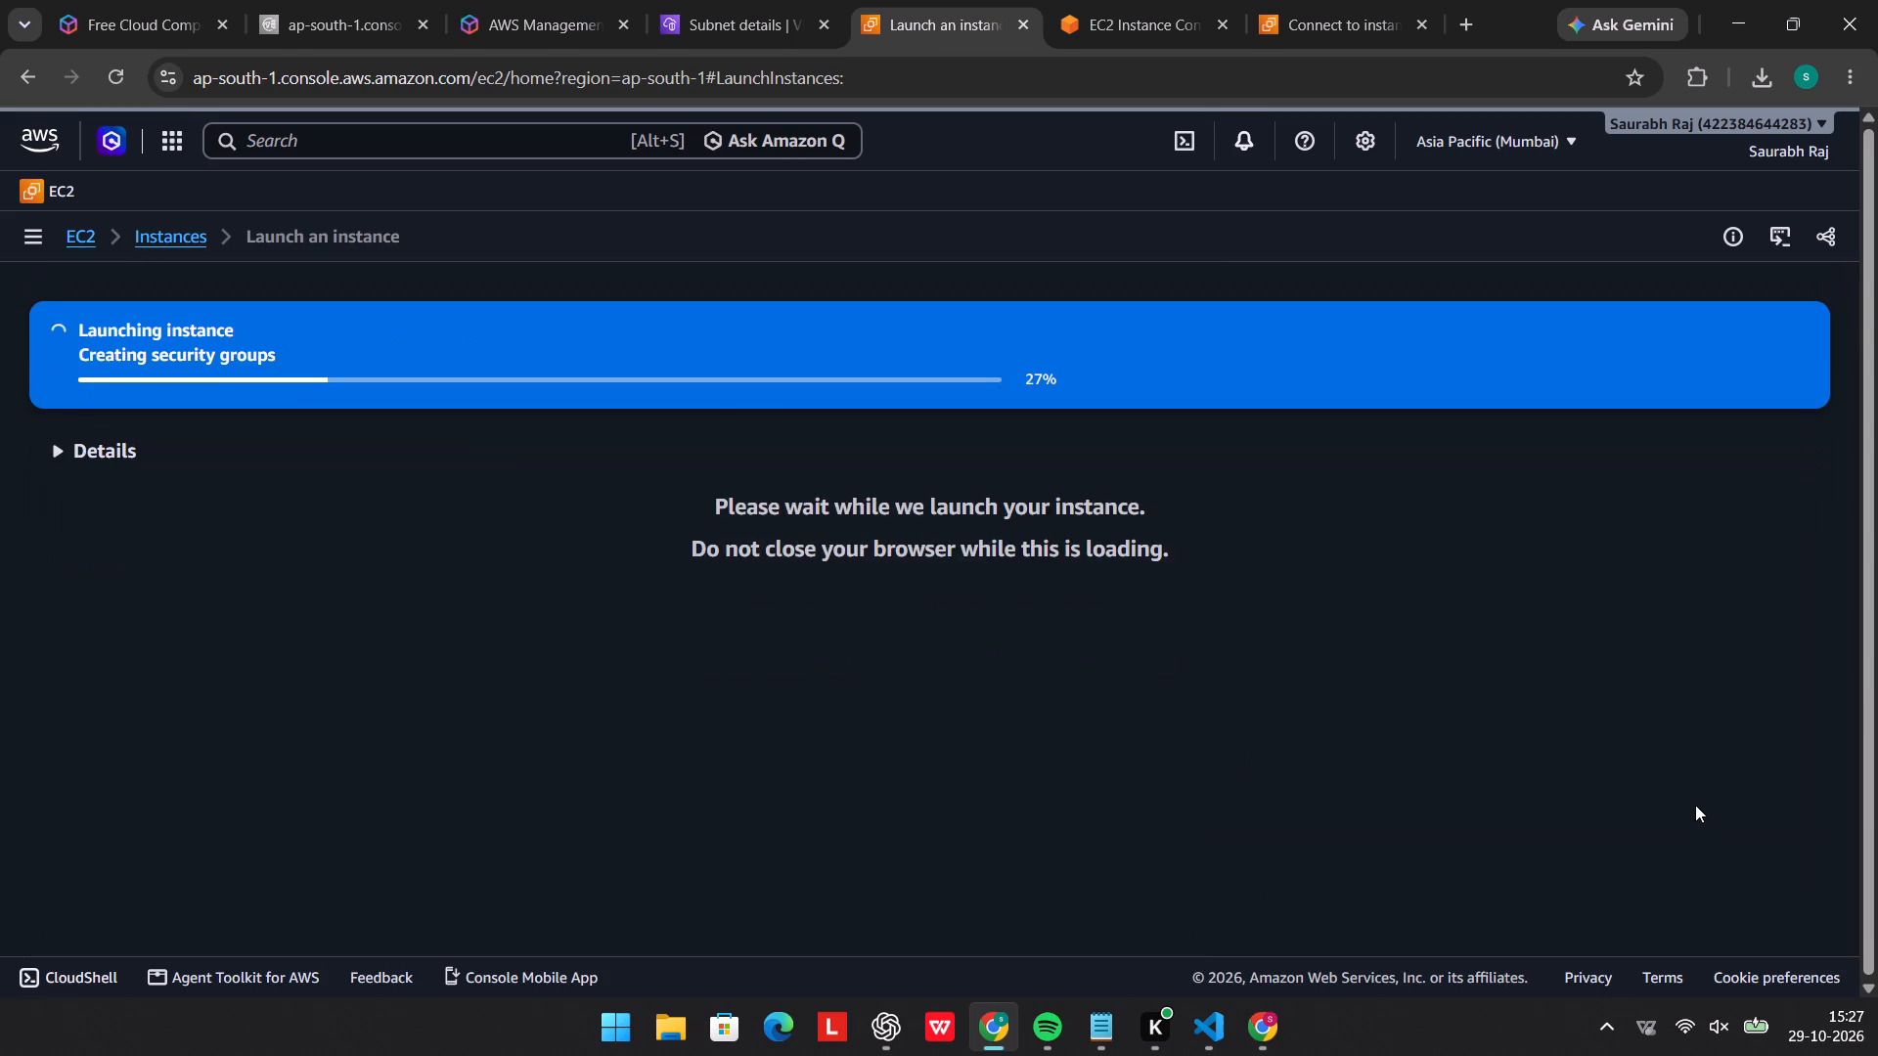
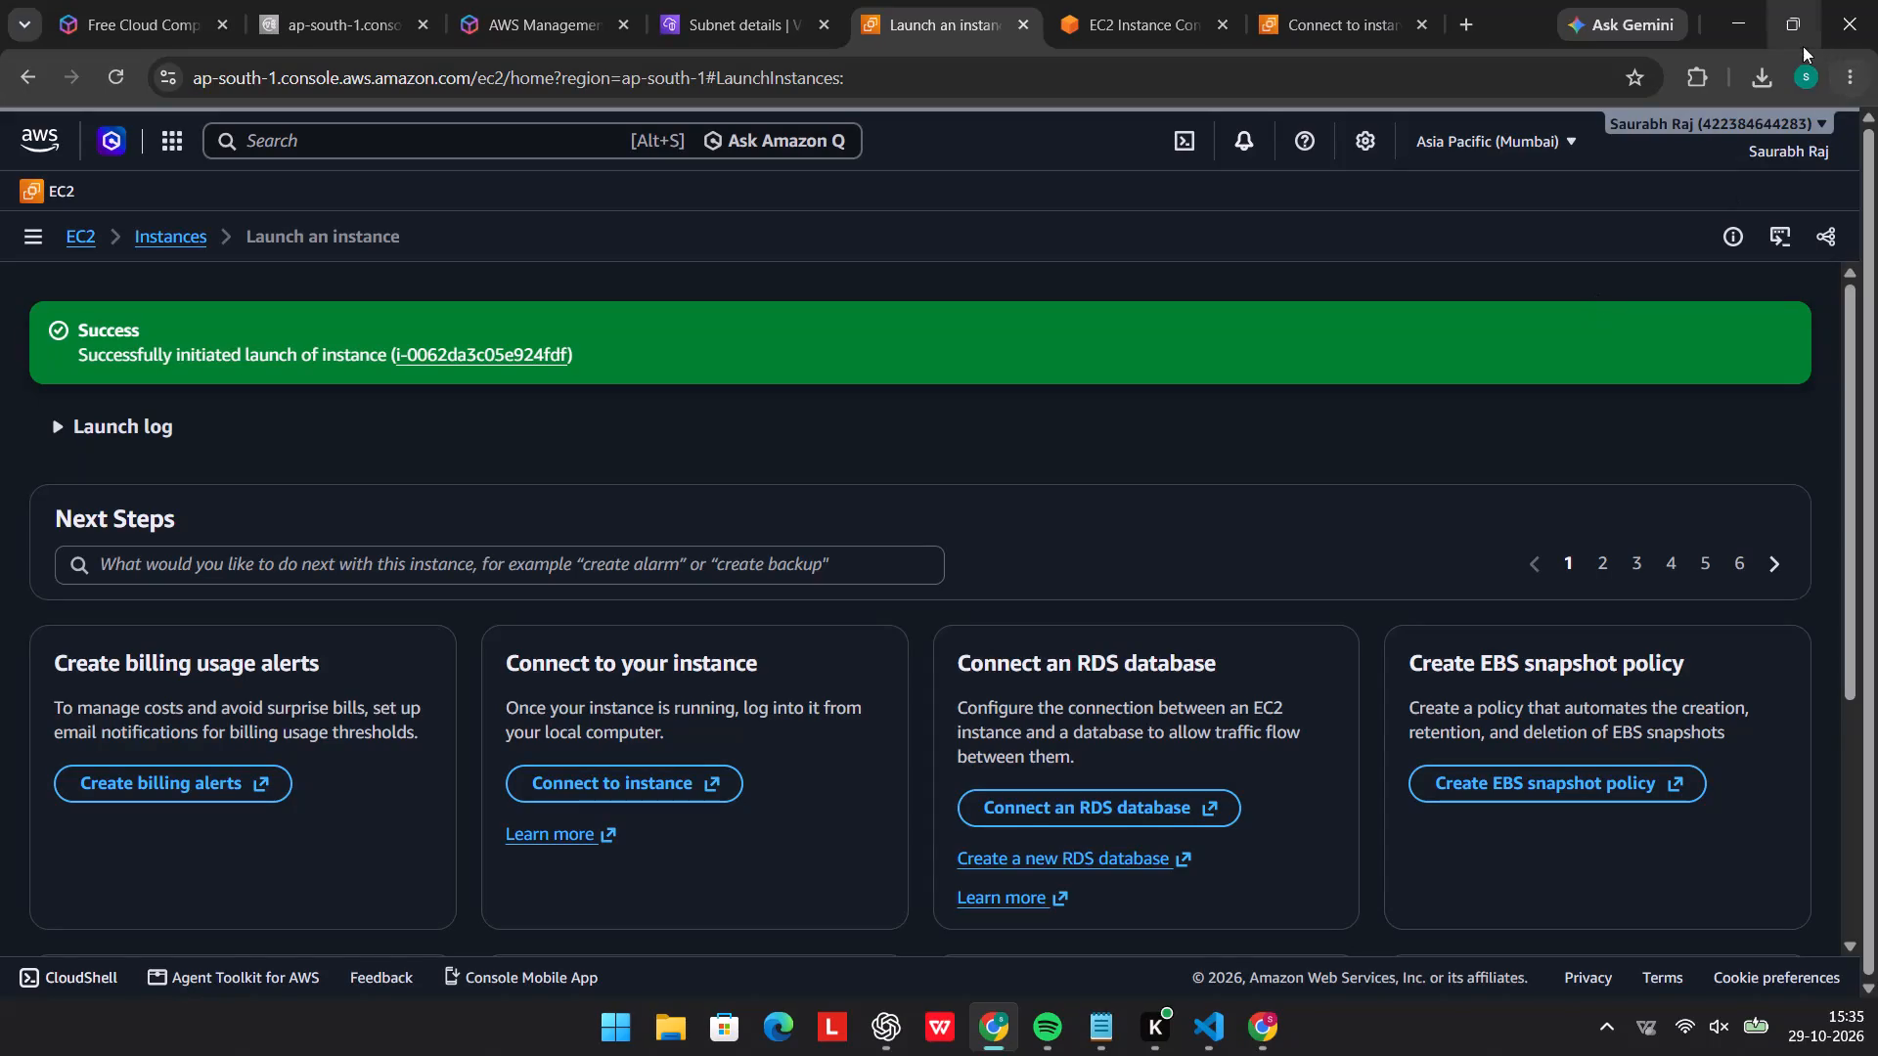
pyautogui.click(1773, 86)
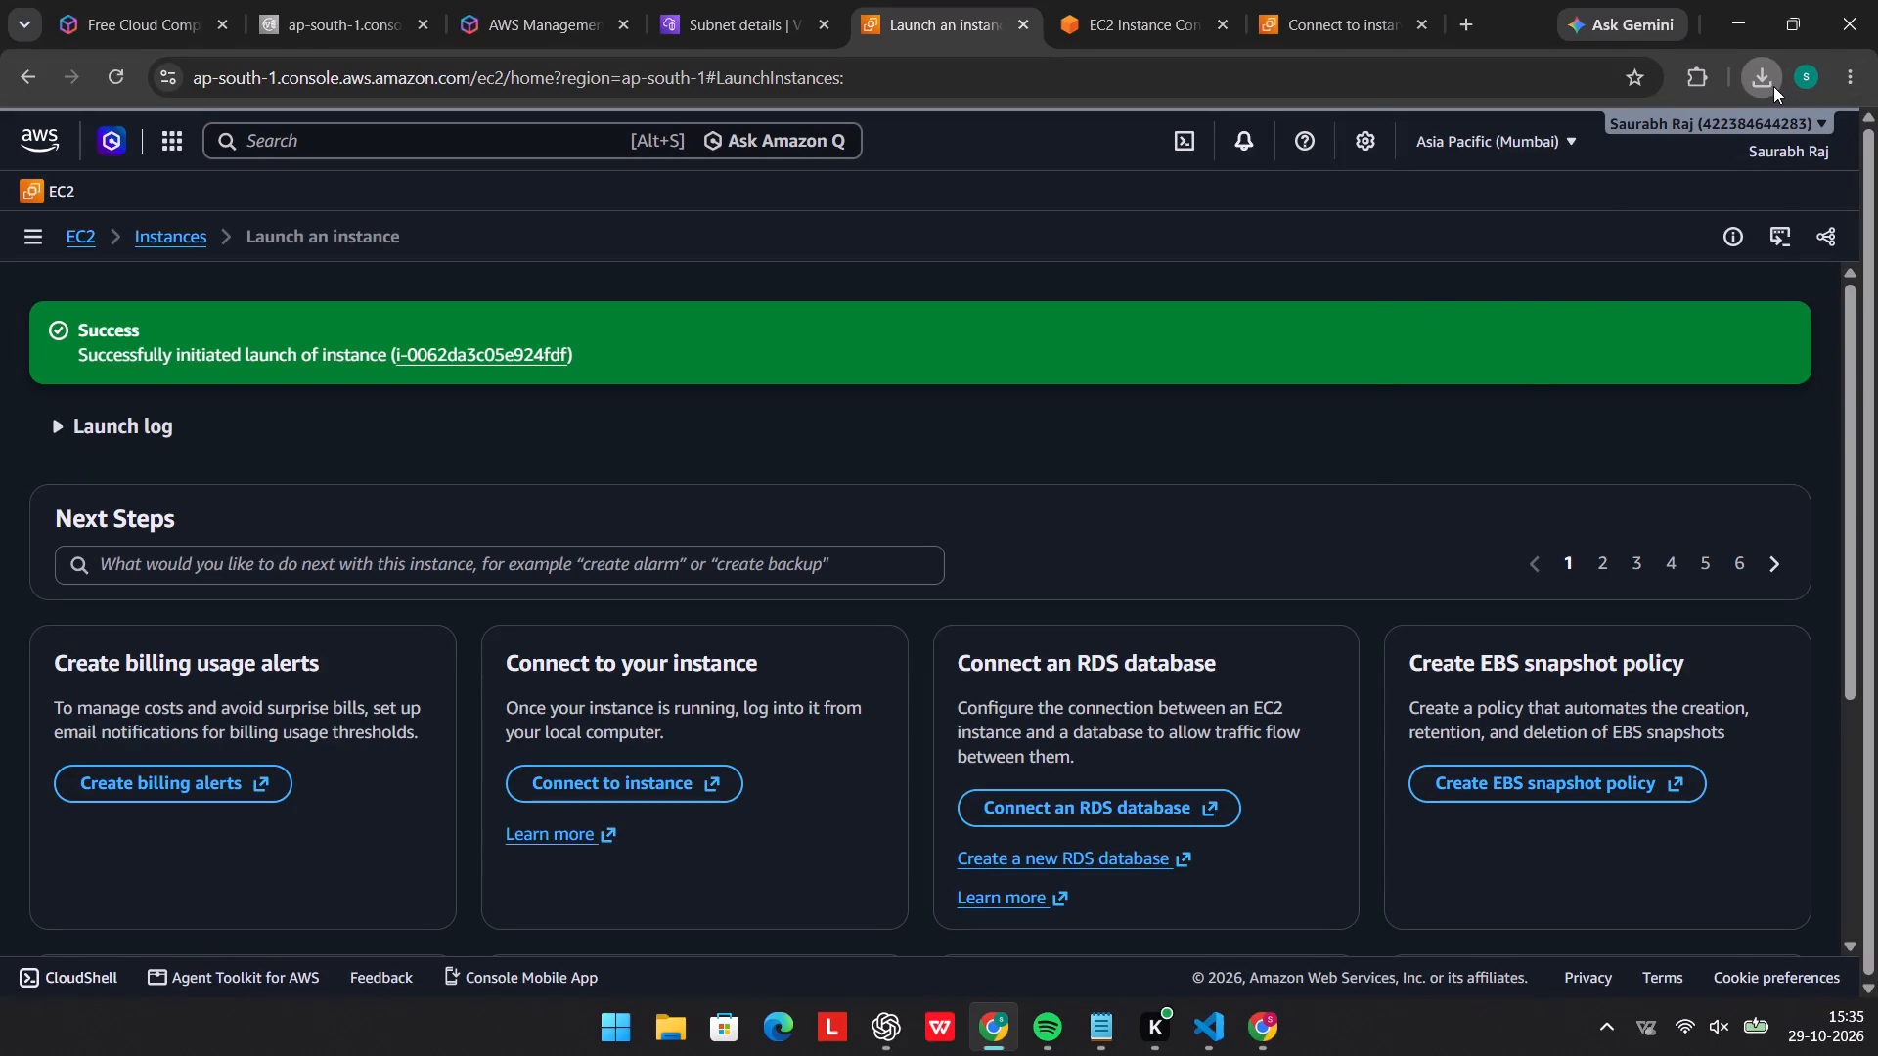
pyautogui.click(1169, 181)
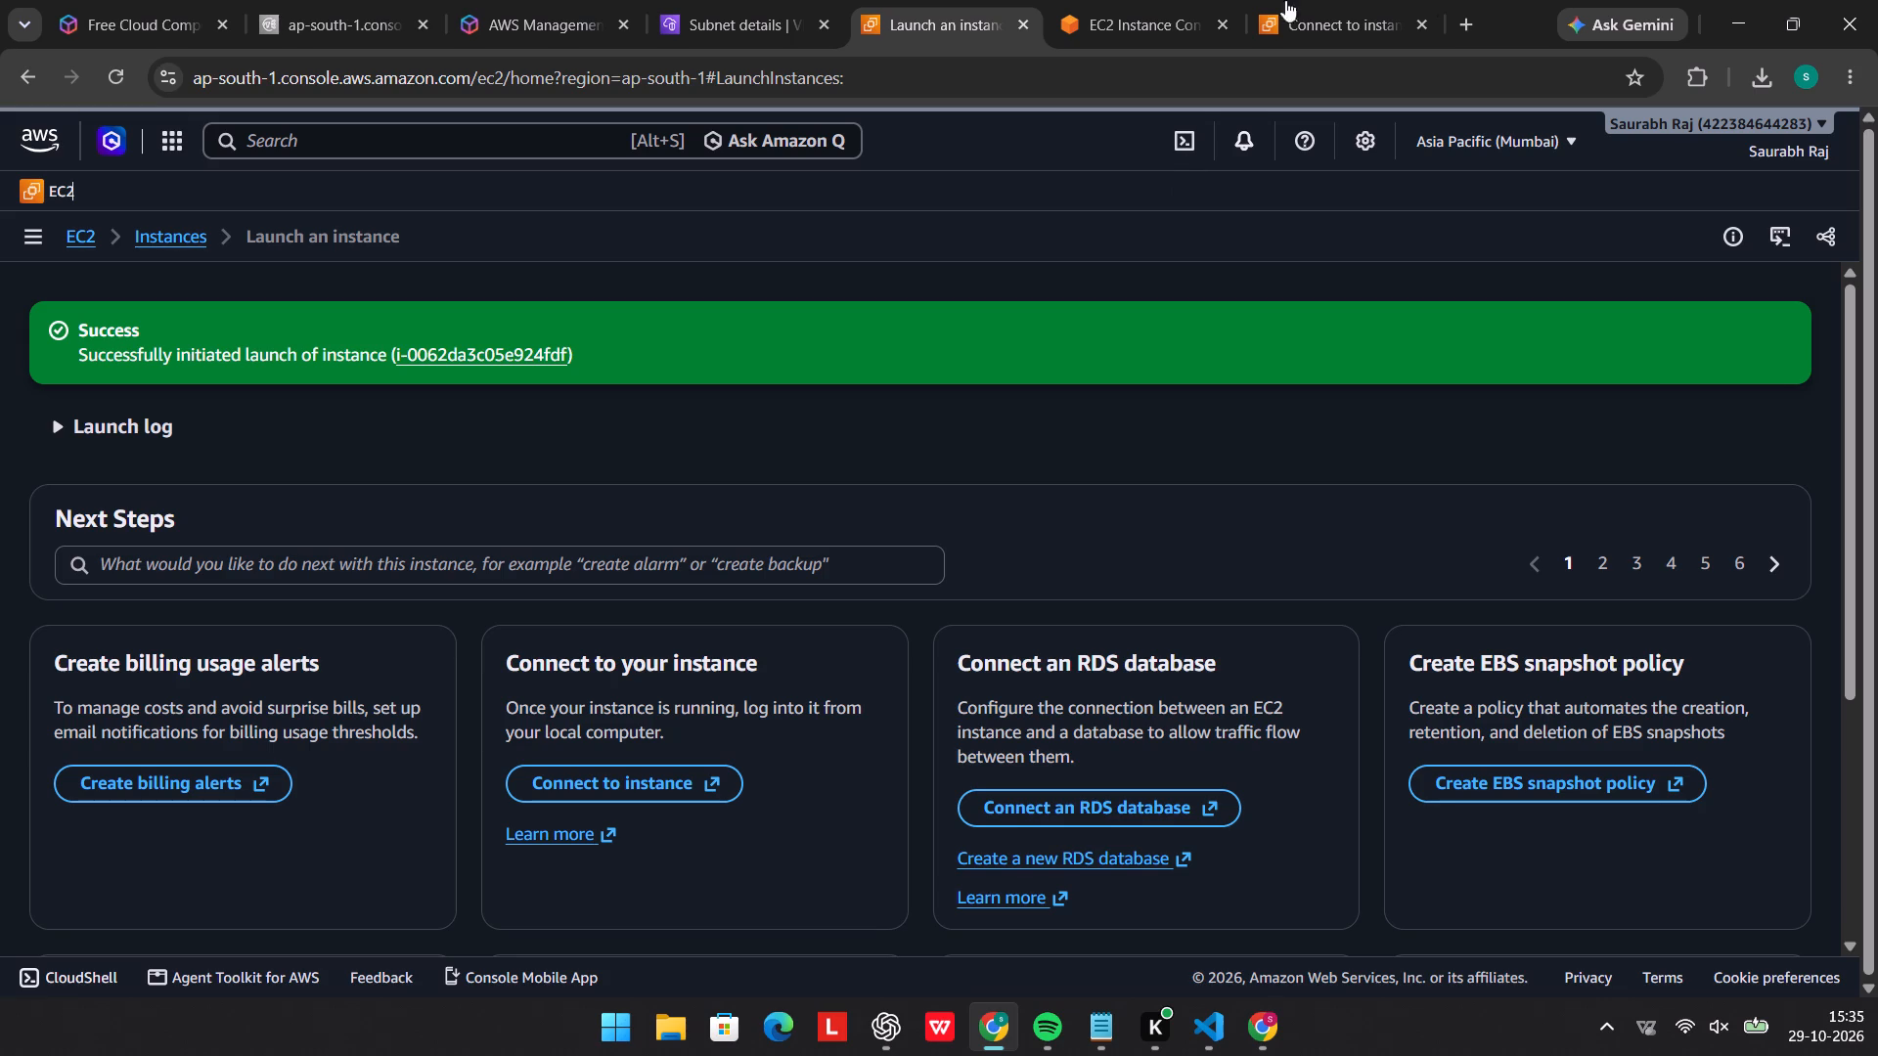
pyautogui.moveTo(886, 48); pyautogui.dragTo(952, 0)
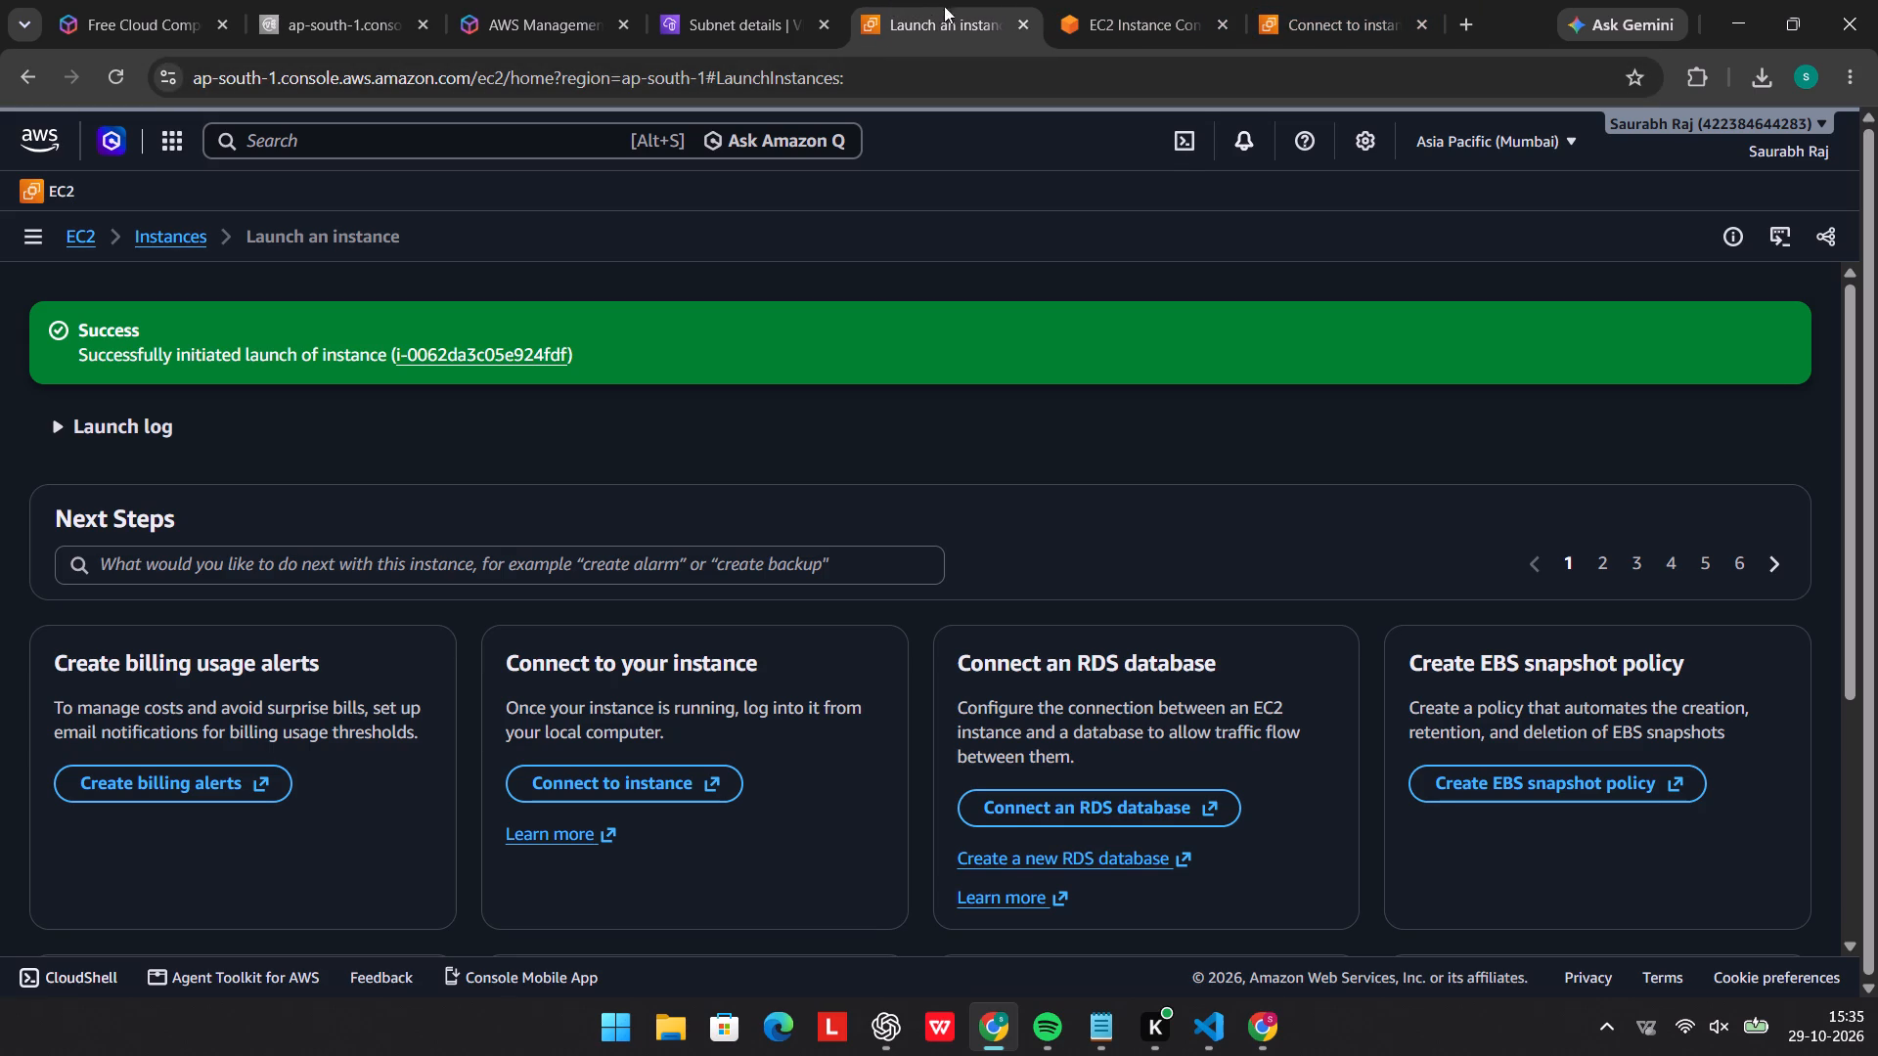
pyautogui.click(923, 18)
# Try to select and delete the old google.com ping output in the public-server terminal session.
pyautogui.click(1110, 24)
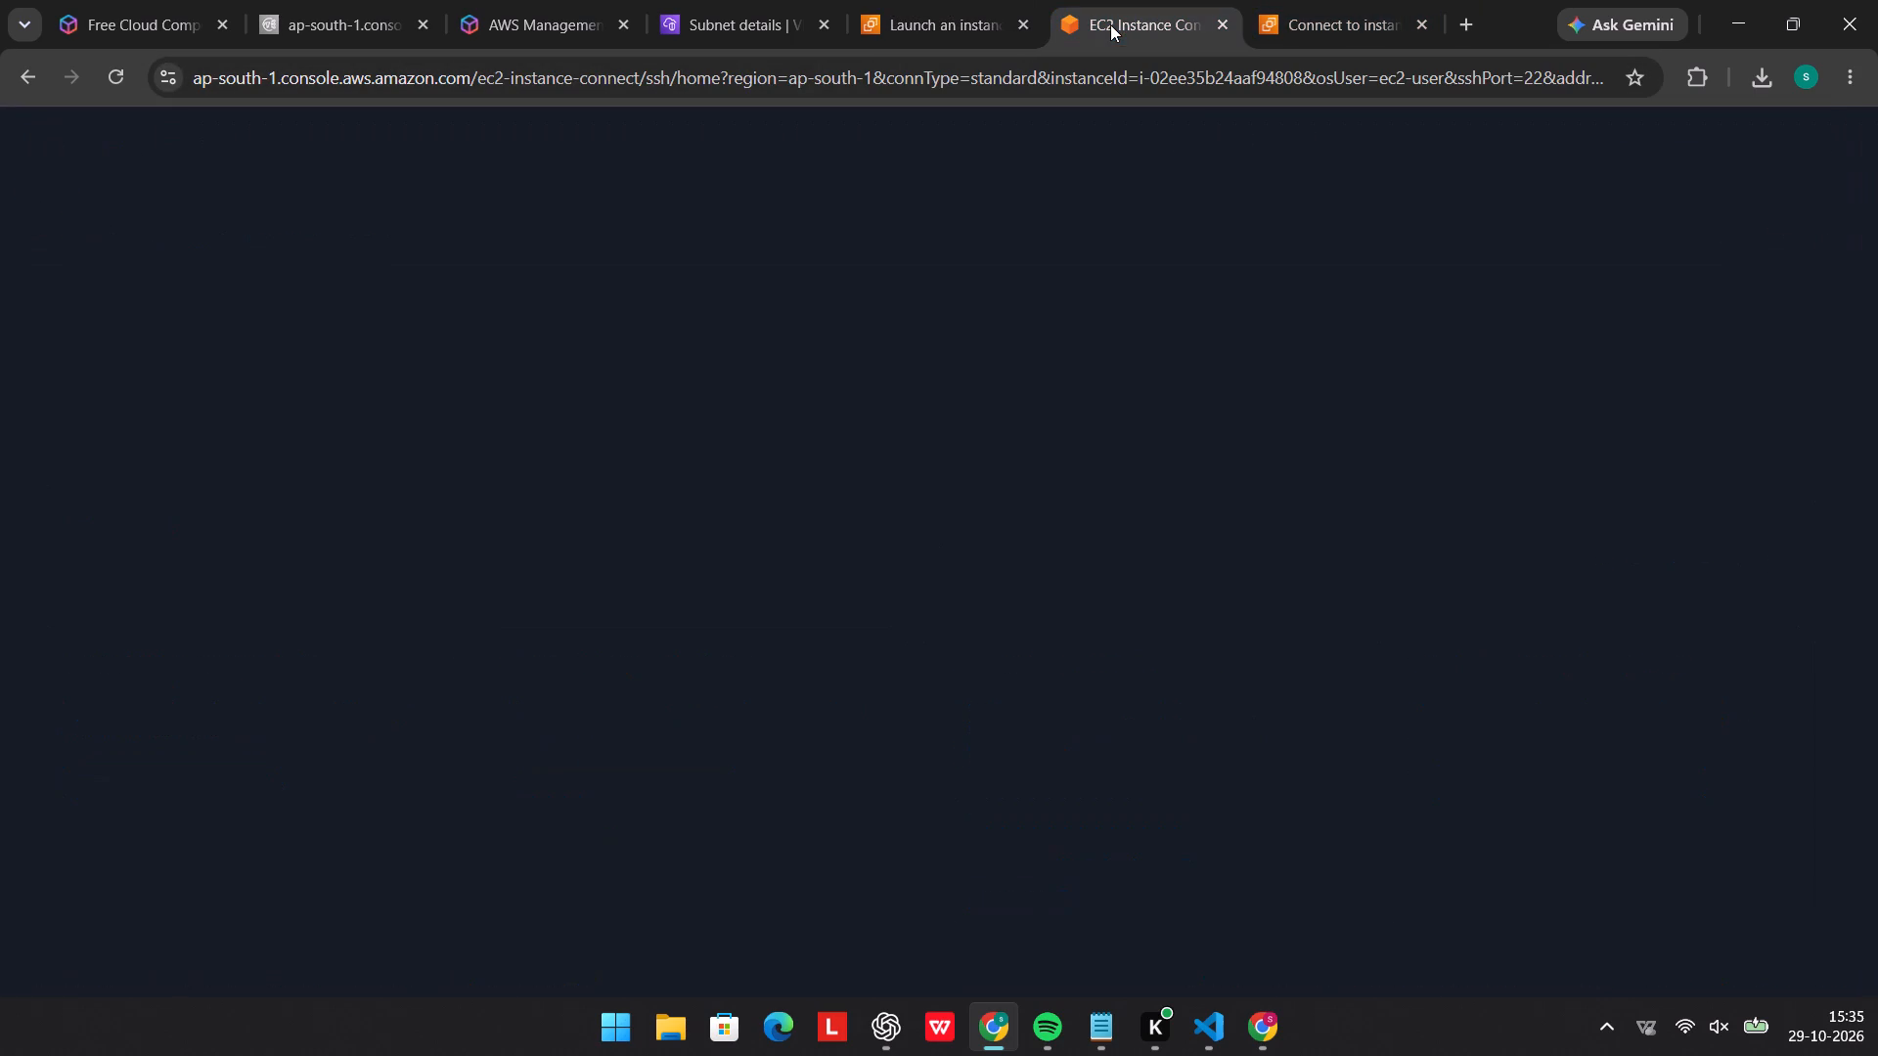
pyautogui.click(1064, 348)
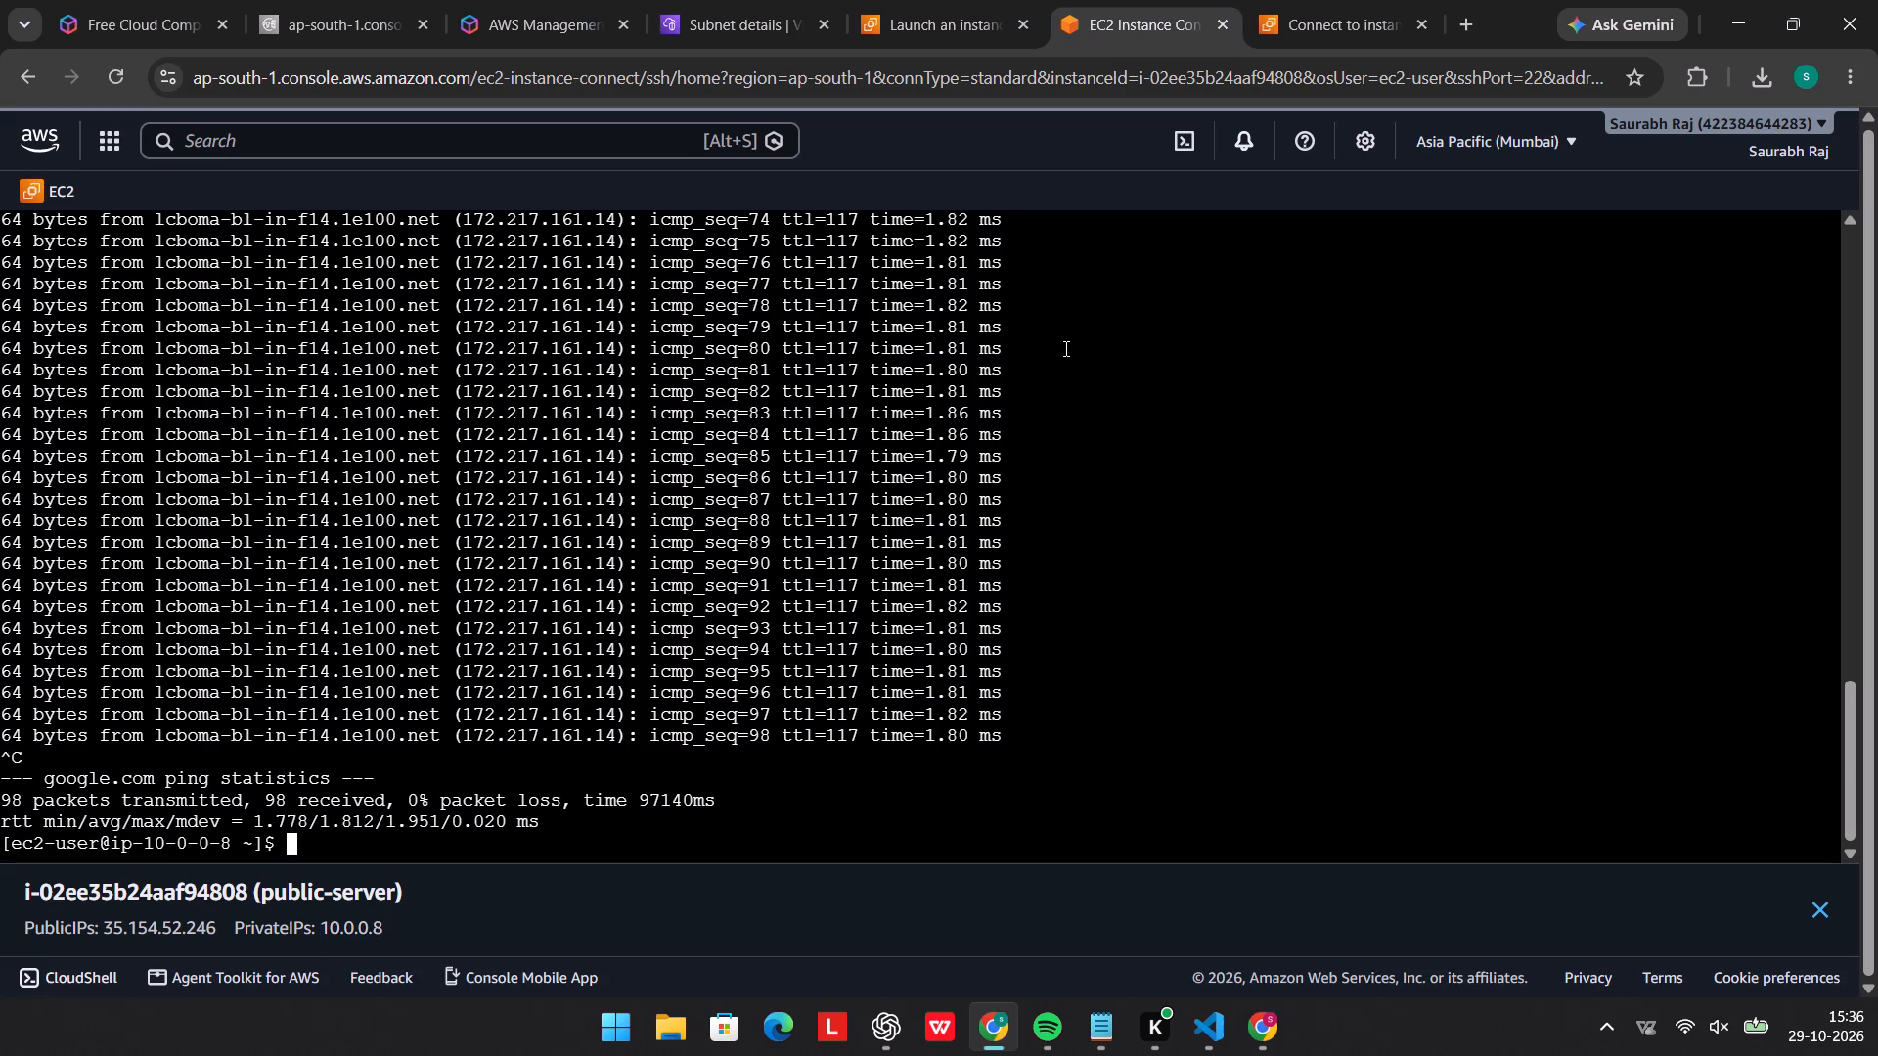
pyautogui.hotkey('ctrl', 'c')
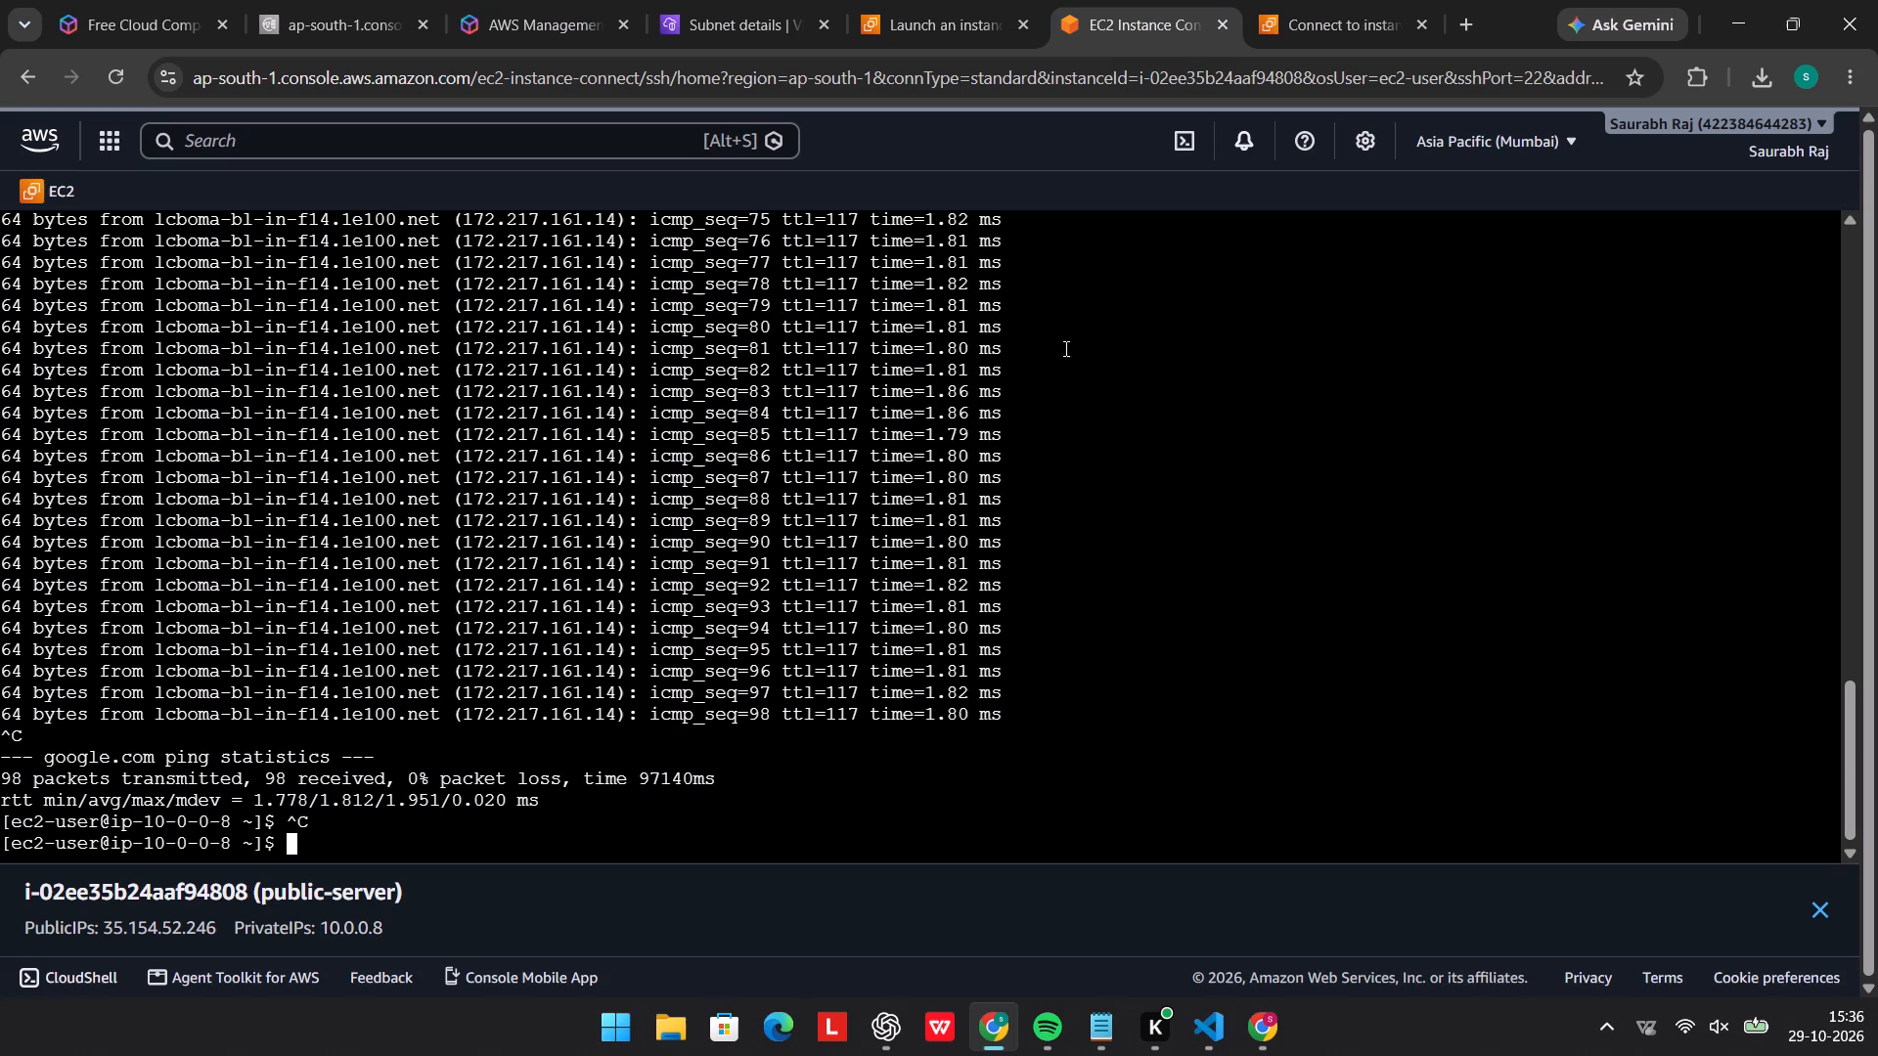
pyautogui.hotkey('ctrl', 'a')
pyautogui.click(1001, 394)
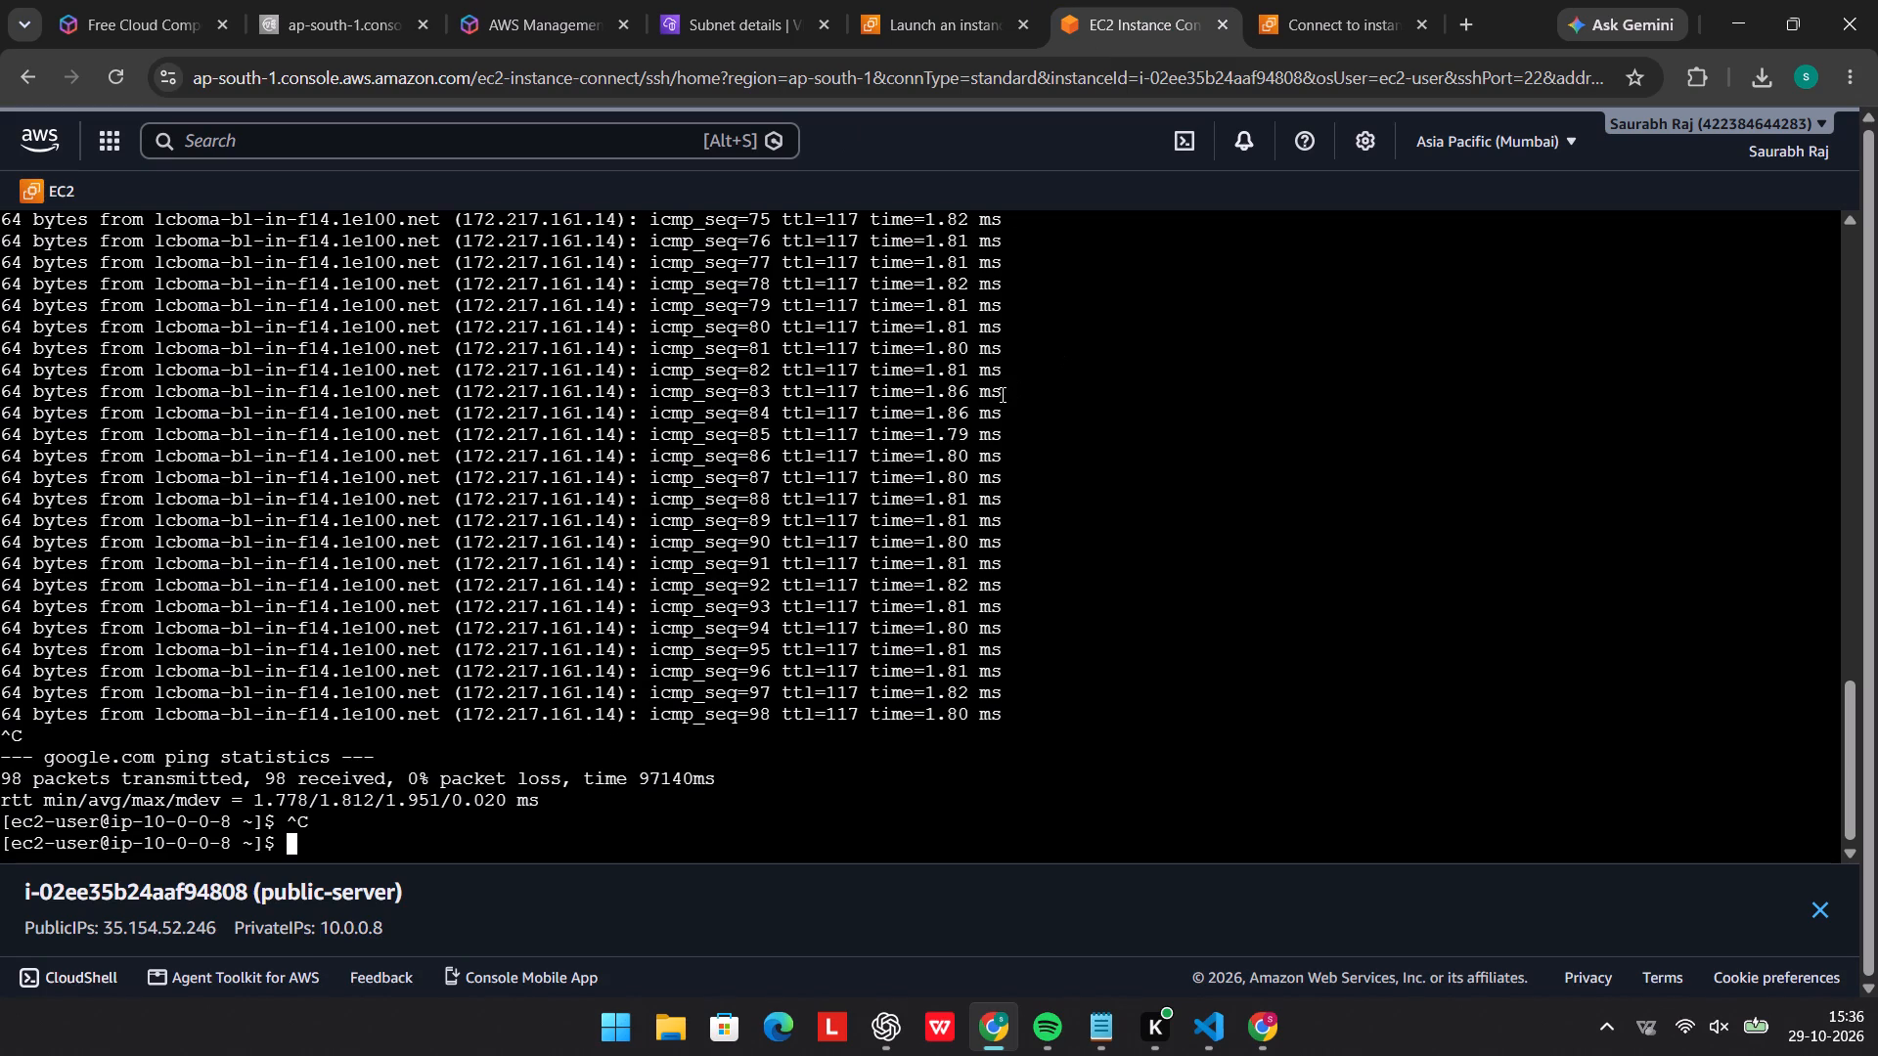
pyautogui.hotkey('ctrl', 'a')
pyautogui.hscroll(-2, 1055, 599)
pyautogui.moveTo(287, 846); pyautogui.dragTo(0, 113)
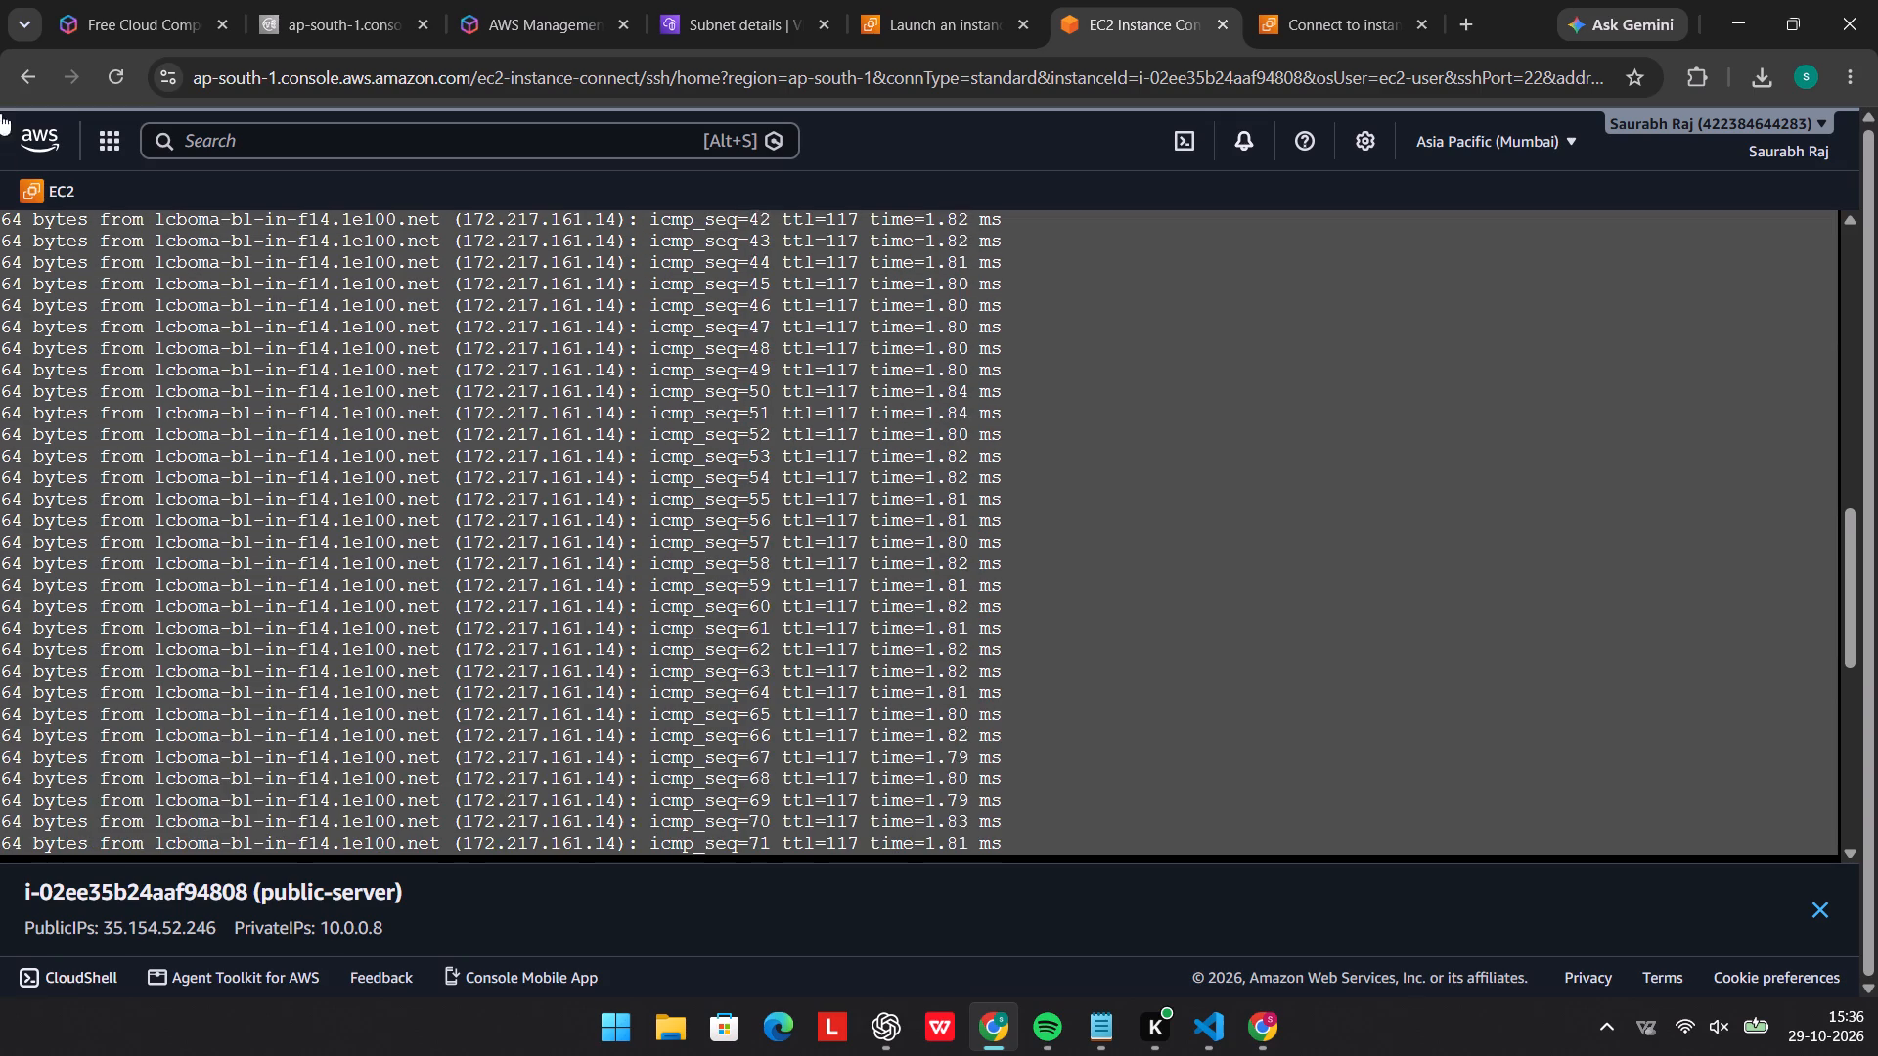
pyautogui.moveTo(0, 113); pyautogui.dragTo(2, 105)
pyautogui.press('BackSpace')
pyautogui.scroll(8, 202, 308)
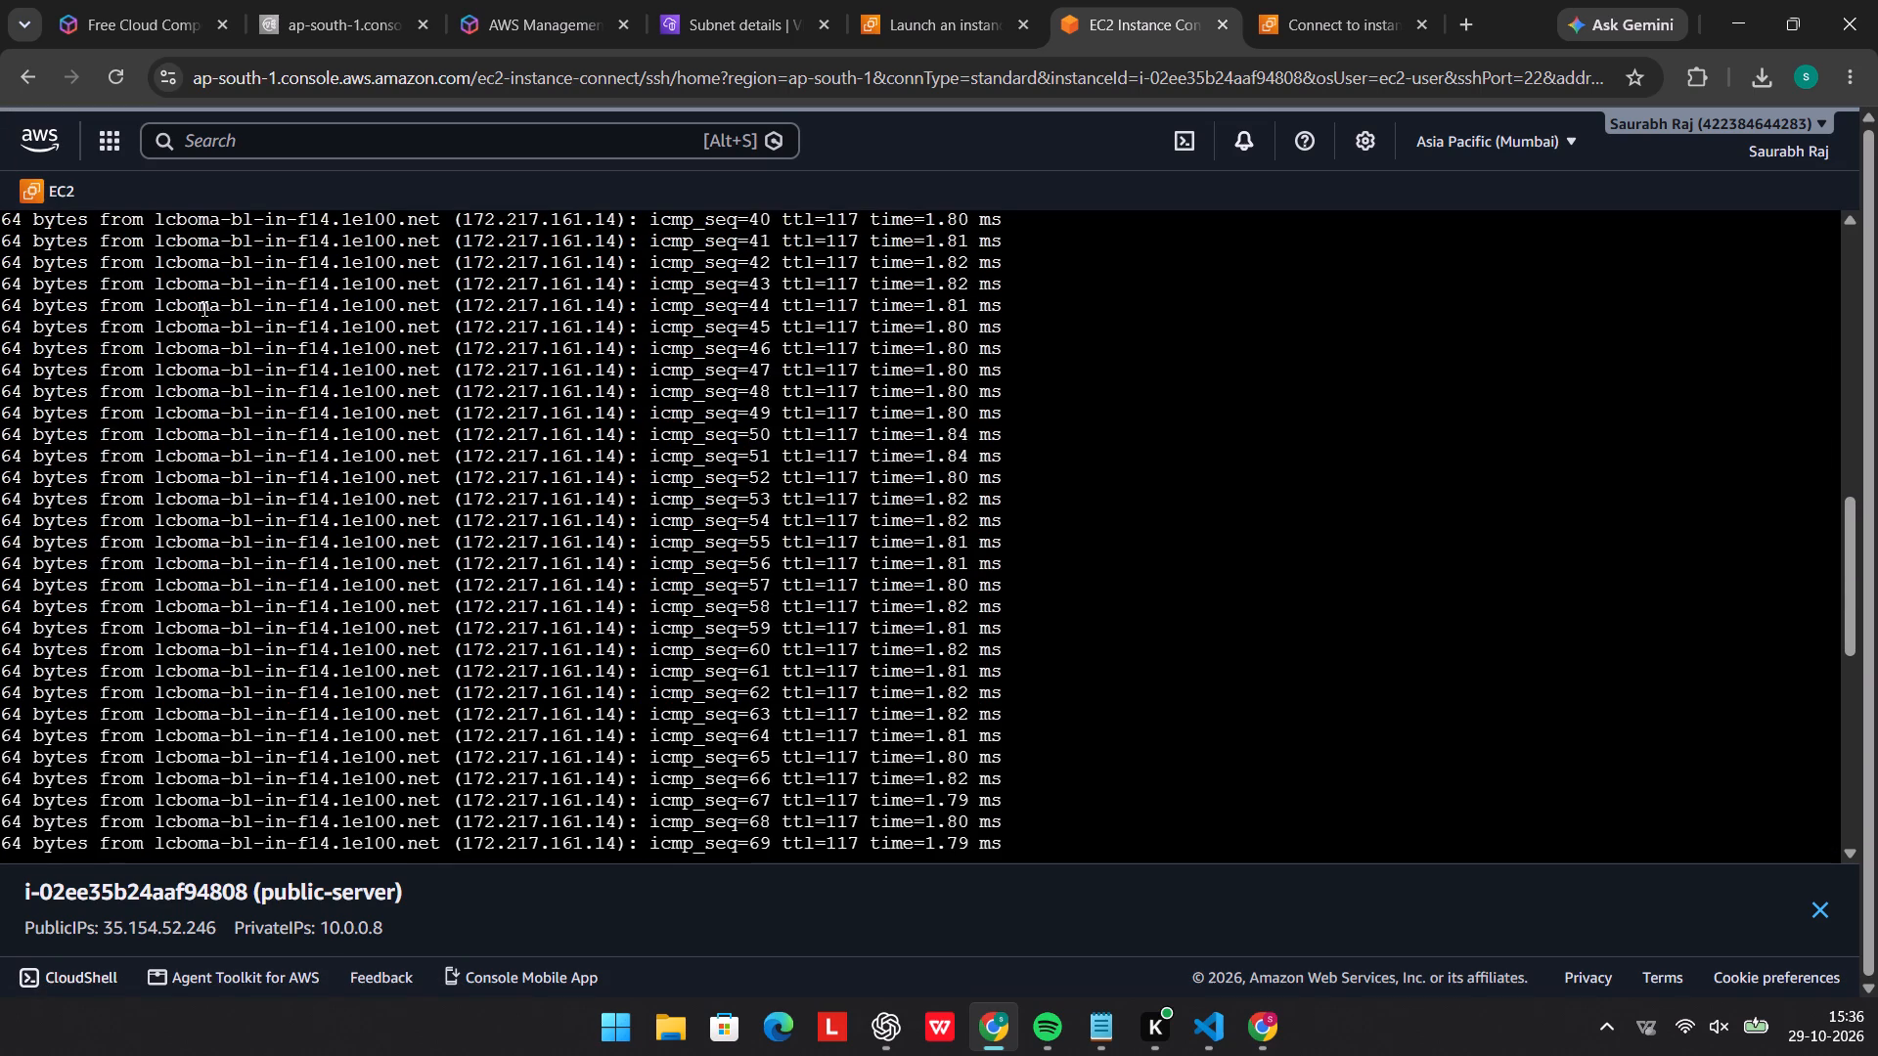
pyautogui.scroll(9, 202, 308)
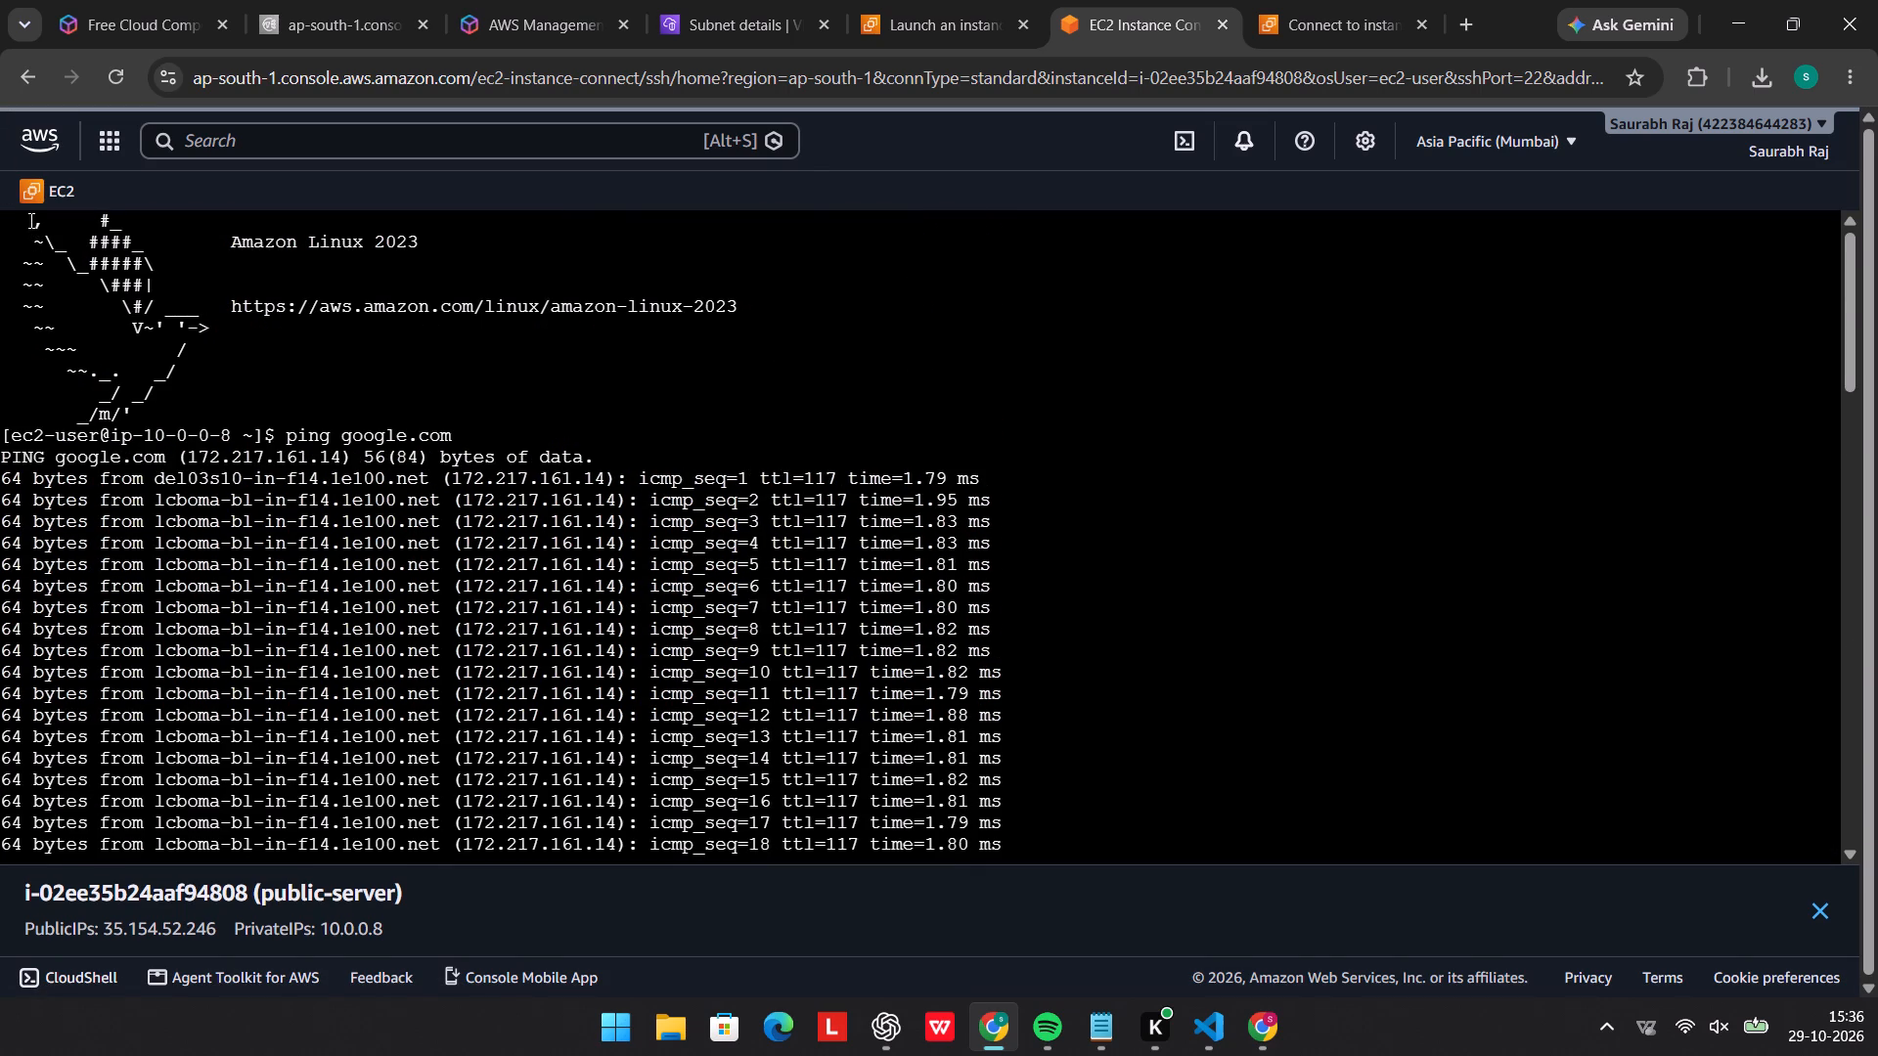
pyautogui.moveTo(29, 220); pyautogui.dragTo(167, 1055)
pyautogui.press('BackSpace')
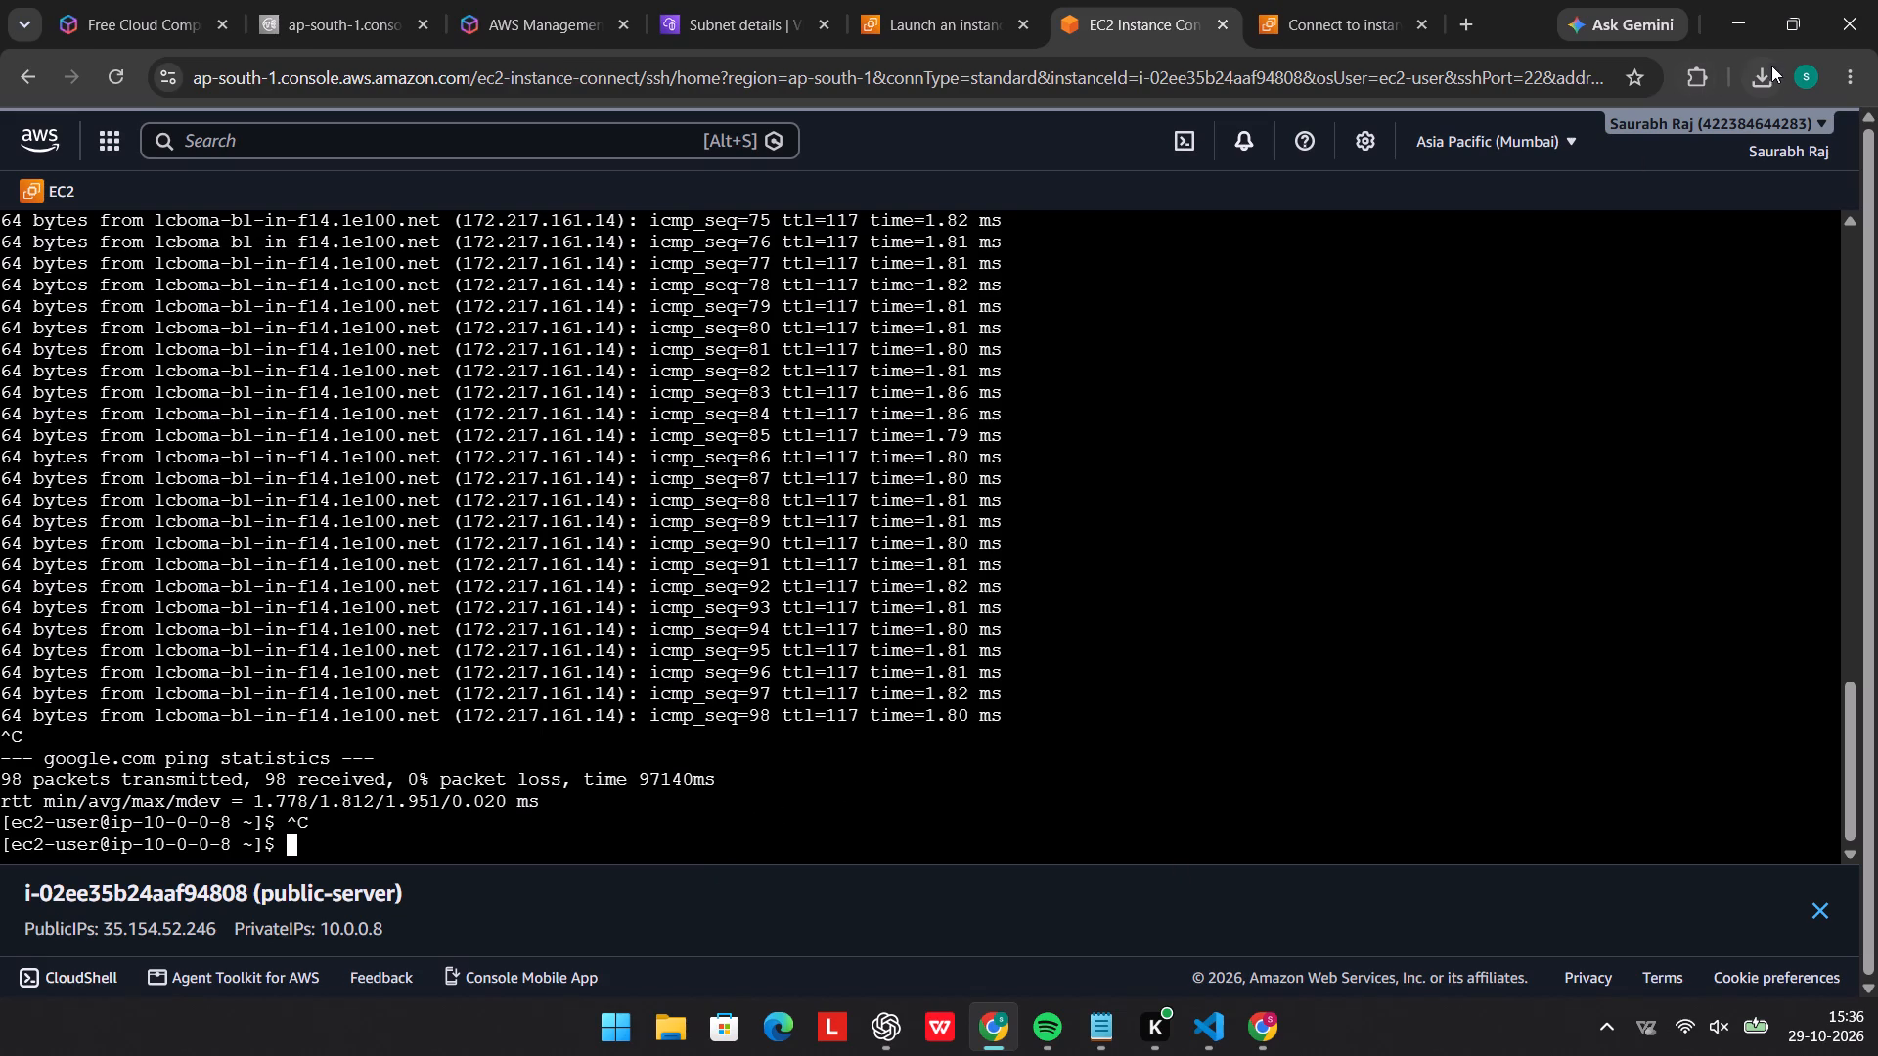
# Run clear in the public-server terminal to empty the screen.
pyautogui.click(1411, 353)
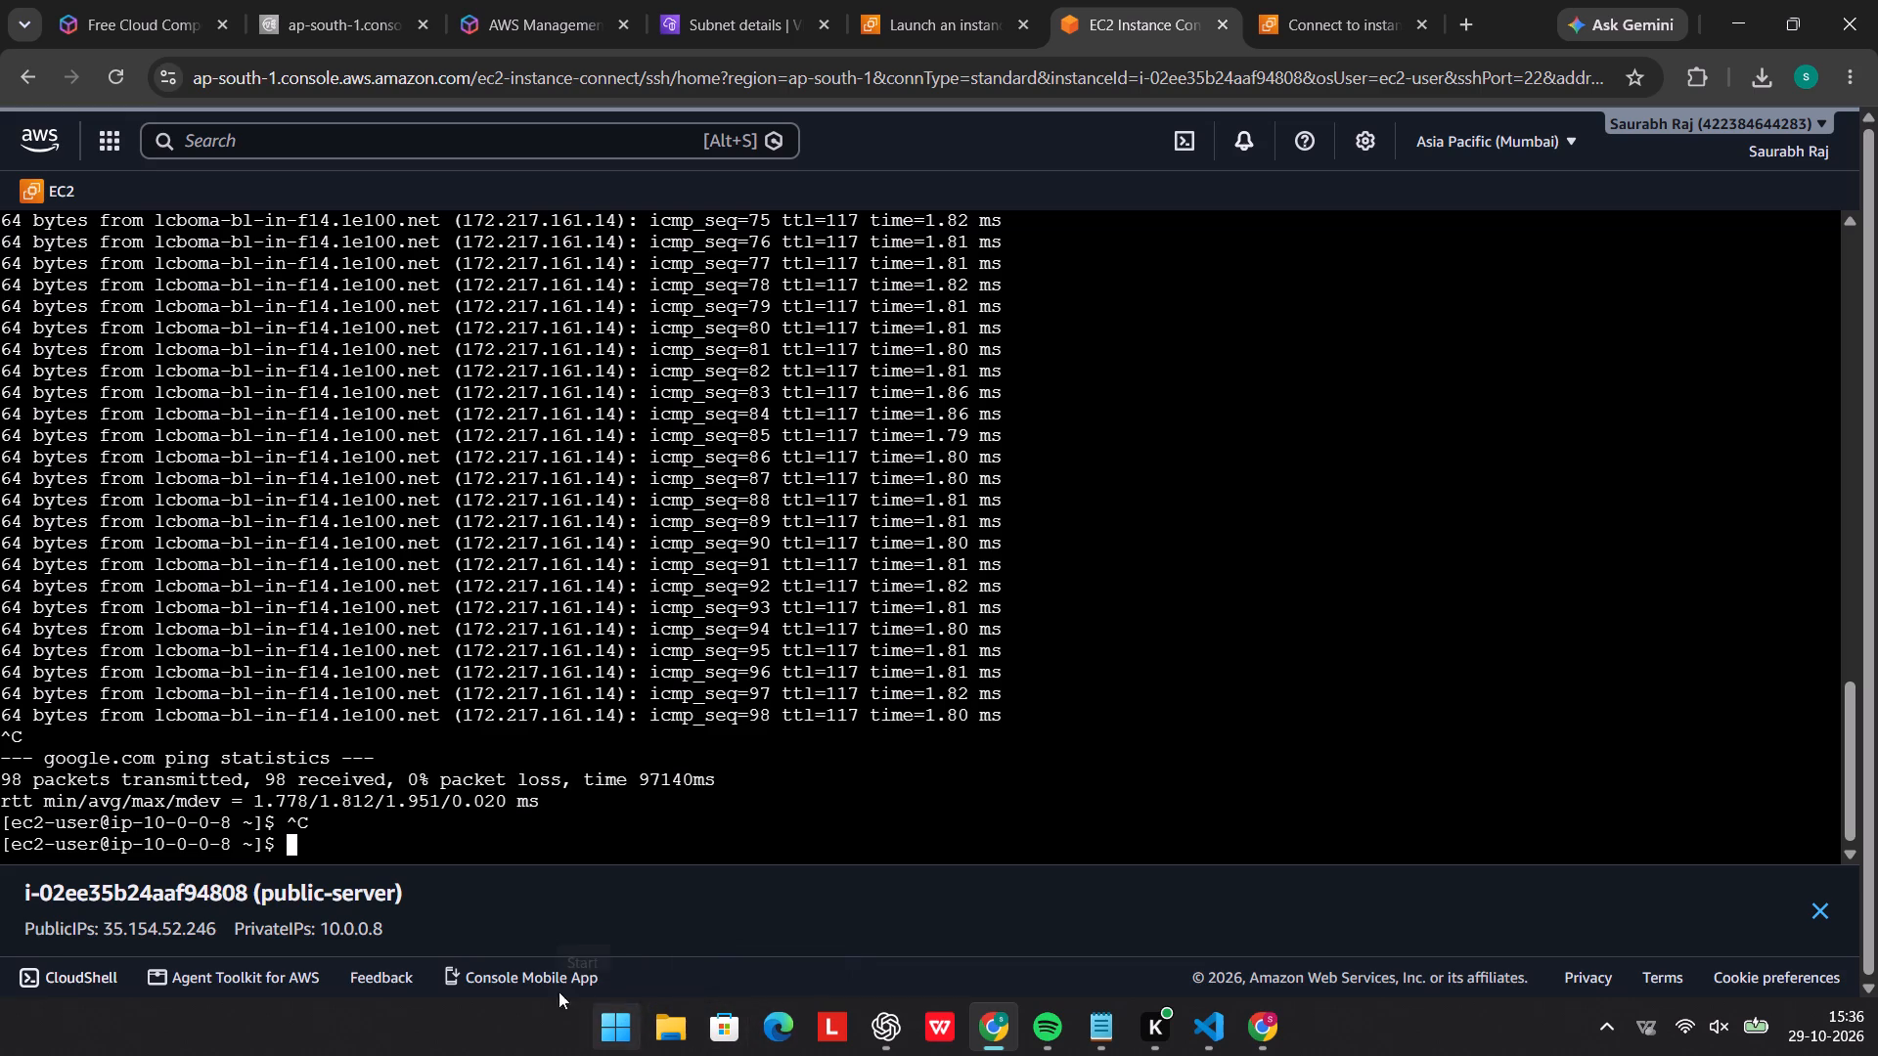
pyautogui.click(319, 843)
pyautogui.press('c')
pyautogui.write('lear')
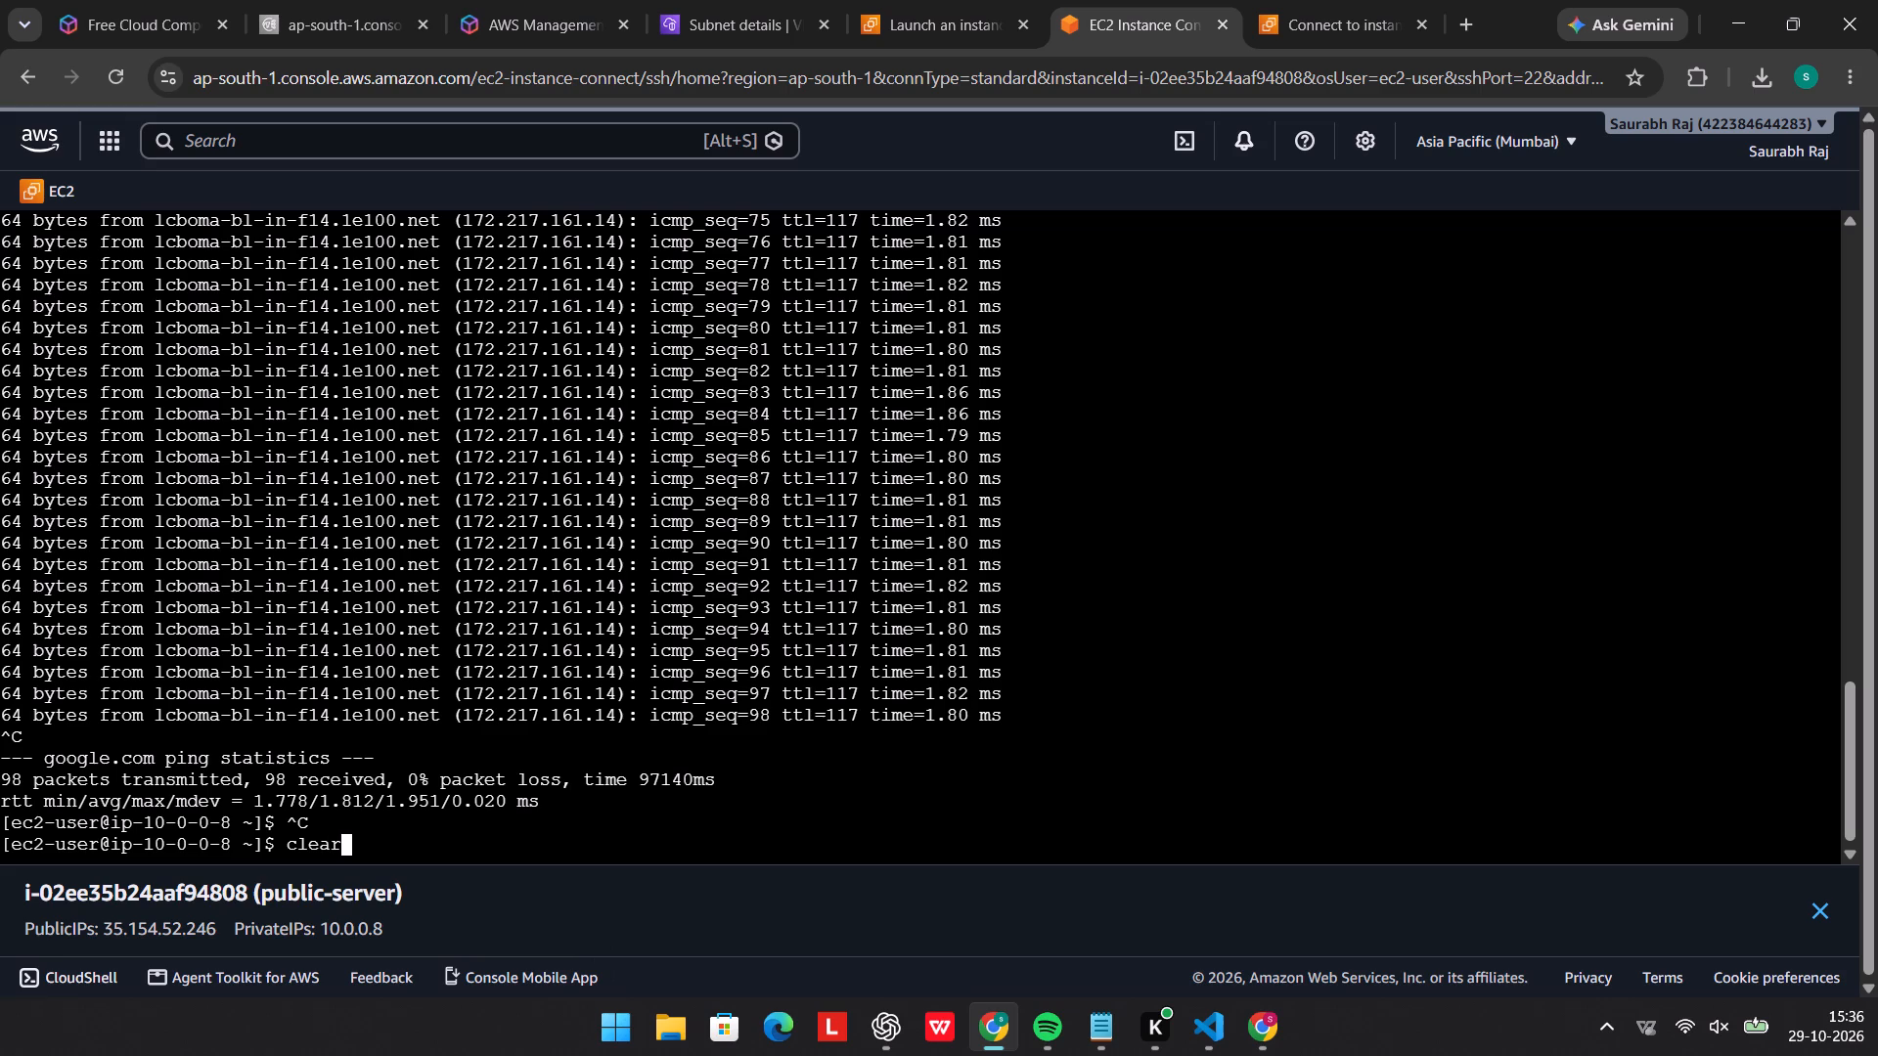
pyautogui.press('Return')
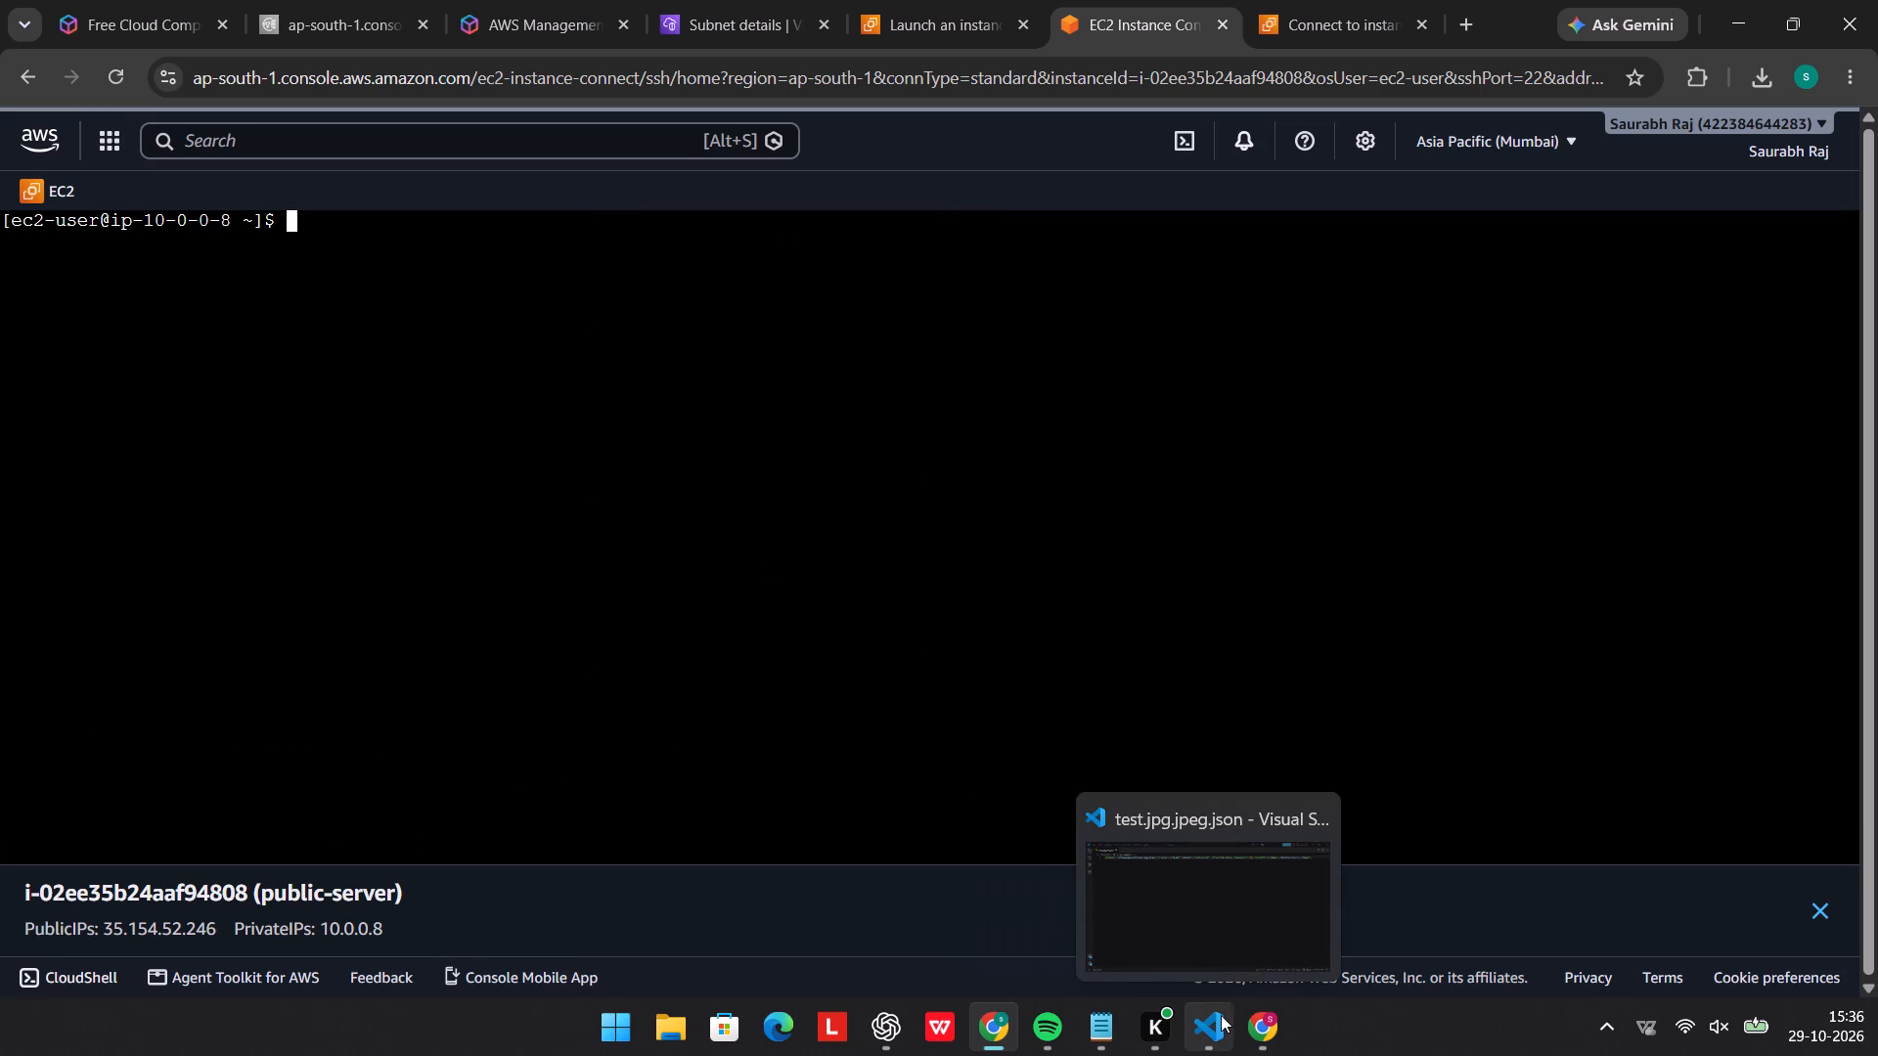
# Open the downloaded it-c-private-key-pair.pem file in Notepad, using that app just once.
pyautogui.click(1760, 53)
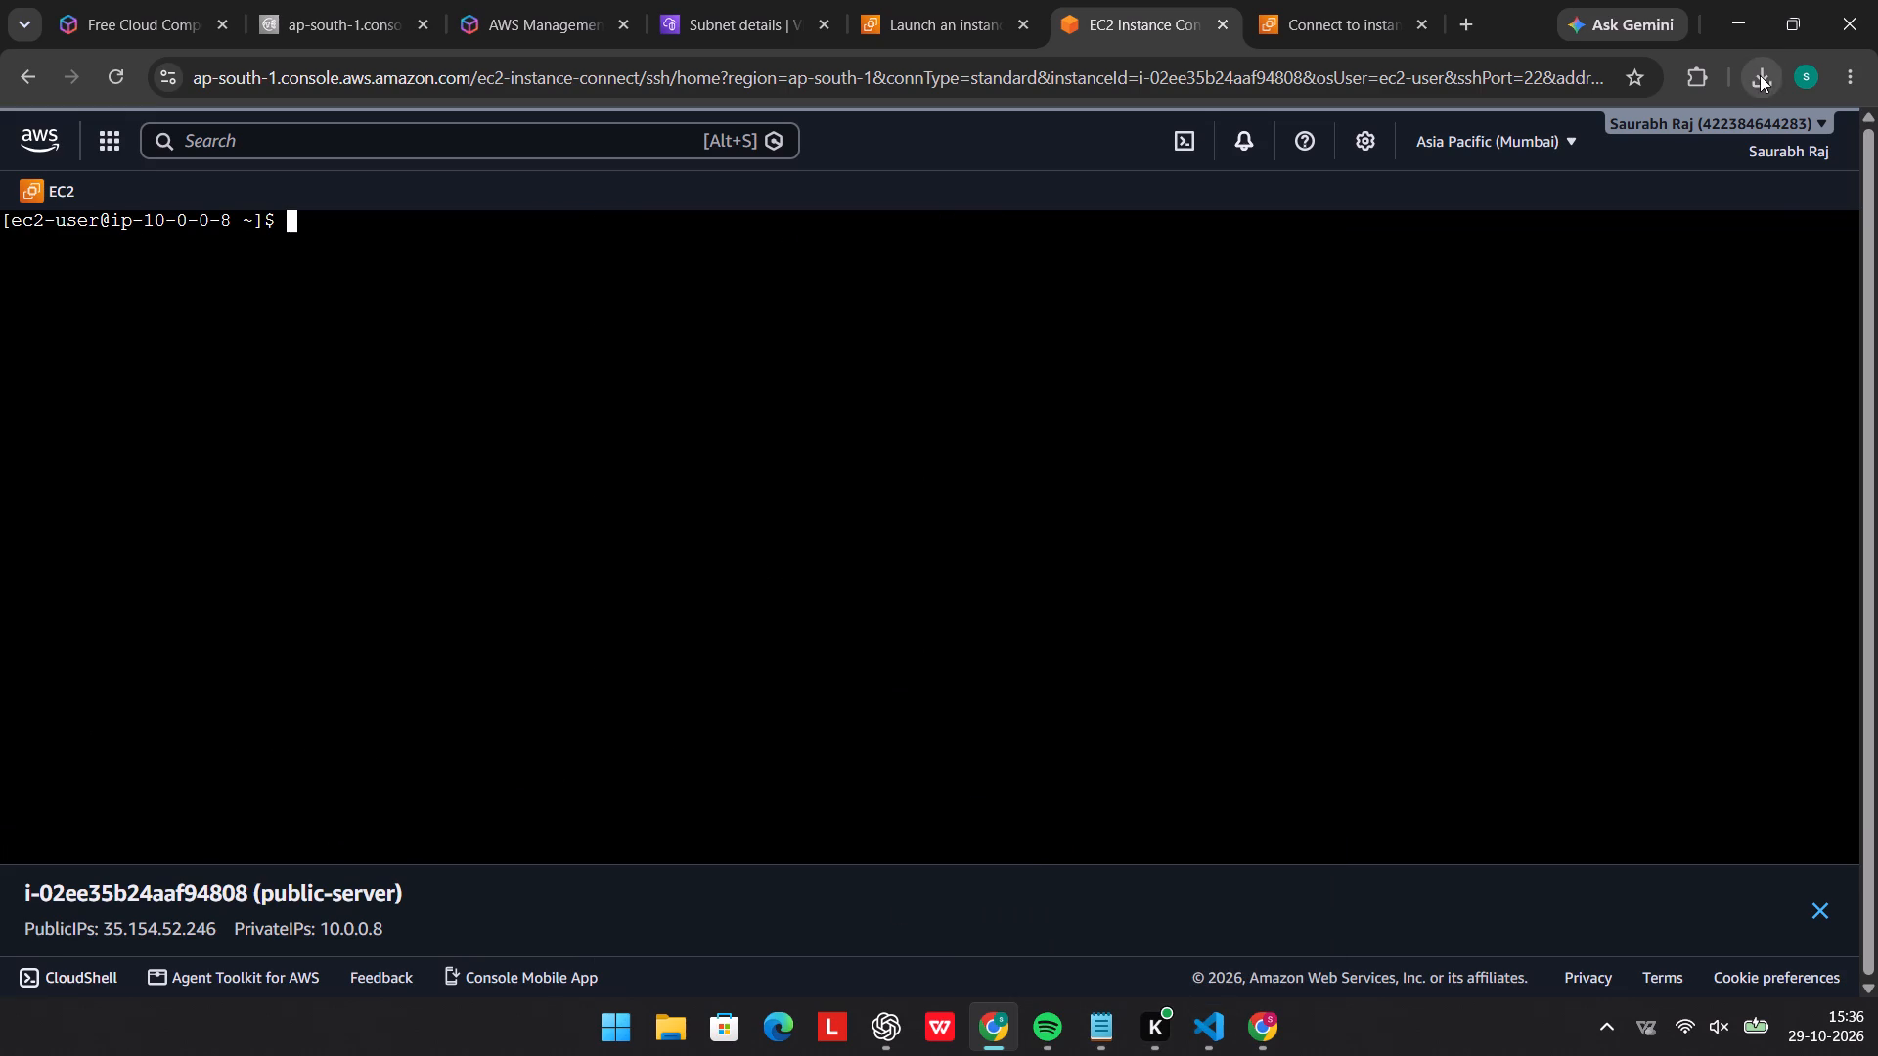
pyautogui.click(1760, 75)
pyautogui.click(1610, 181)
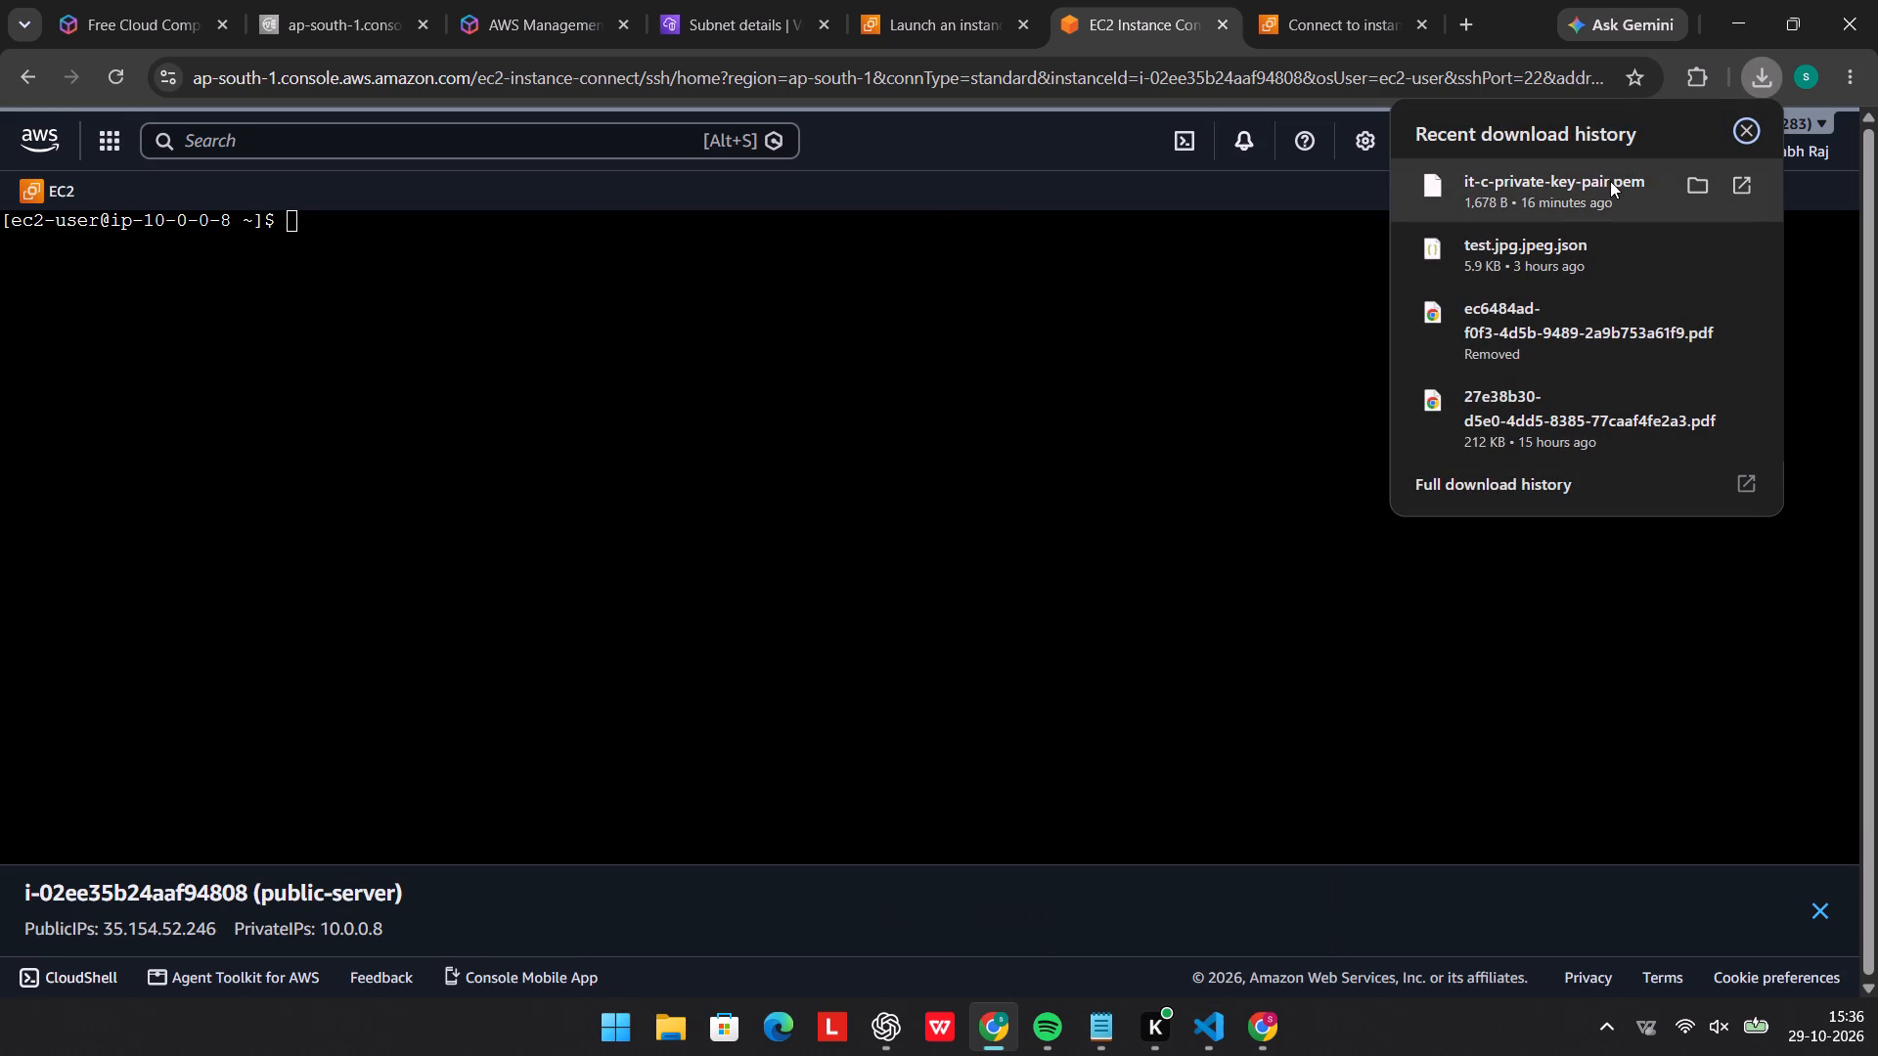
pyautogui.doubleClick(1610, 181)
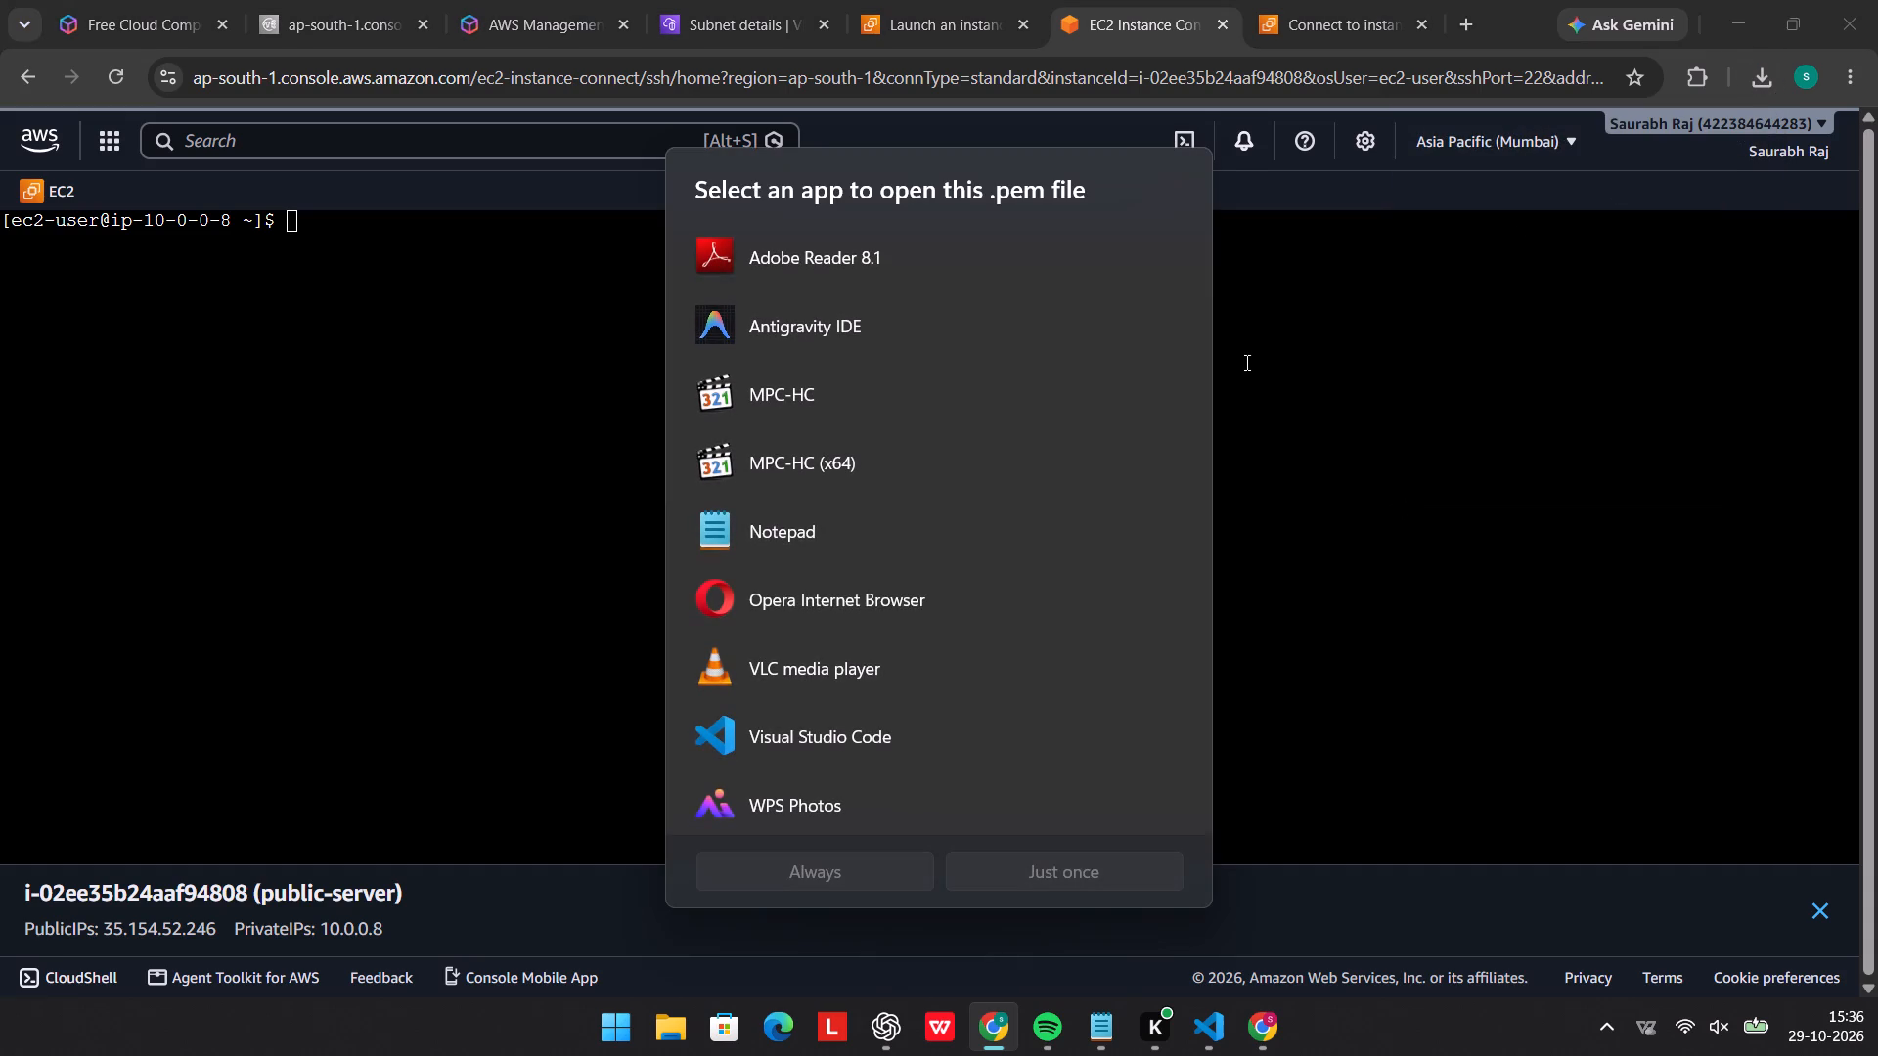
pyautogui.click(806, 533)
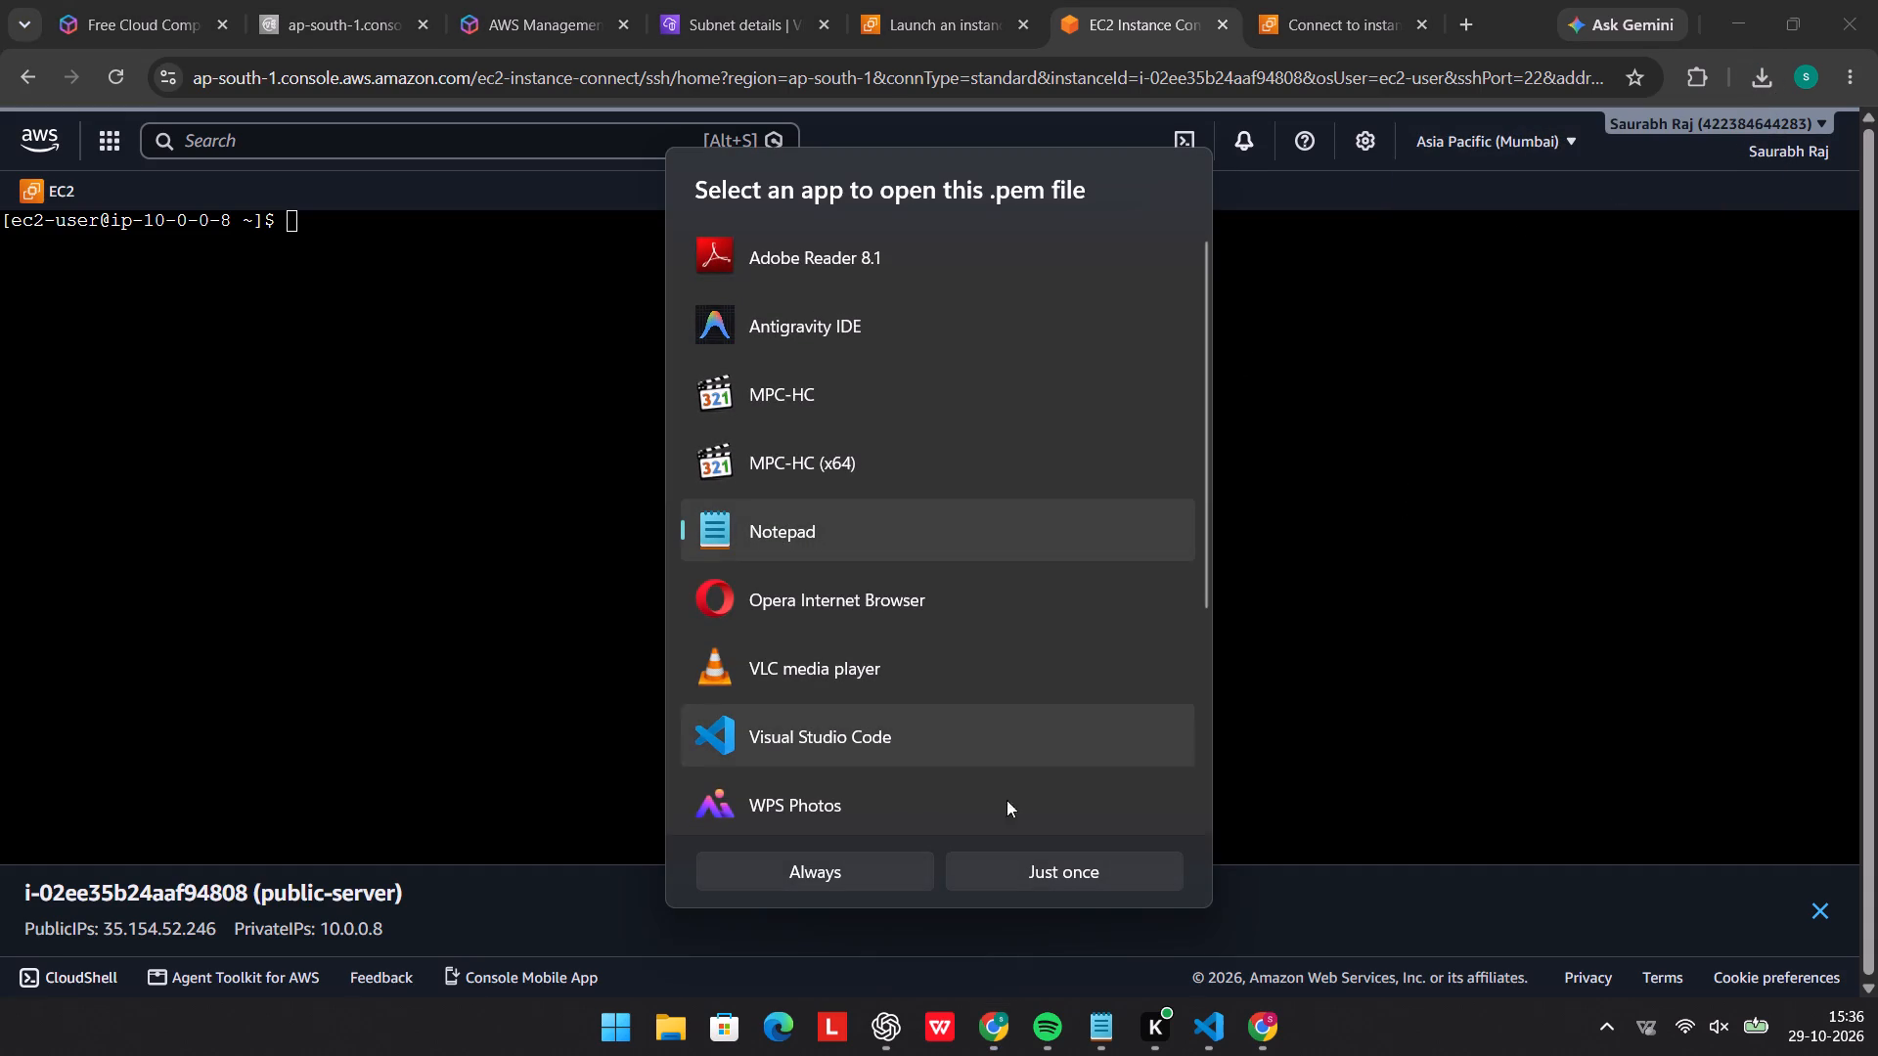
pyautogui.click(1036, 869)
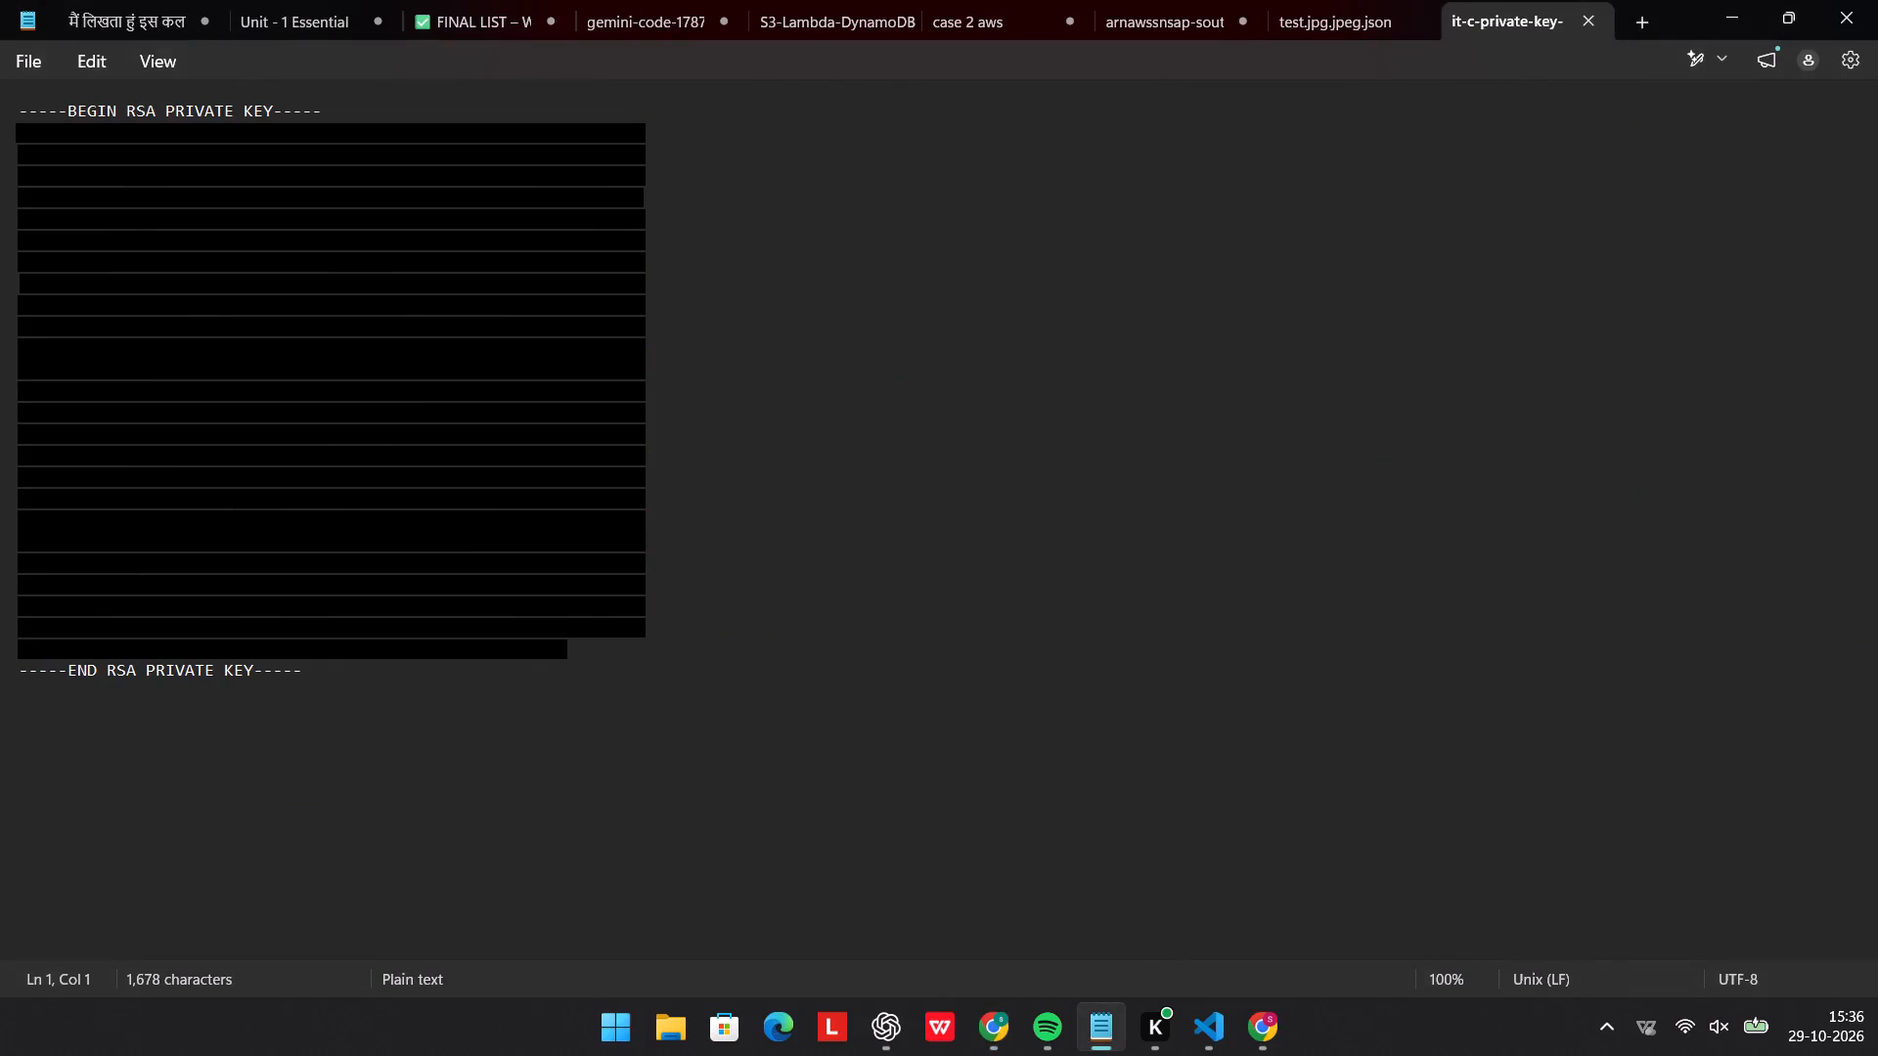
# Return to Chrome and open the SSH client connection instructions for the private-server instance.
pyautogui.click(976, 1024)
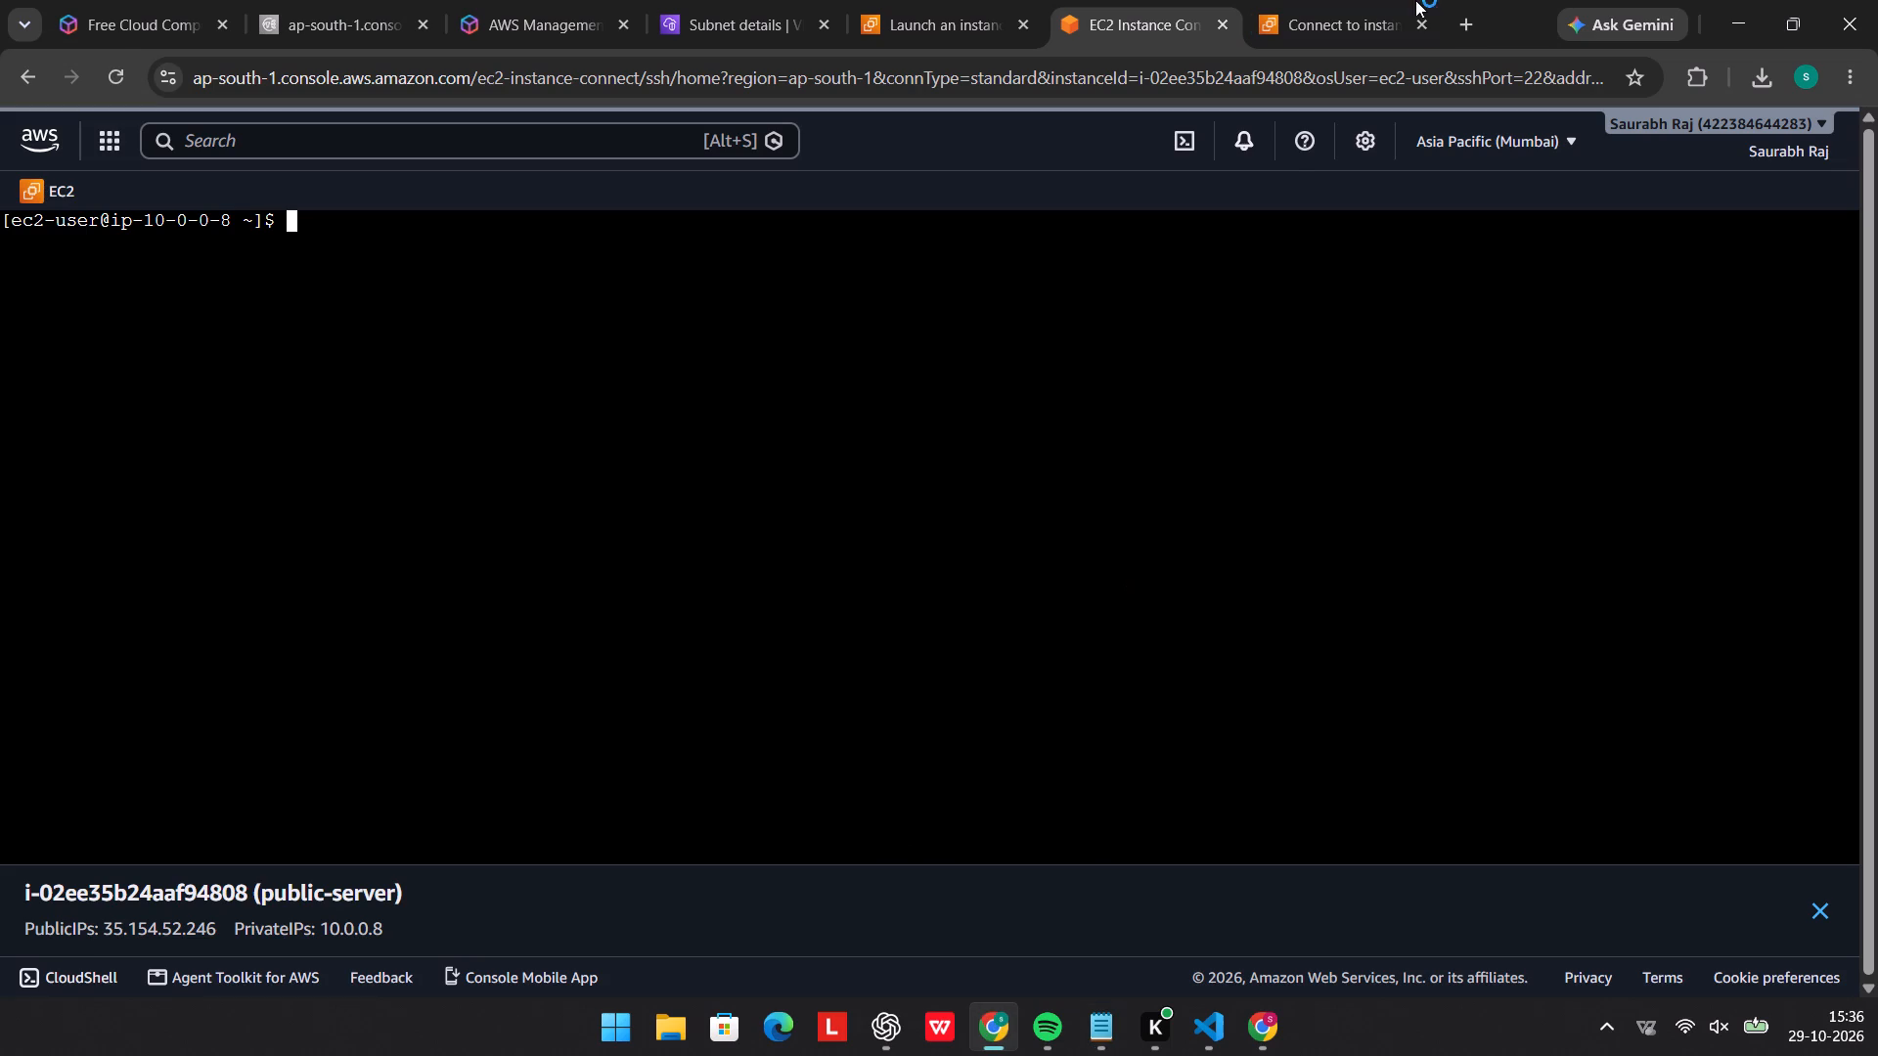
pyautogui.click(927, 18)
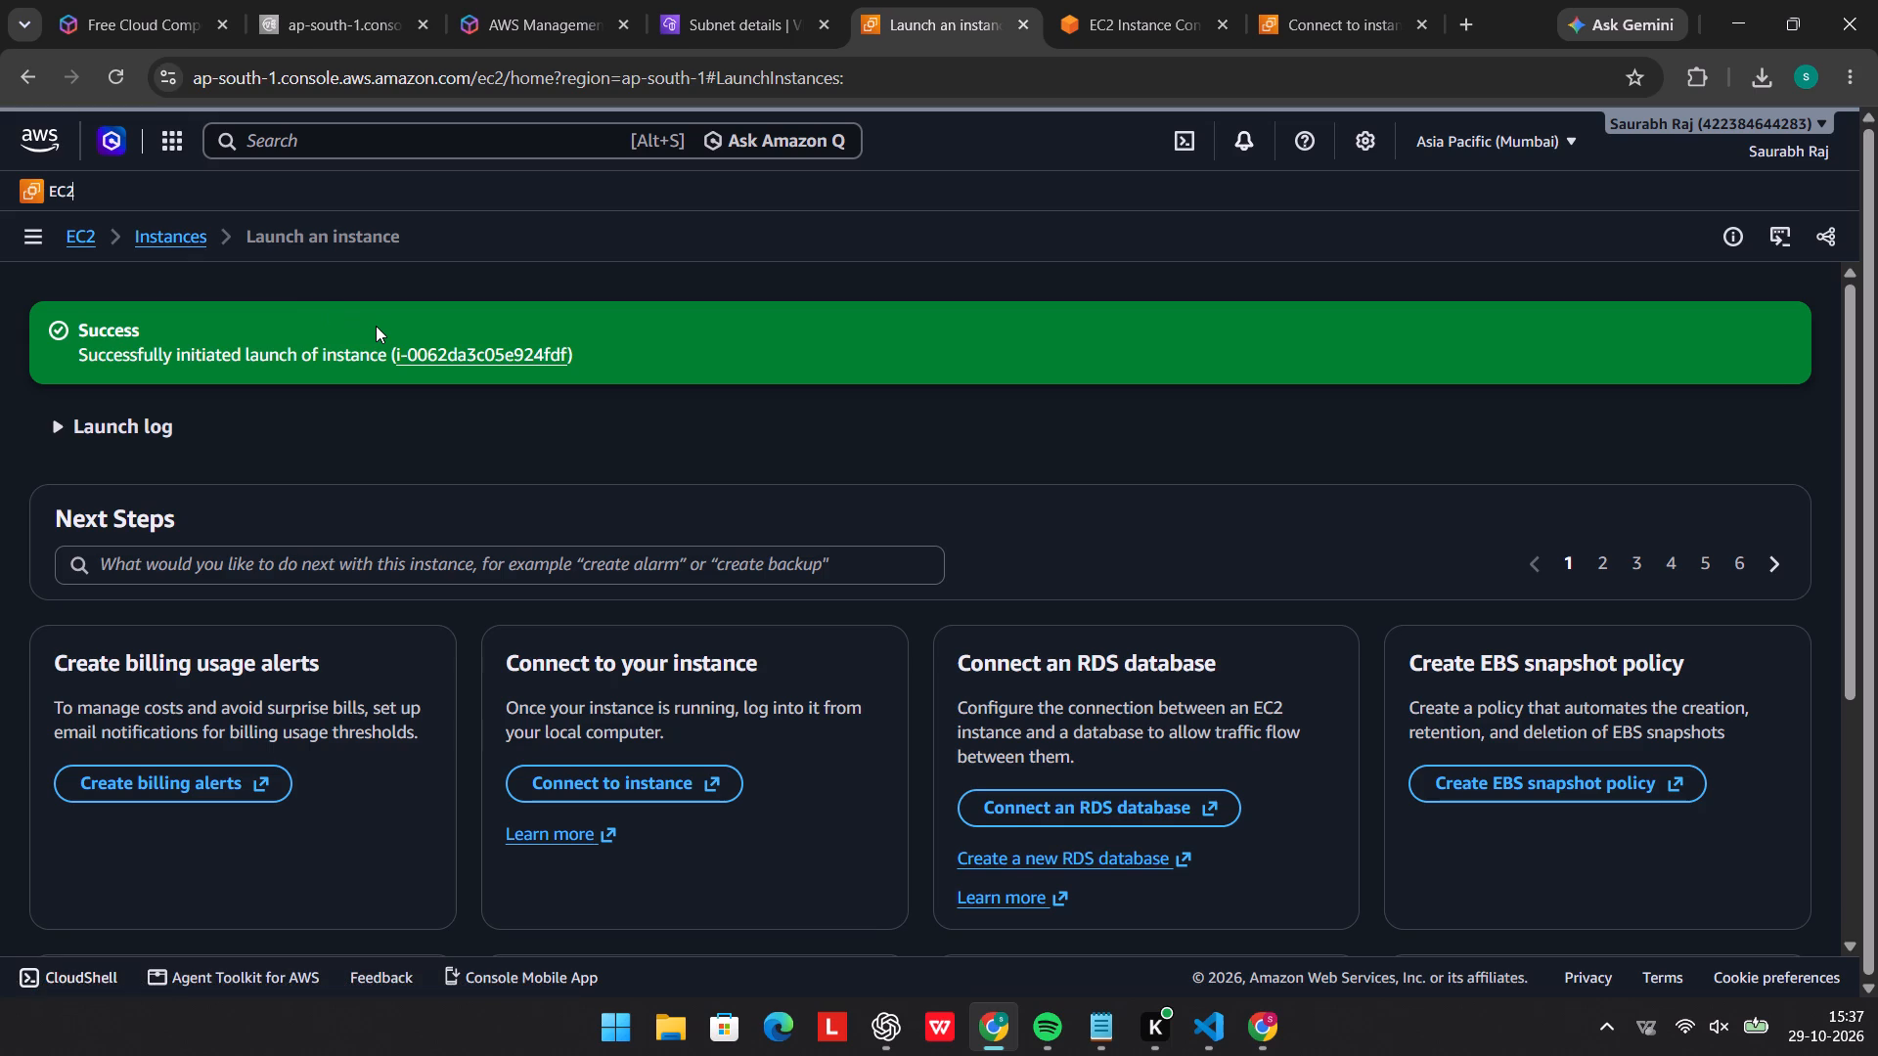
pyautogui.click(184, 231)
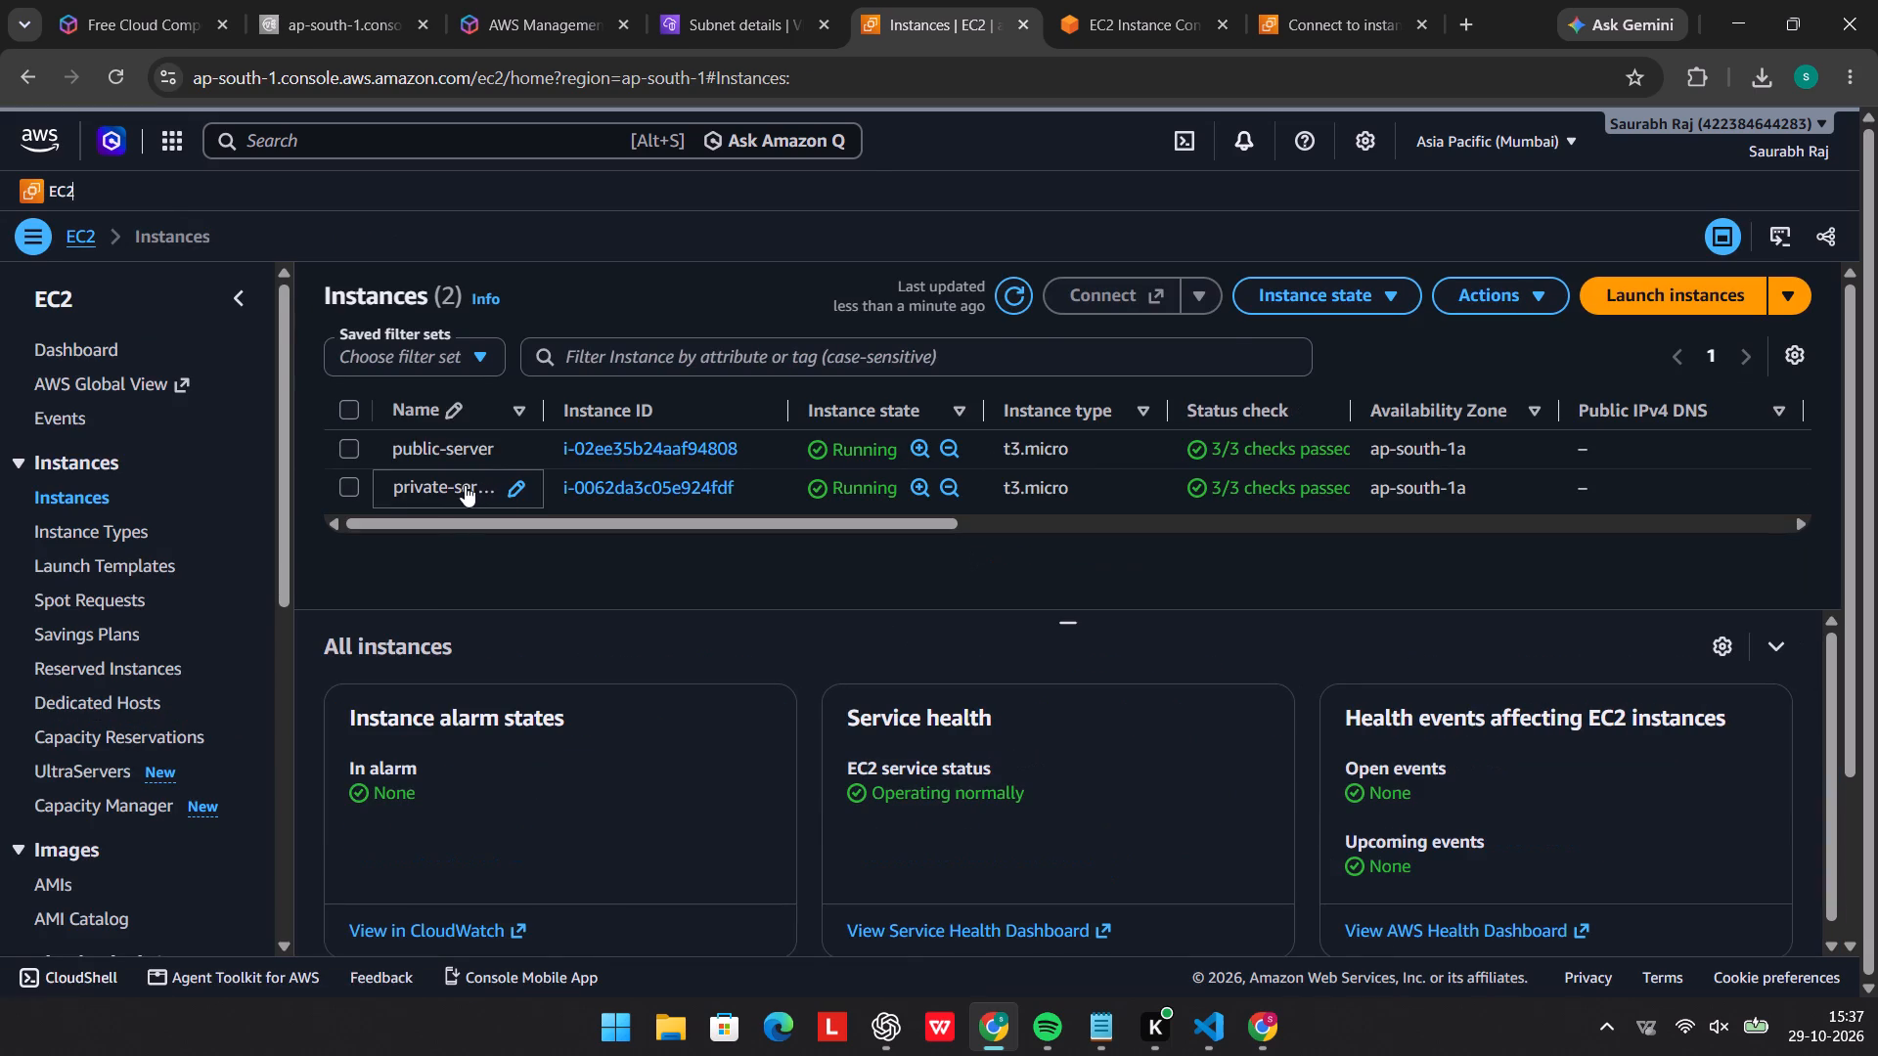
pyautogui.click(650, 485)
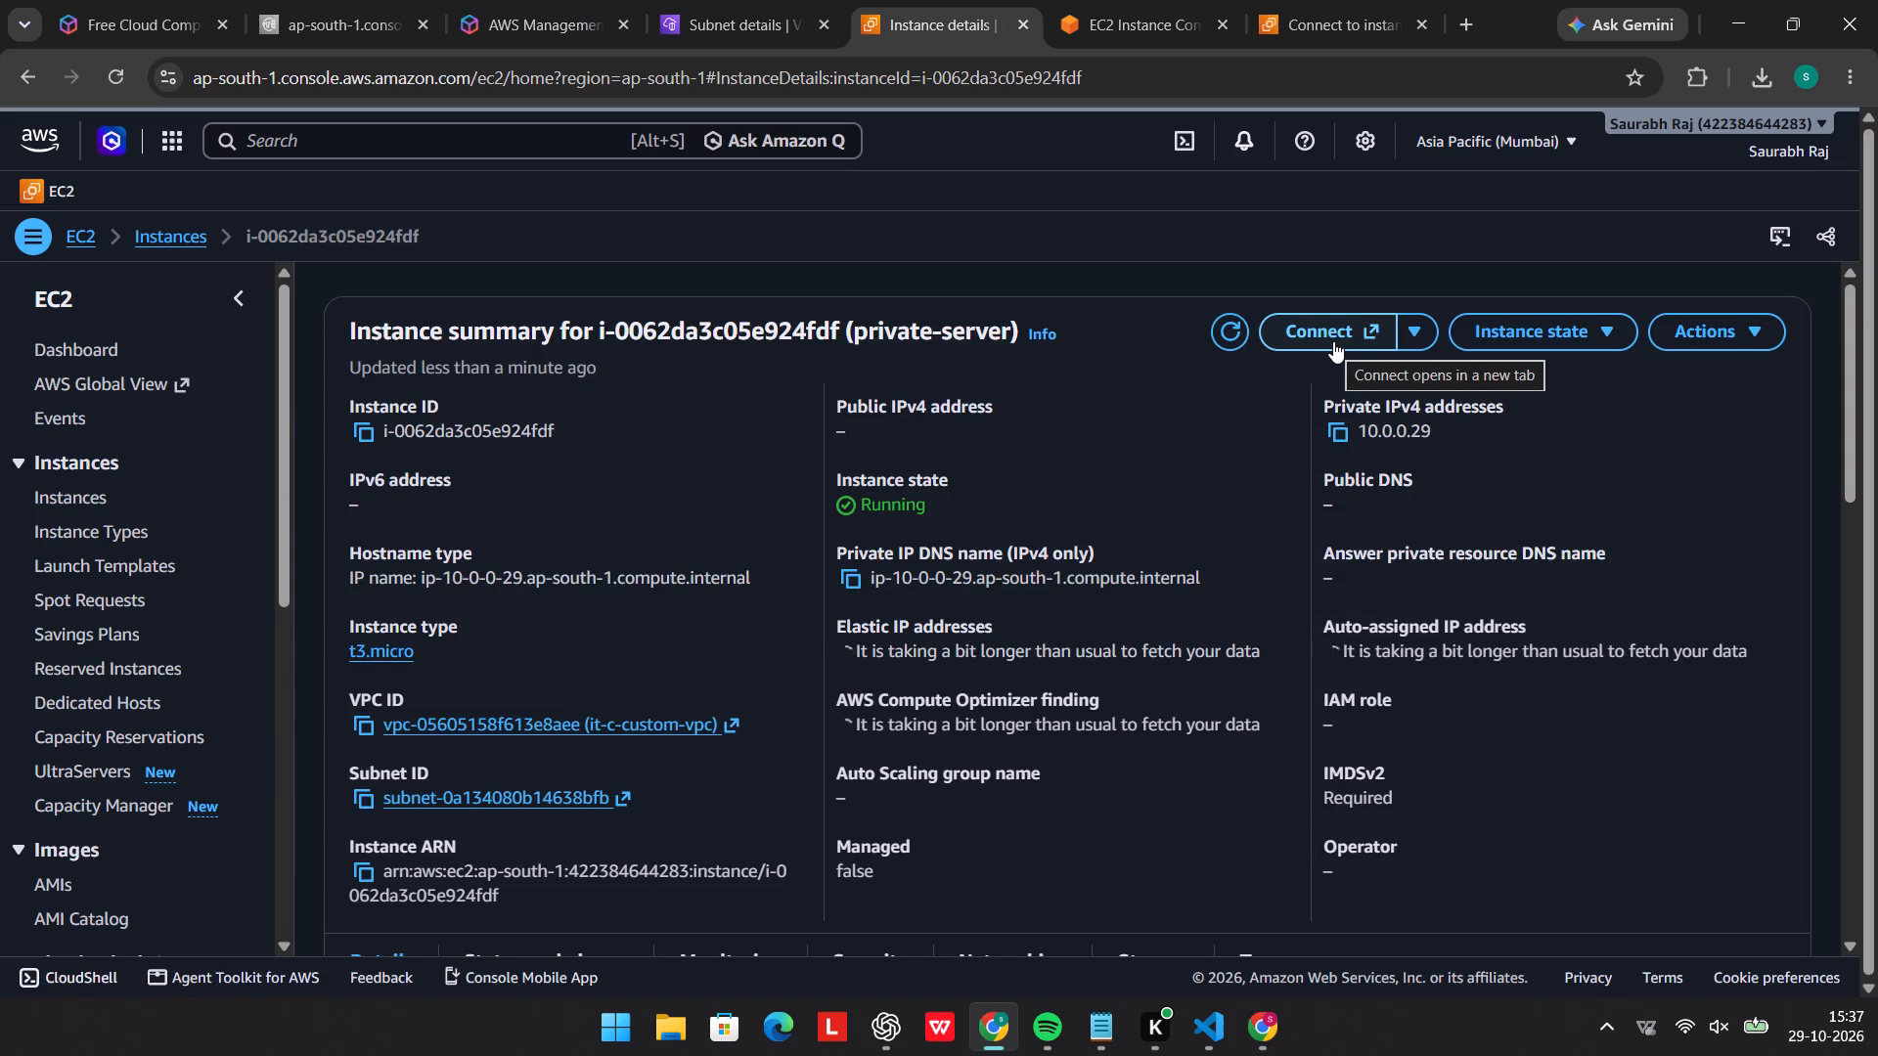
pyautogui.scroll(-4, 1207, 530)
pyautogui.scroll(1, 1207, 530)
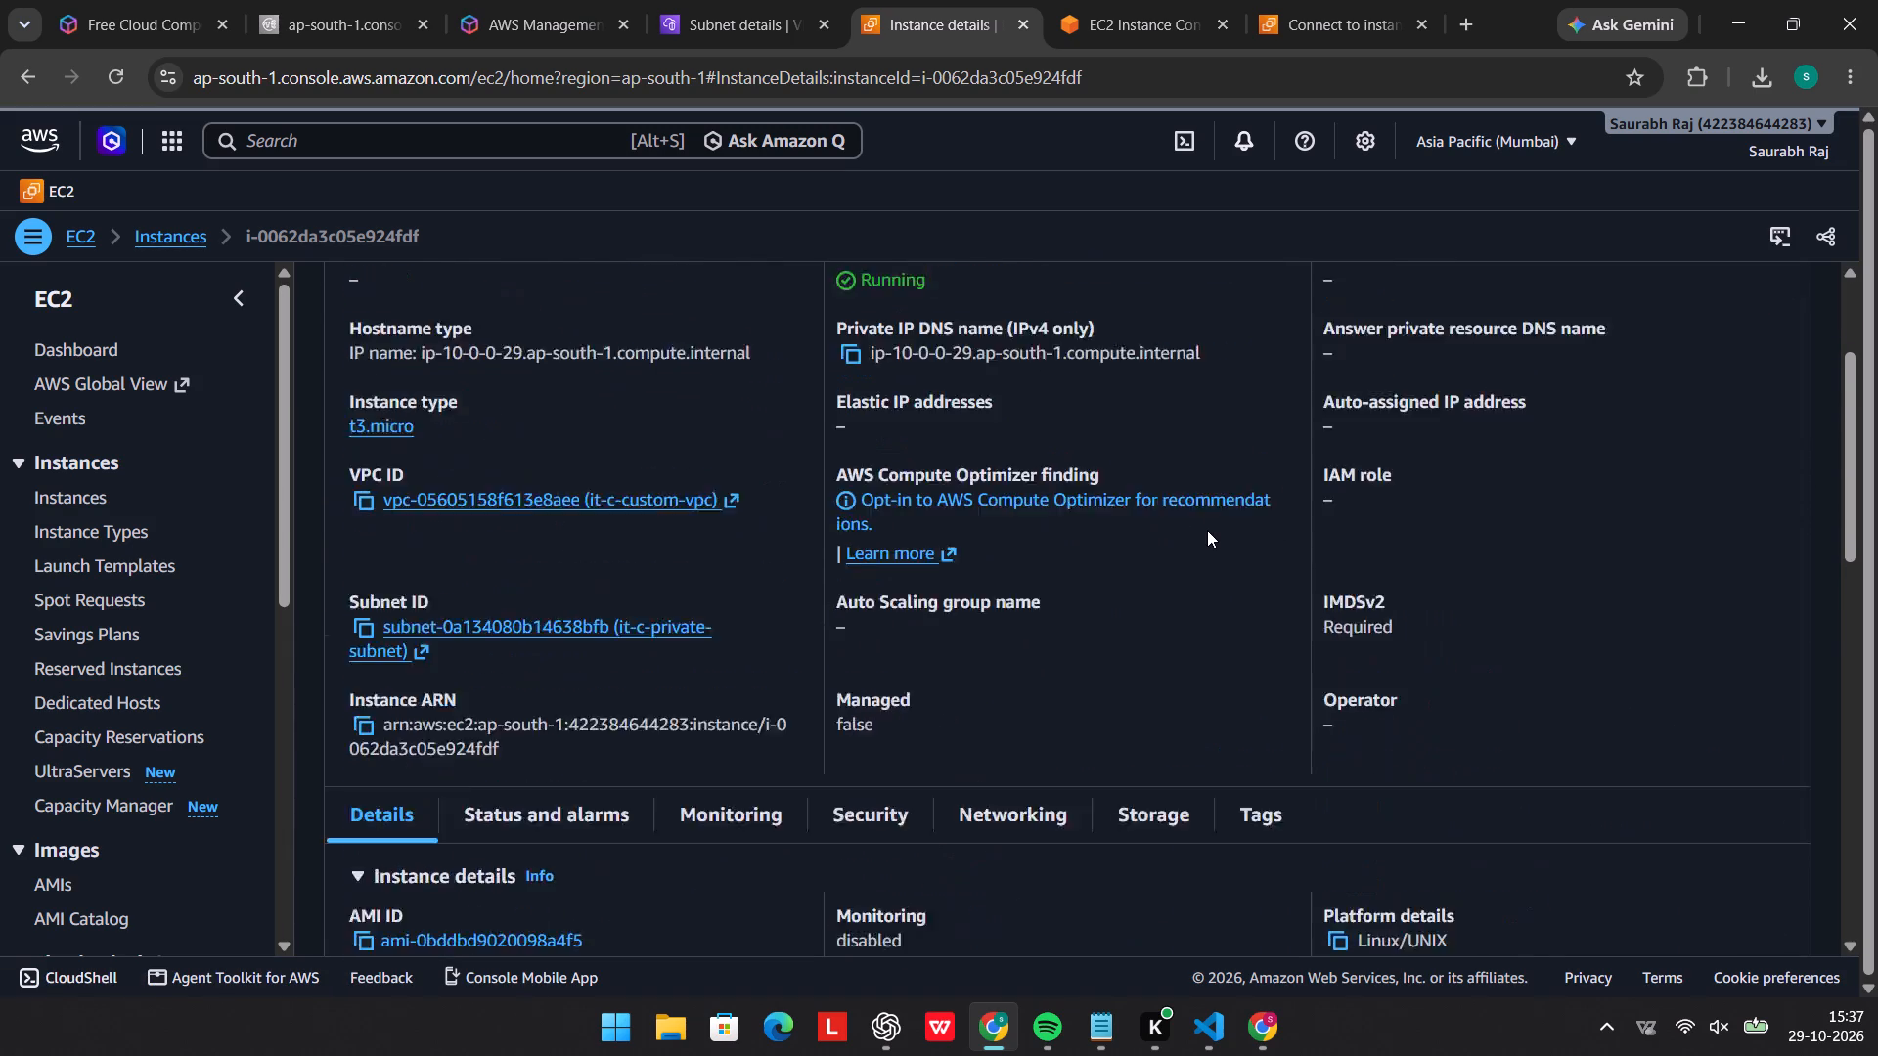
pyautogui.scroll(3, 1207, 530)
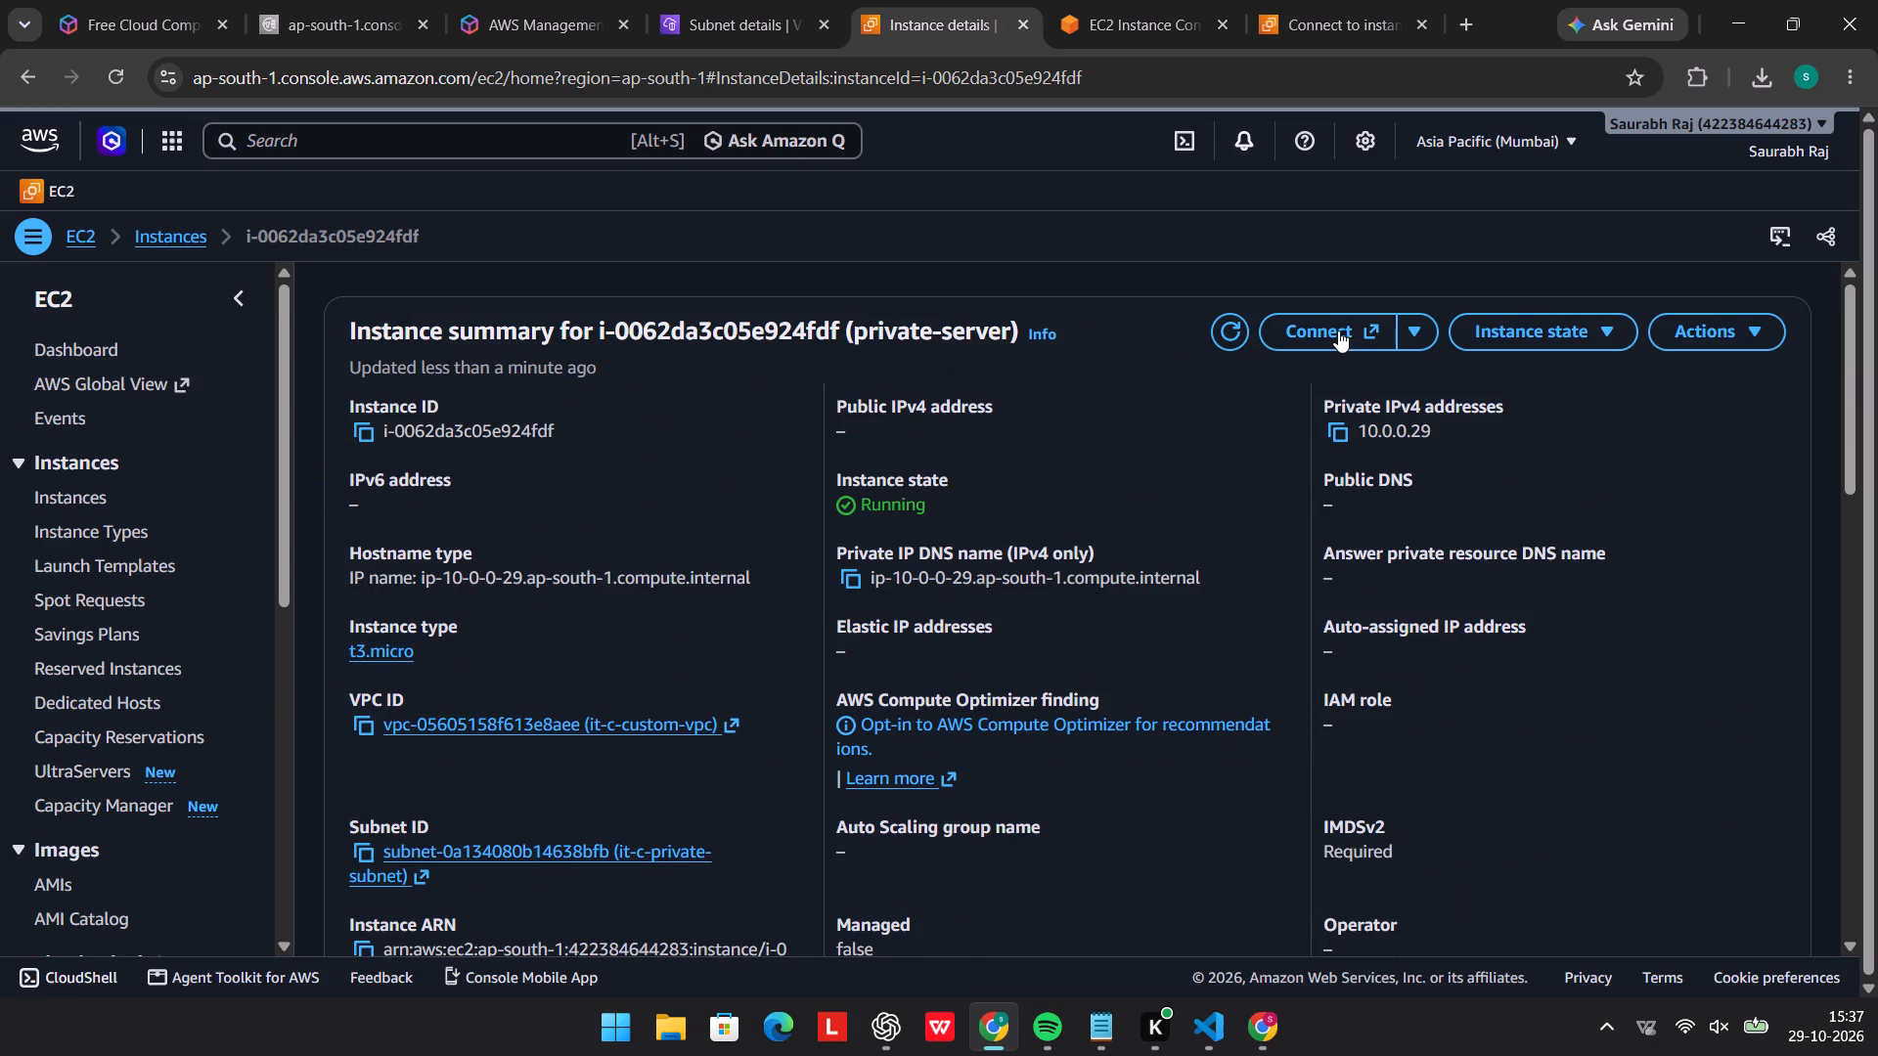
pyautogui.click(1338, 330)
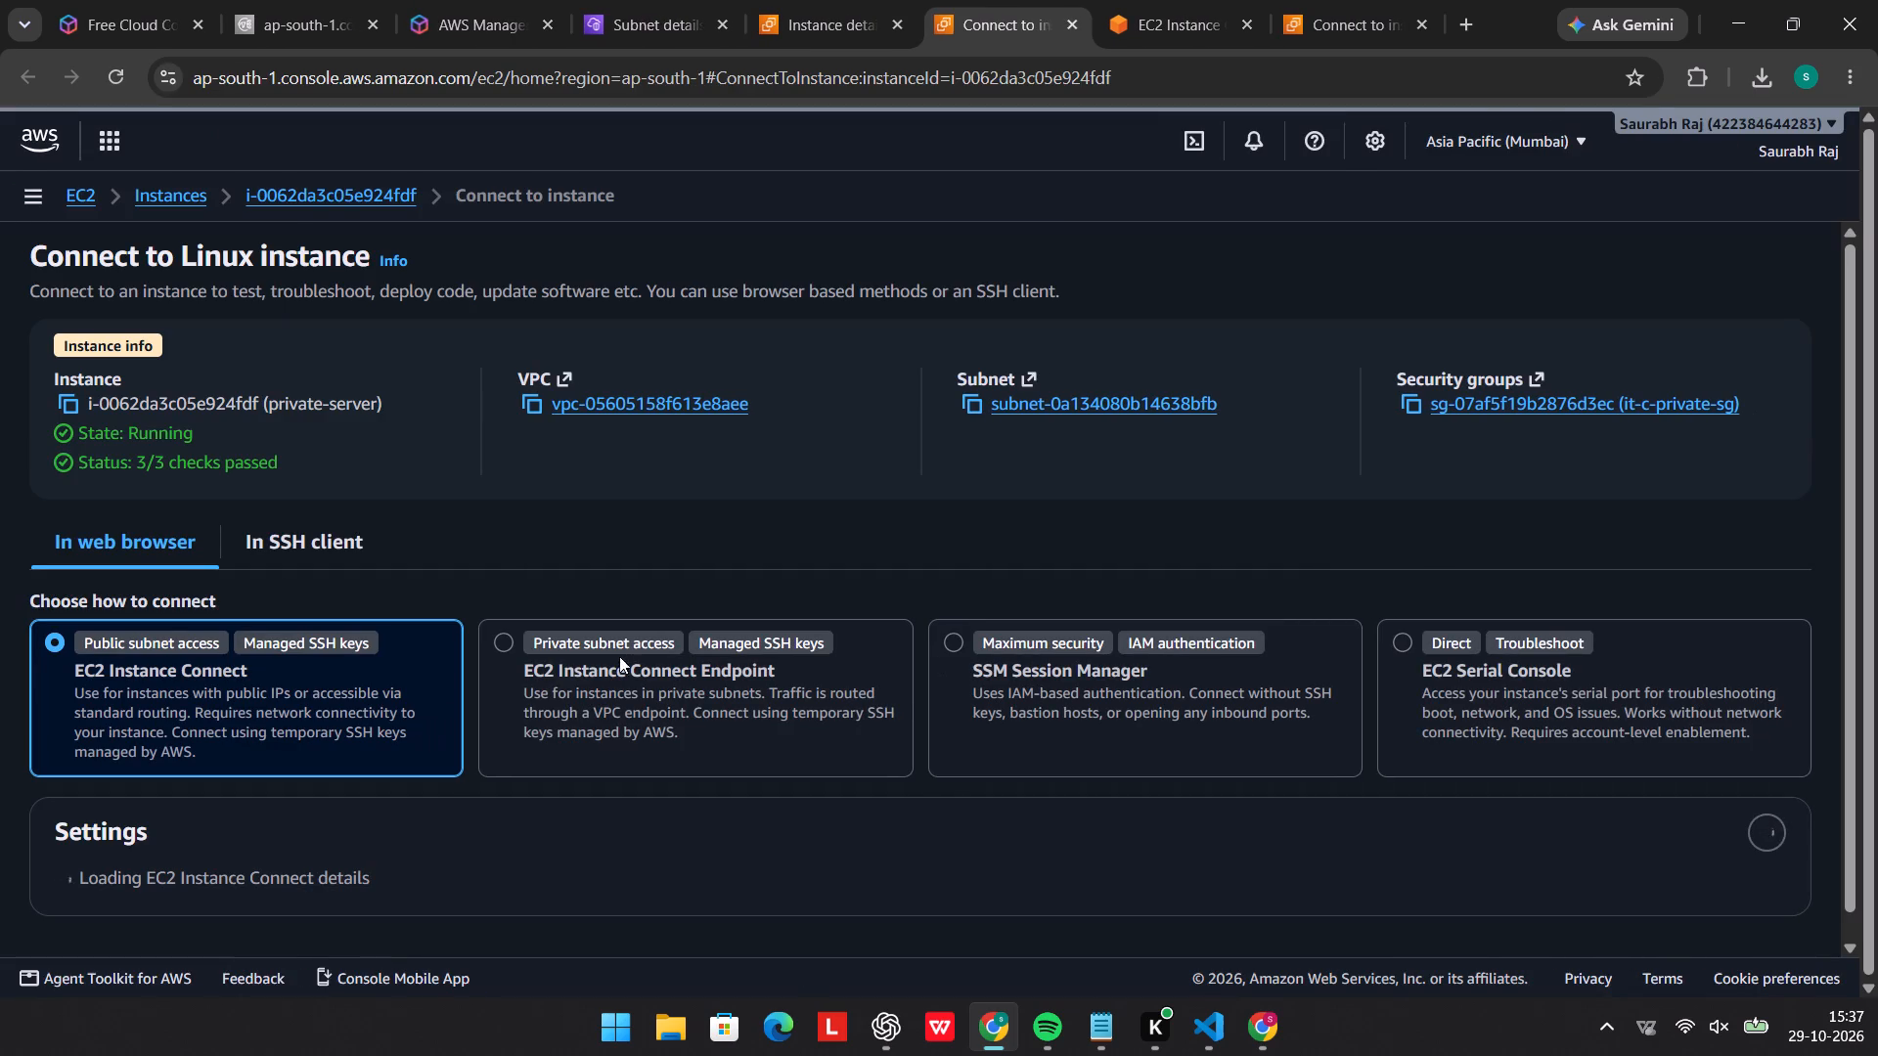
pyautogui.click(337, 541)
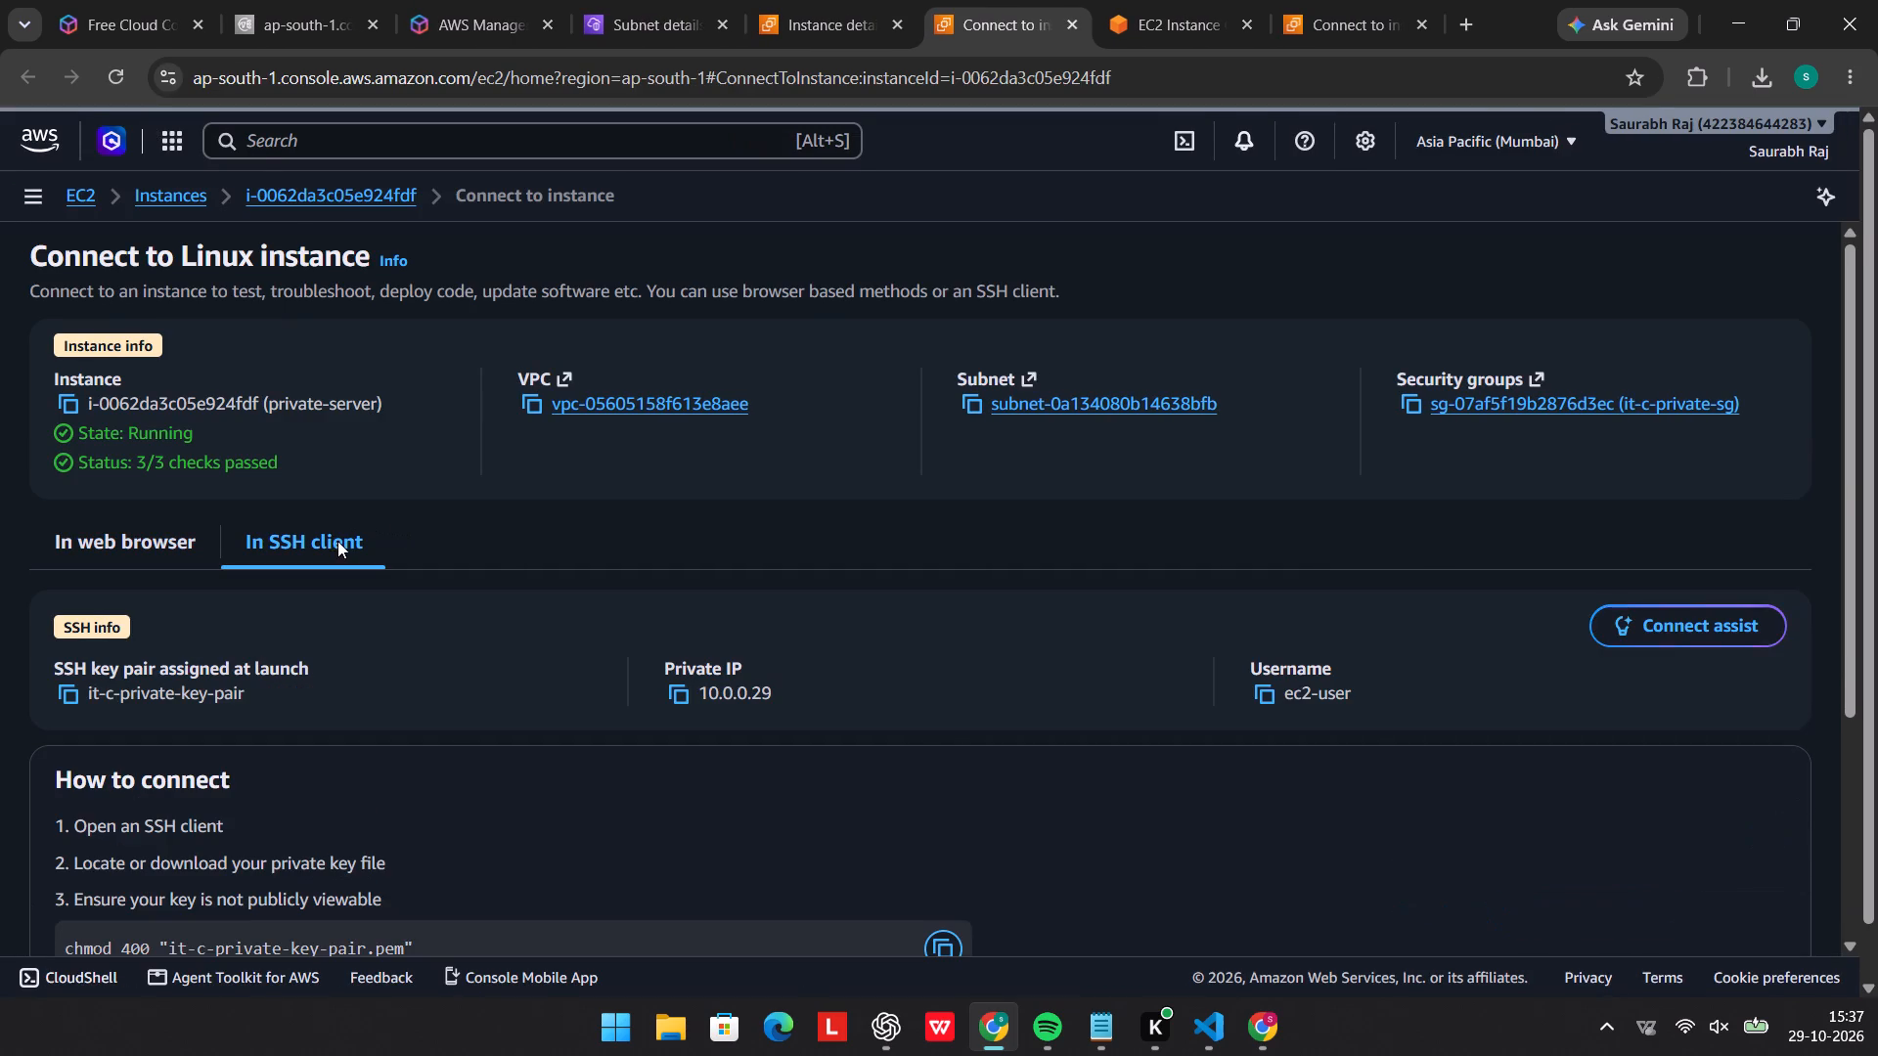
# Copy the chmod 400 "it-c-private-key-pair.pem" command from the private-server connection instructions.
pyautogui.scroll(-3, 795, 670)
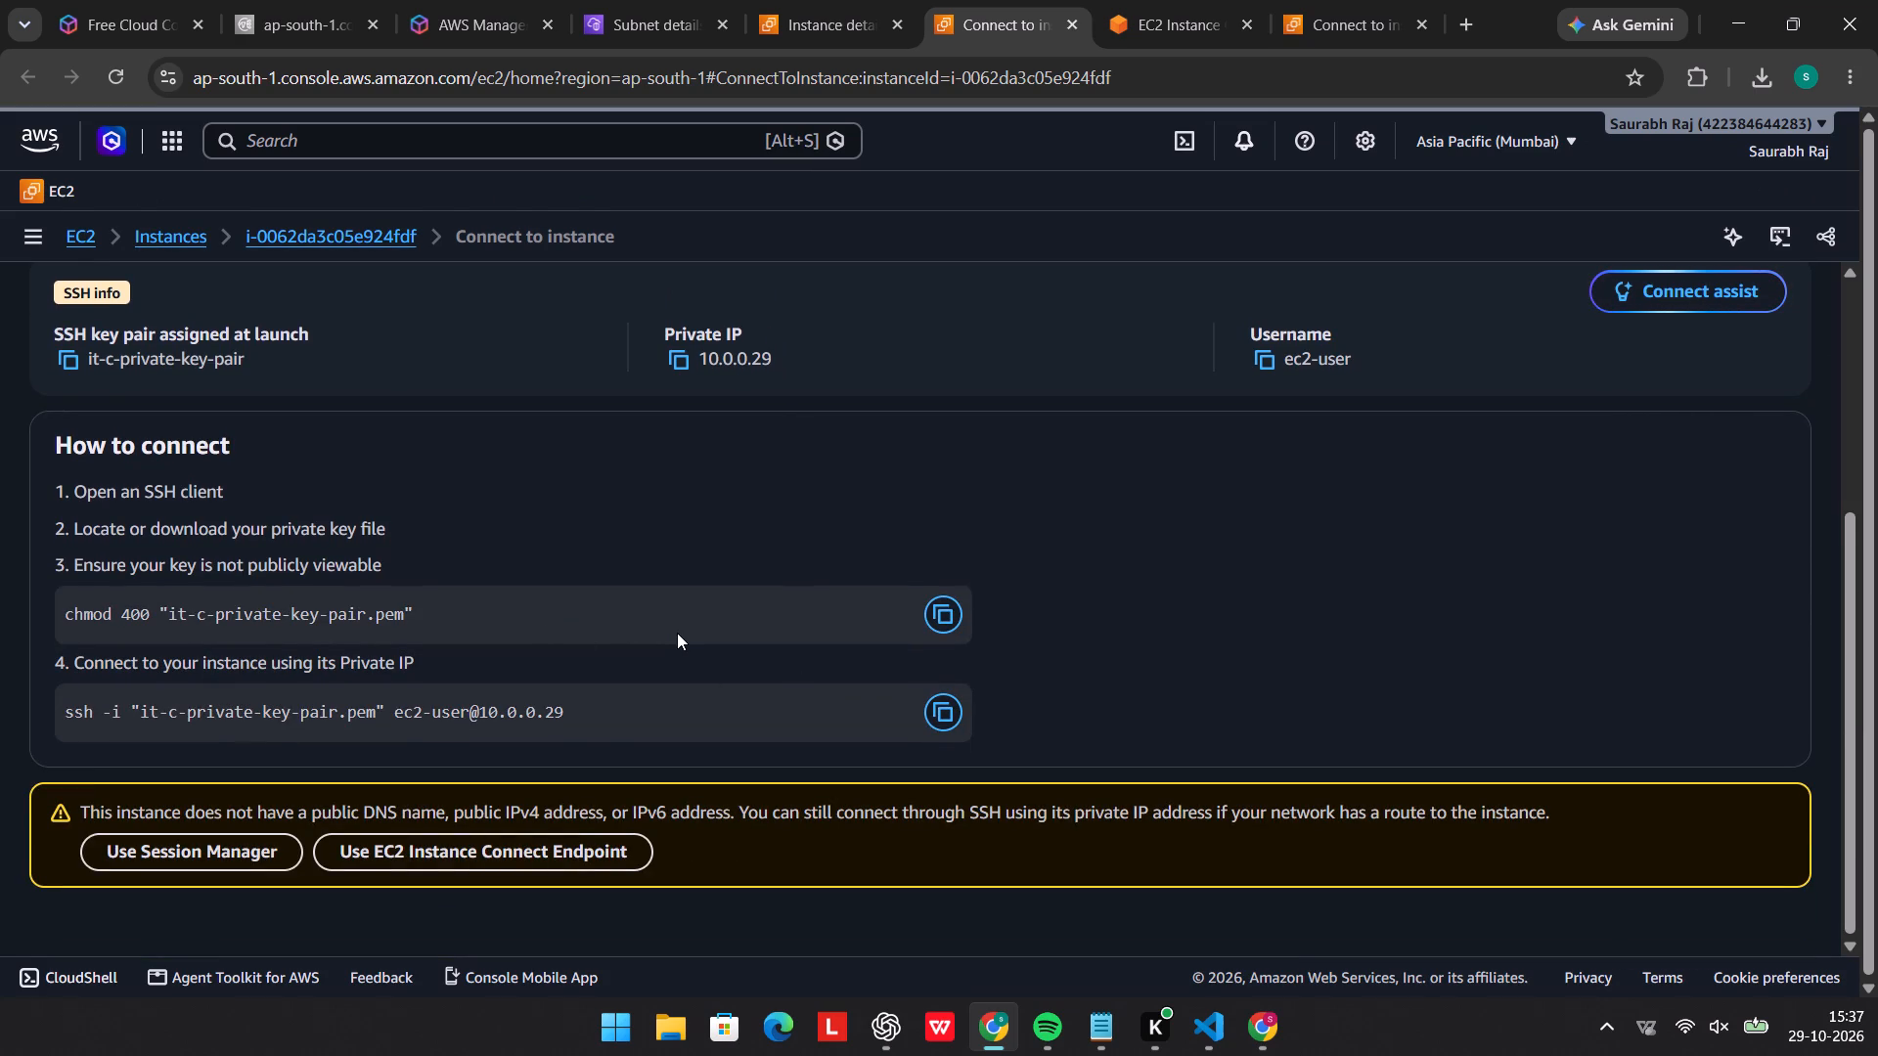
pyautogui.click(967, 604)
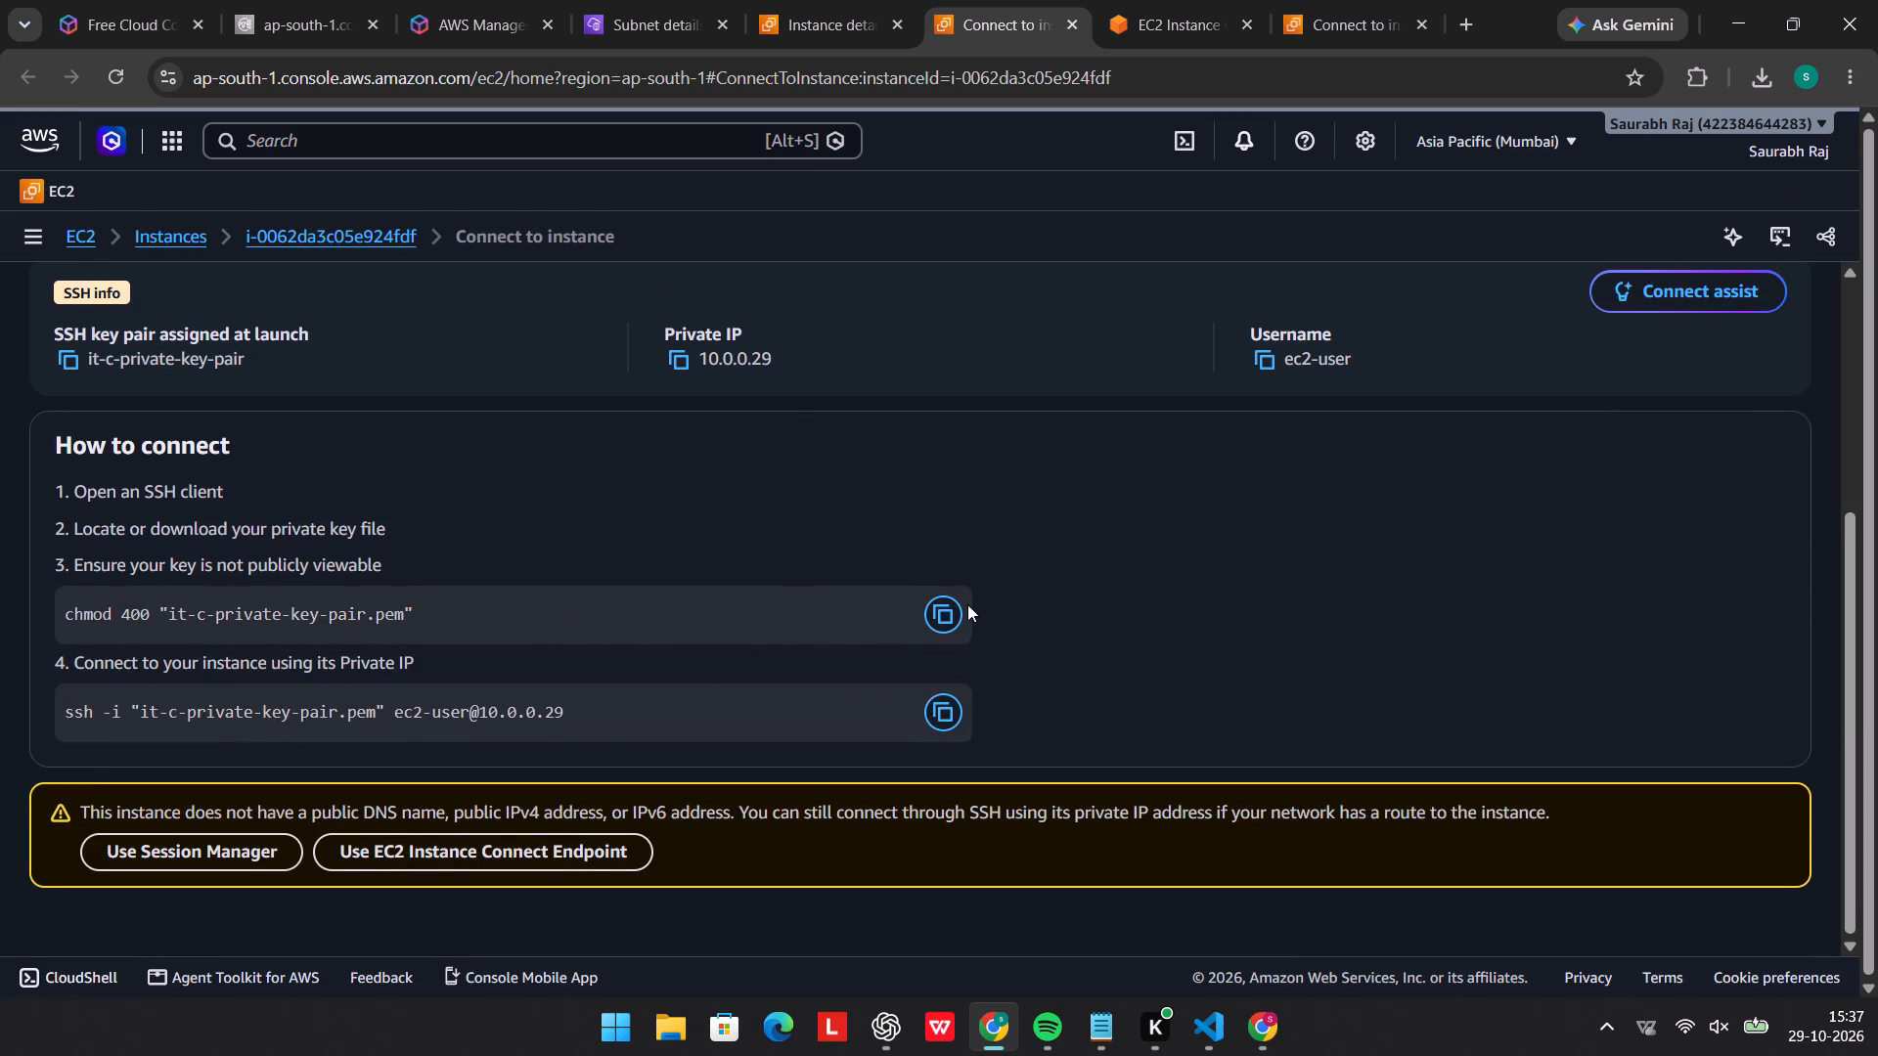
pyautogui.click(944, 610)
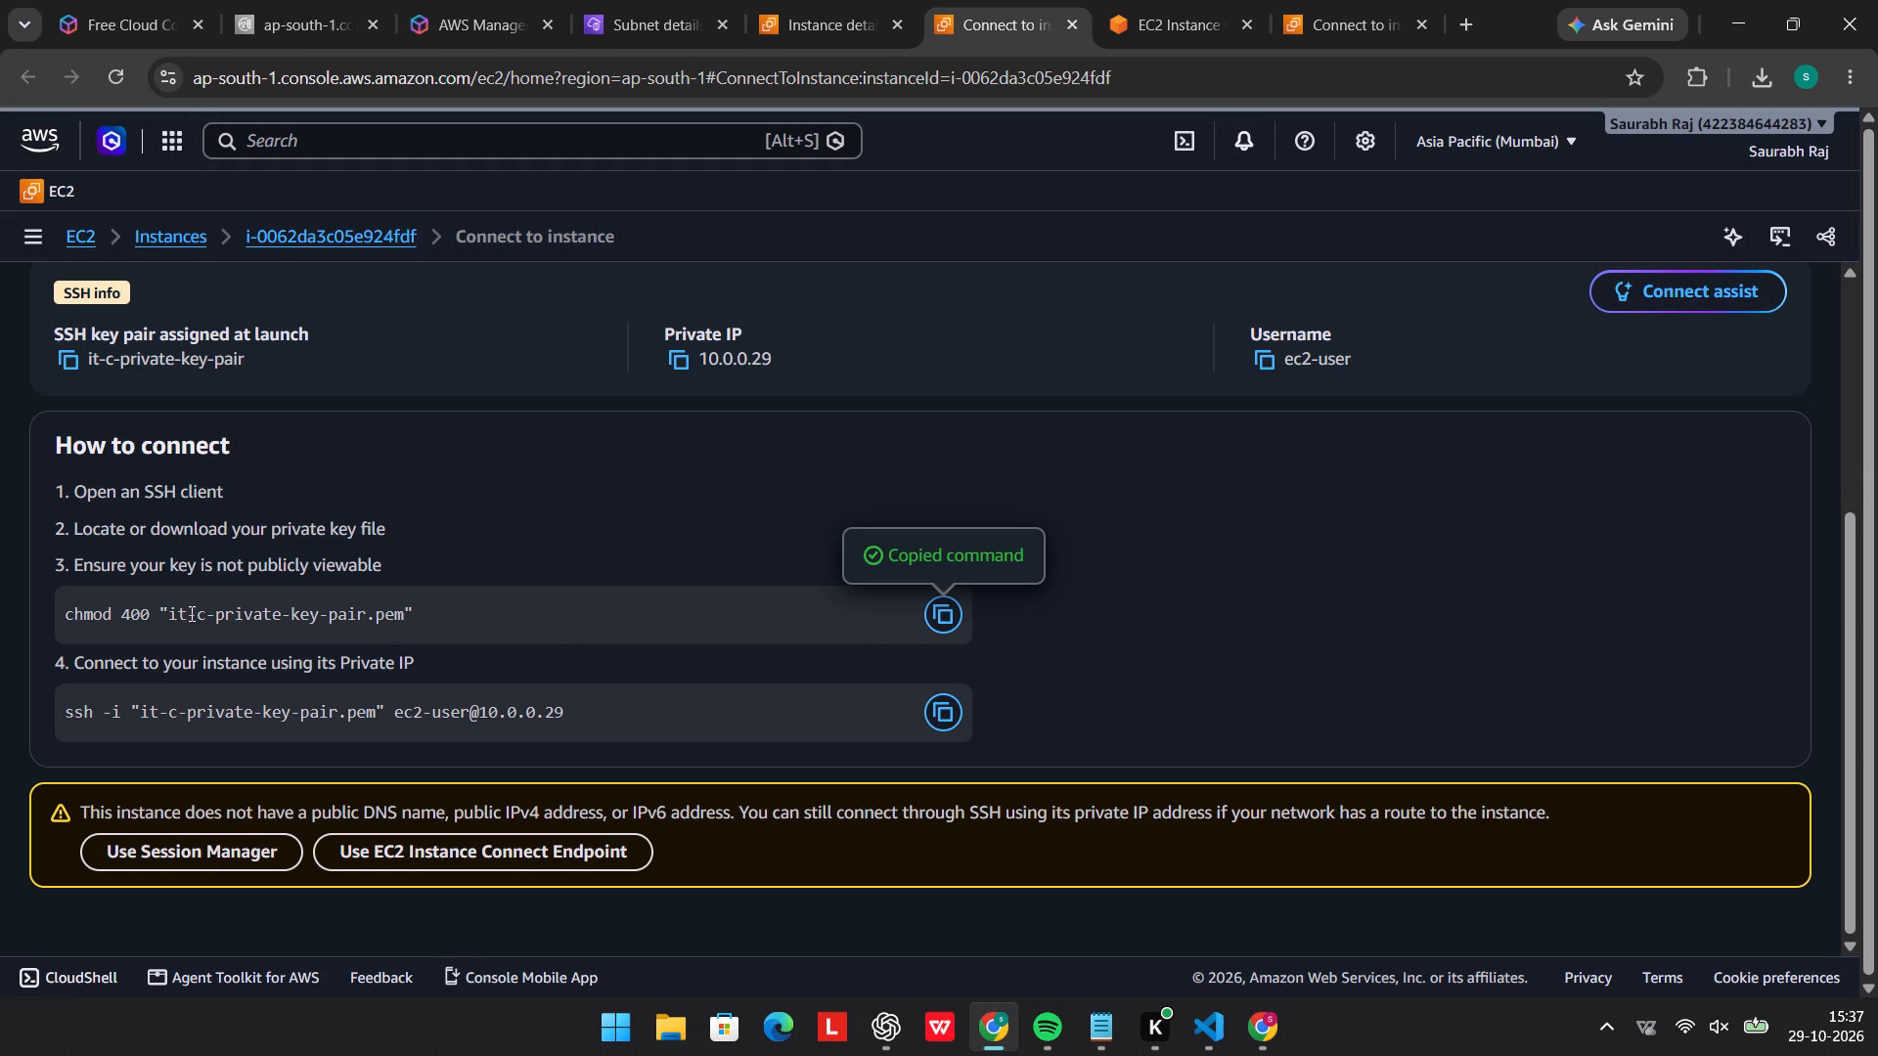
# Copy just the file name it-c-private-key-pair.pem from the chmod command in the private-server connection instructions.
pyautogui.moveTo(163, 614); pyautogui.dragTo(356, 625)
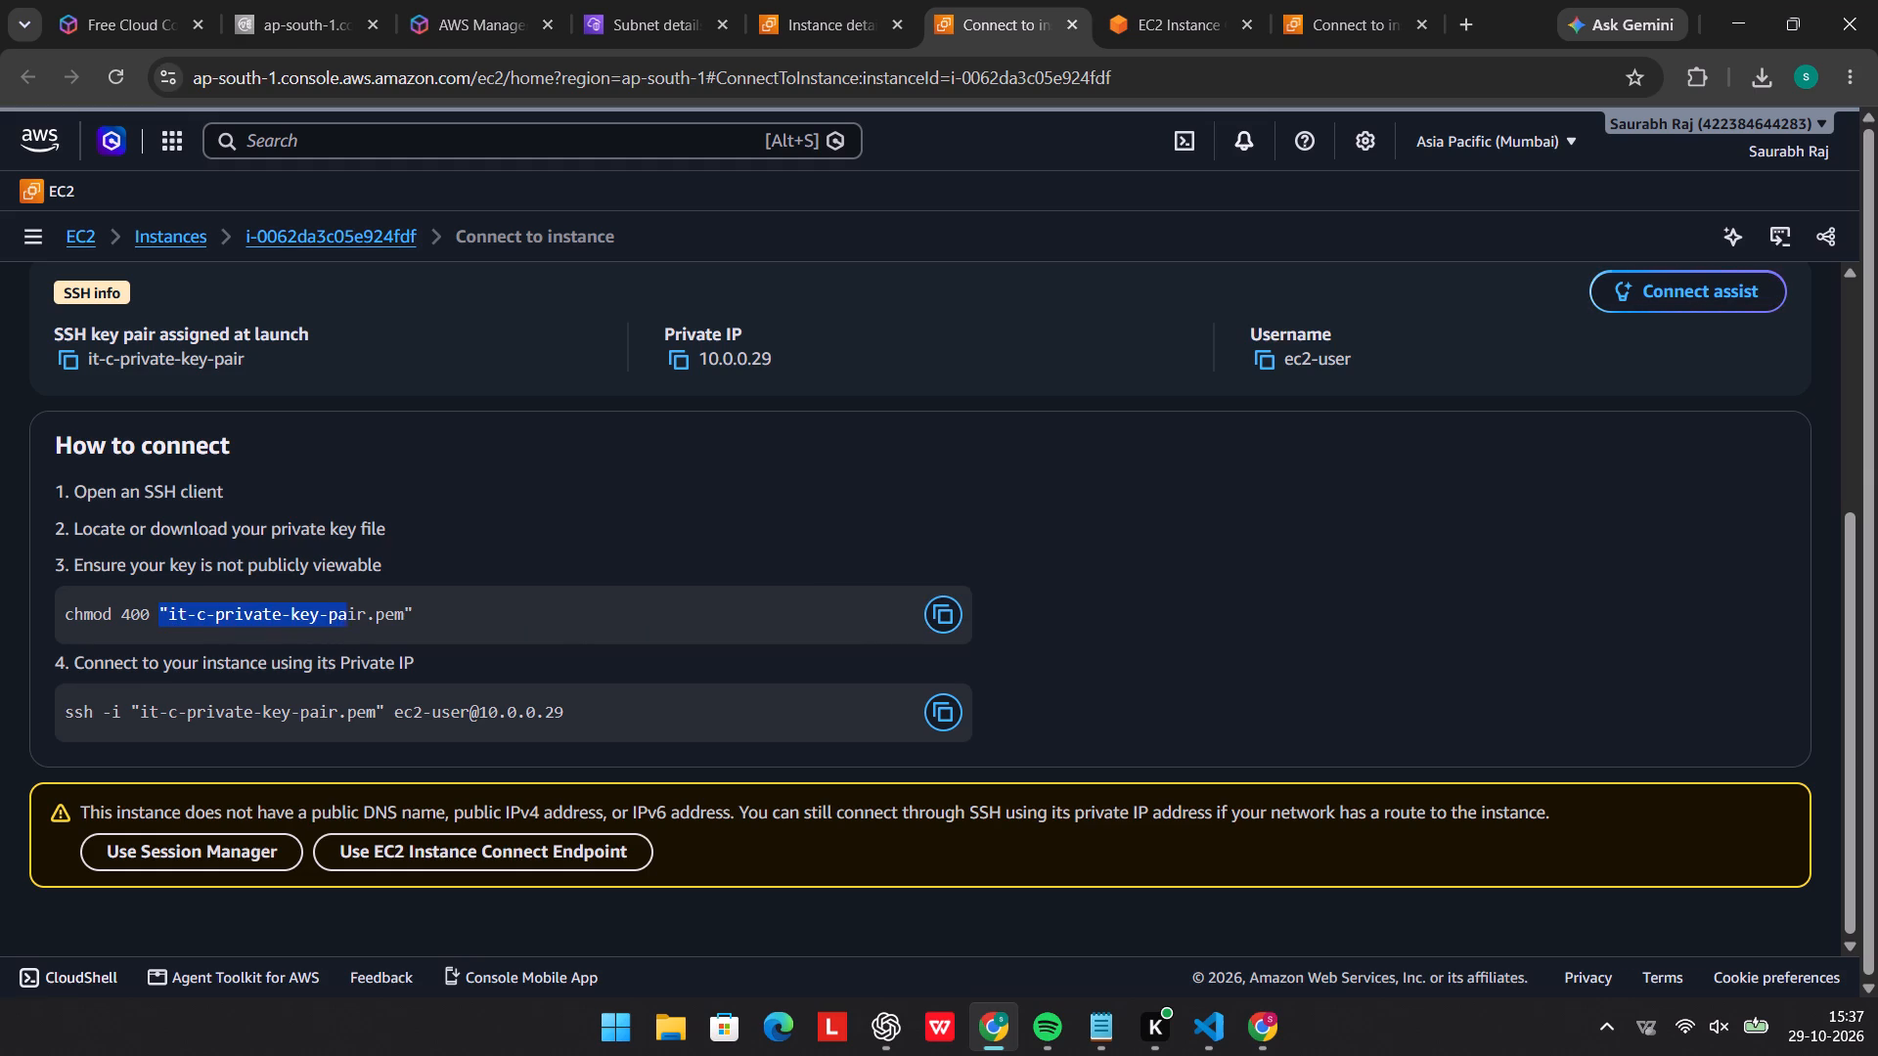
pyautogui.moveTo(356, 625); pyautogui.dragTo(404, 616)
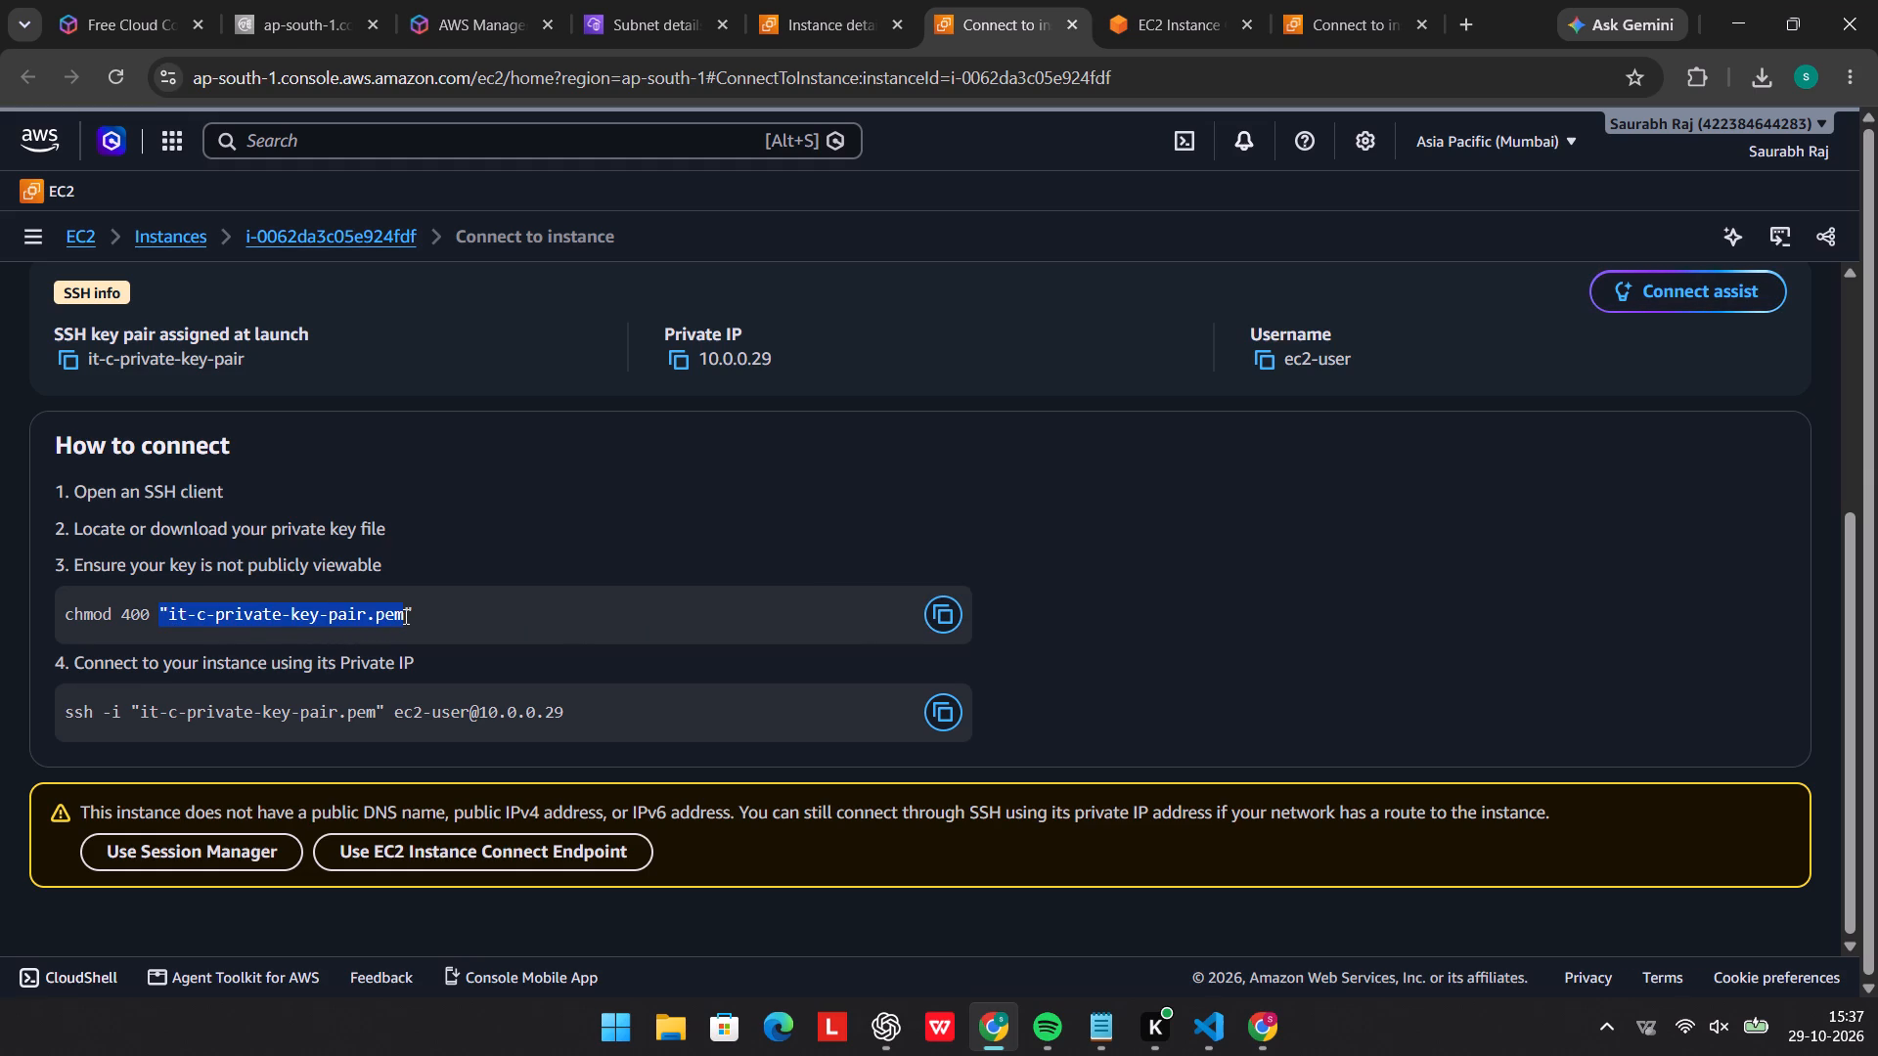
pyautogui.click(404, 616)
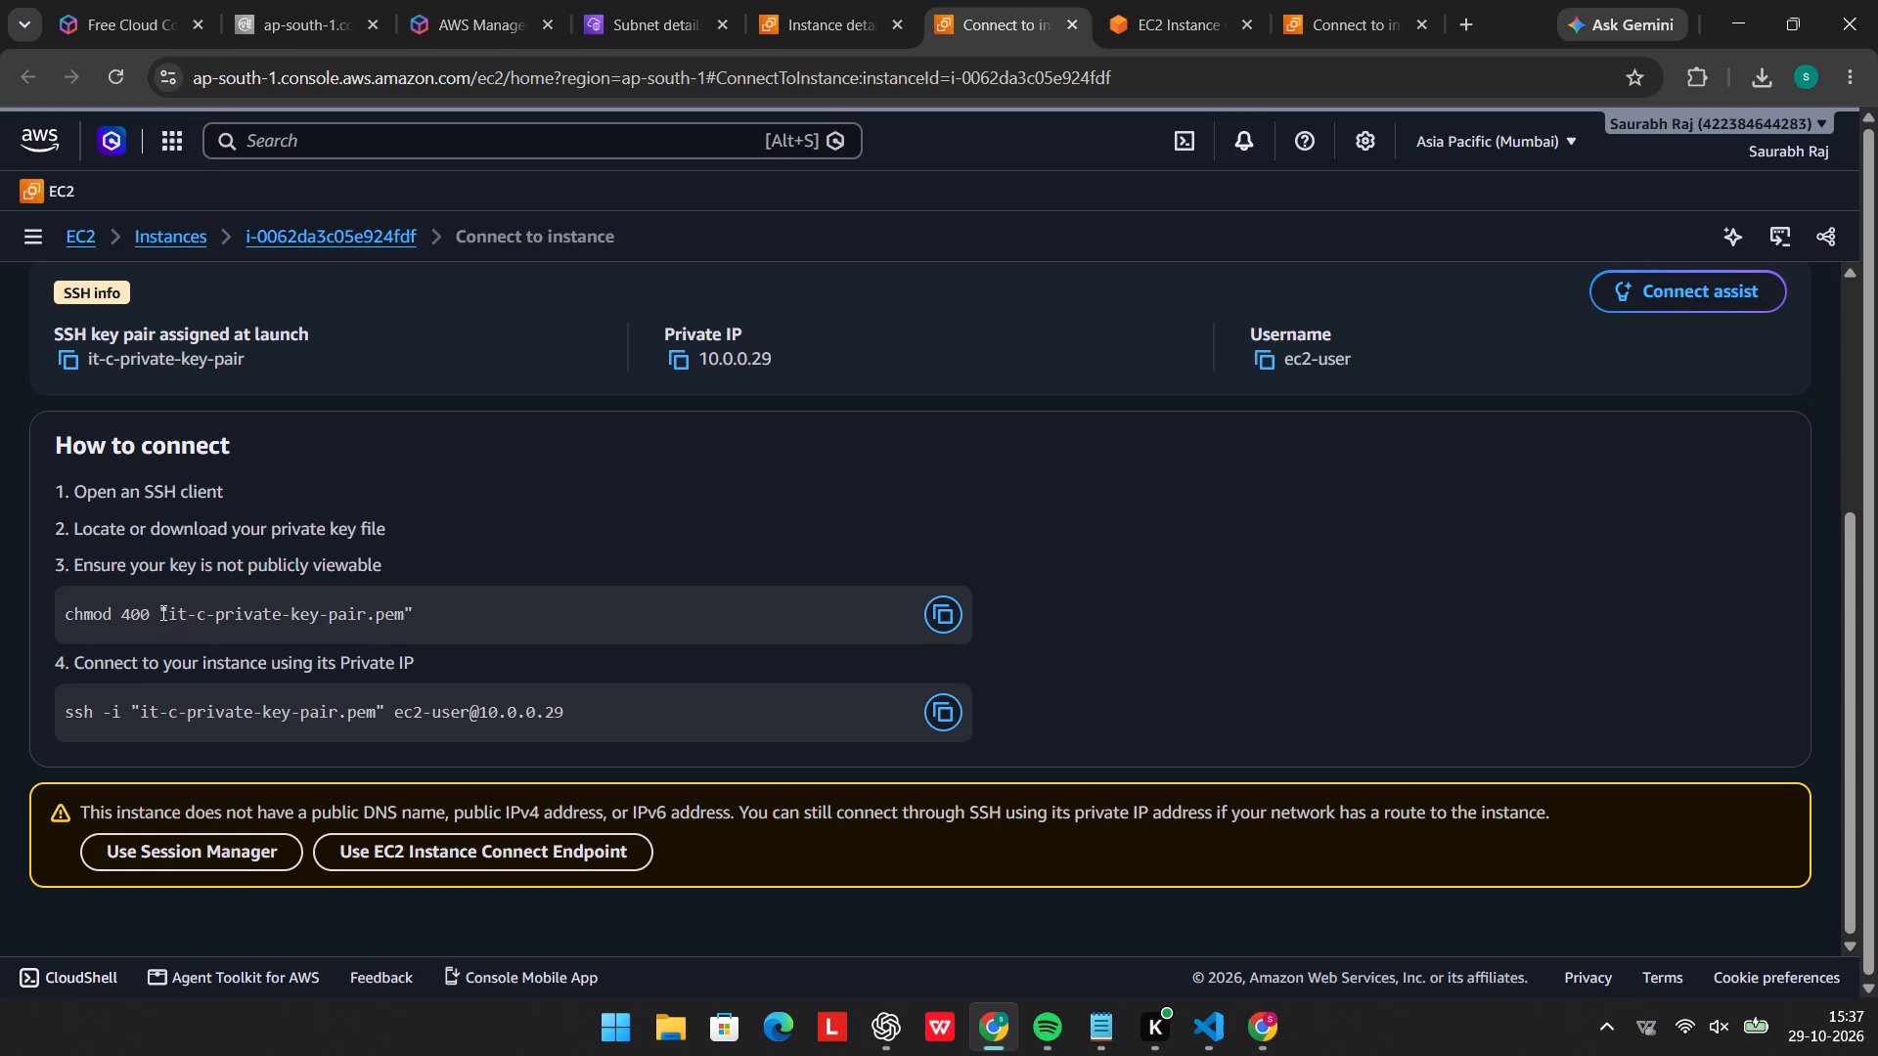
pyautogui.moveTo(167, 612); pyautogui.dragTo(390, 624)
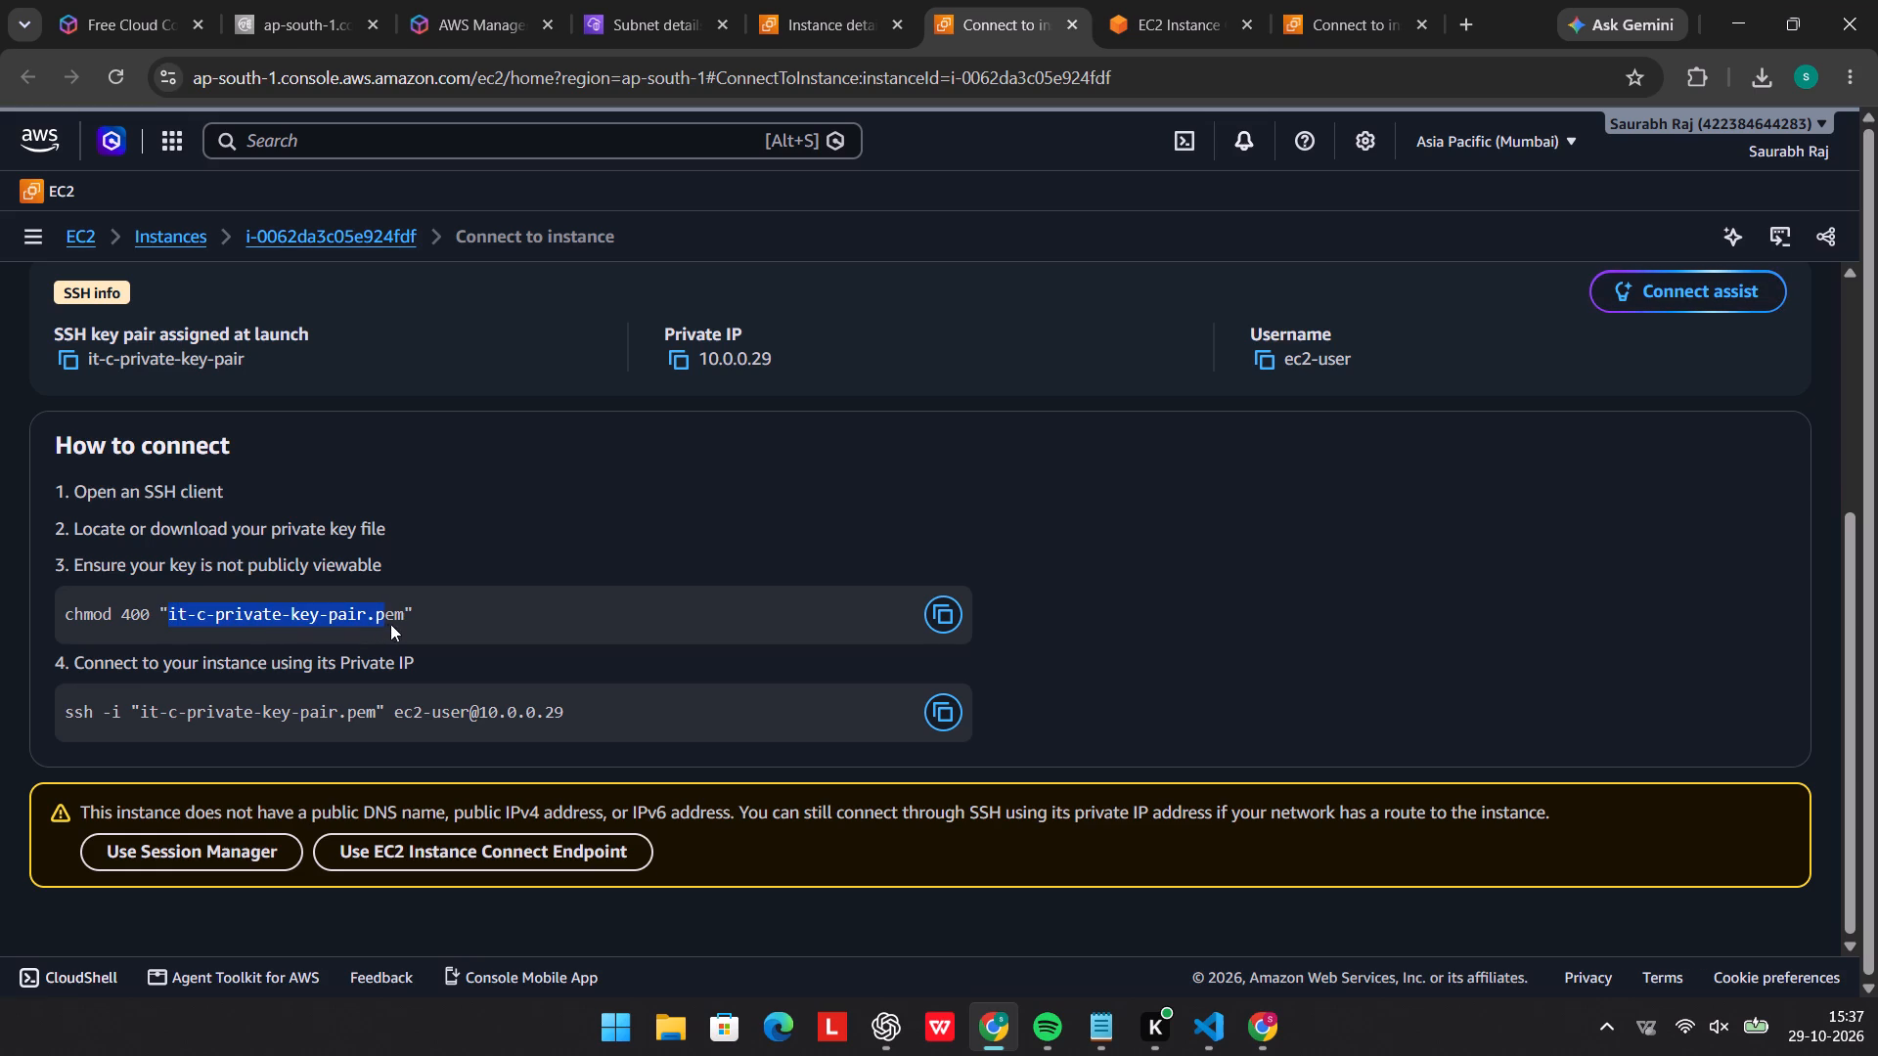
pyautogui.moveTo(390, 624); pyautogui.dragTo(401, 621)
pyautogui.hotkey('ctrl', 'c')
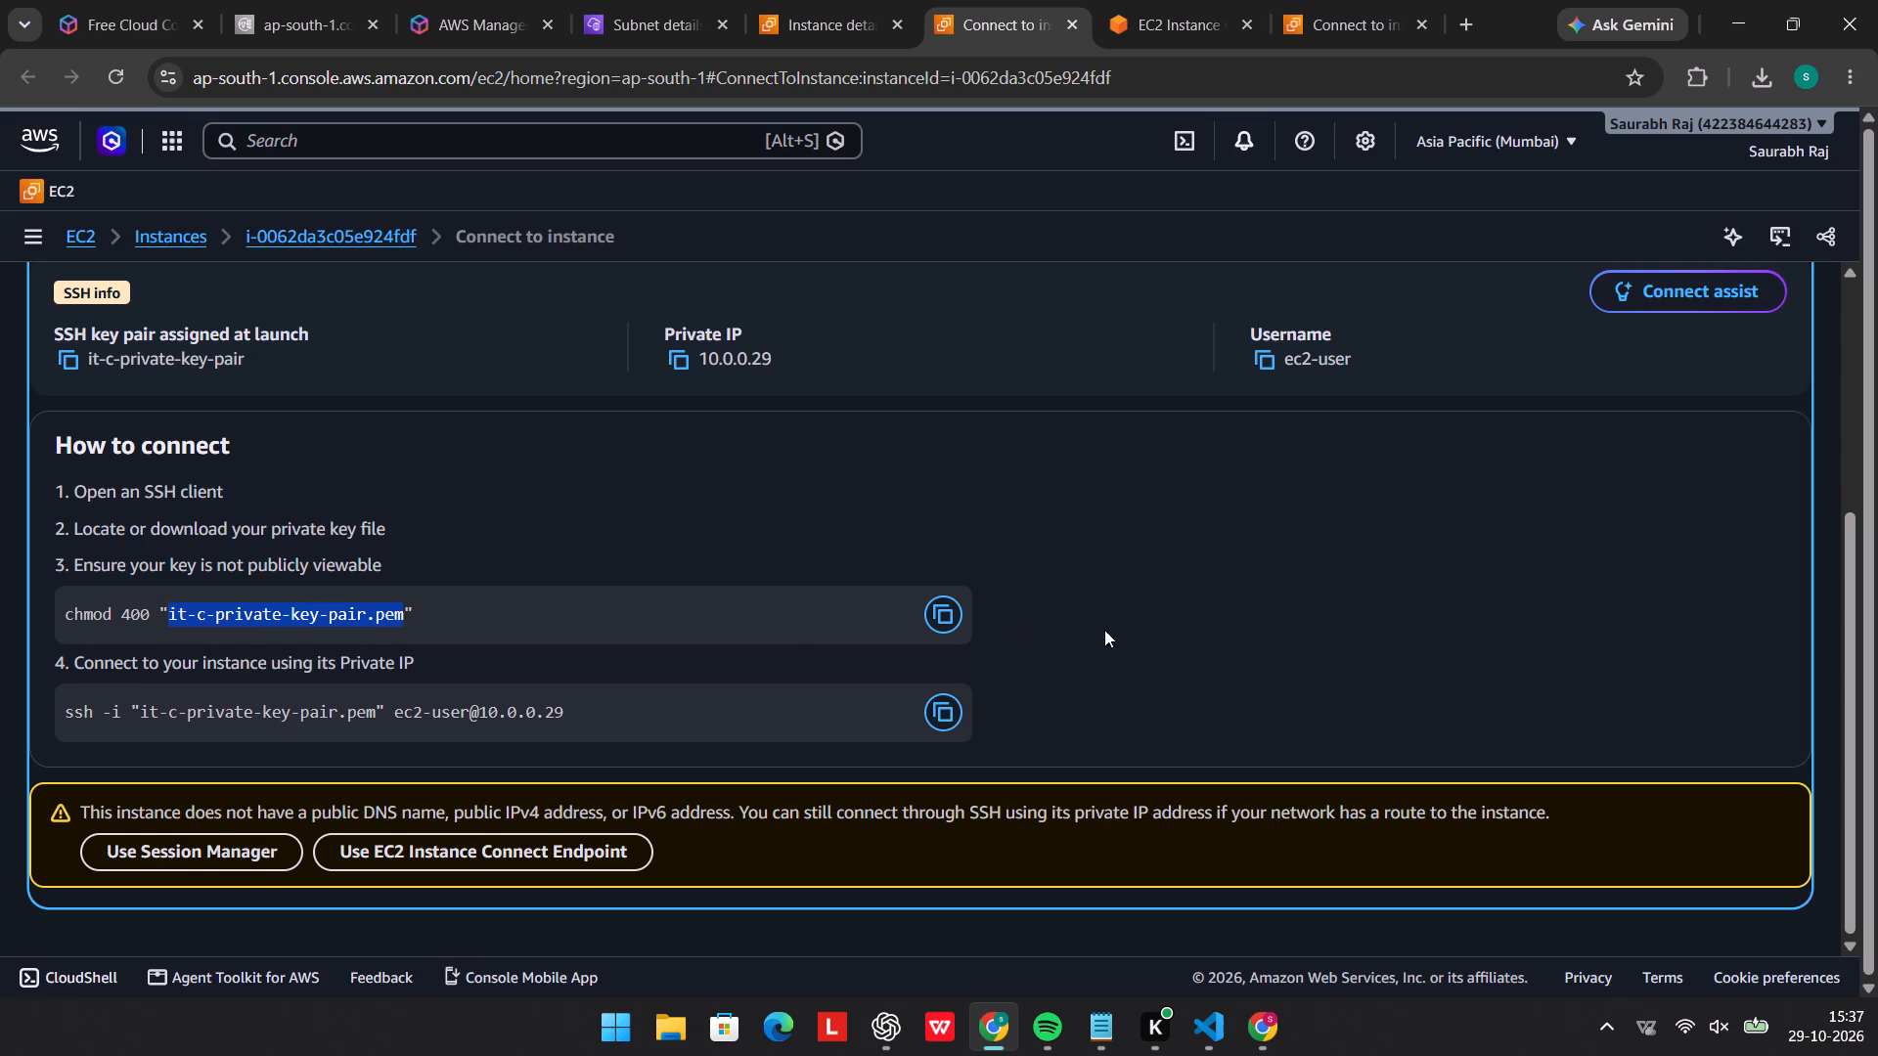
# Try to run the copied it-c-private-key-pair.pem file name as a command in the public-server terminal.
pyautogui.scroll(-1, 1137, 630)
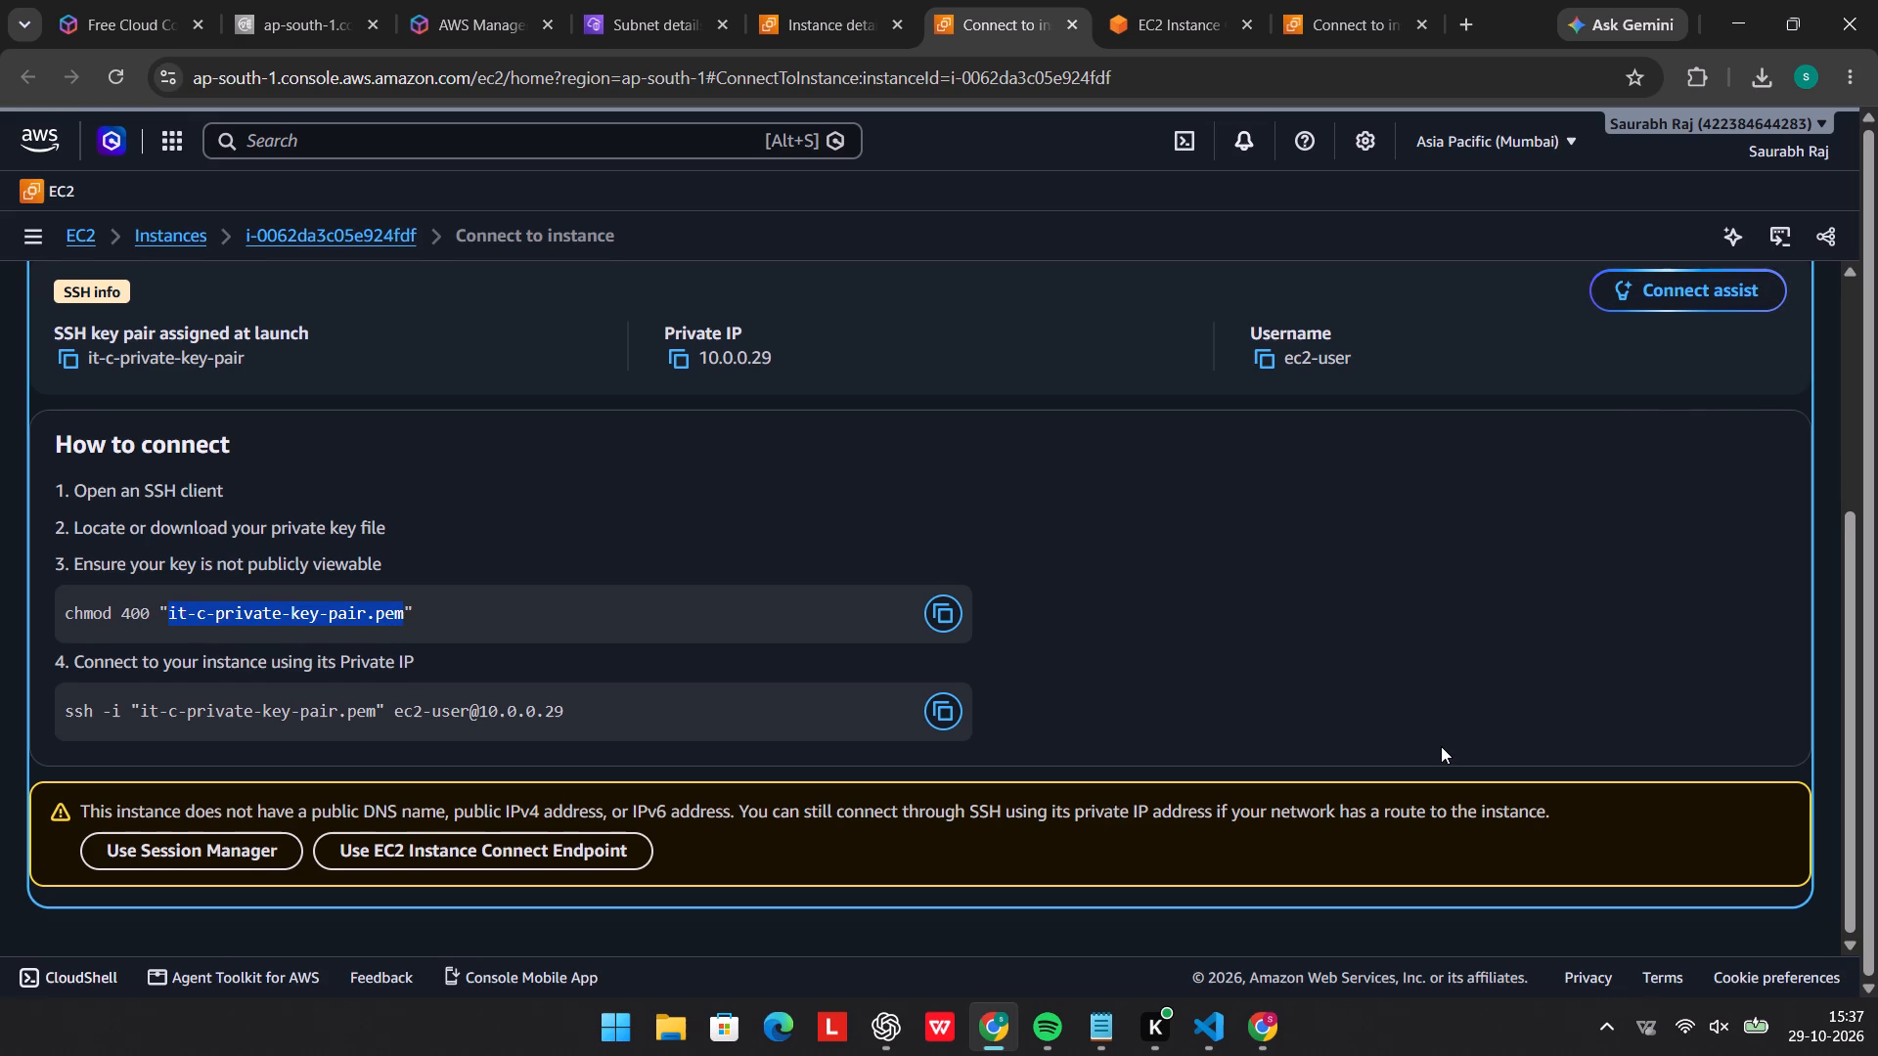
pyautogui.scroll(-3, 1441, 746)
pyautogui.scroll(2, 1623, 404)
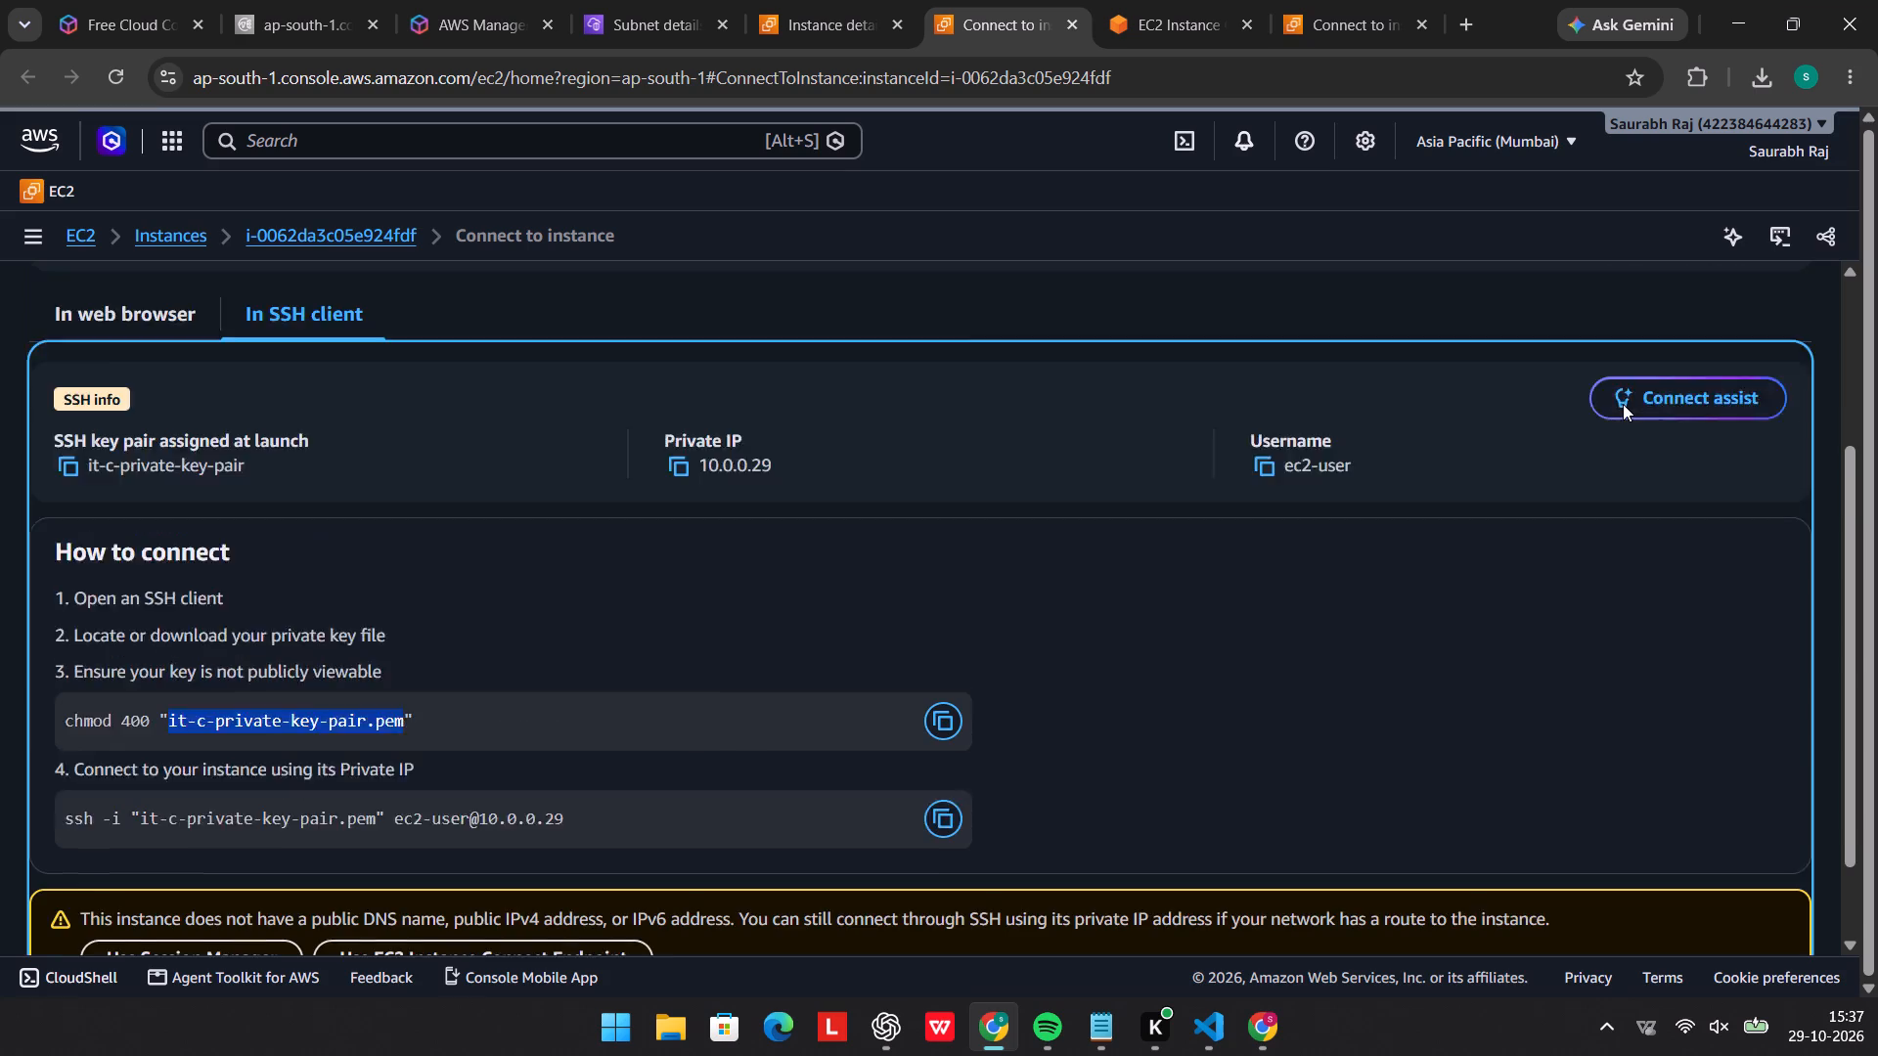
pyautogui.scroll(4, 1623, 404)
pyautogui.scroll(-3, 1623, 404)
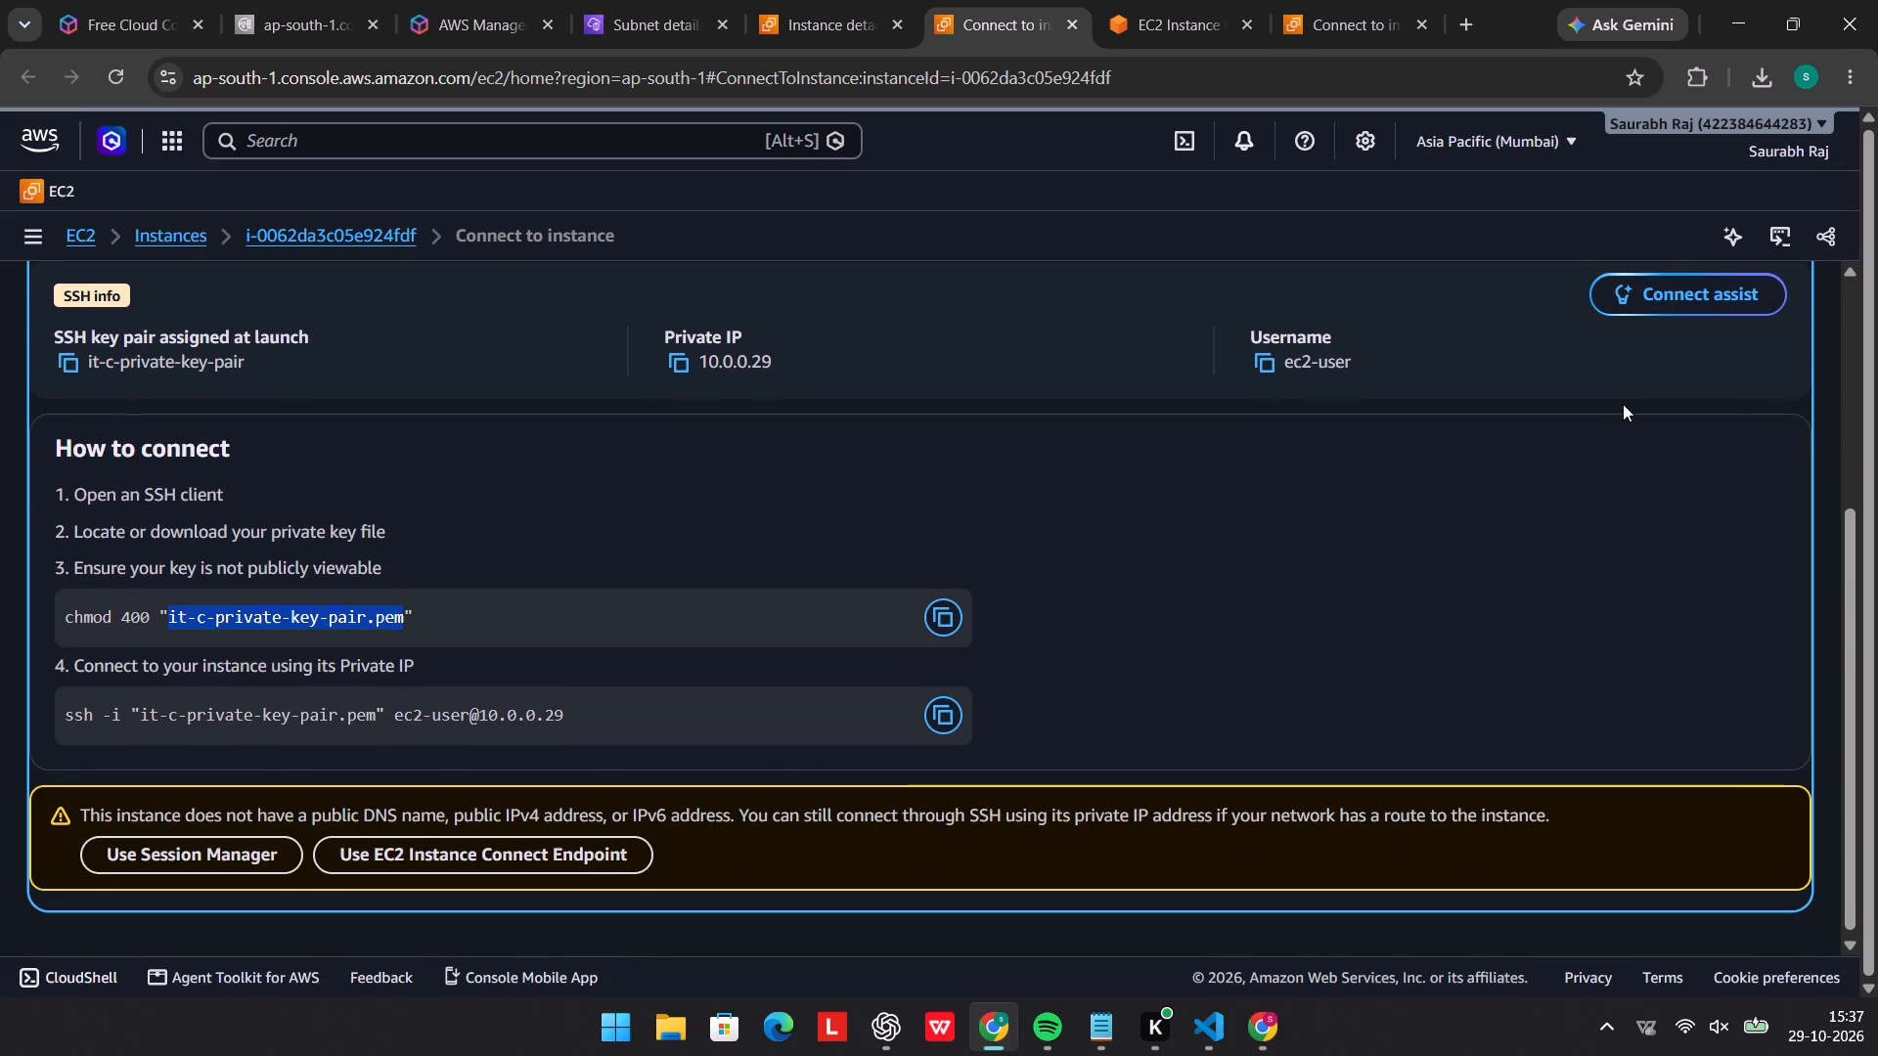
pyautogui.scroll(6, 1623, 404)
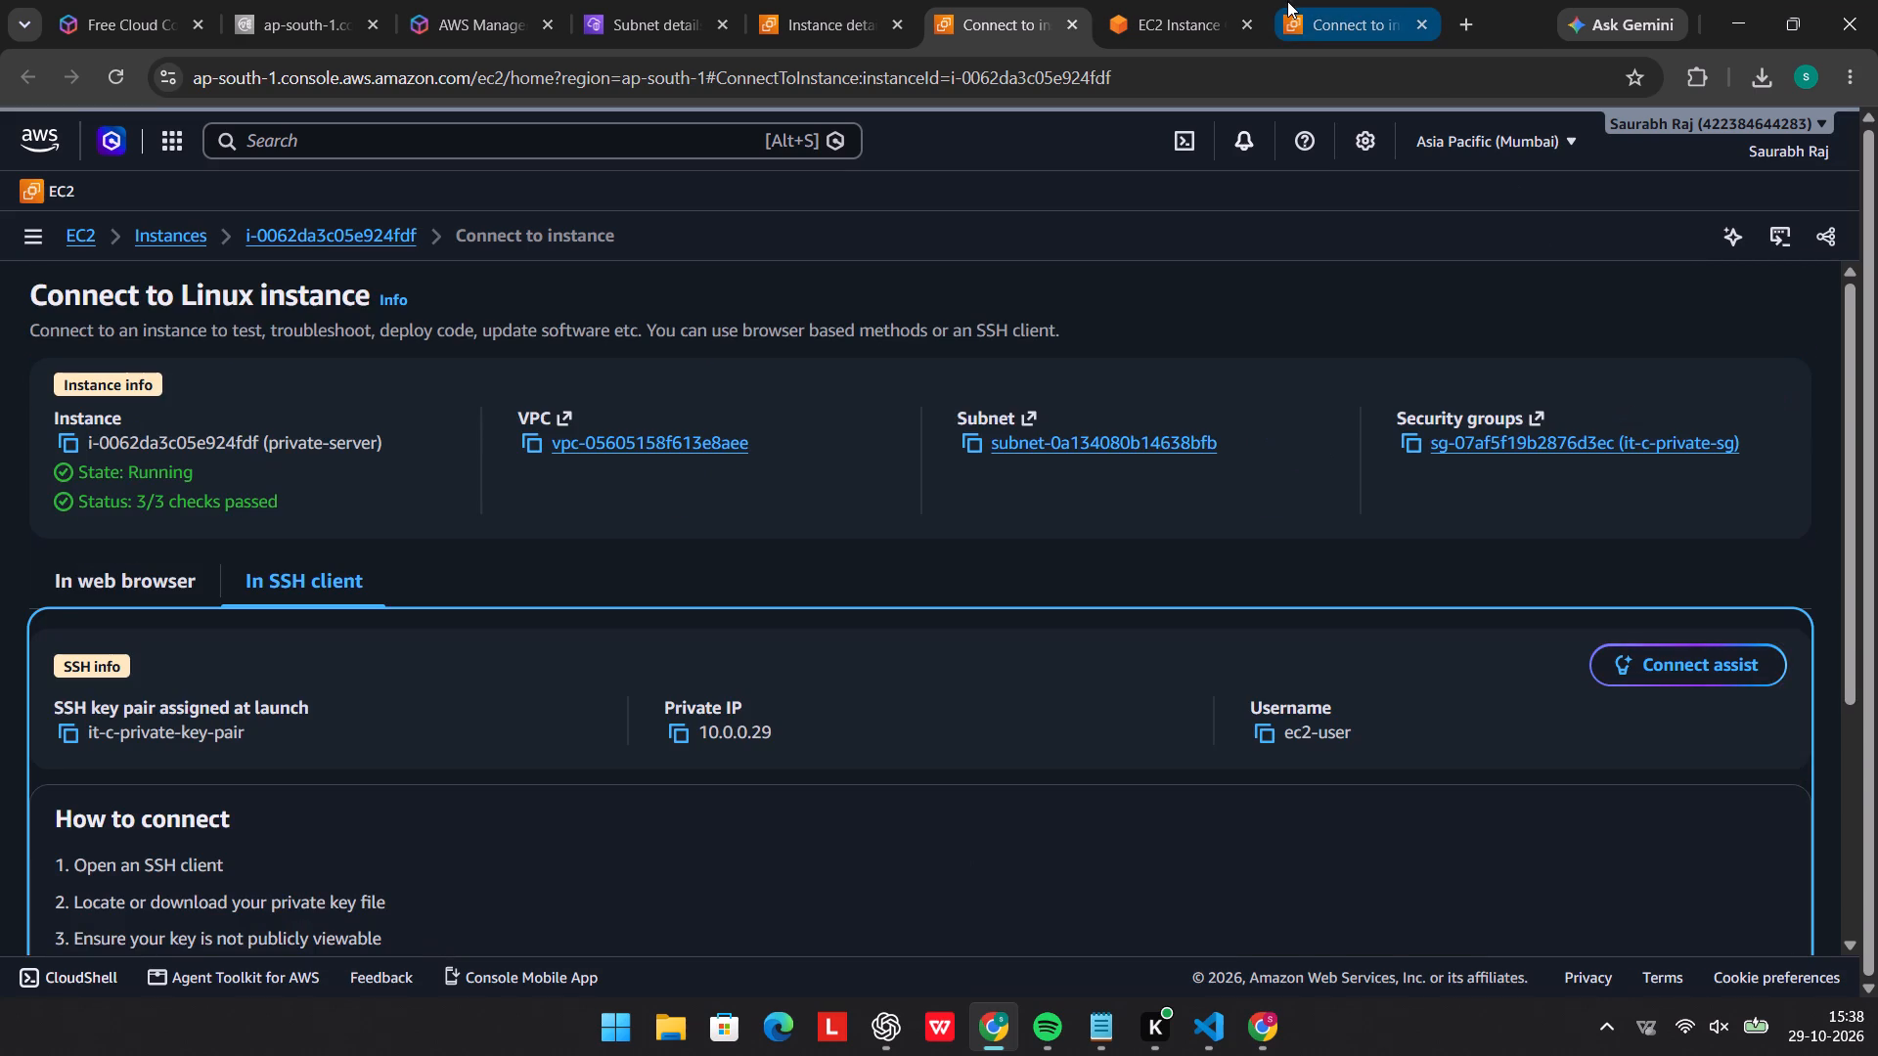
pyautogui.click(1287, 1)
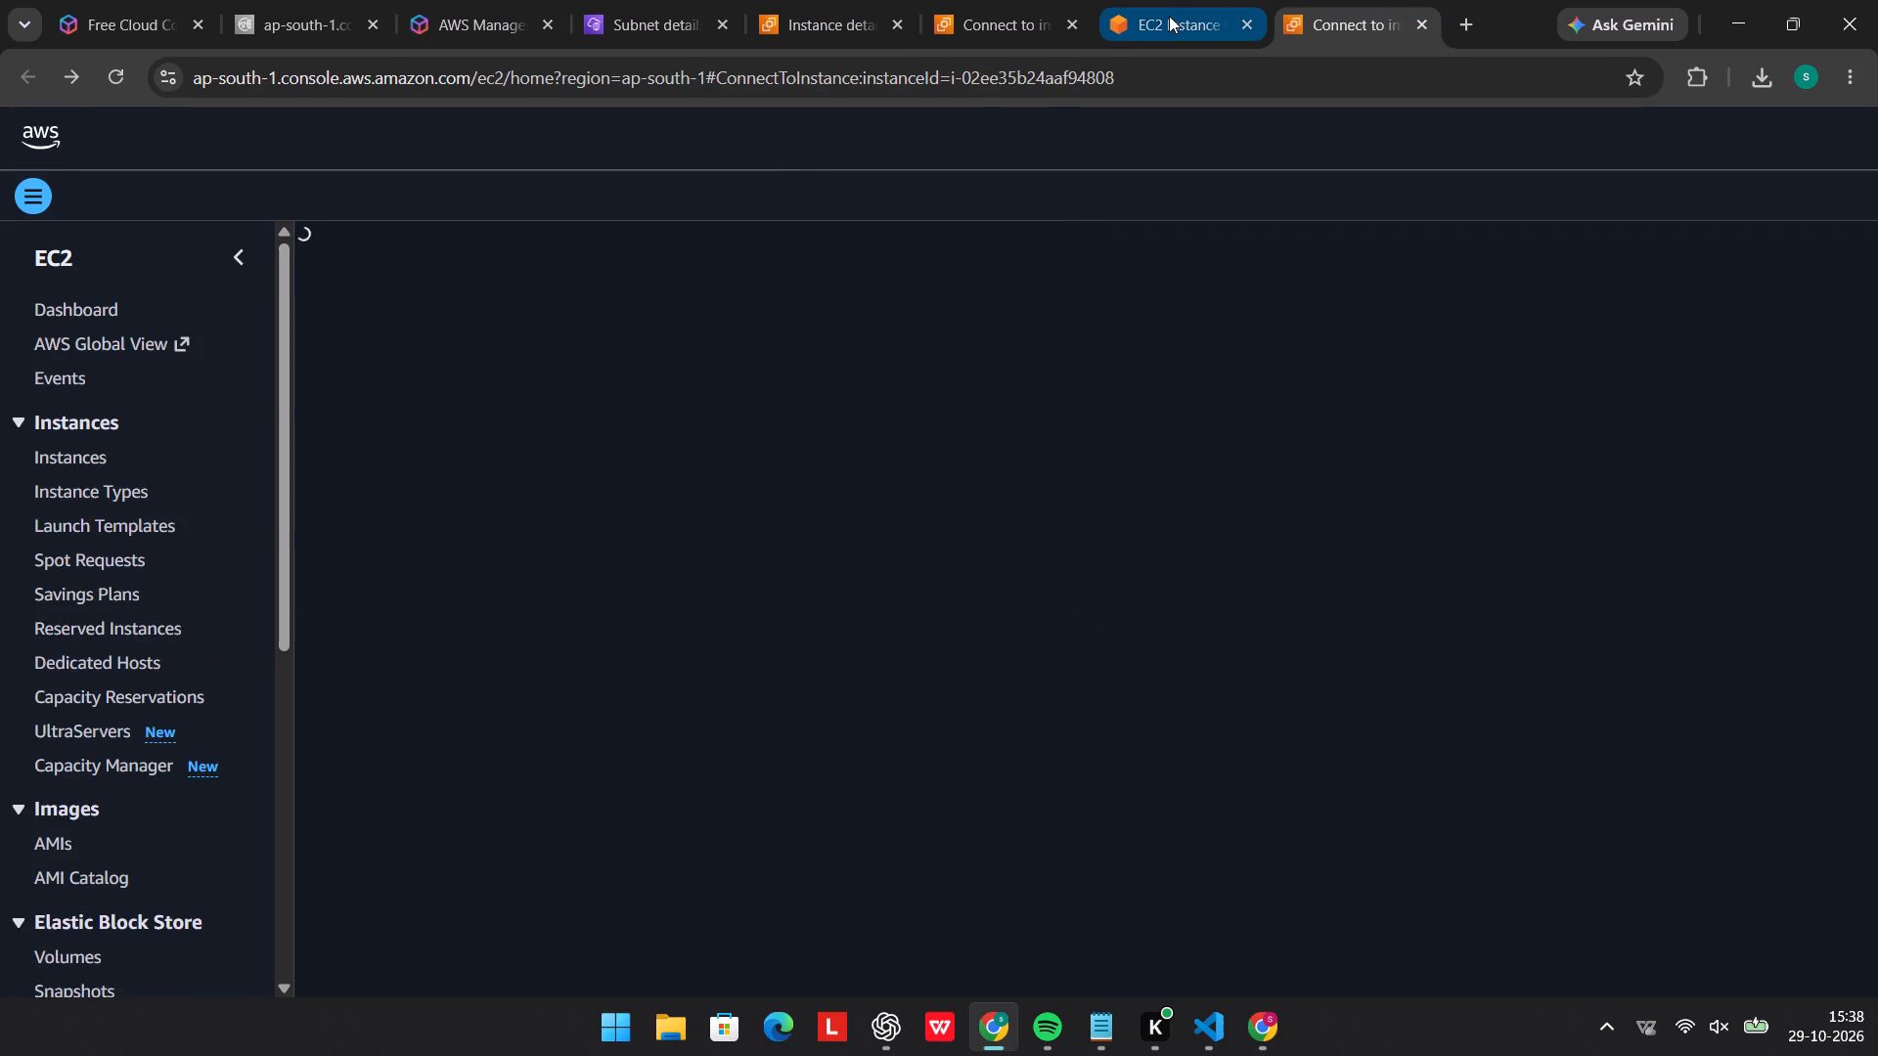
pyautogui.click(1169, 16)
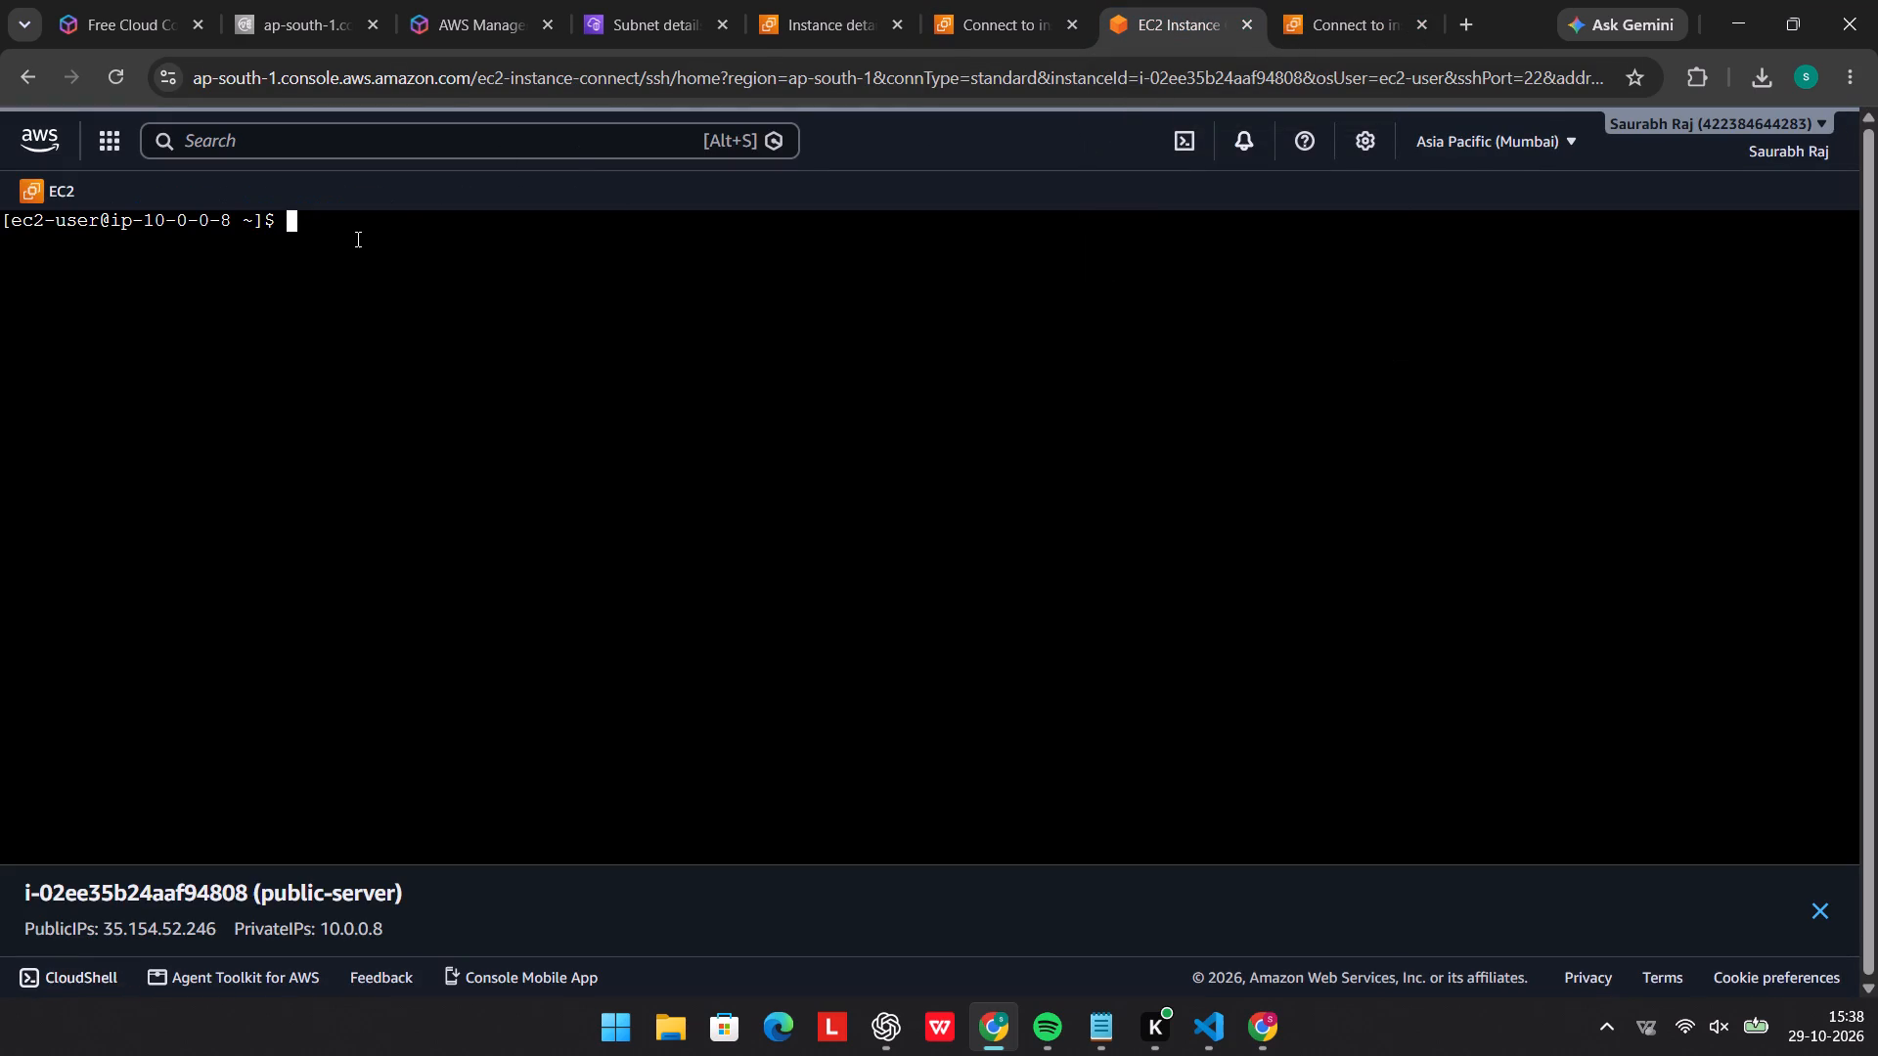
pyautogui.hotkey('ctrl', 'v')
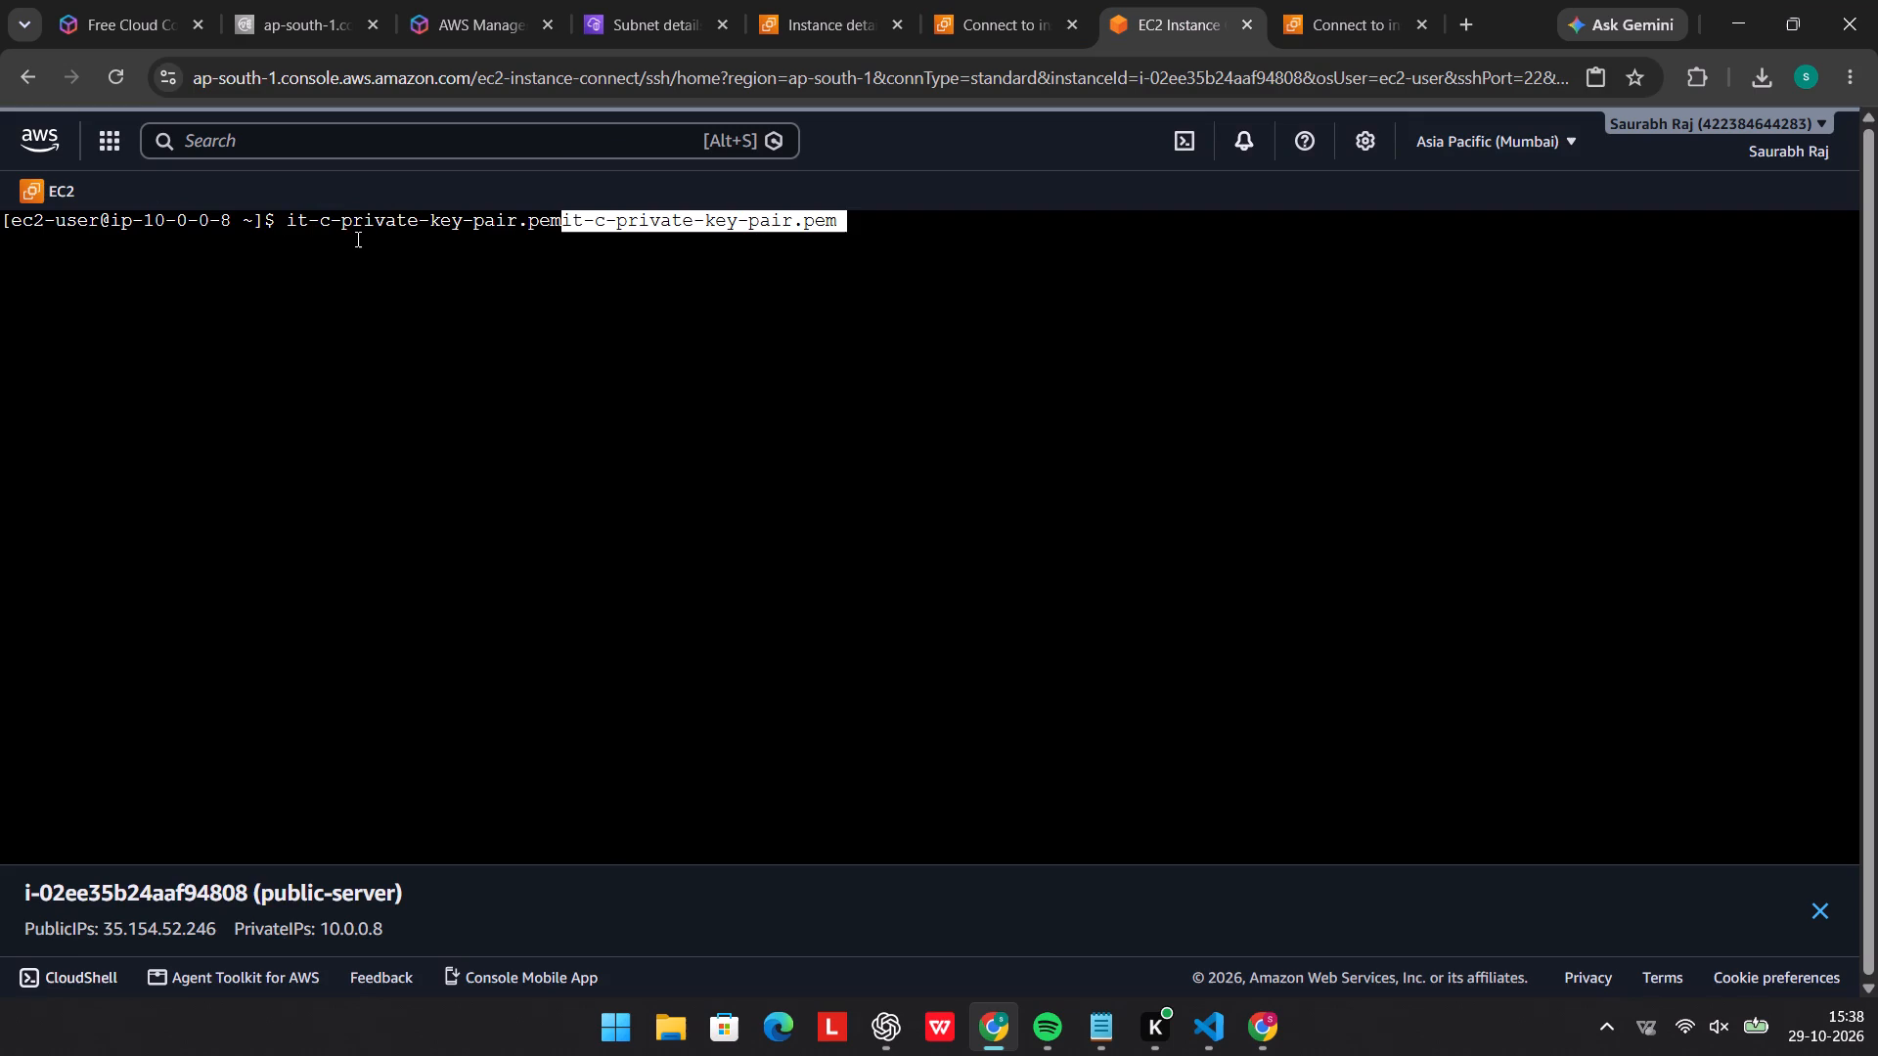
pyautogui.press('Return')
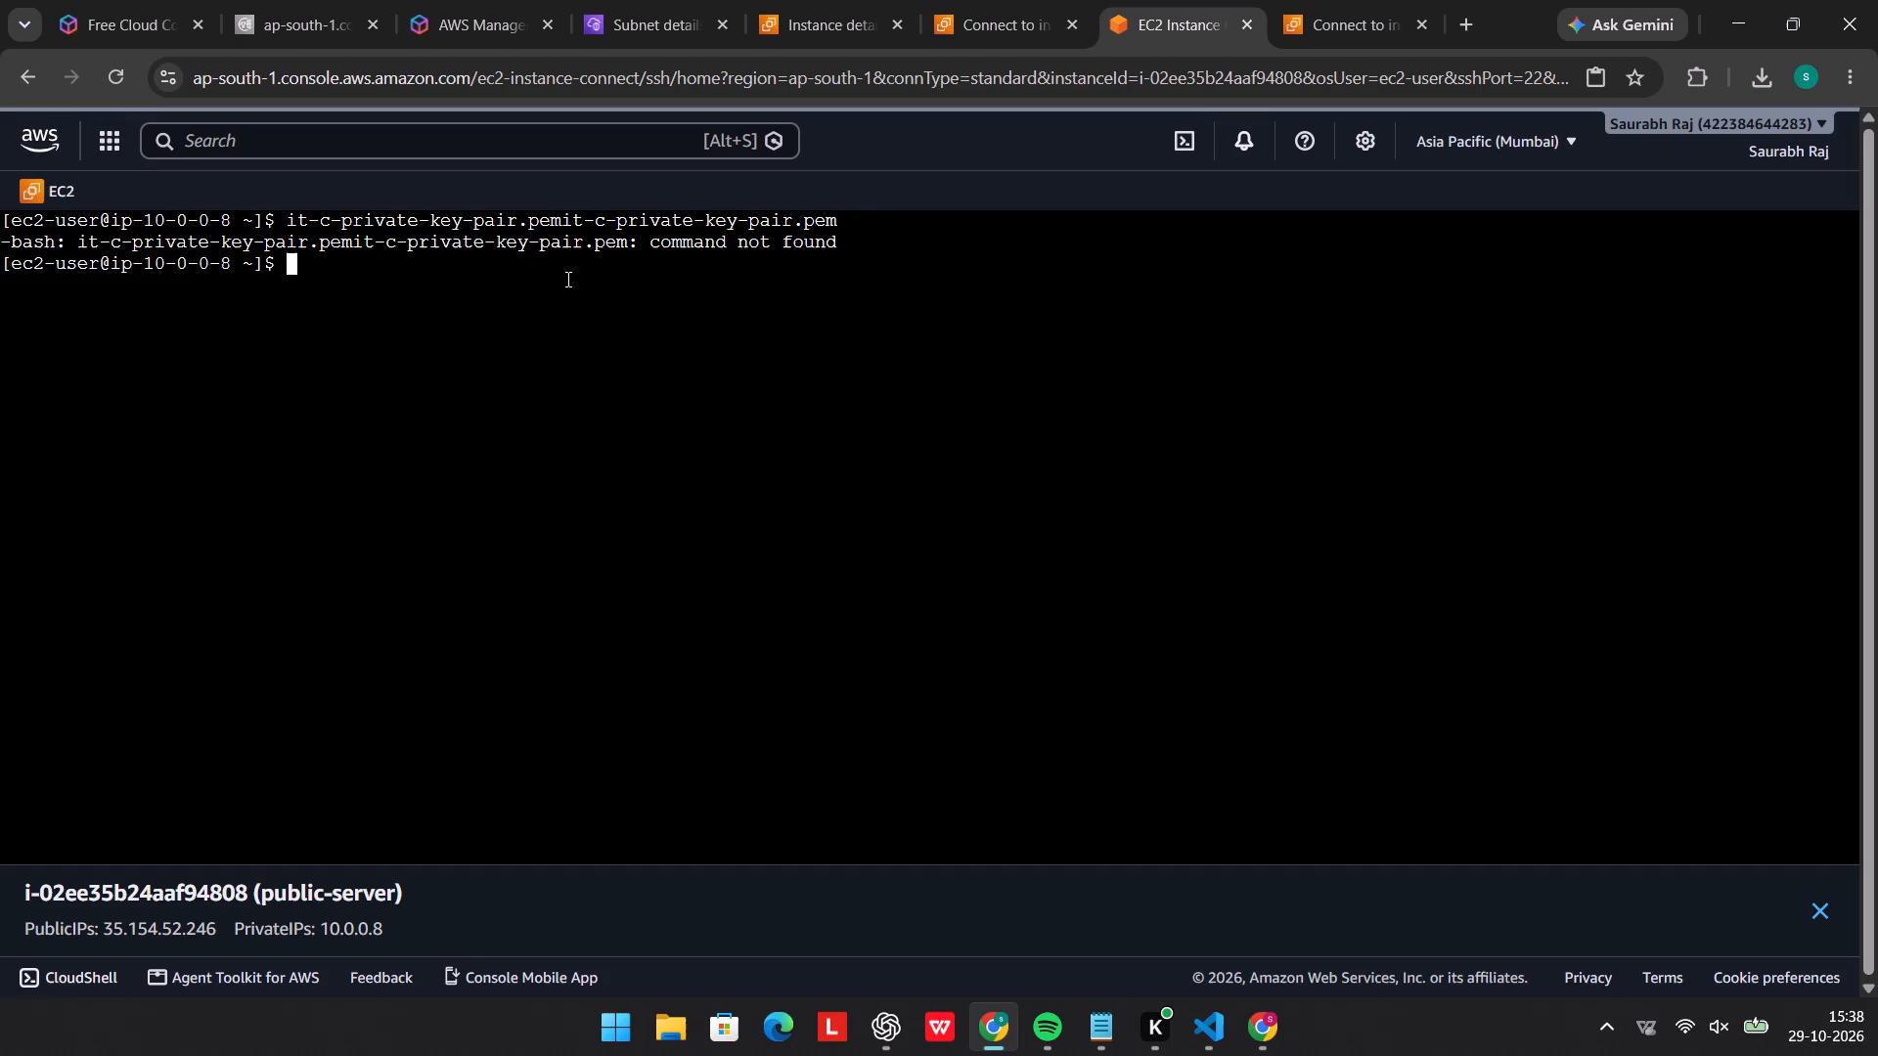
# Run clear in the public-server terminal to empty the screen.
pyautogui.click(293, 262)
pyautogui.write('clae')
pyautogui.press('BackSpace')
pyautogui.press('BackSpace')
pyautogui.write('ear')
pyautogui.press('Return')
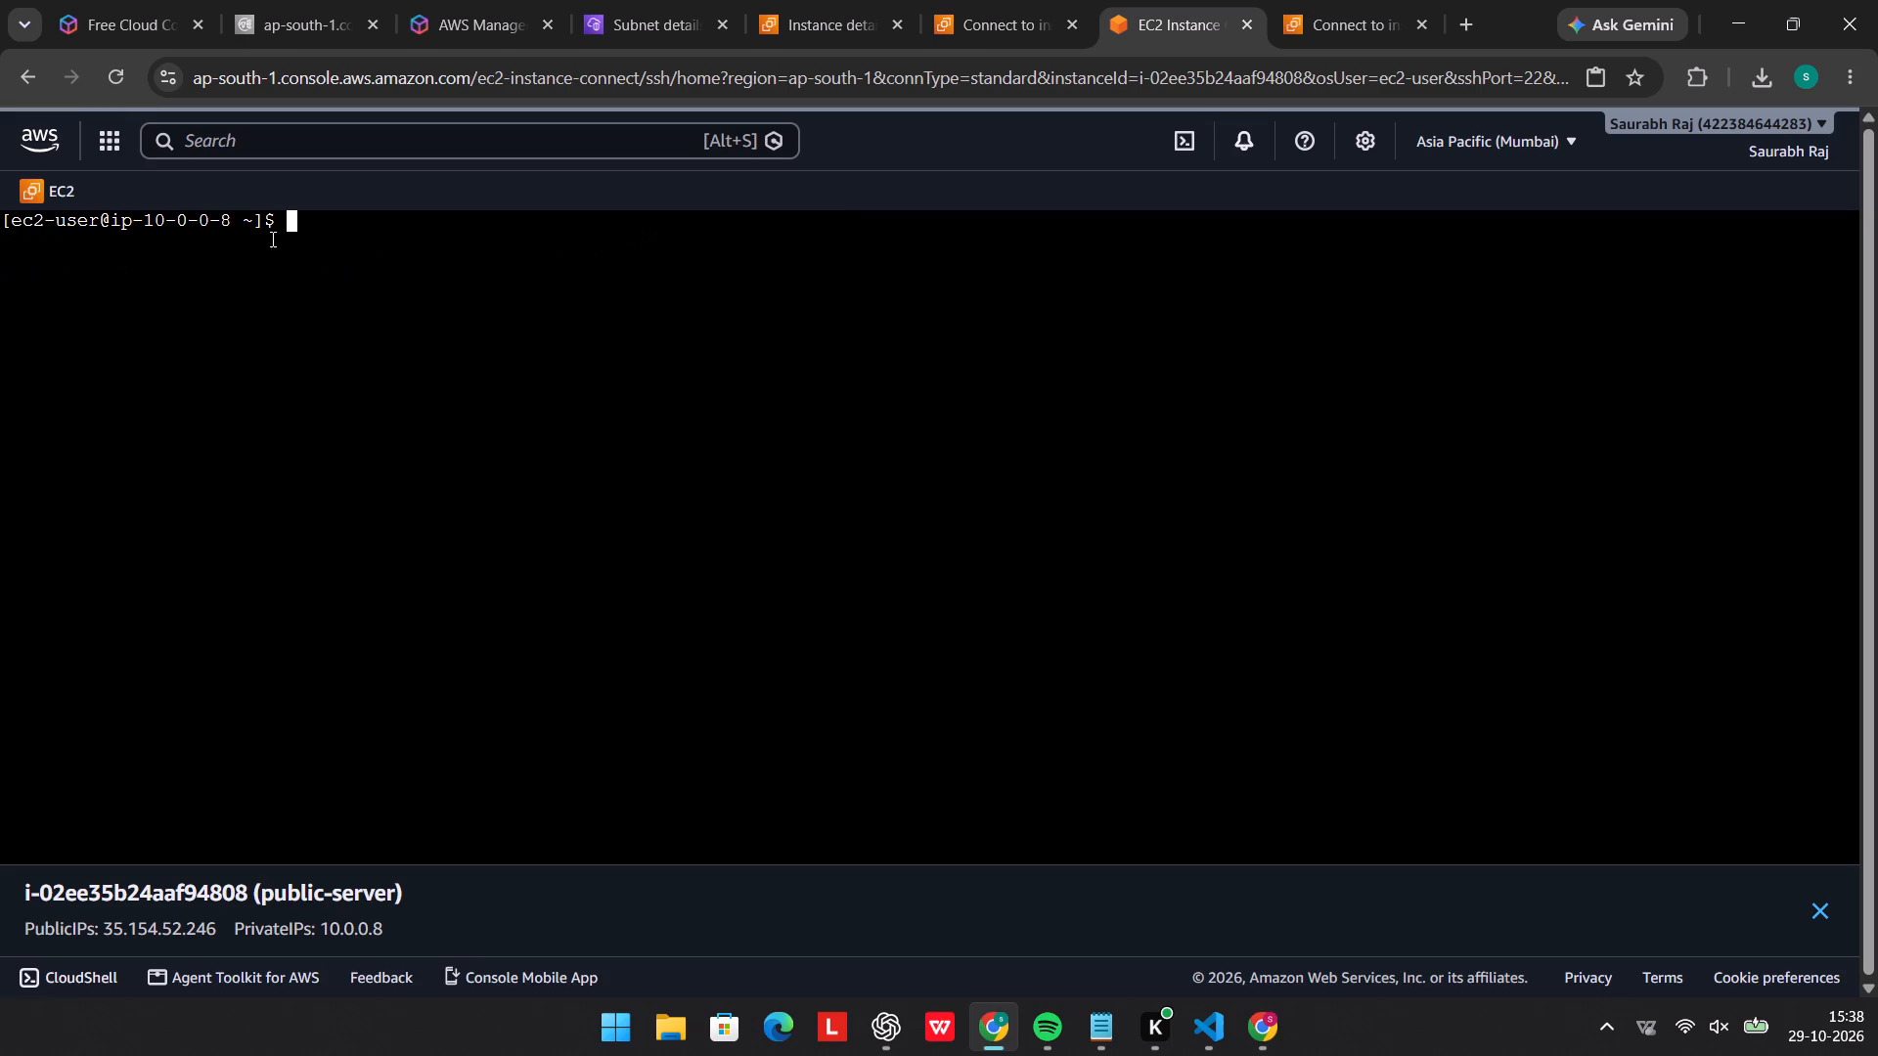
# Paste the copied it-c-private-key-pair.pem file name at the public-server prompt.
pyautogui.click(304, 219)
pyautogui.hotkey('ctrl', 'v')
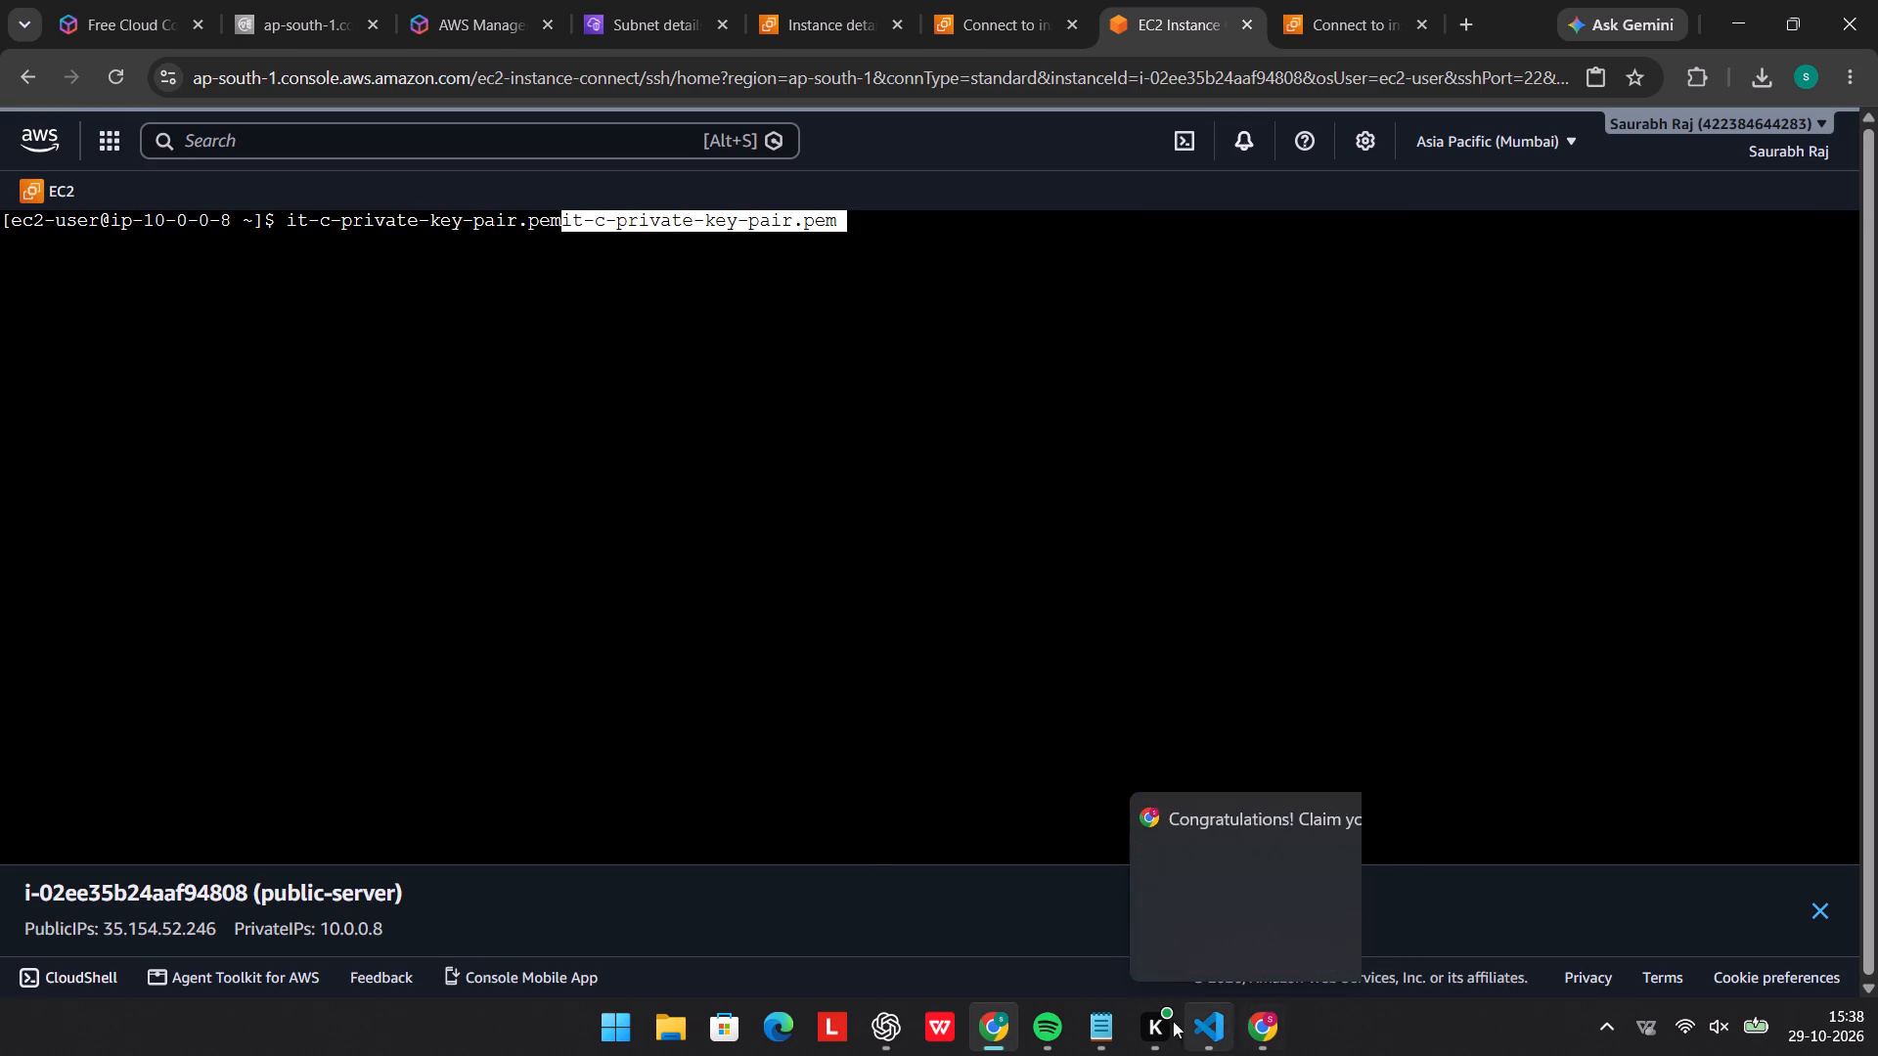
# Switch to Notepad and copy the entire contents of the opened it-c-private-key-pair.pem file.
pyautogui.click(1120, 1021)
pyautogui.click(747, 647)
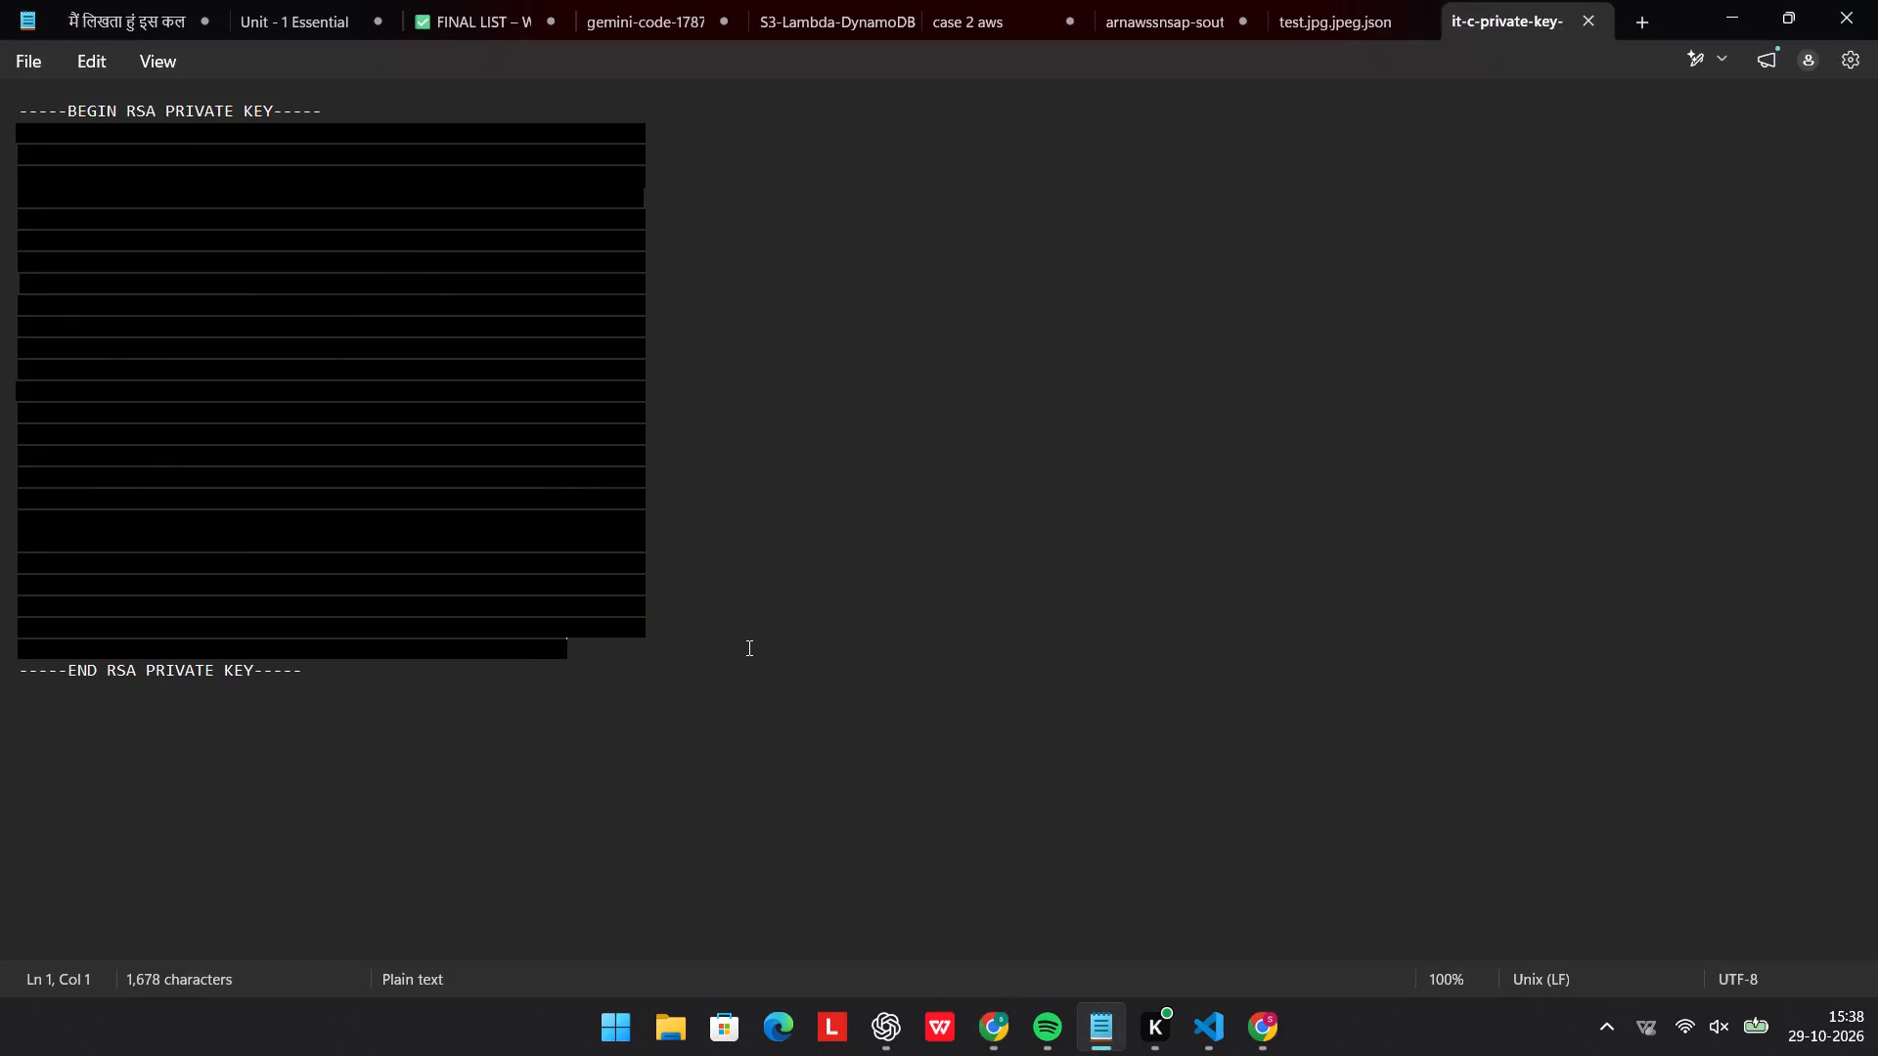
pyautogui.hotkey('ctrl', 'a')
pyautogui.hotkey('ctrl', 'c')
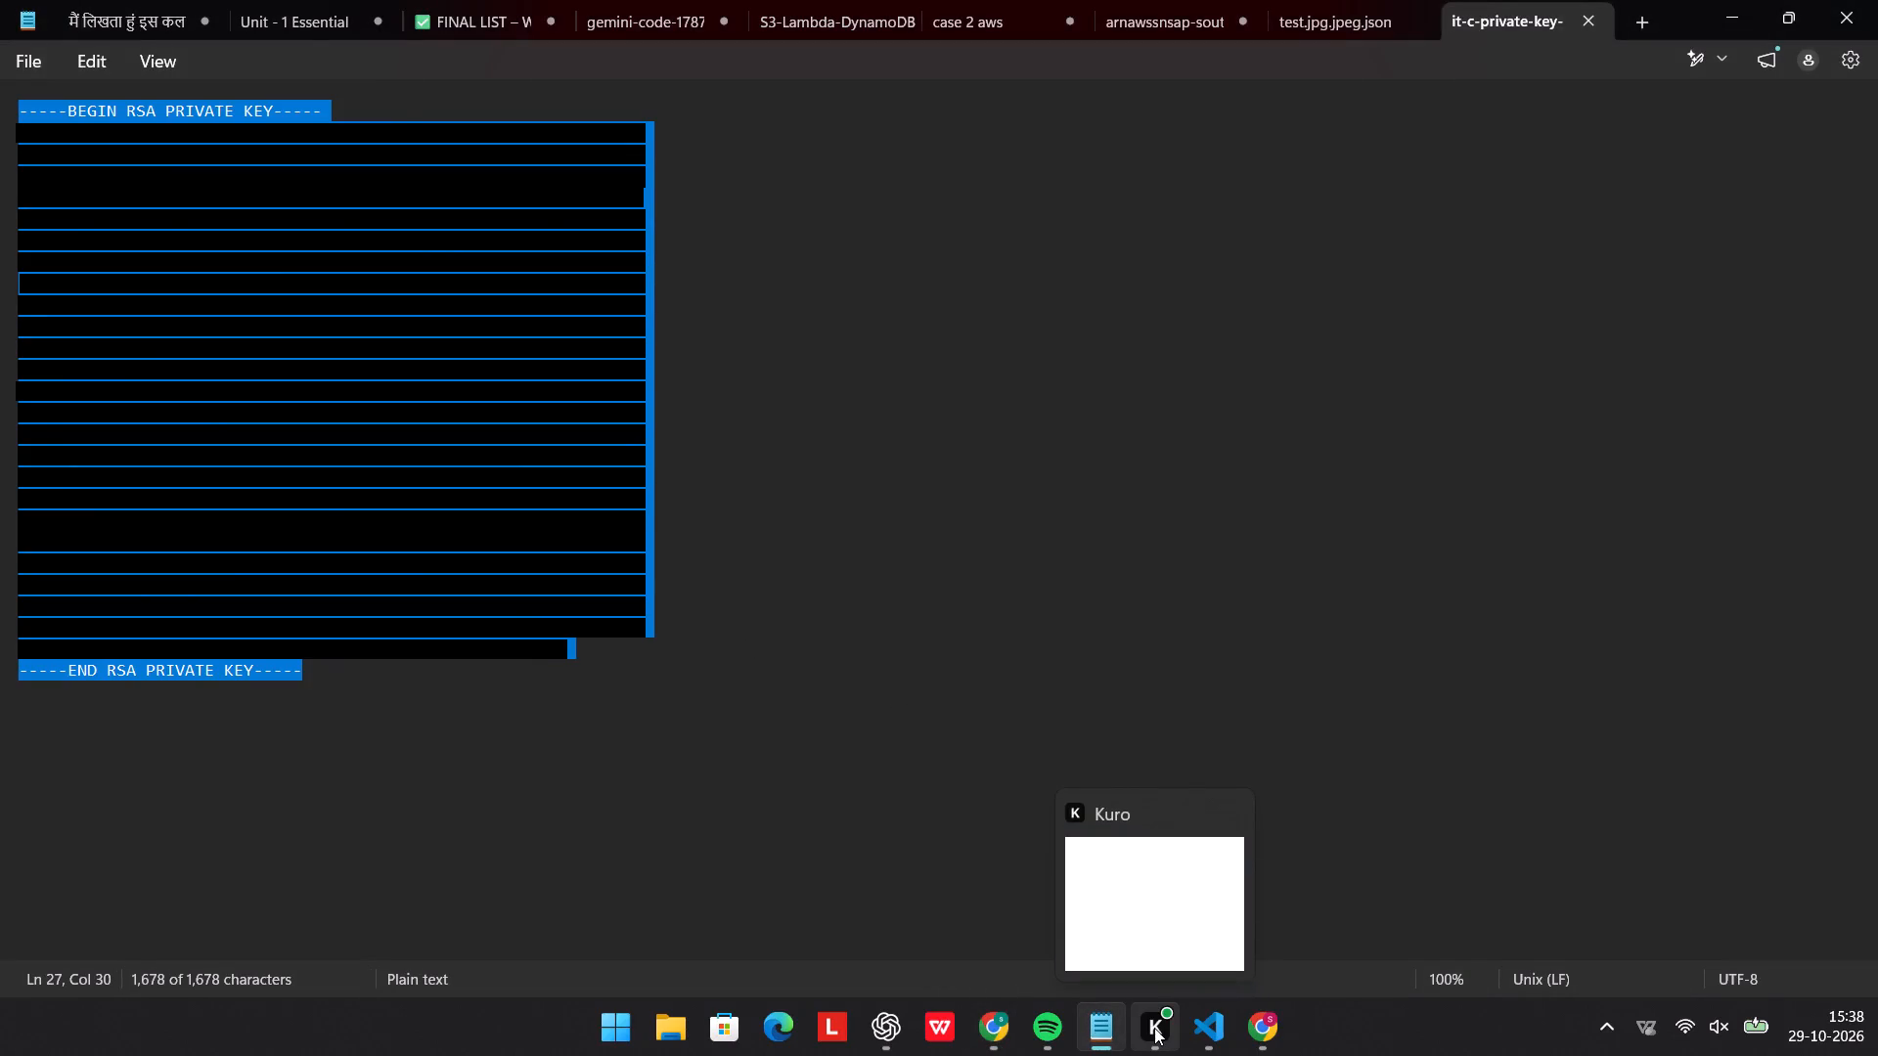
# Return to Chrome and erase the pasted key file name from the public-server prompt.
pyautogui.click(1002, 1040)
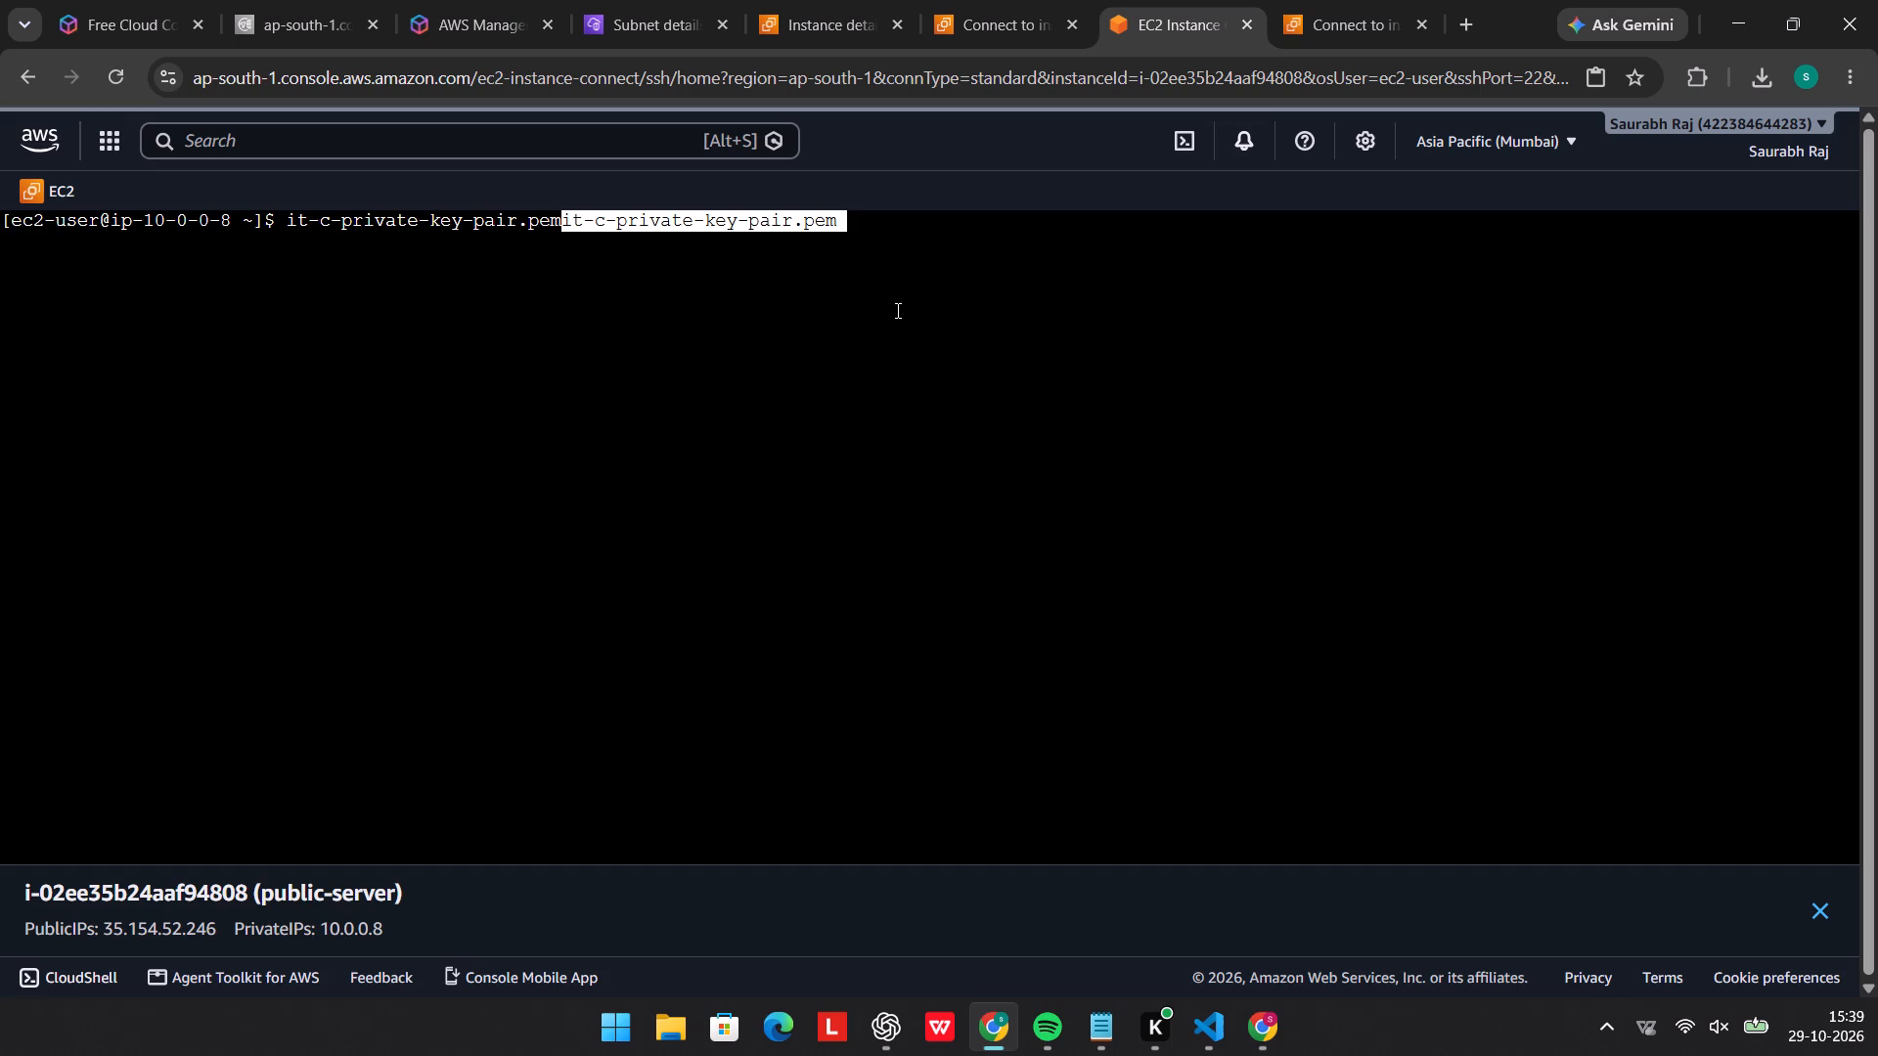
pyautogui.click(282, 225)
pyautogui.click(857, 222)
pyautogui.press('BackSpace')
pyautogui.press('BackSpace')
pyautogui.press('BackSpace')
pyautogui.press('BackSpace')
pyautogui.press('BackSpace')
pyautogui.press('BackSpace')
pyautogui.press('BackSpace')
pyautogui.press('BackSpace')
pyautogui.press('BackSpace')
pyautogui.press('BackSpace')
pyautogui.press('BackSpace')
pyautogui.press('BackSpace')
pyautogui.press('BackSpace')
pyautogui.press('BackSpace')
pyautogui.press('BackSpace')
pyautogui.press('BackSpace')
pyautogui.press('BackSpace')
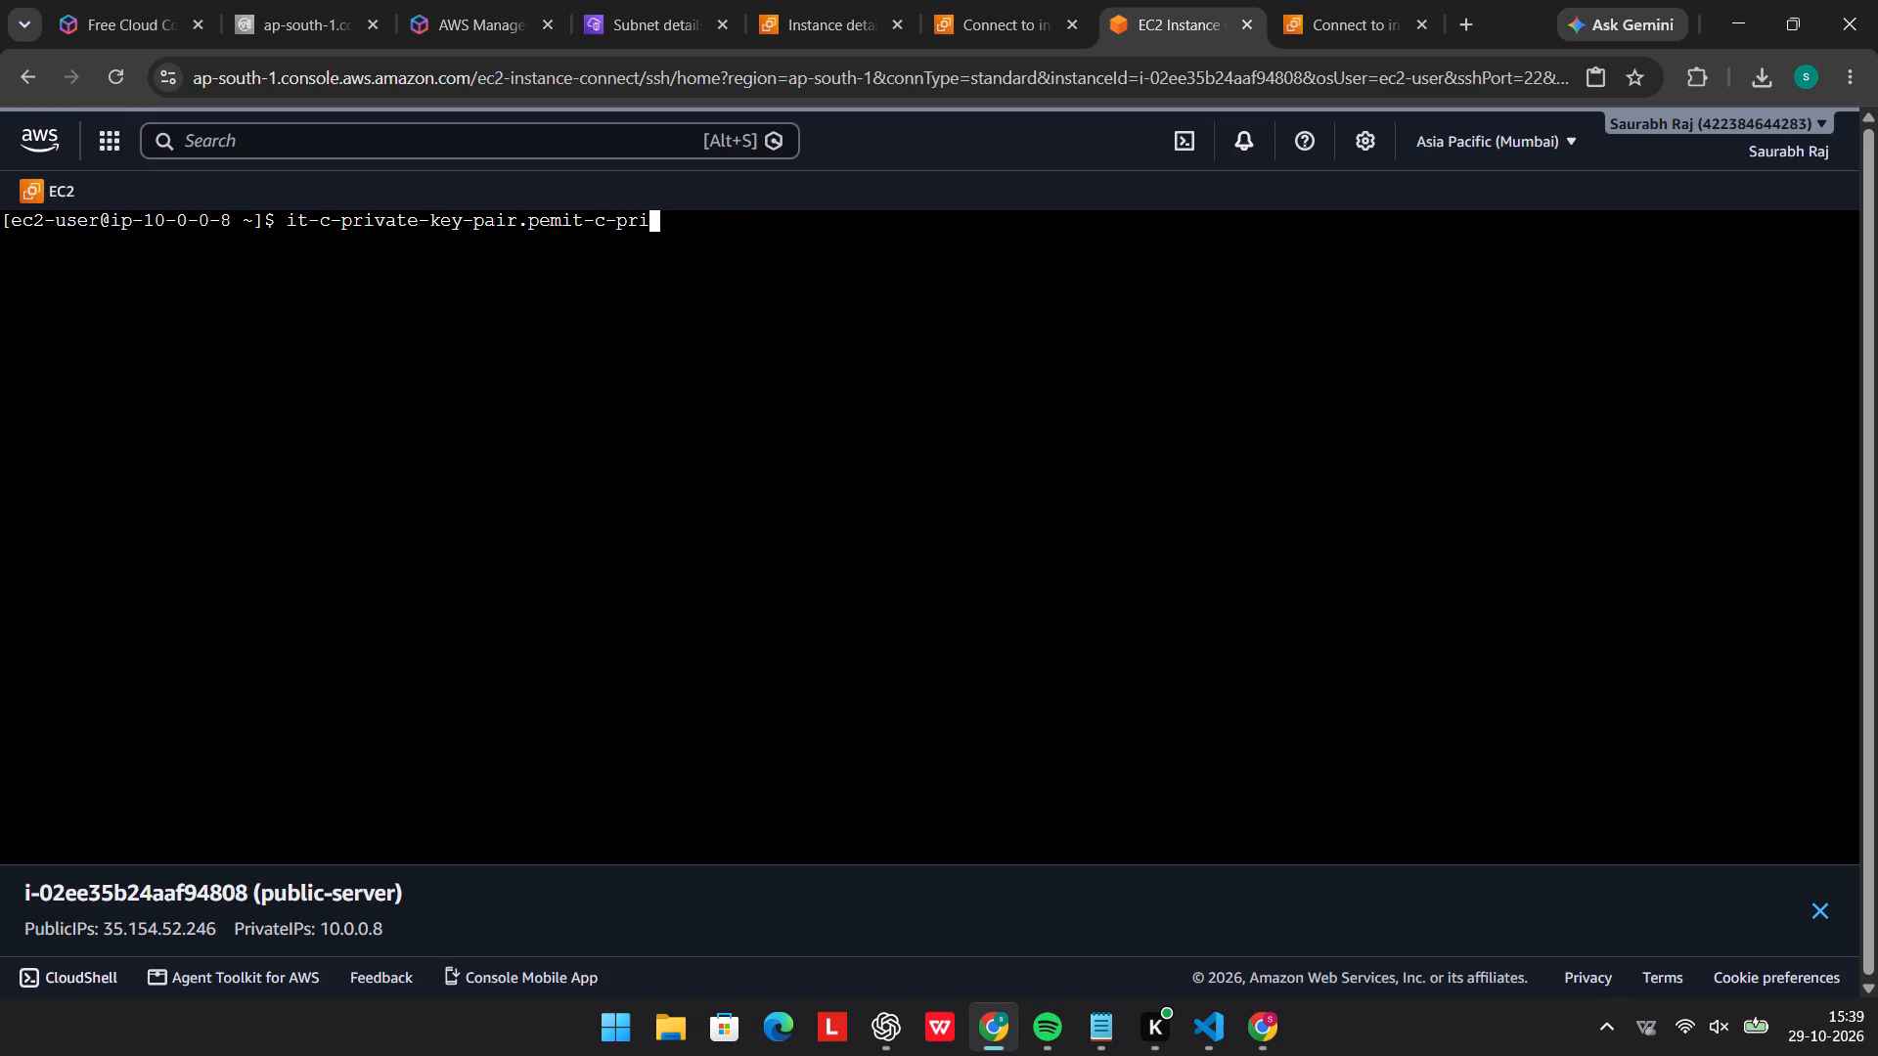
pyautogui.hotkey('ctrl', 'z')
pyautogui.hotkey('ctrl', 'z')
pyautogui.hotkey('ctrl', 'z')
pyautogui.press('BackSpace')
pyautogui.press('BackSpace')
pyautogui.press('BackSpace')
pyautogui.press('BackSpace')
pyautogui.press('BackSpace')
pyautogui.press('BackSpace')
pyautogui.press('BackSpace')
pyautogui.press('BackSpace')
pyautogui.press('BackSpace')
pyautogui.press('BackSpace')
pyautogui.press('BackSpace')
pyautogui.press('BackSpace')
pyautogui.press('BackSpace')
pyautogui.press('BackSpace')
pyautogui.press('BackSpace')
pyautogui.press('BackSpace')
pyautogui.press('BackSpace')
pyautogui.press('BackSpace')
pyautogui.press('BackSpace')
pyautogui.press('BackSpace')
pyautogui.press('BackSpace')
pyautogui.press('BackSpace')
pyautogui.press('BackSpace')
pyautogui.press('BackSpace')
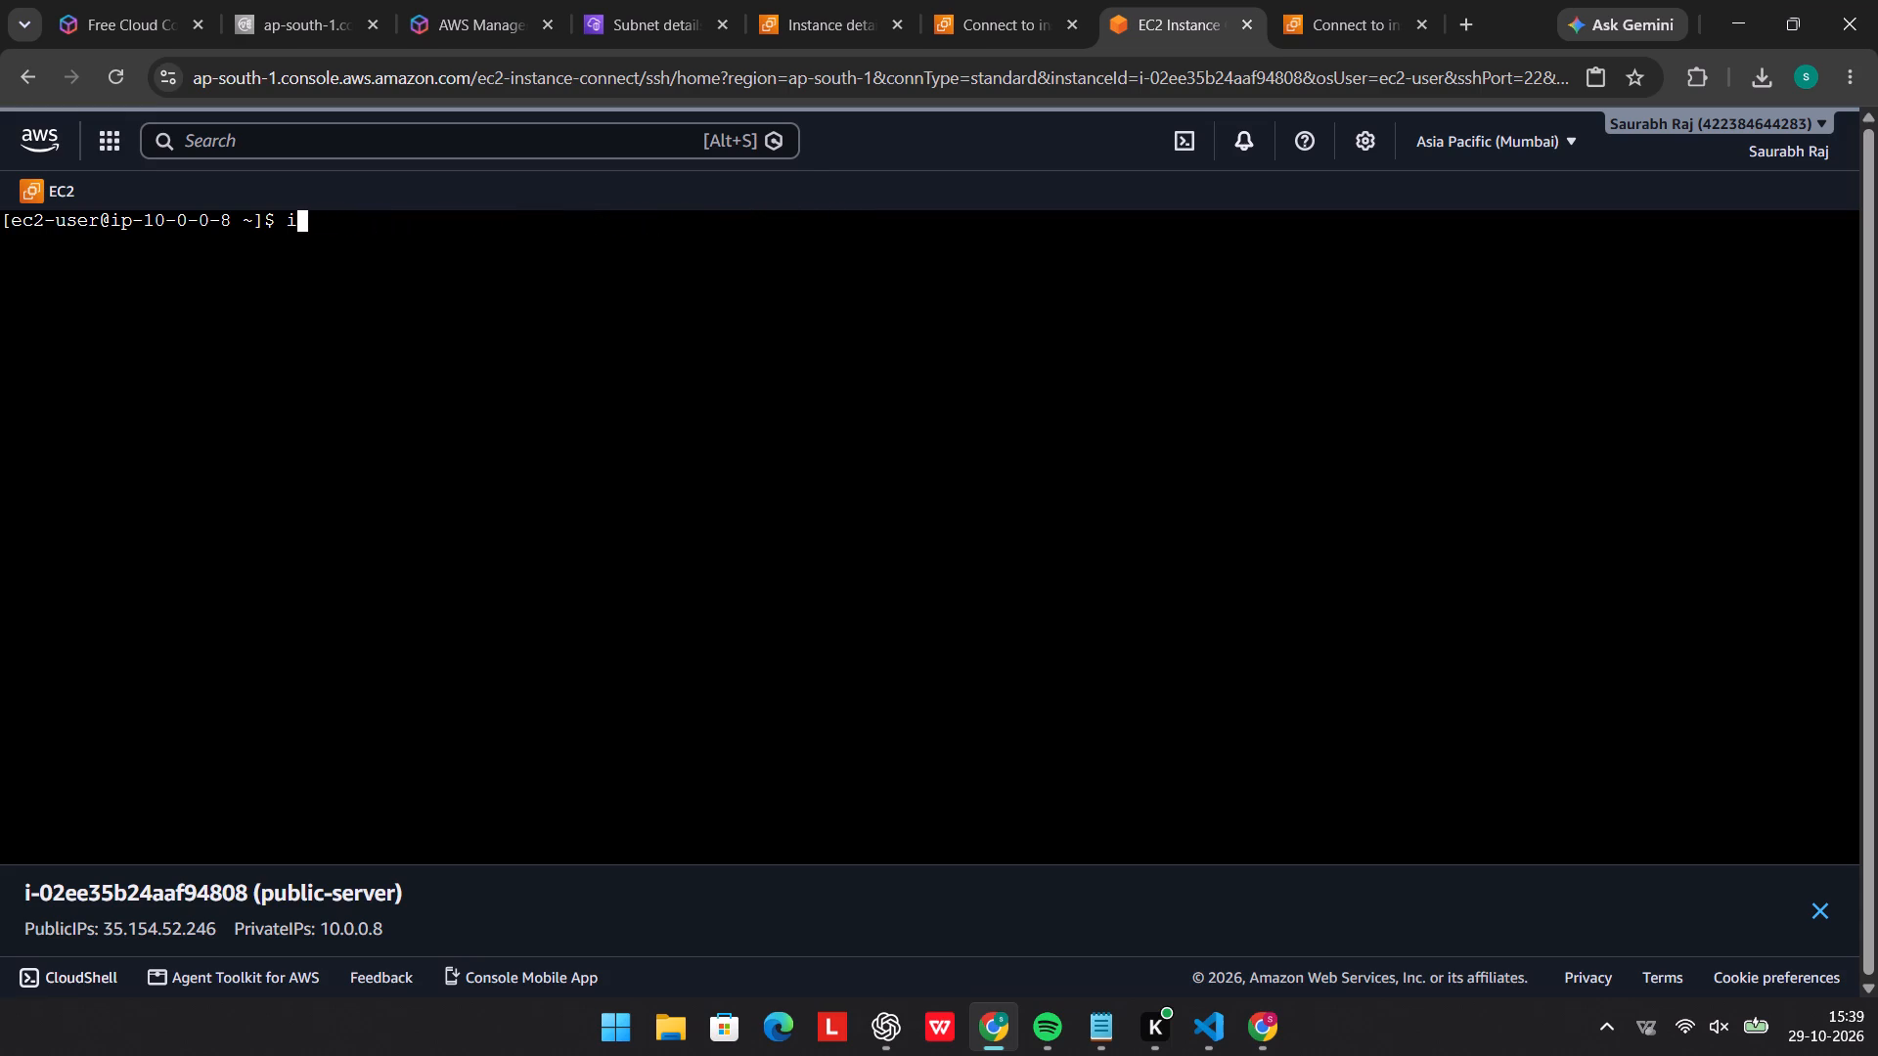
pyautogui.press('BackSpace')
# Run nano in the public-server terminal on path/to/private-key.pem, copying that path from the public-server instance's SSH client instructions.
pyautogui.press('n')
pyautogui.write('ano')
pyautogui.press('space')
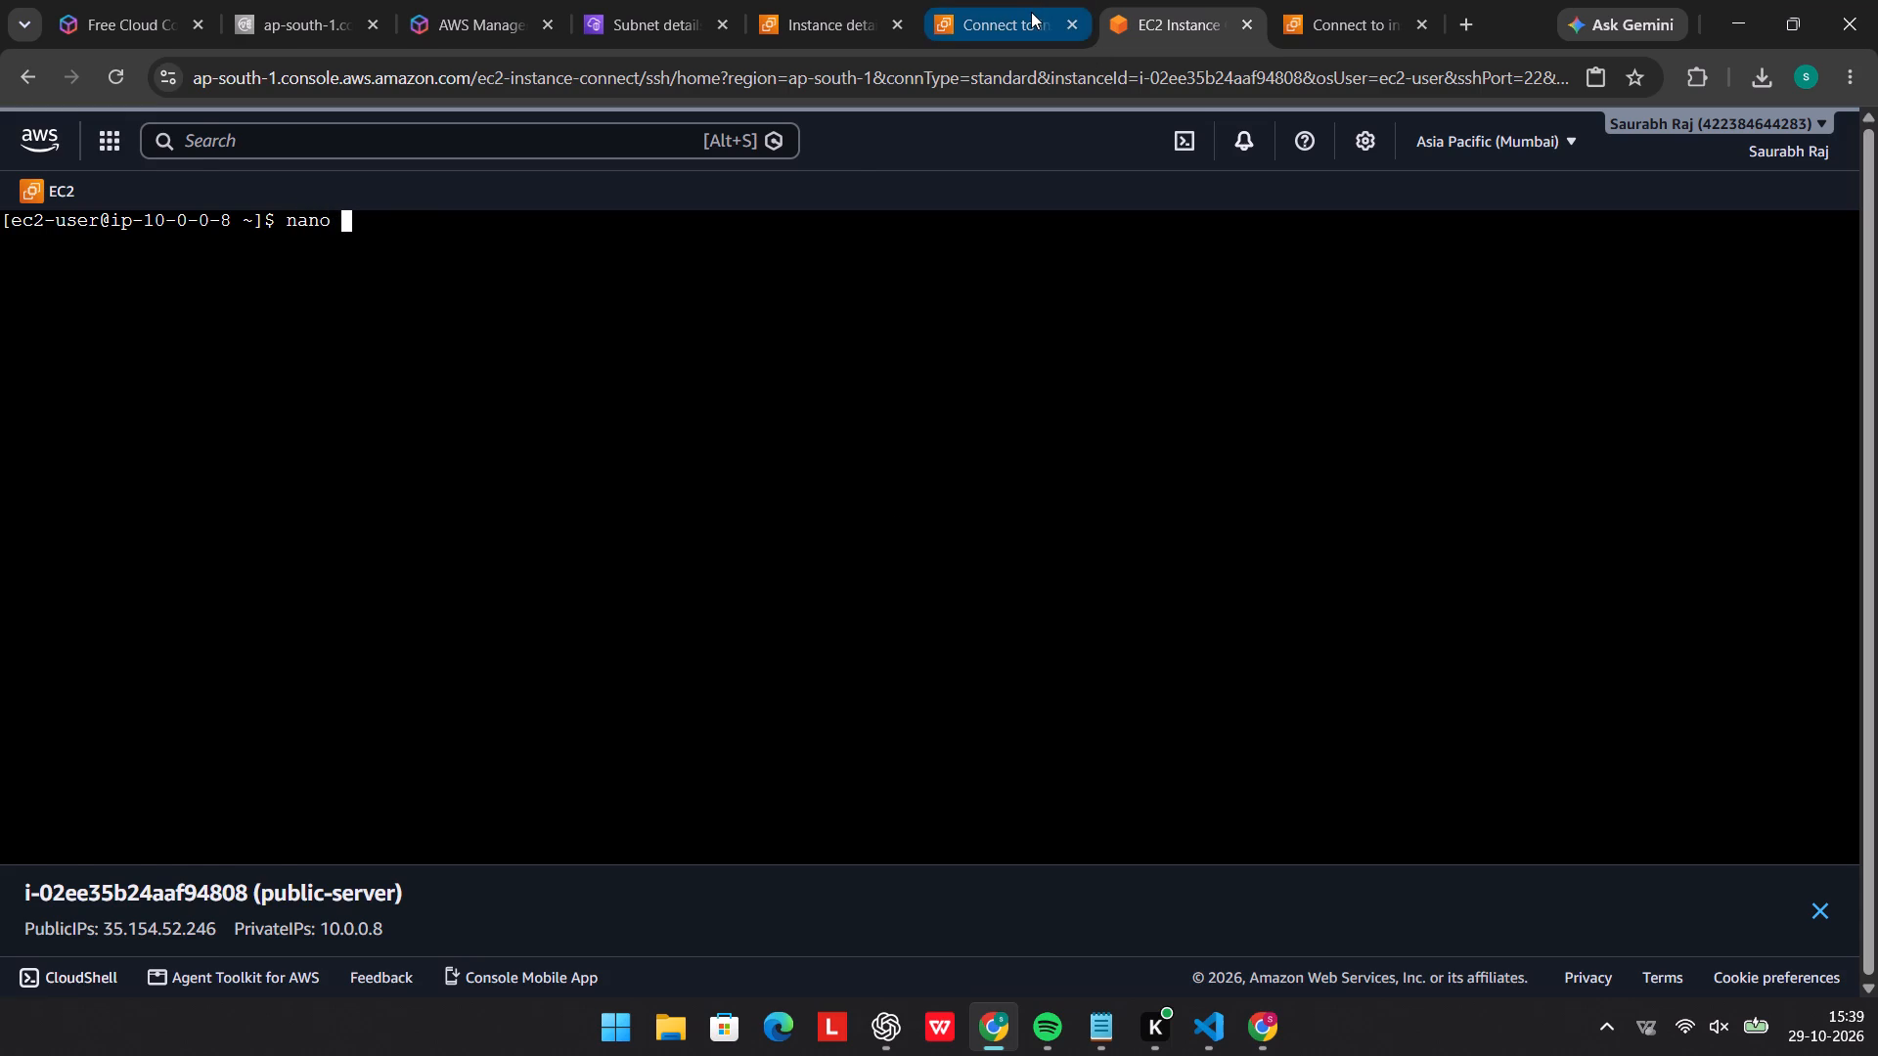
pyautogui.click(1031, 12)
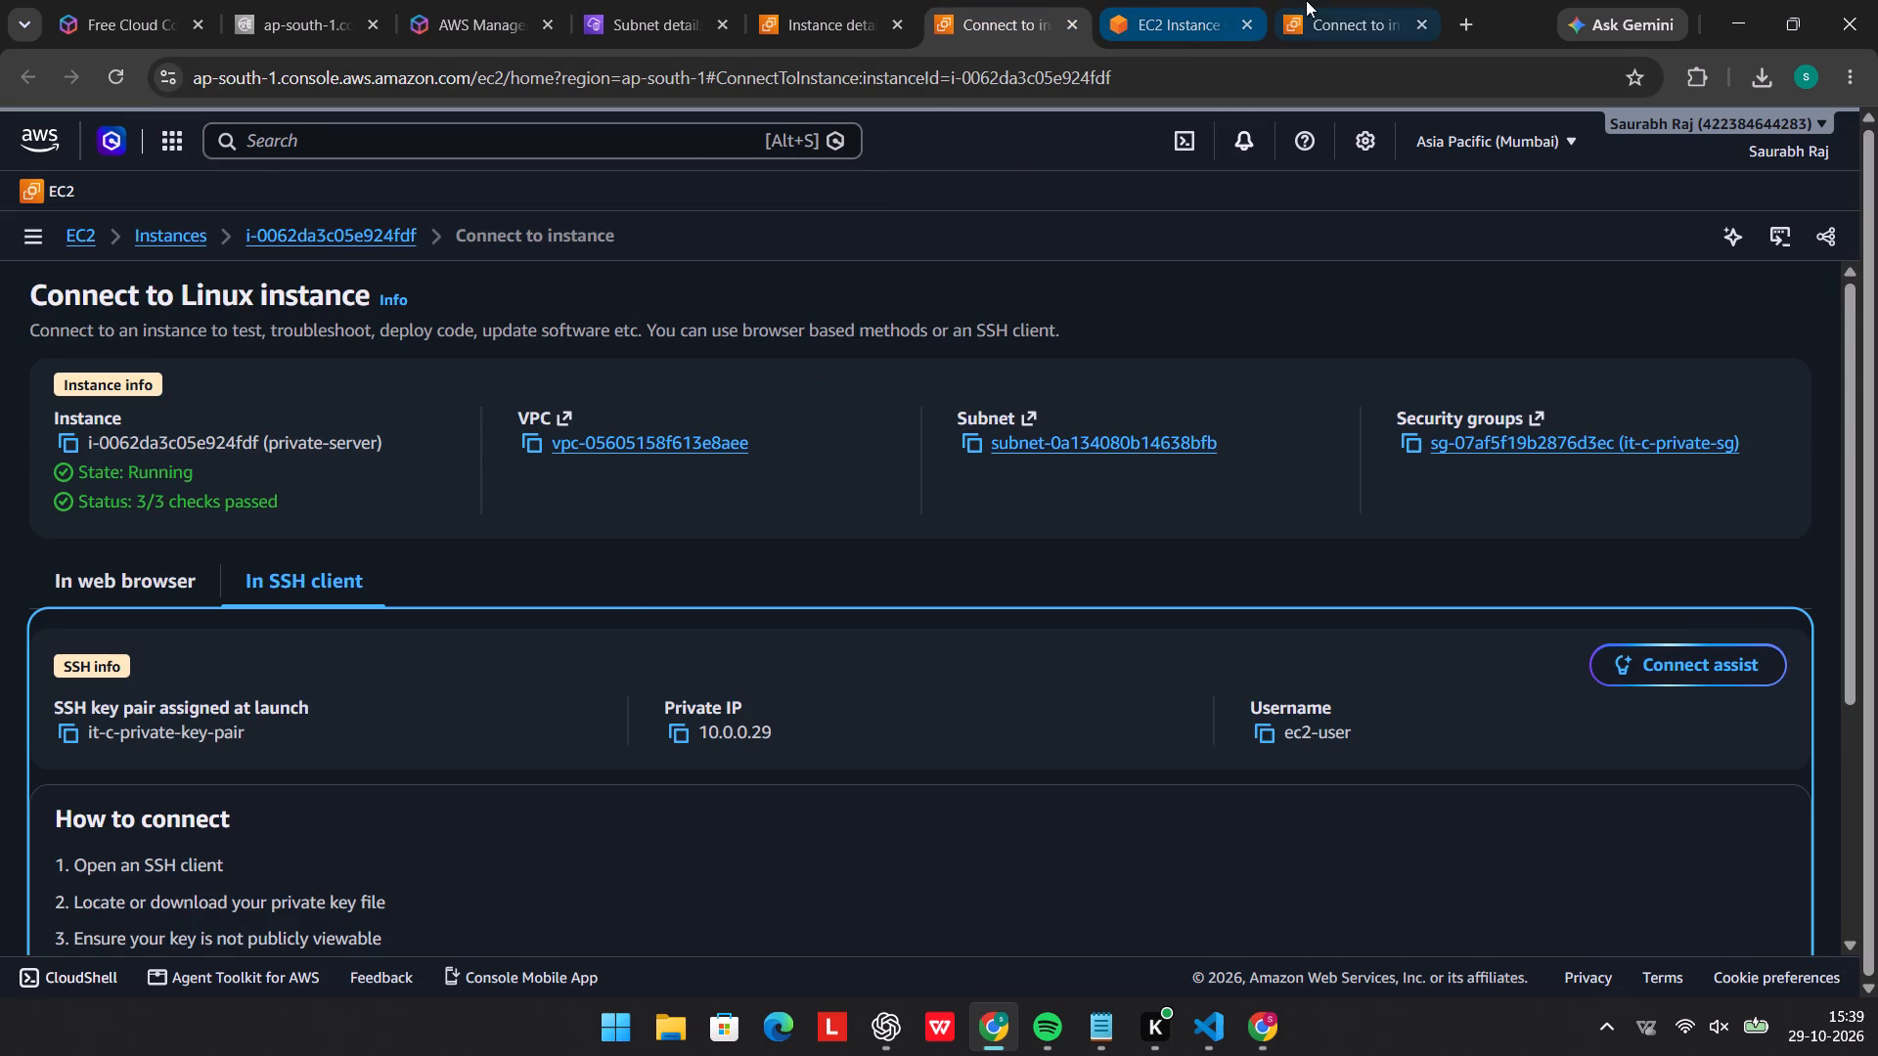
pyautogui.click(1312, 0)
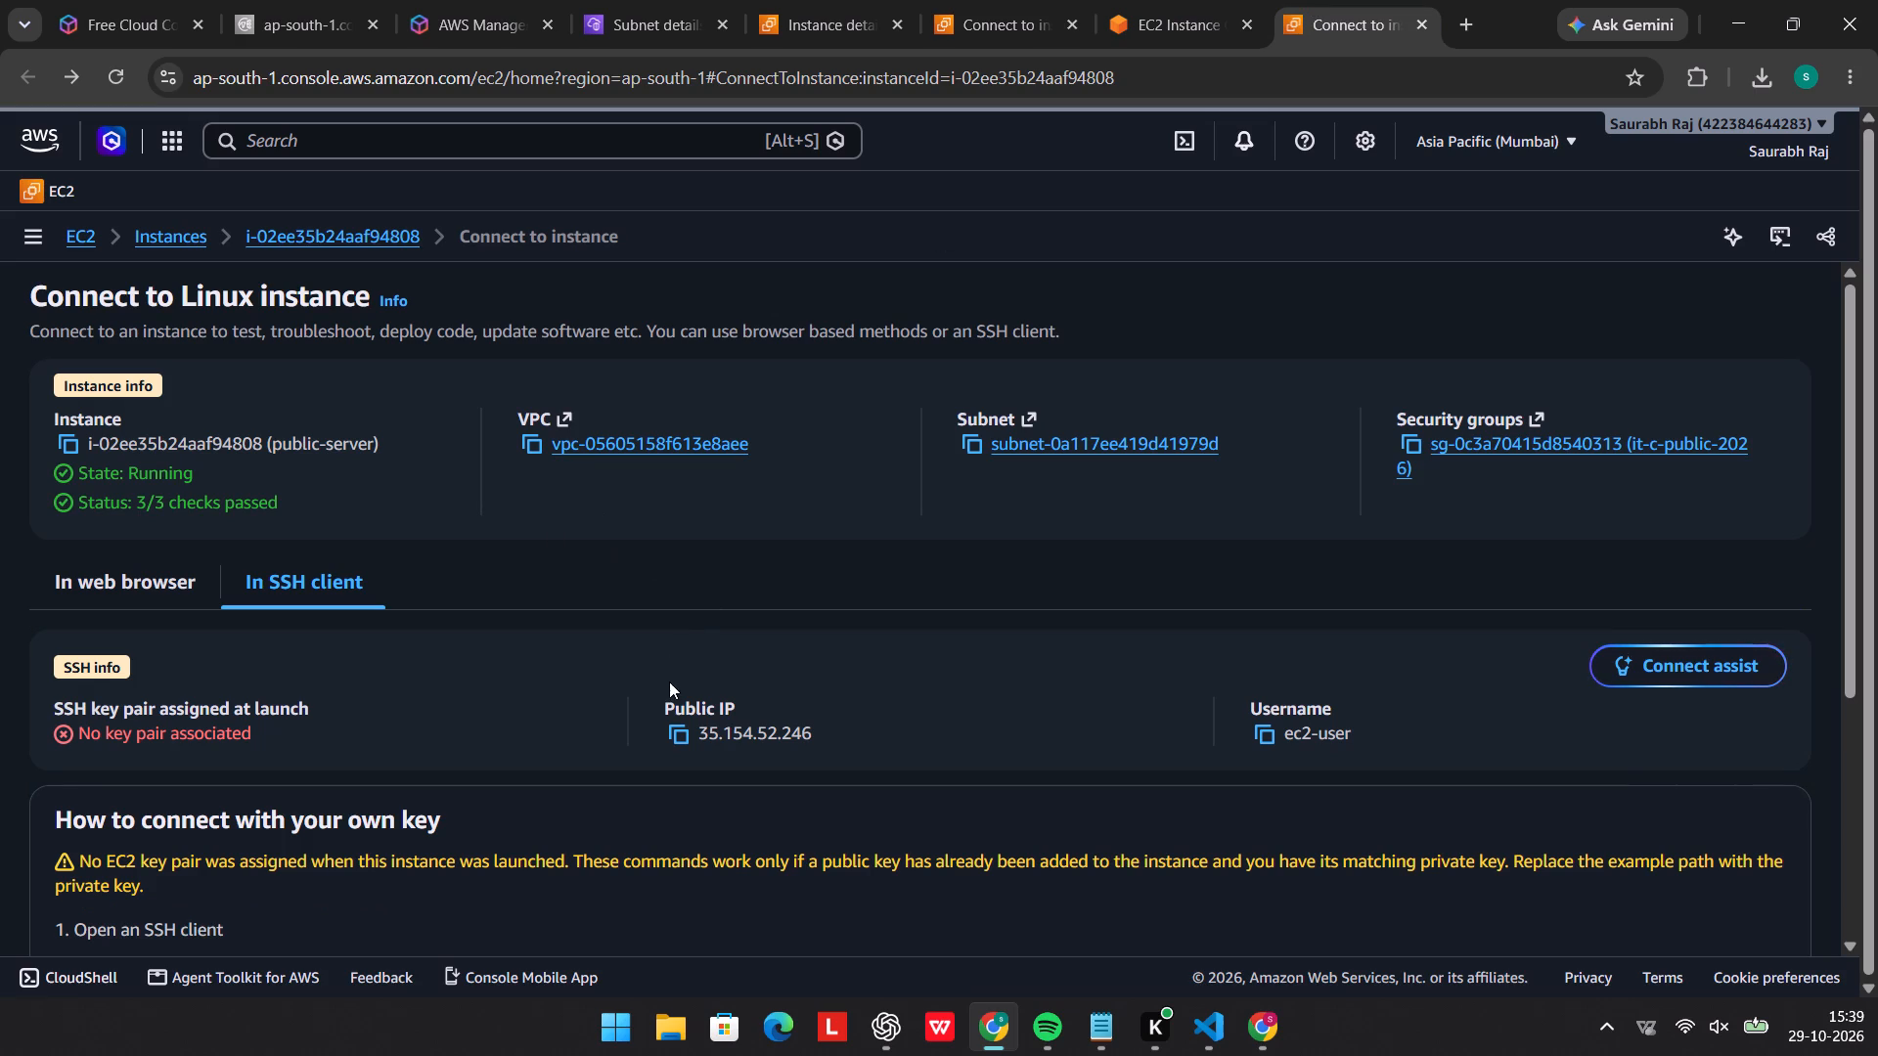
pyautogui.scroll(-3, 669, 682)
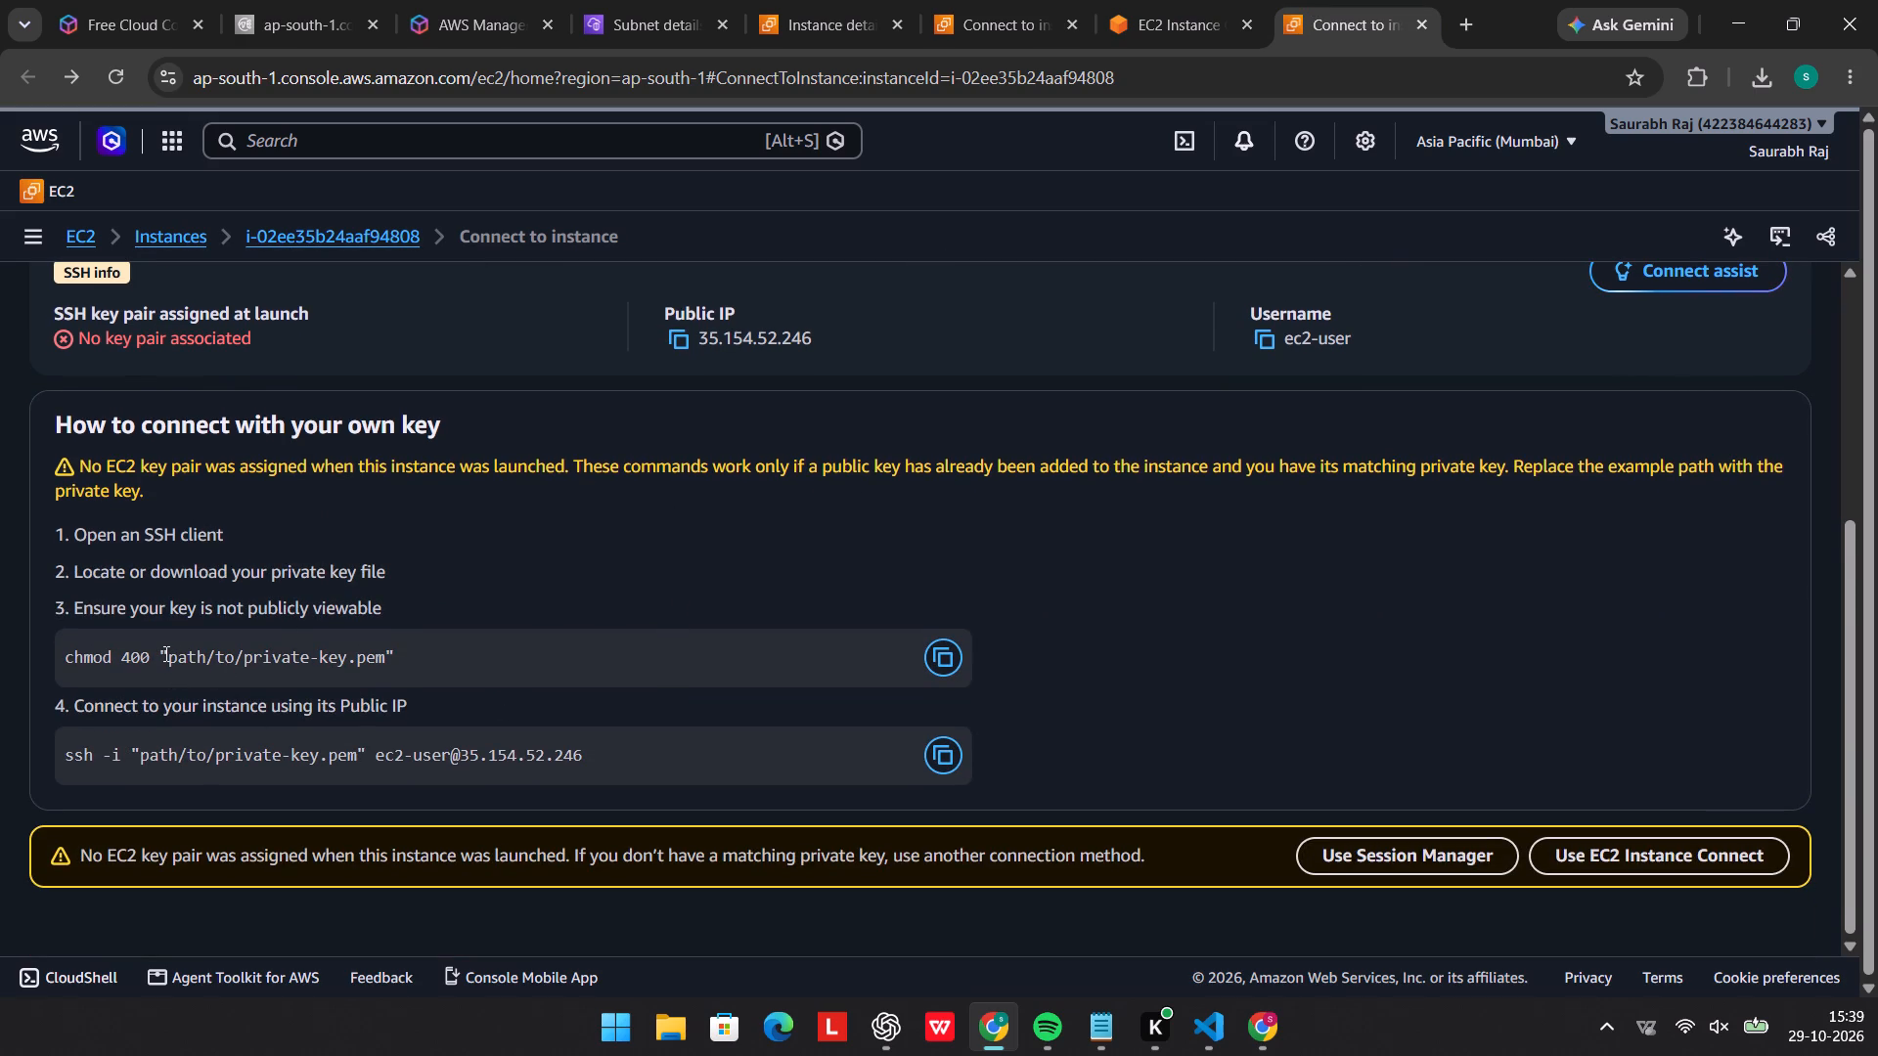
pyautogui.moveTo(164, 656); pyautogui.dragTo(186, 656)
pyautogui.moveTo(186, 656); pyautogui.dragTo(382, 653)
pyautogui.hotkey('ctrl', 'c')
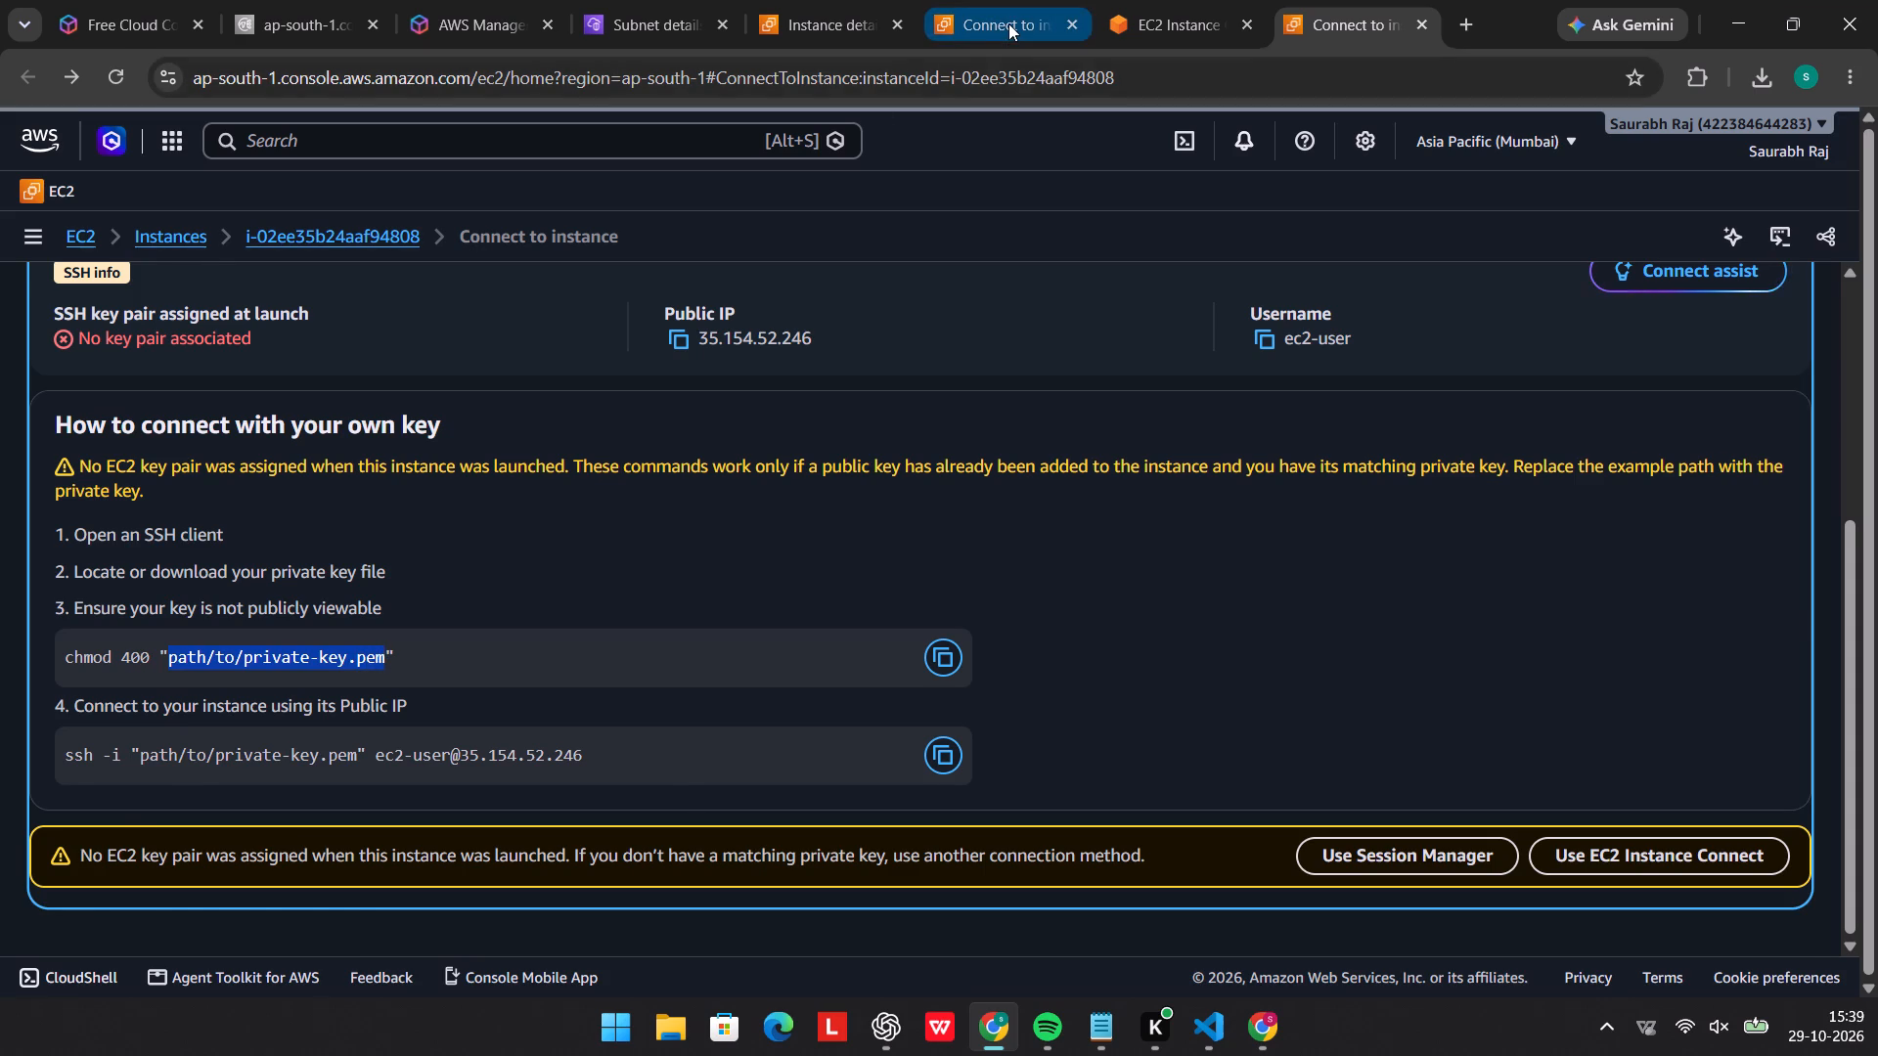
pyautogui.click(1008, 23)
pyautogui.click(1170, 0)
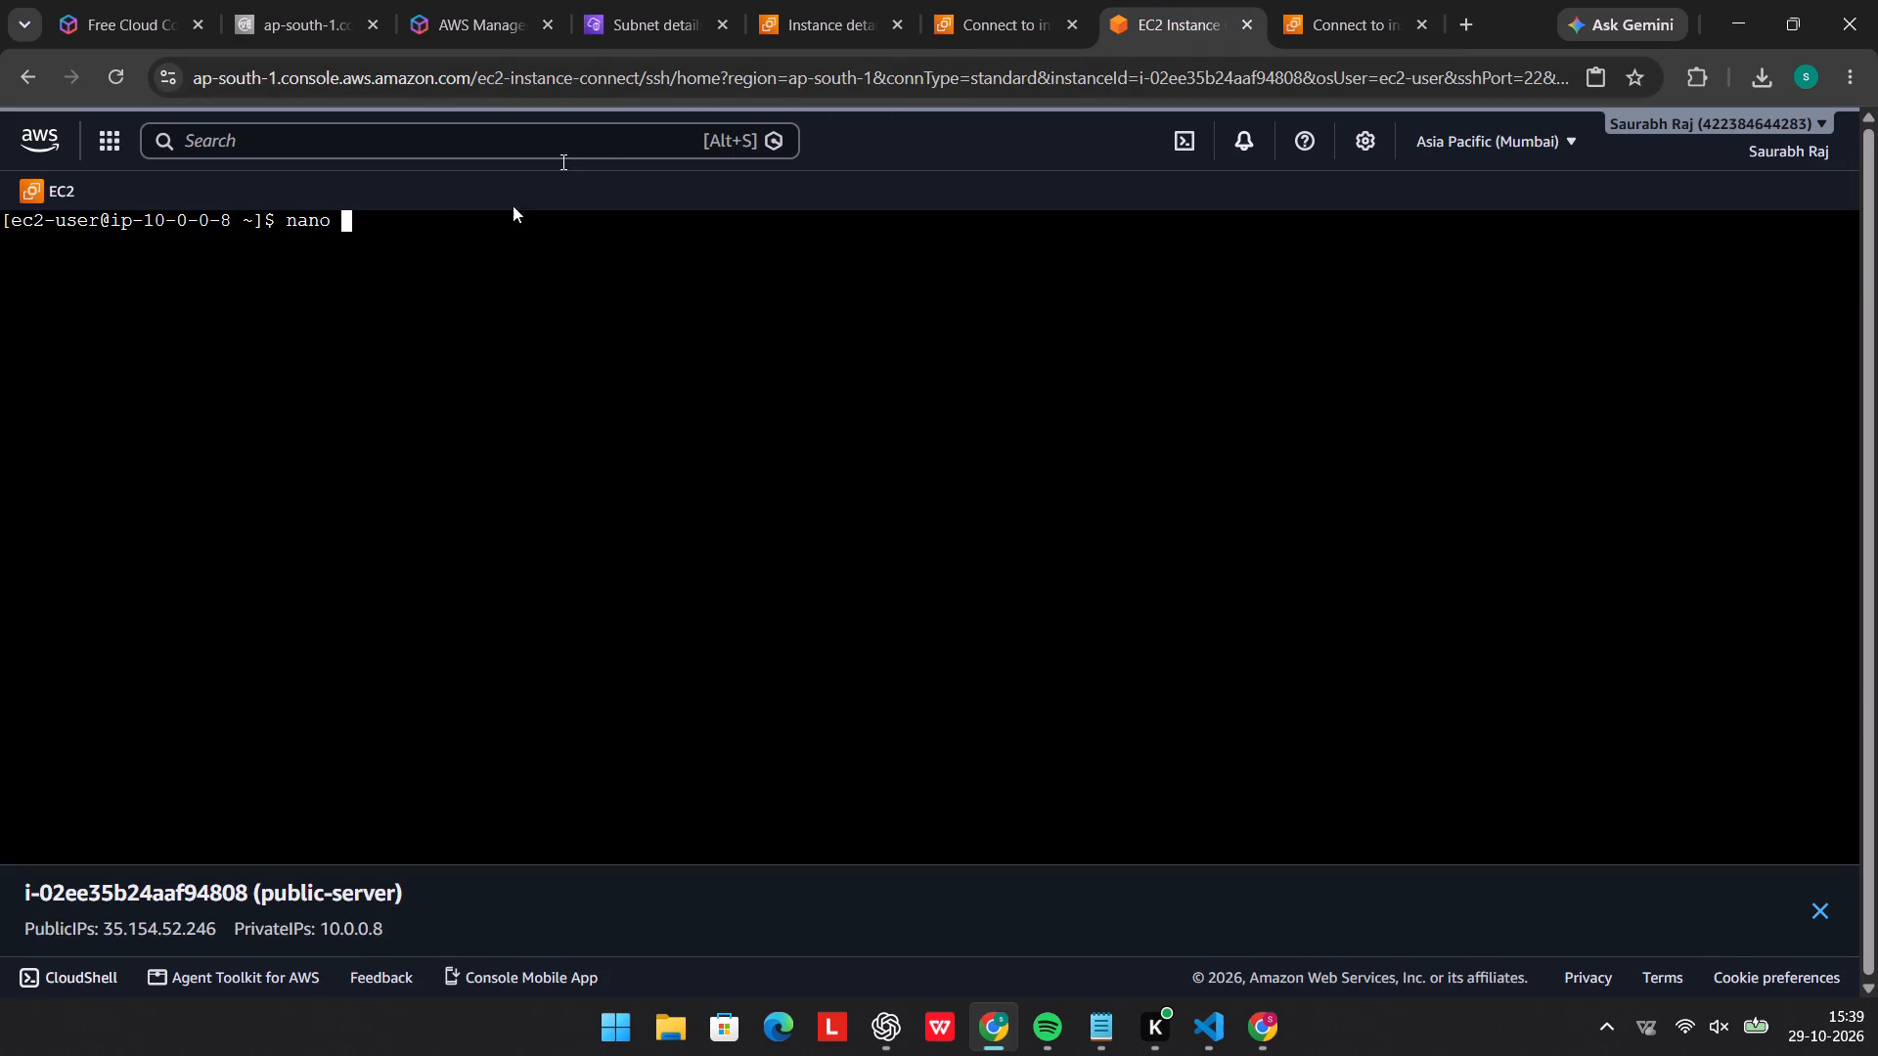
pyautogui.click(378, 225)
pyautogui.hotkey('ctrl', 'v')
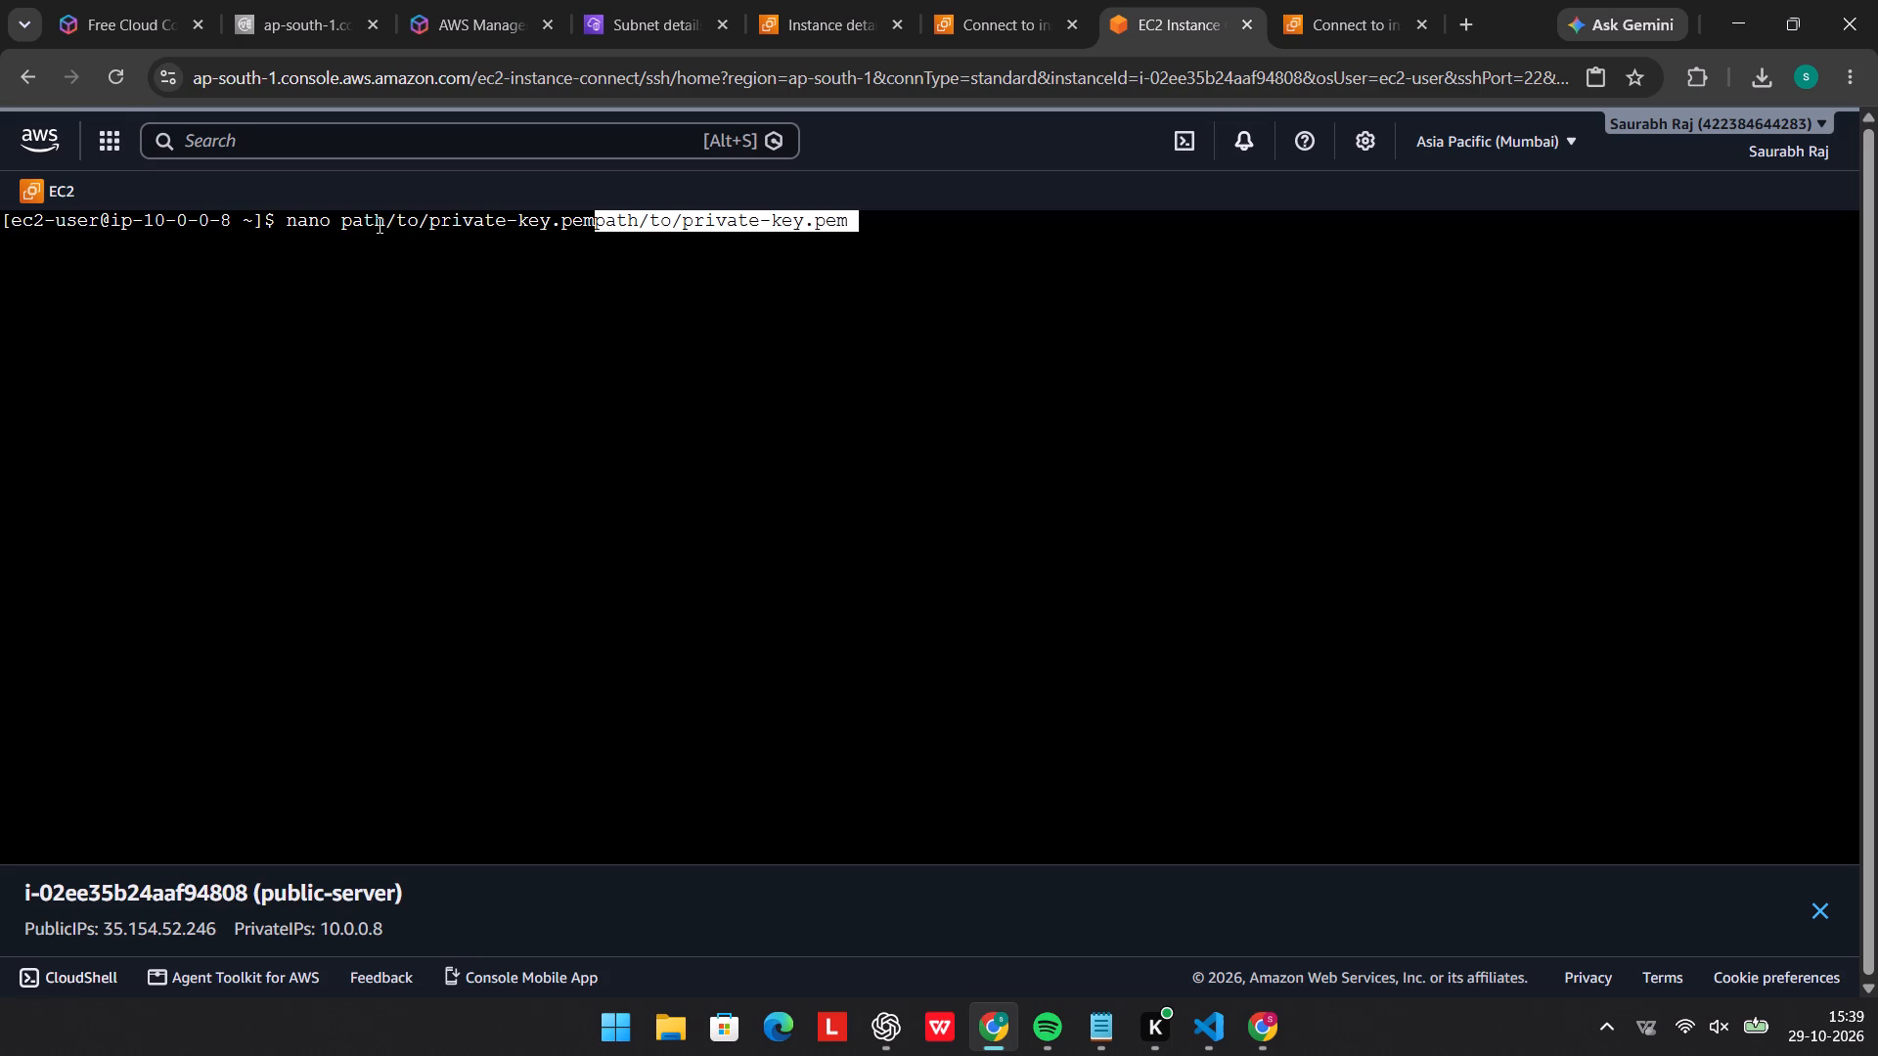
pyautogui.press('Return')
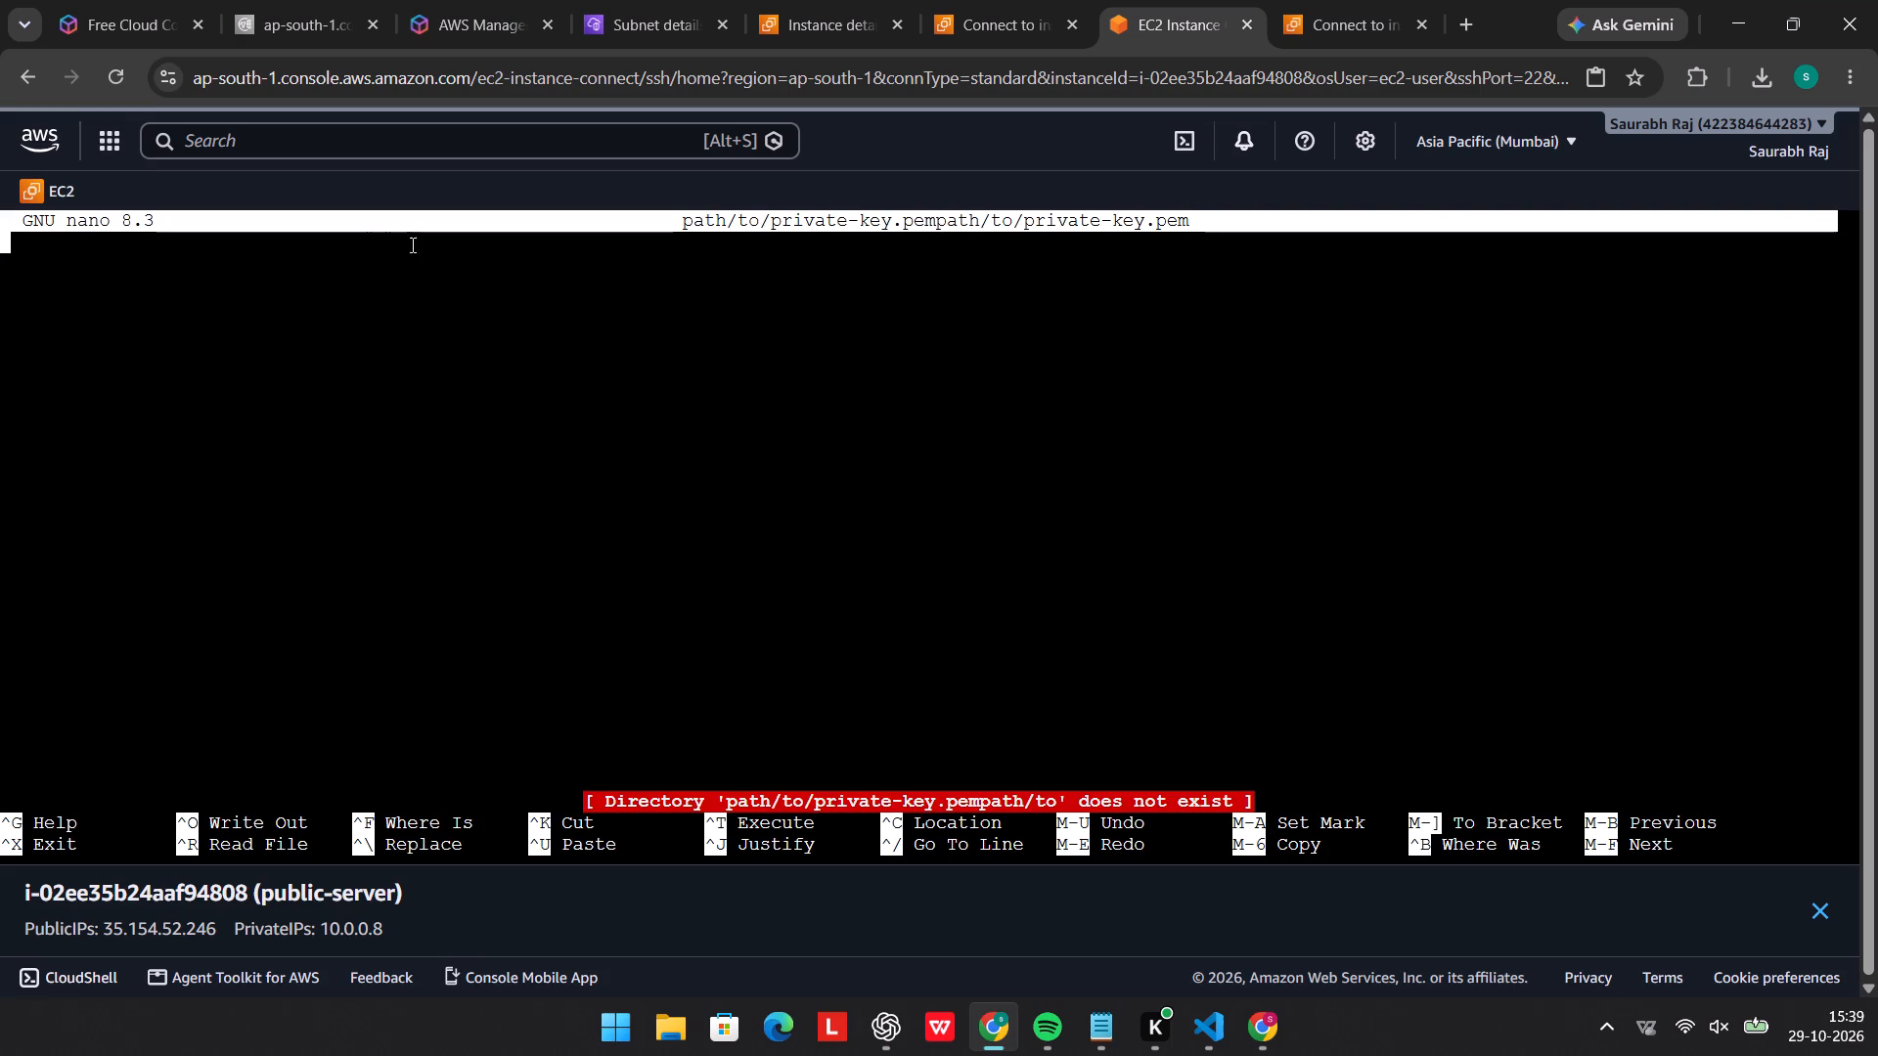
# Check the private-server instance's SSH client instructions for its key file name and connection command, and return to the public-server terminal.
pyautogui.scroll(-2, 706, 583)
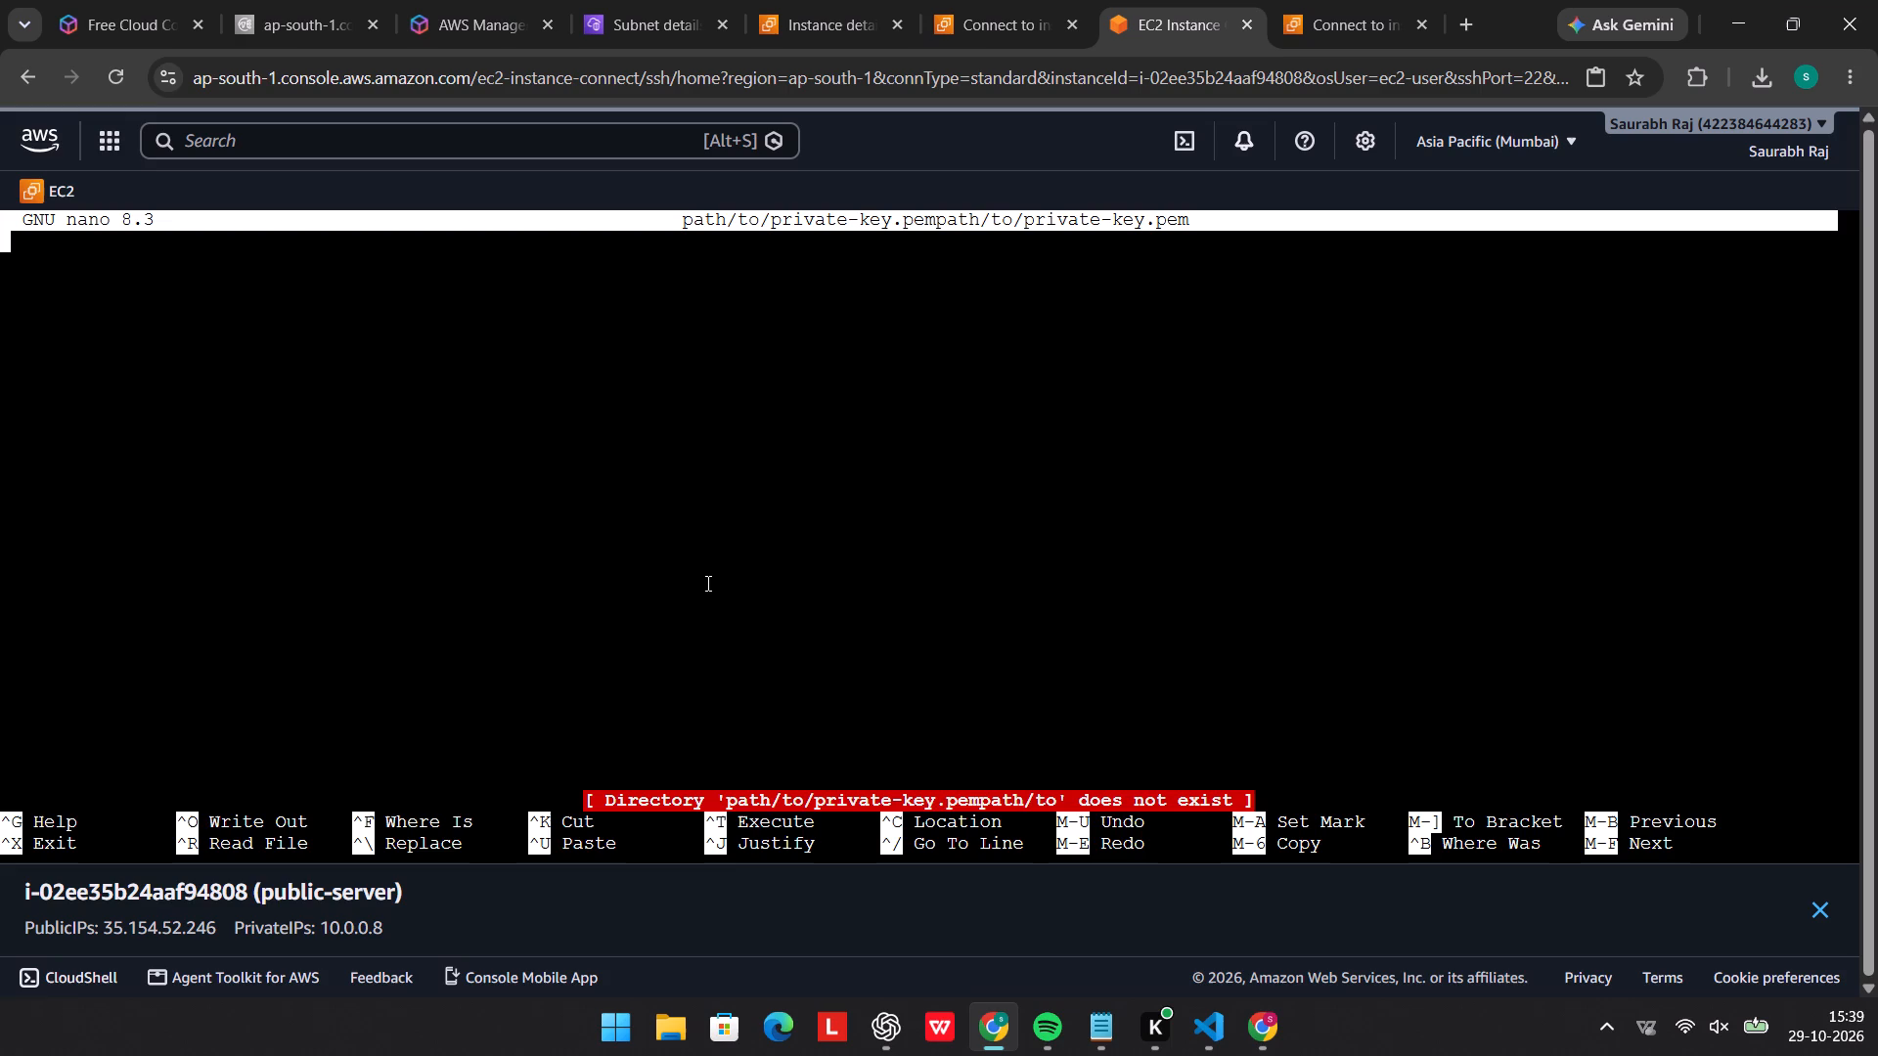
pyautogui.click(1035, 13)
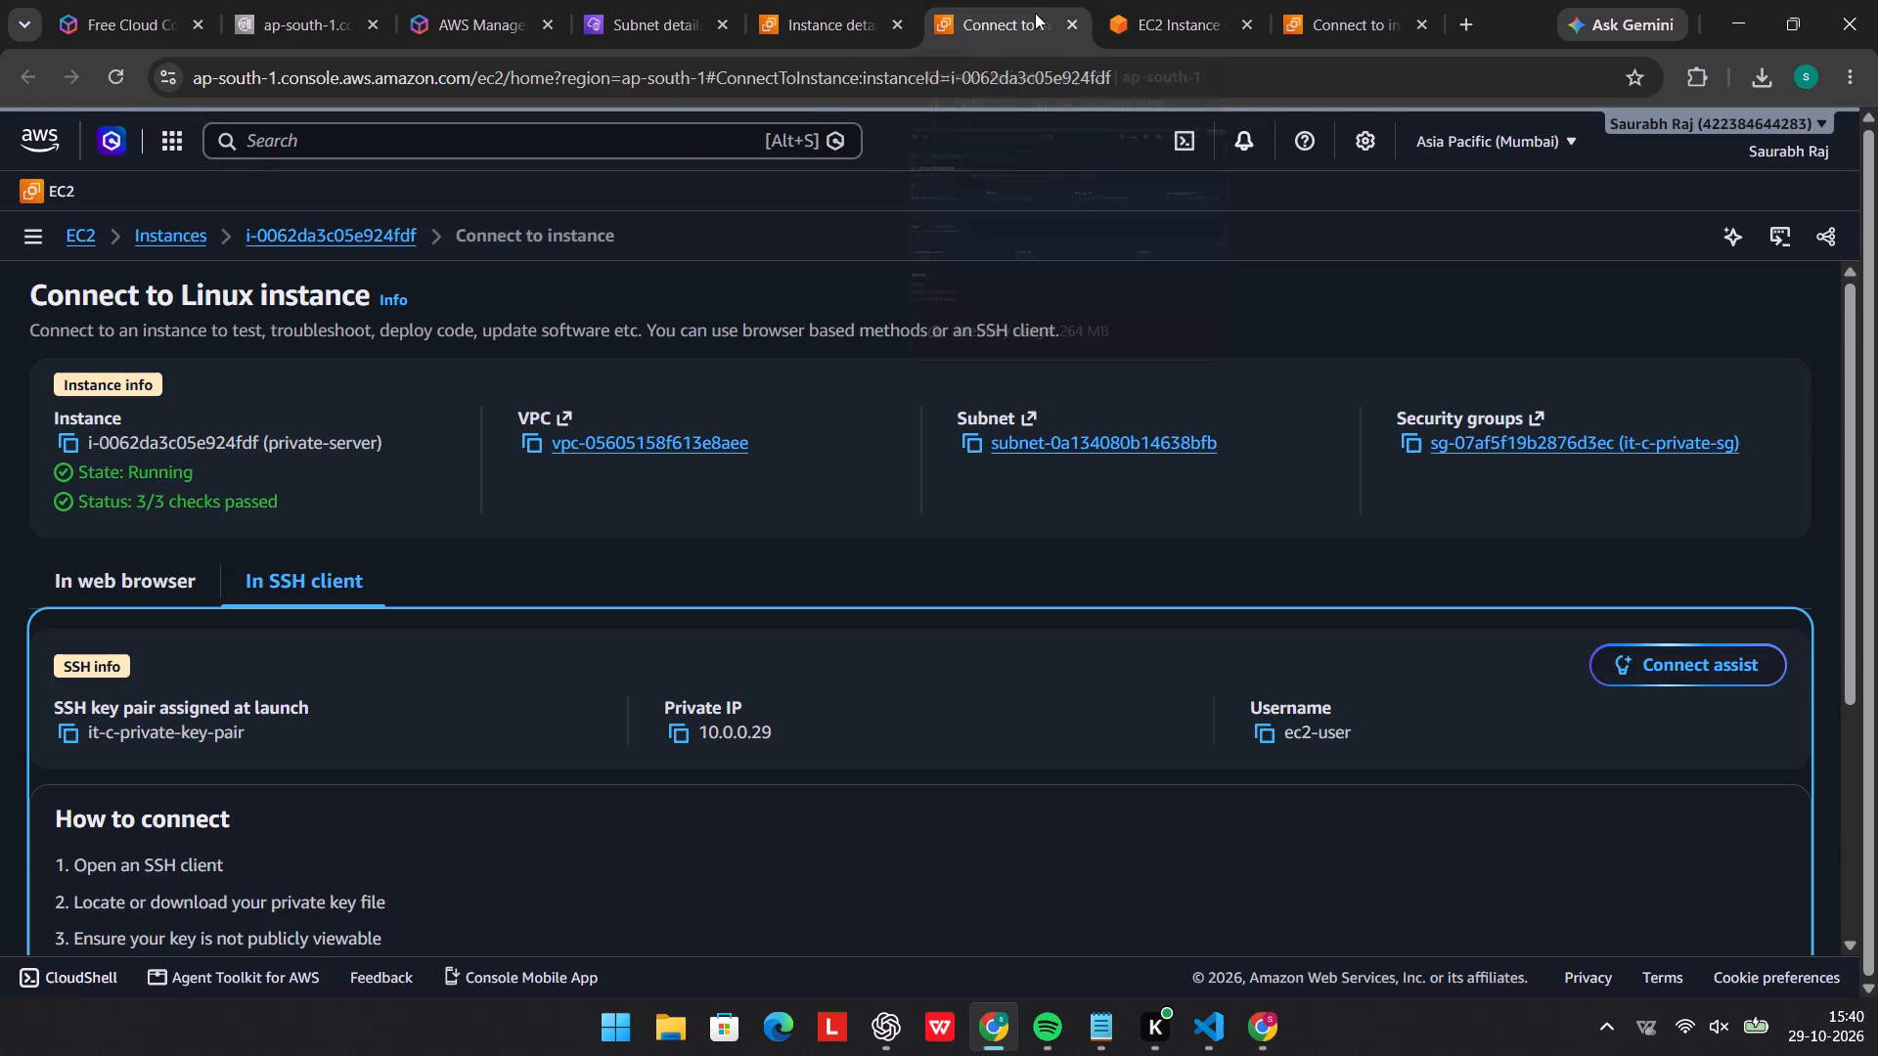
pyautogui.scroll(-4, 805, 574)
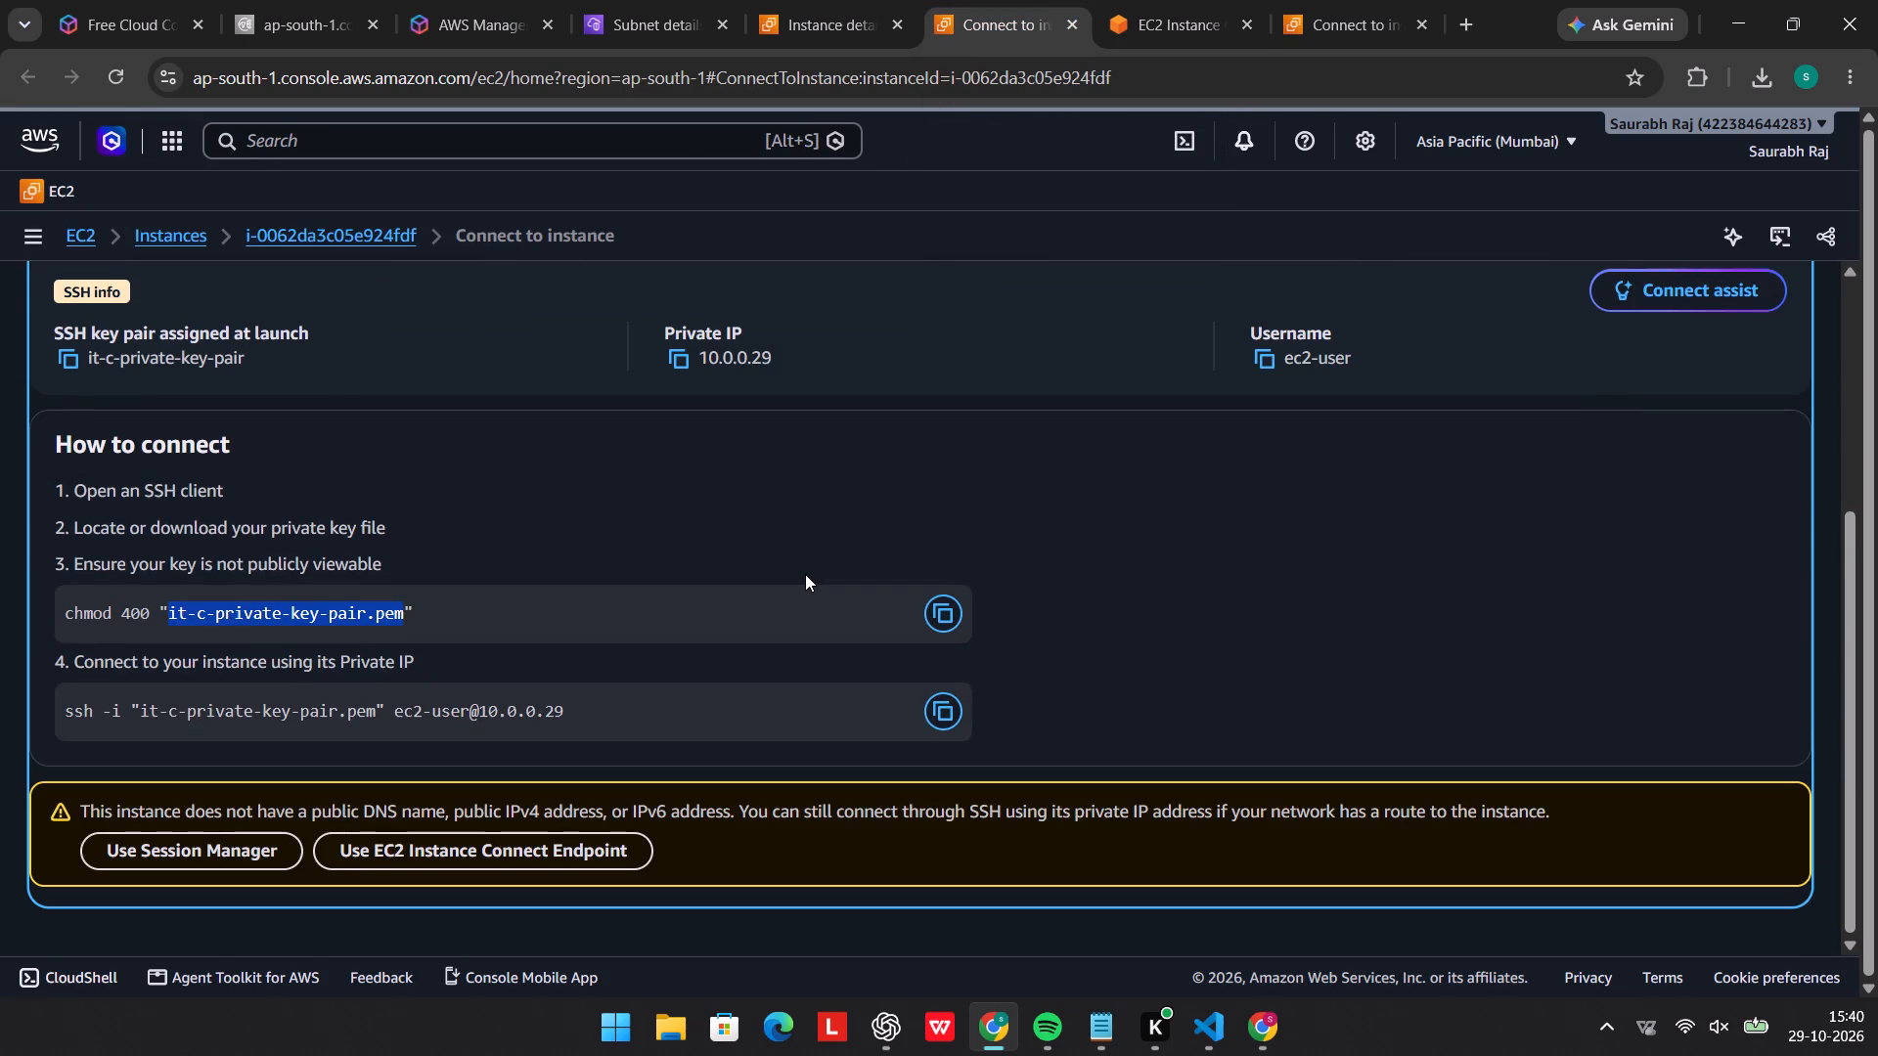
pyautogui.scroll(4, 805, 574)
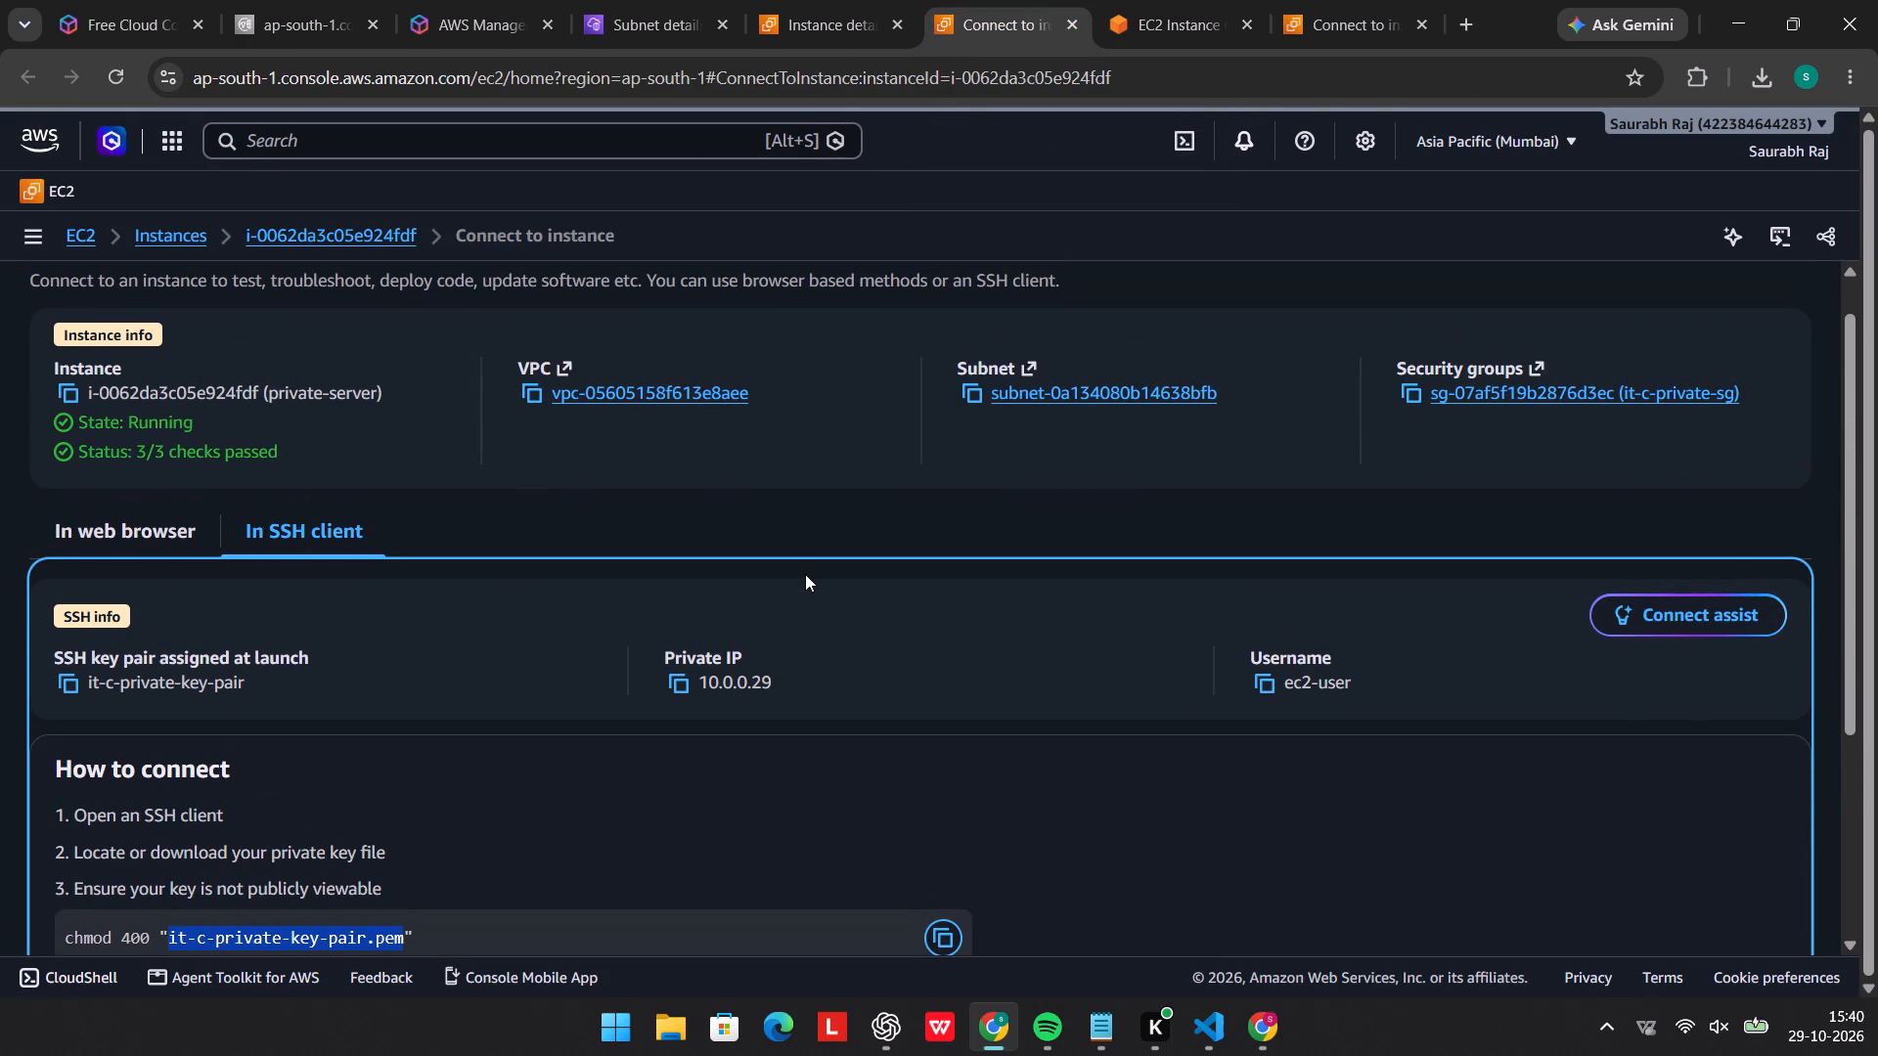
pyautogui.click(1206, 2)
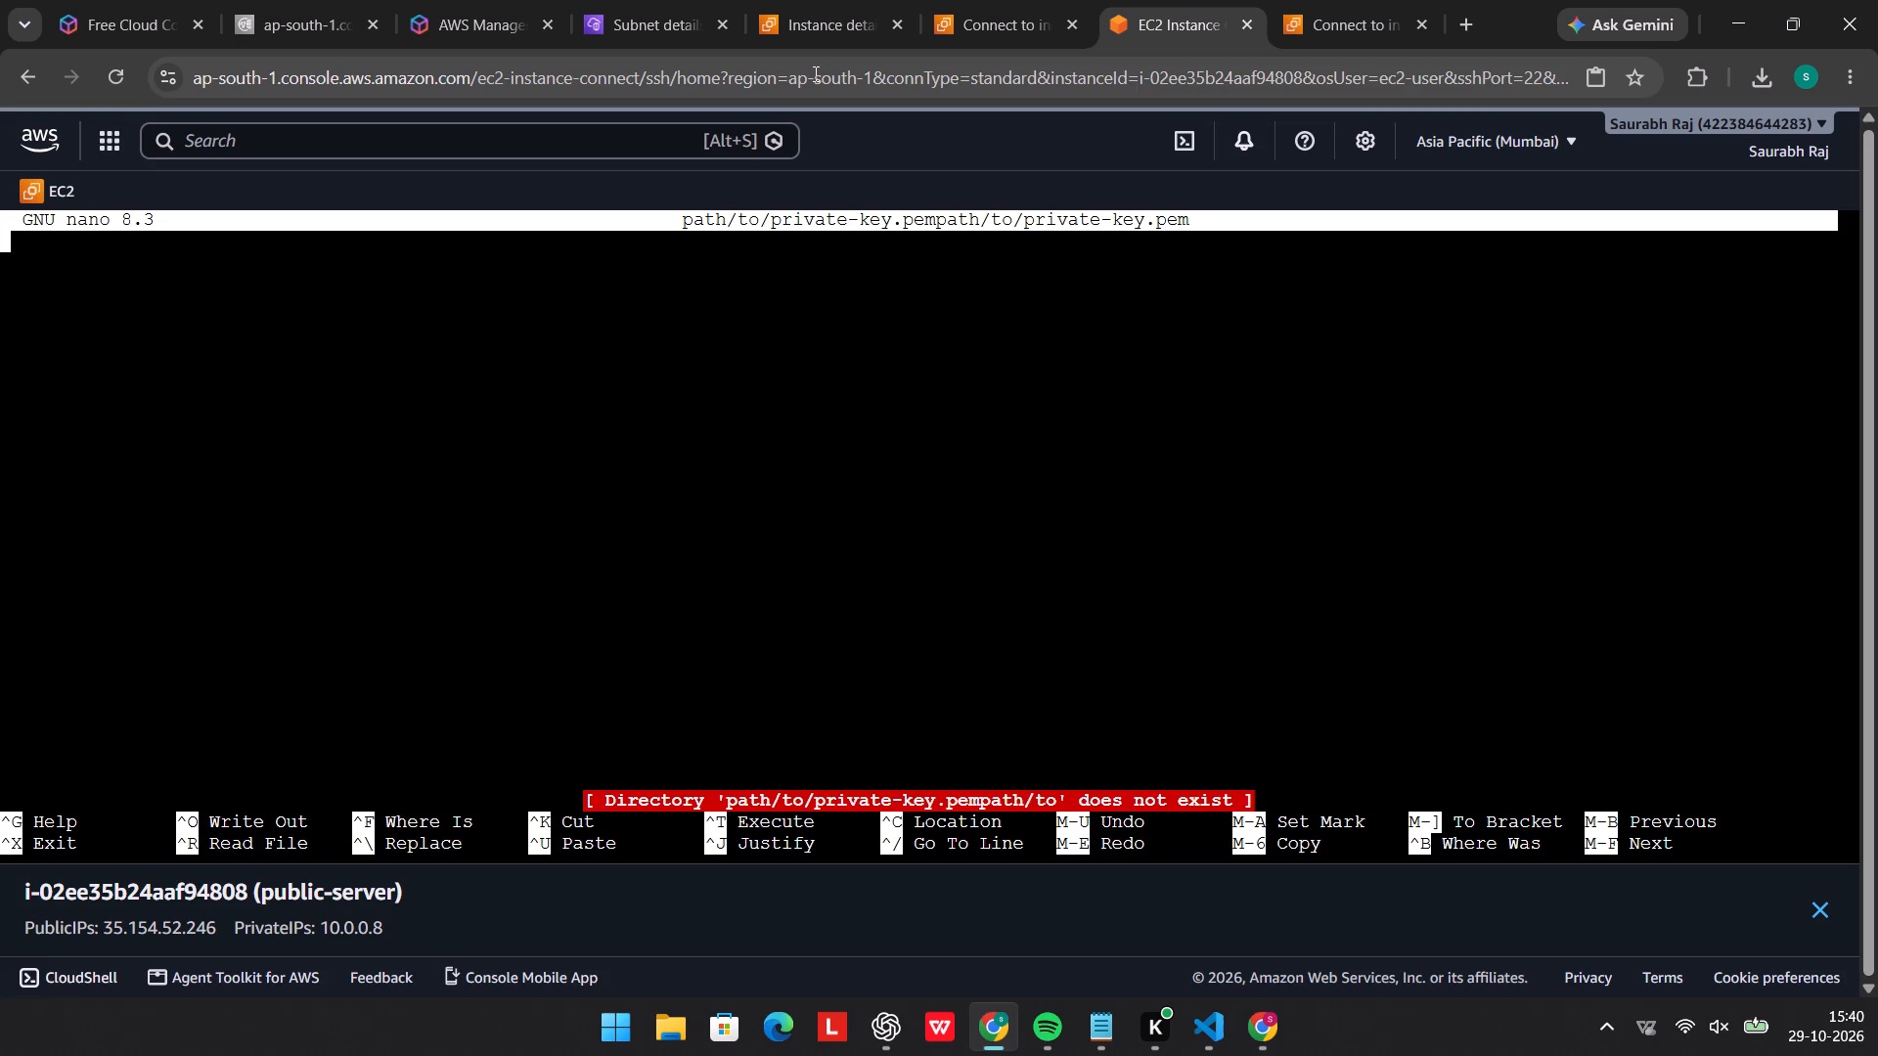
# Switch to Notepad and copy the entire contents of the it-c-private-key-pair.pem file again.
pyautogui.click(1097, 1035)
pyautogui.click(794, 608)
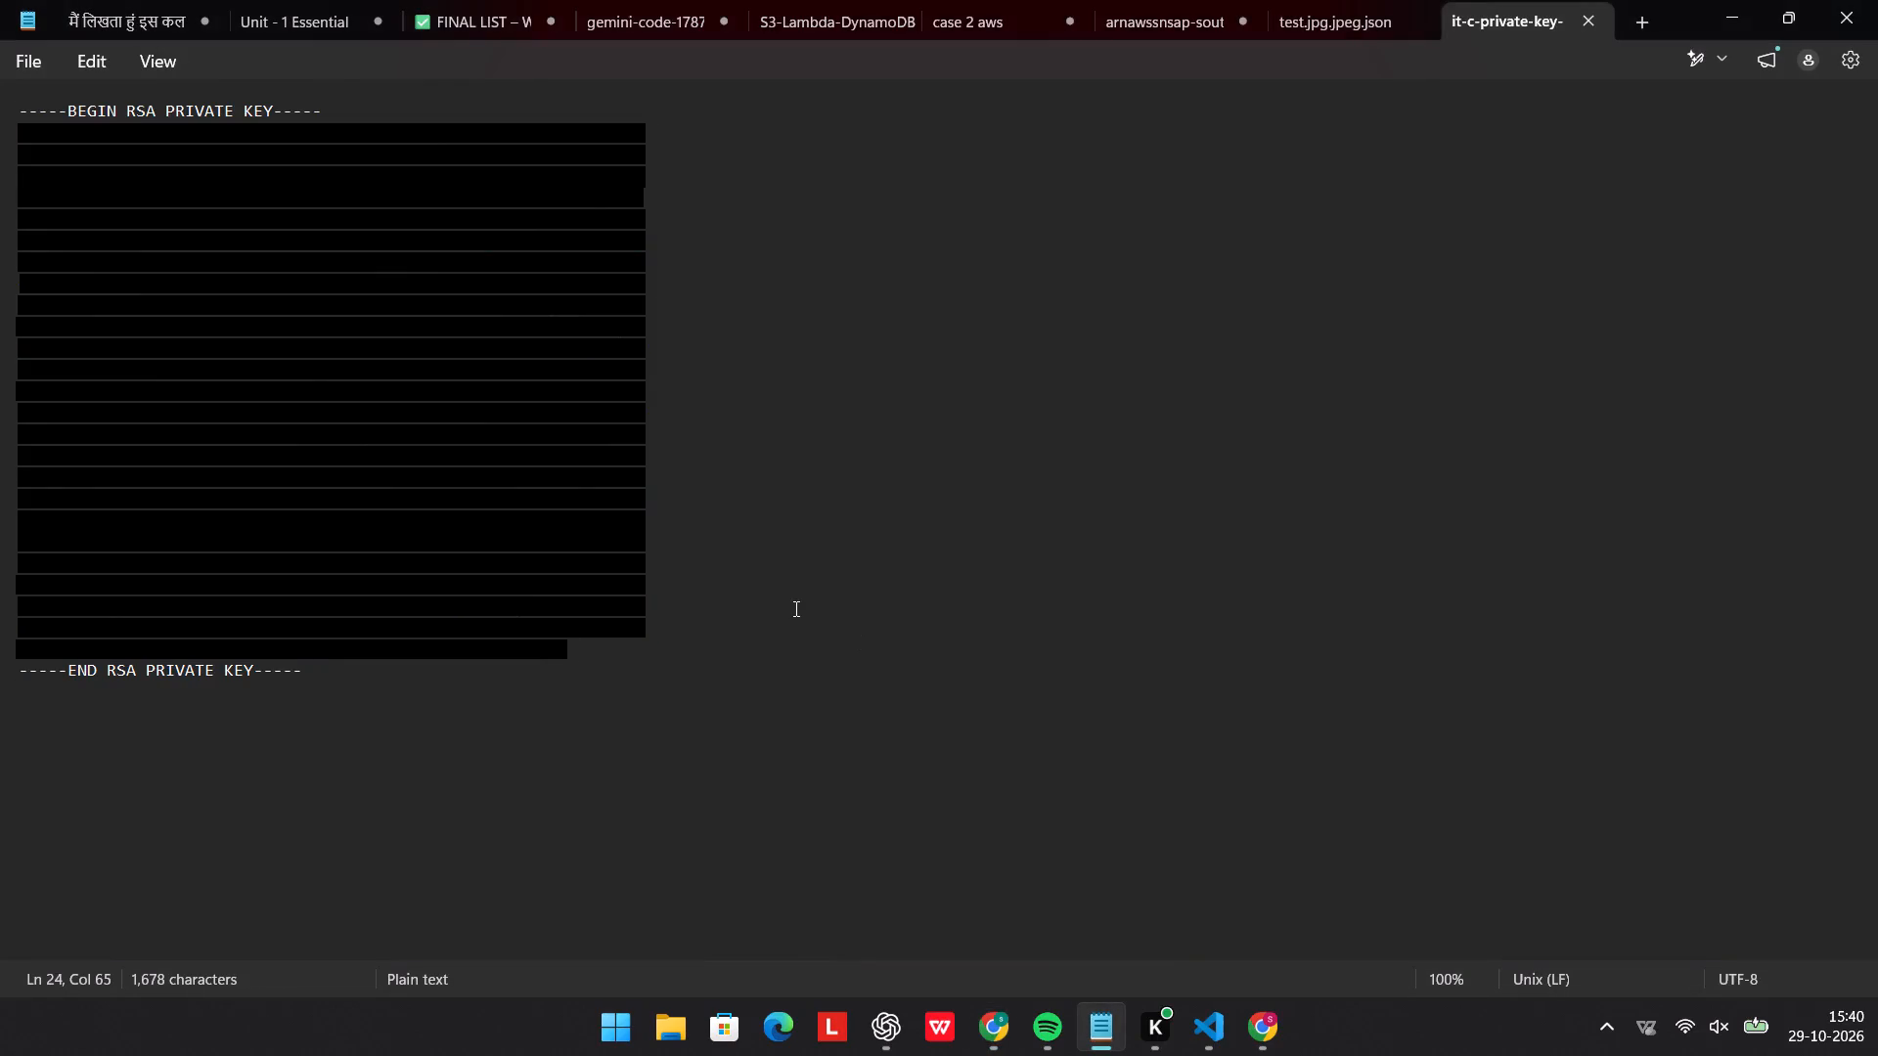
pyautogui.hotkey('ctrl', 'a')
pyautogui.hotkey('ctrl', 'c')
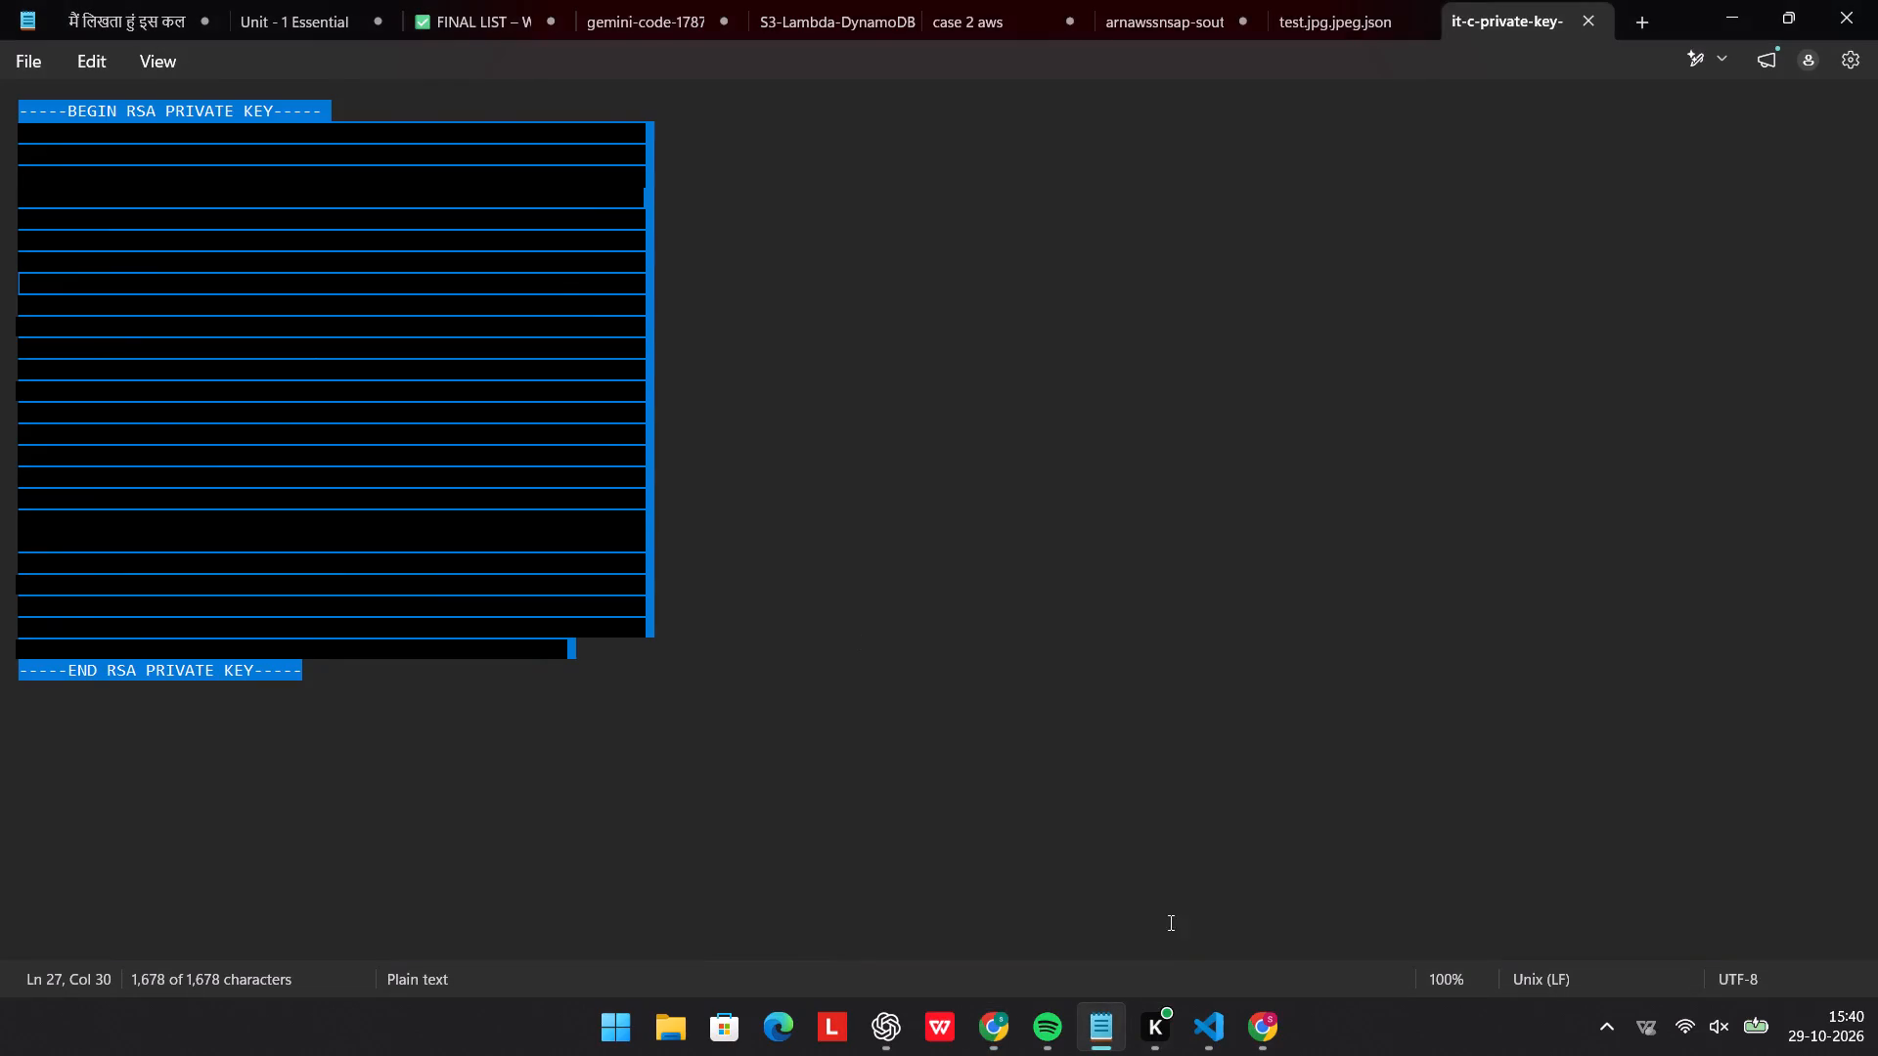